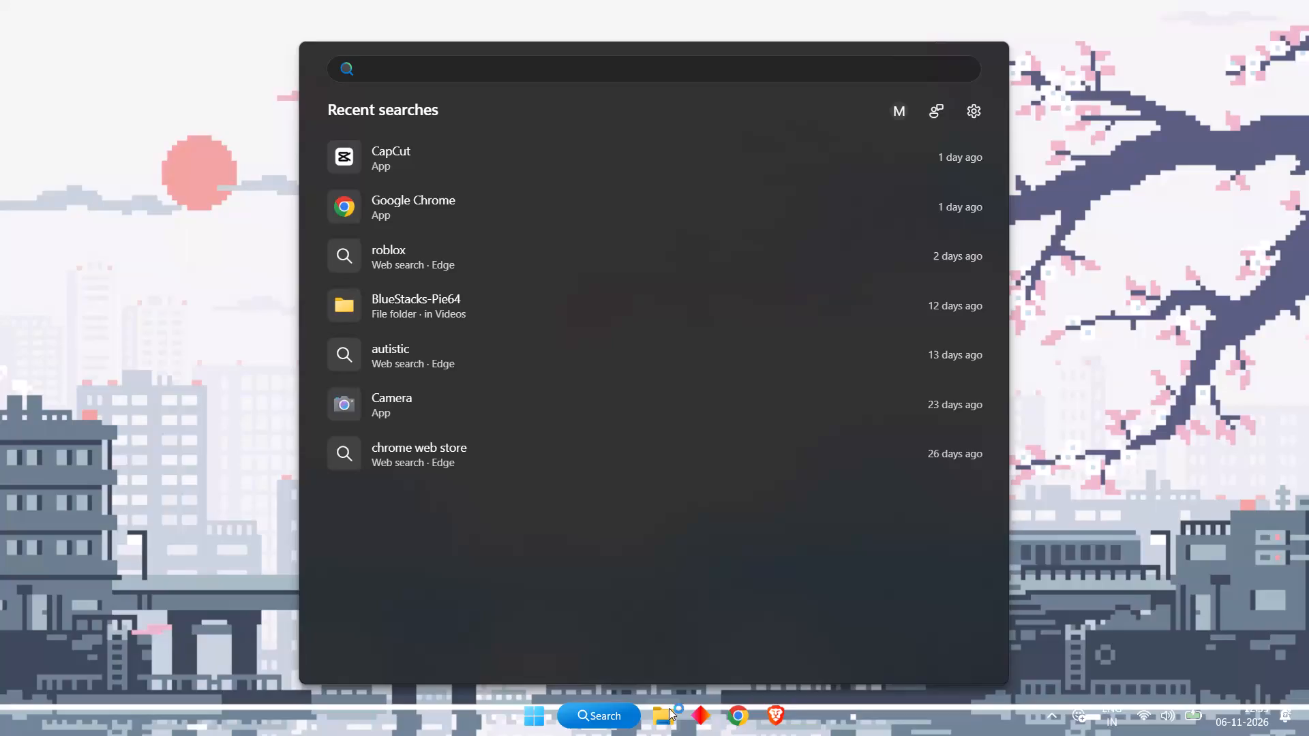
Launch the Brave browser.
left_click(775, 720)
Launch Urban VPN by searching for "urb" and continue with its free version.
left_click(634, 714)
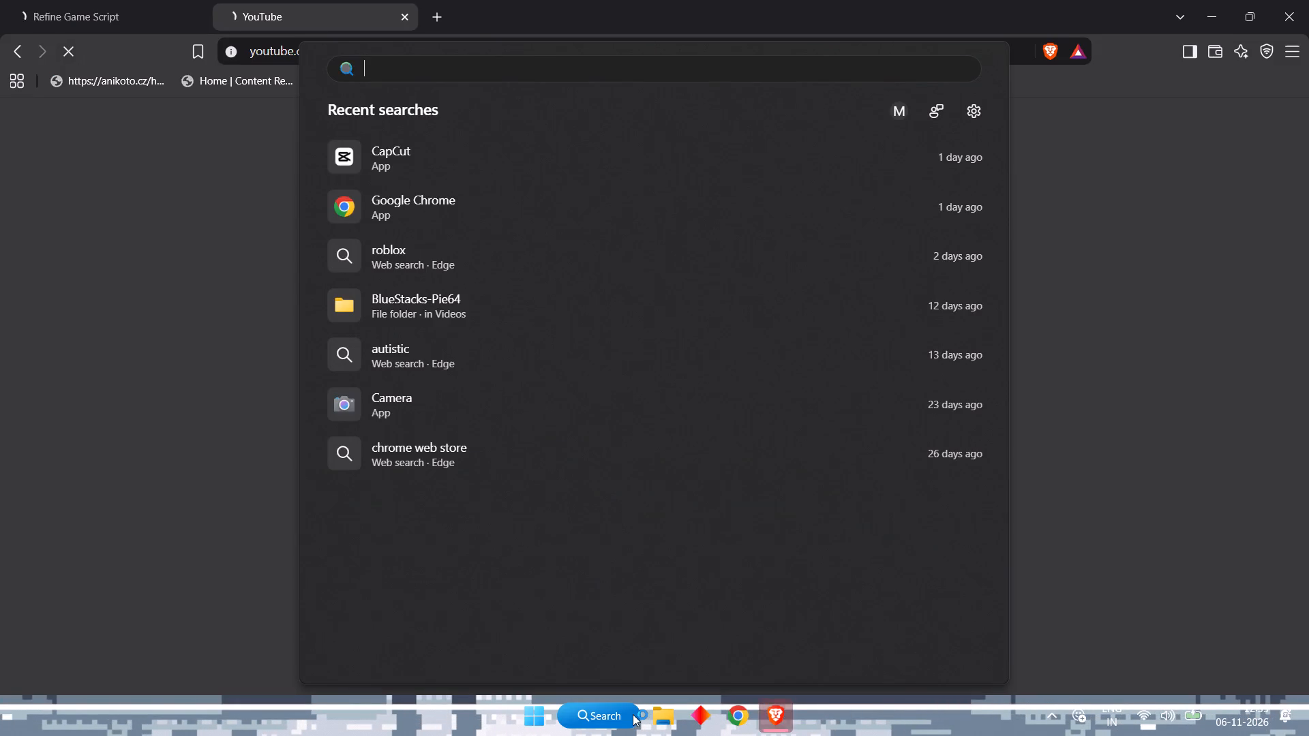
type("urb")
key("Return")
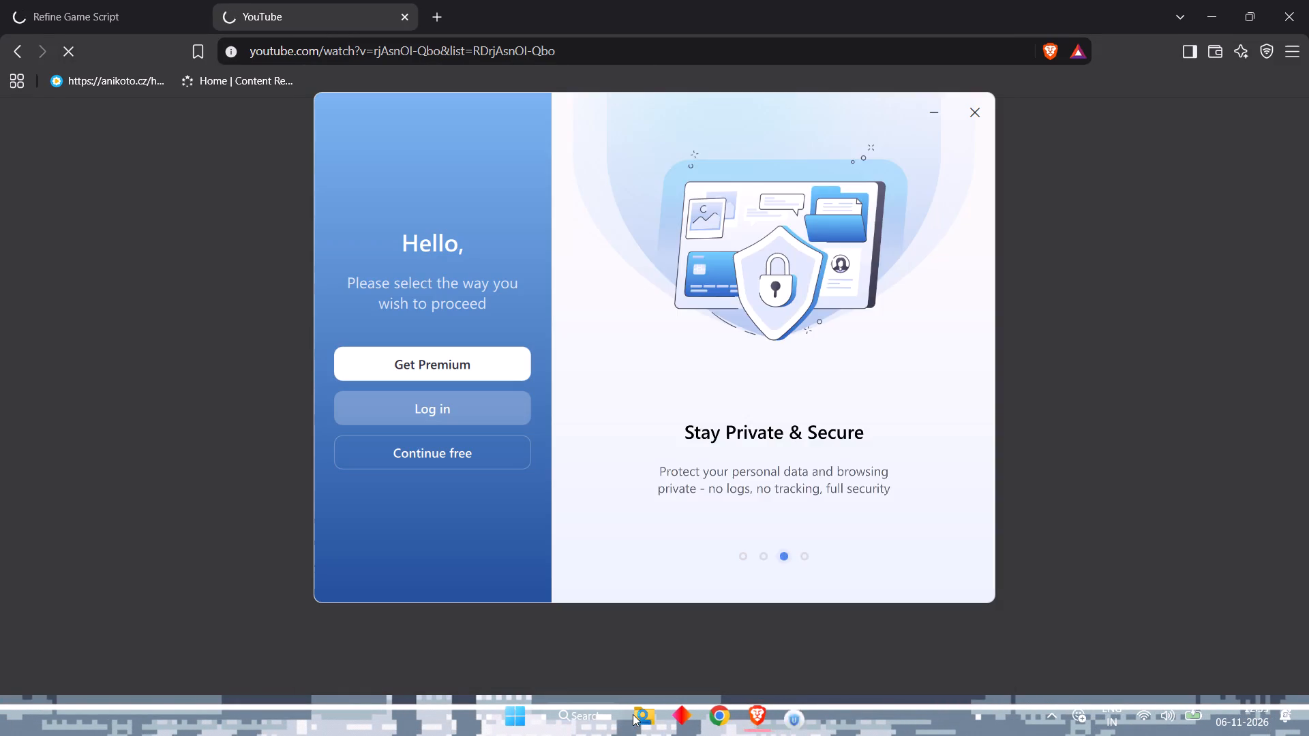
left_click(479, 459)
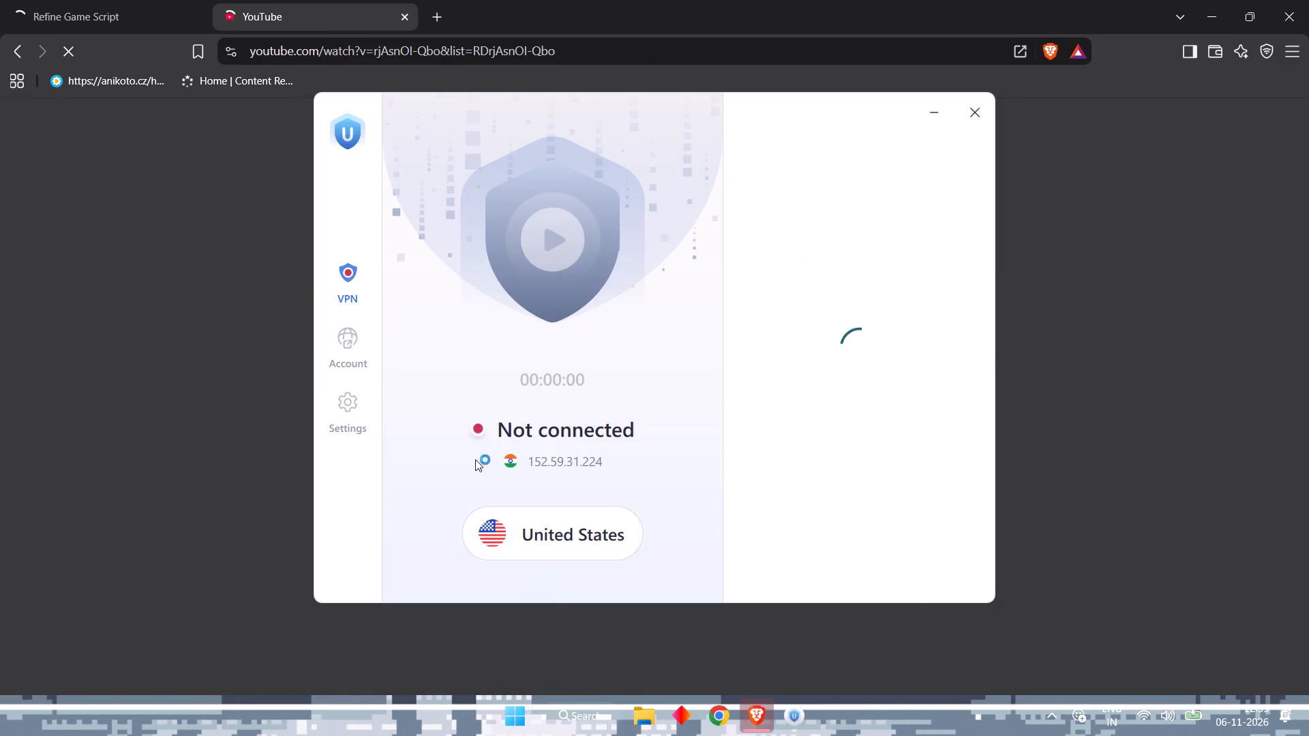
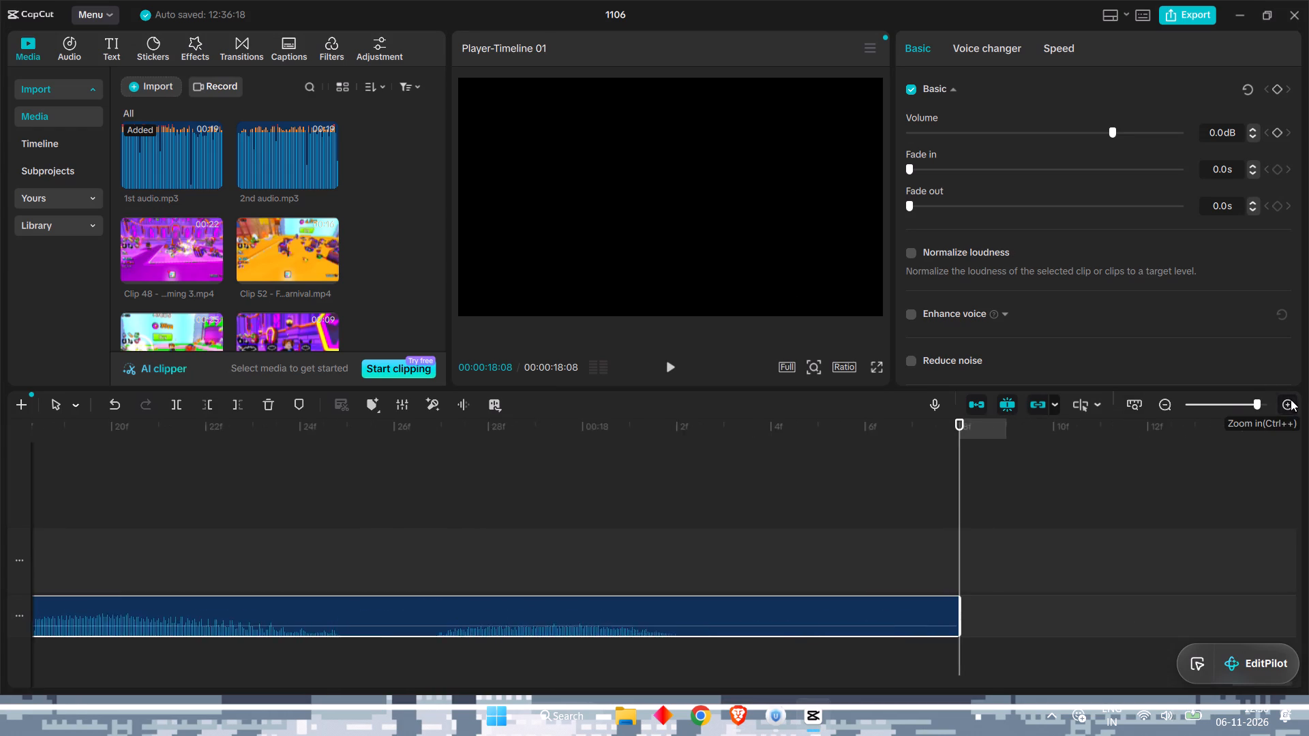
scroll(1055, 512, "right", 17)
scroll(824, 574, "right", 4)
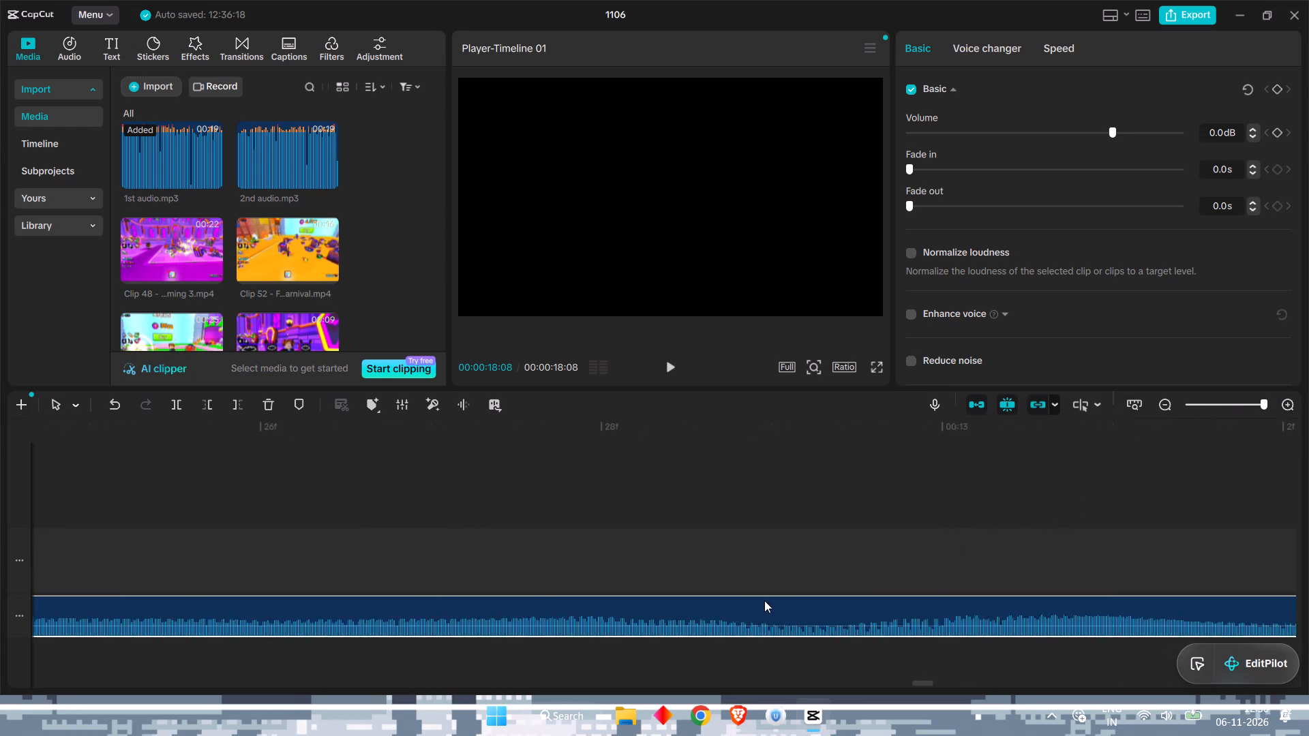
scroll(727, 612, "right", 11)
scroll(727, 612, "right", 20)
scroll(727, 612, "right", 20)
scroll(727, 612, "right", 4)
scroll(648, 607, "right", 7)
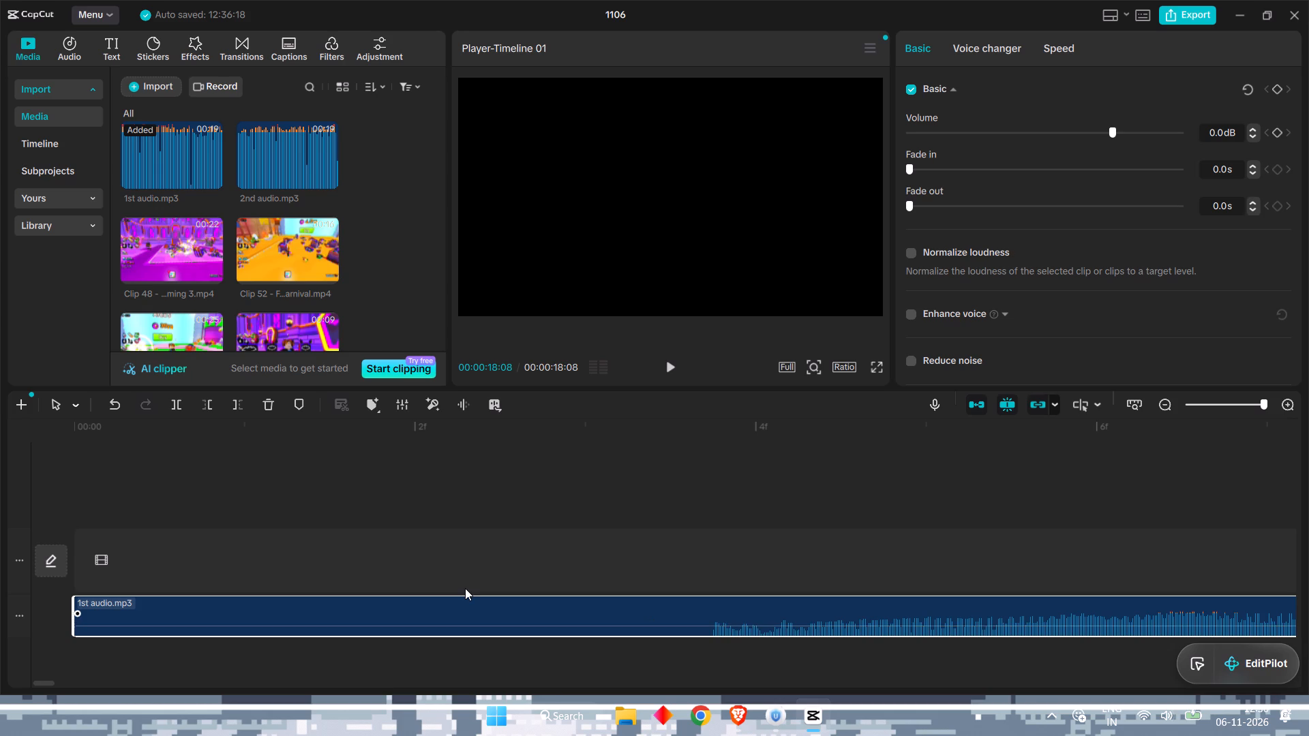
key("b")
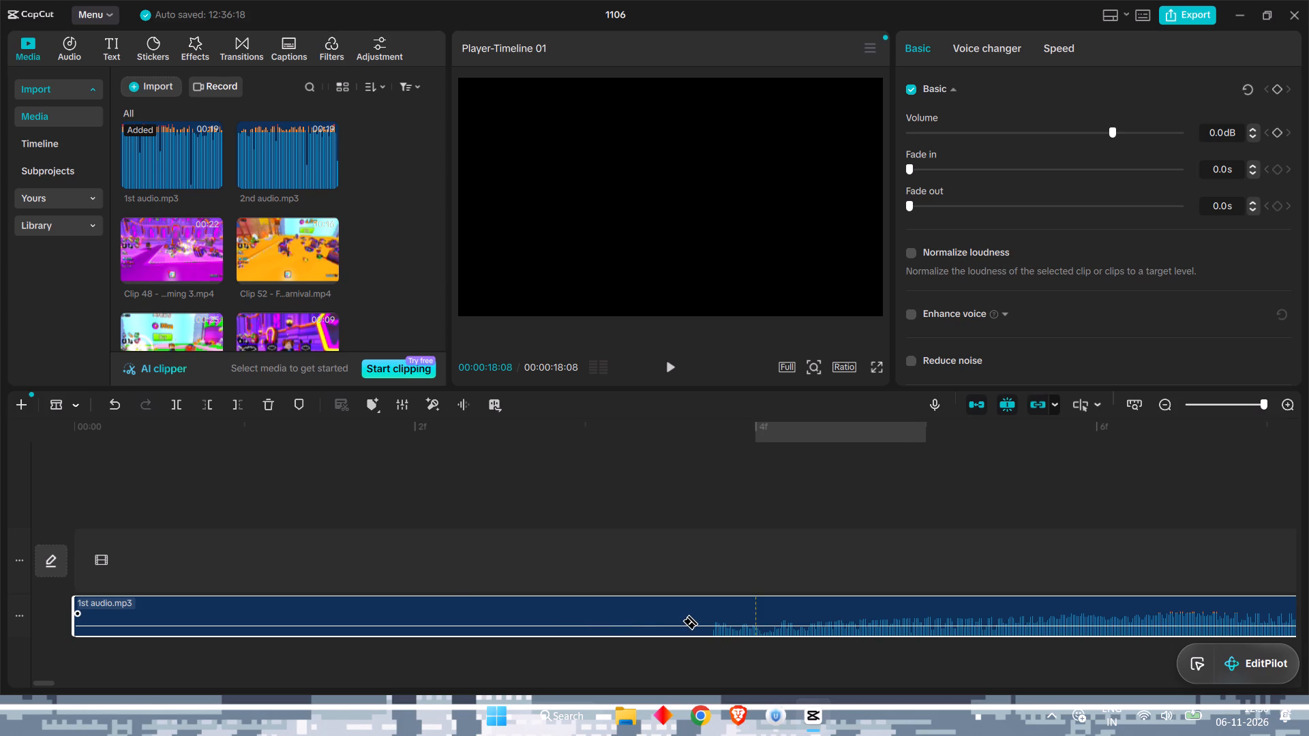
left_click(665, 619)
right_click(335, 624)
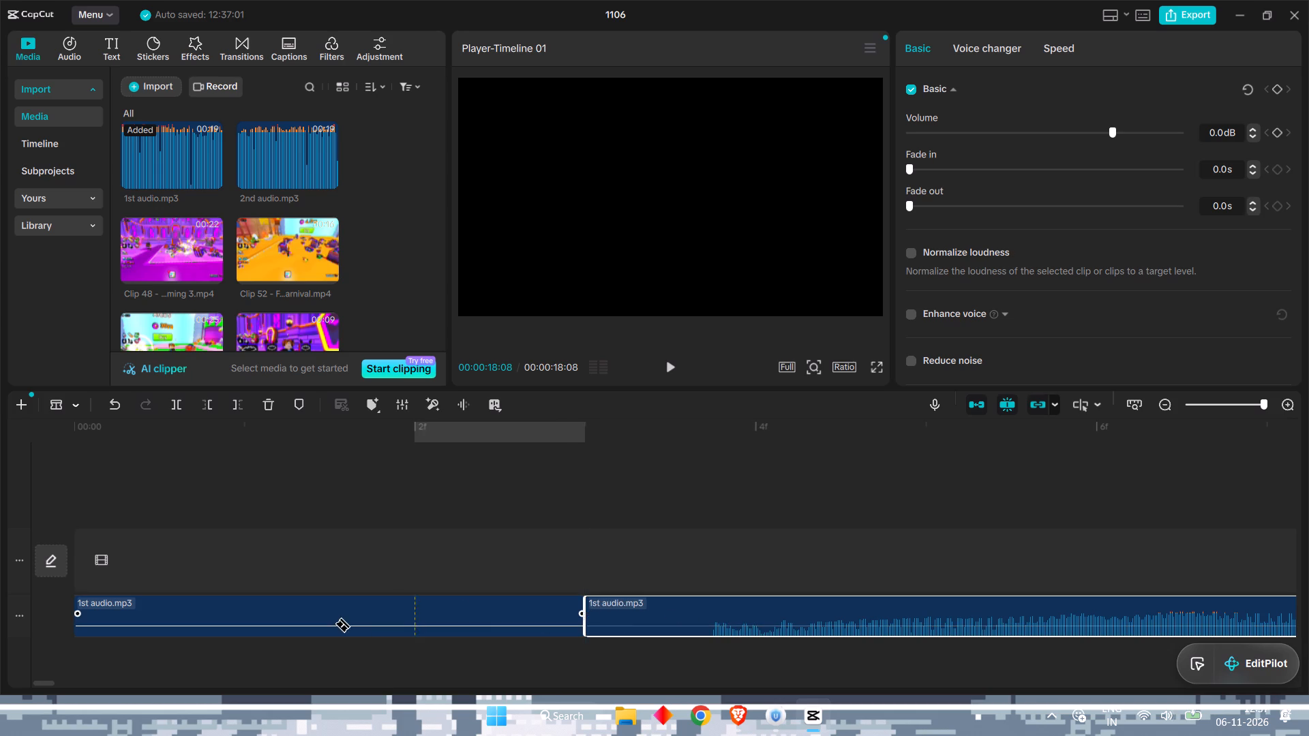
left_click(365, 378)
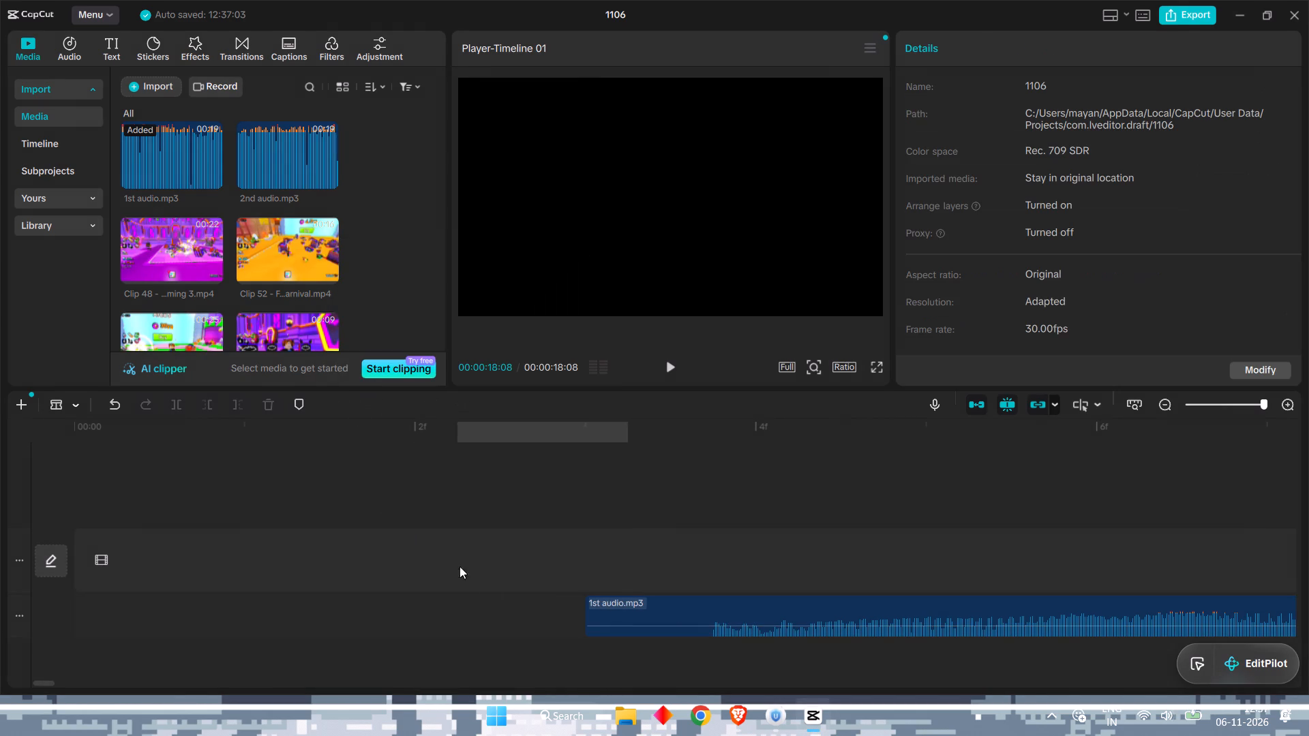
Preview the trimmed 1st audio.mp3 and move it back to 00:00 on the timeline to close the gap.
left_click(669, 369)
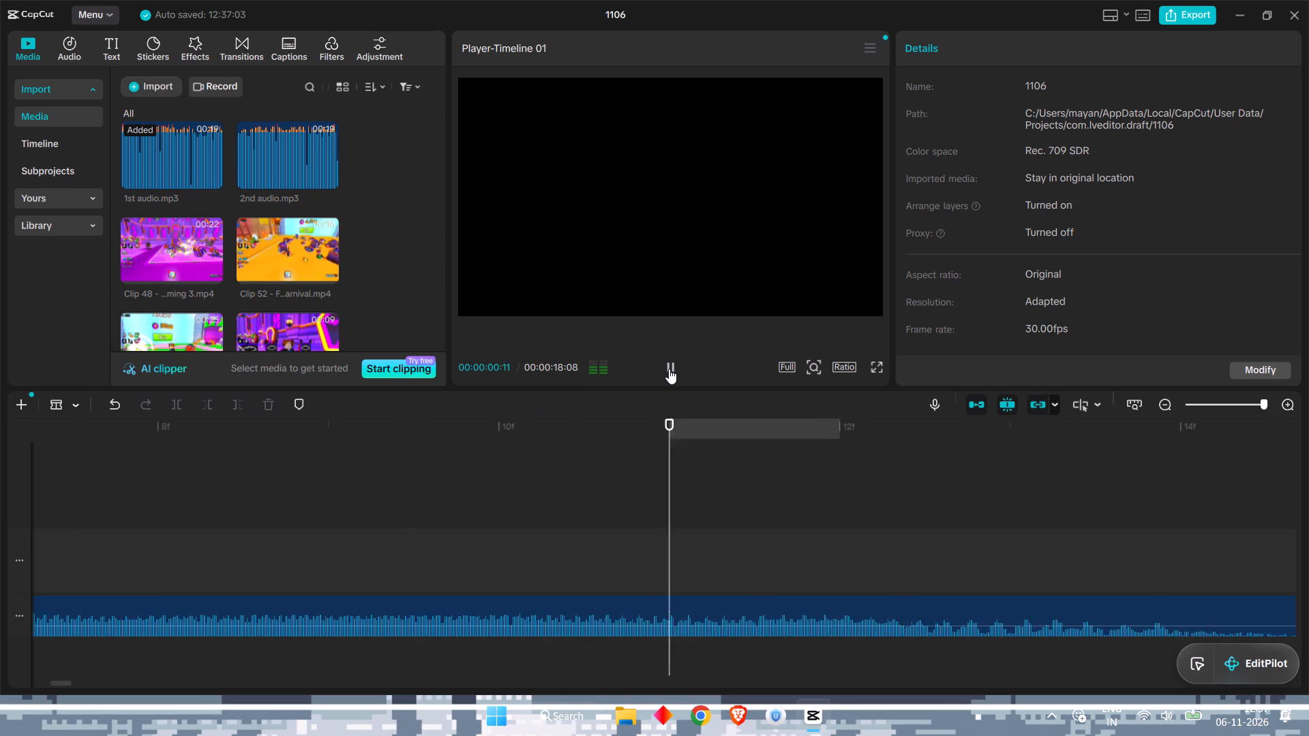
left_click(669, 369)
left_click_drag(1253, 405, 860, 459)
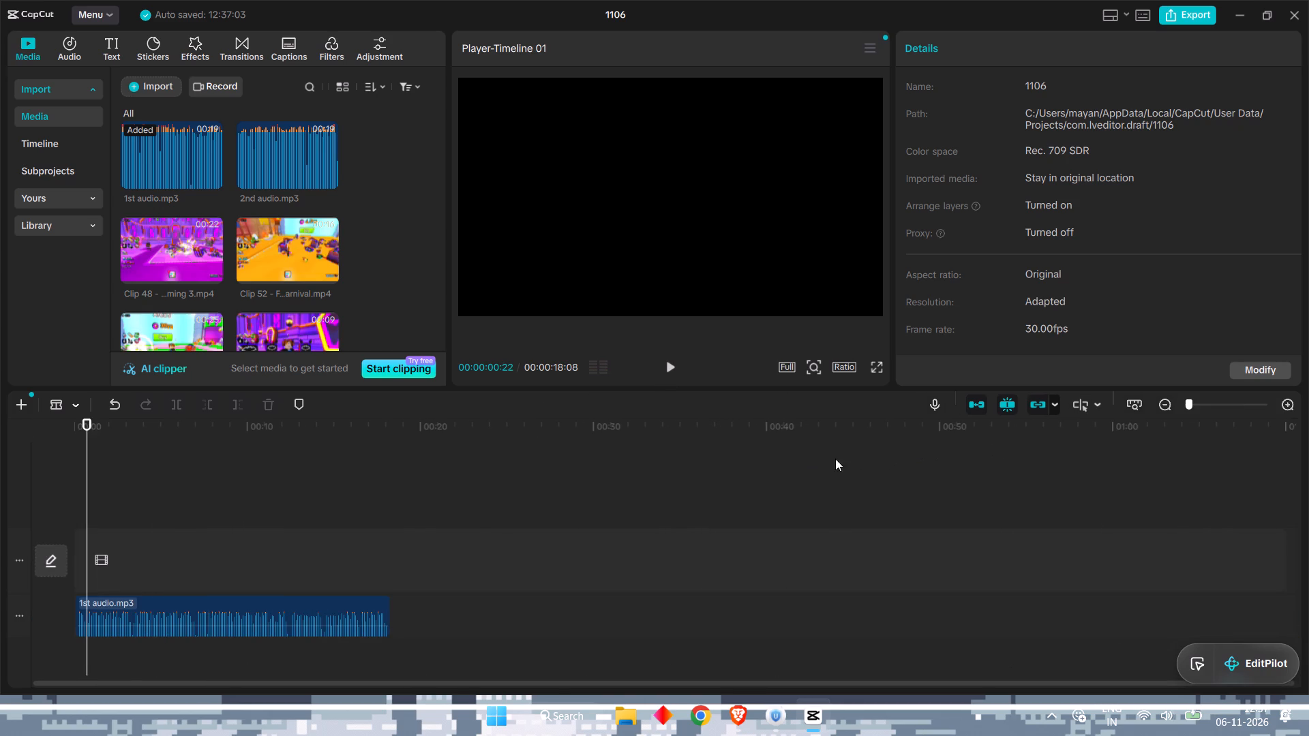
left_click(679, 371)
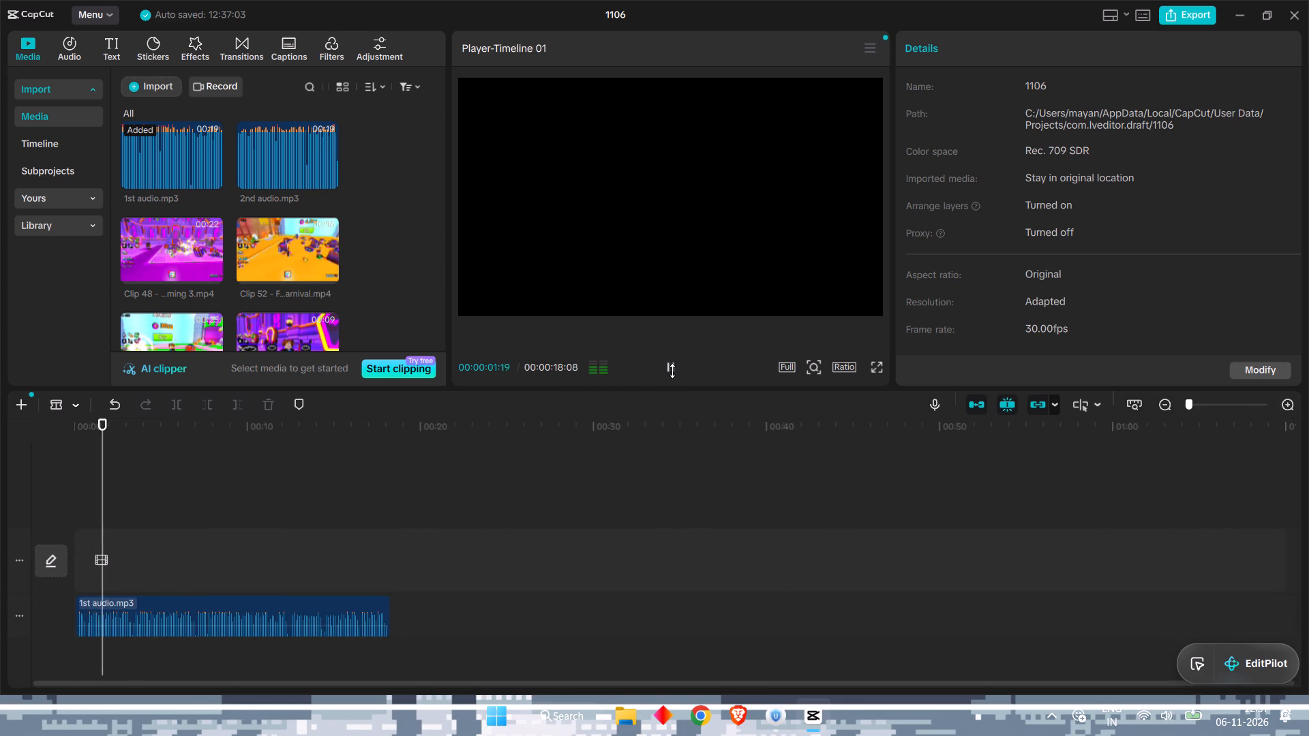
left_click(672, 371)
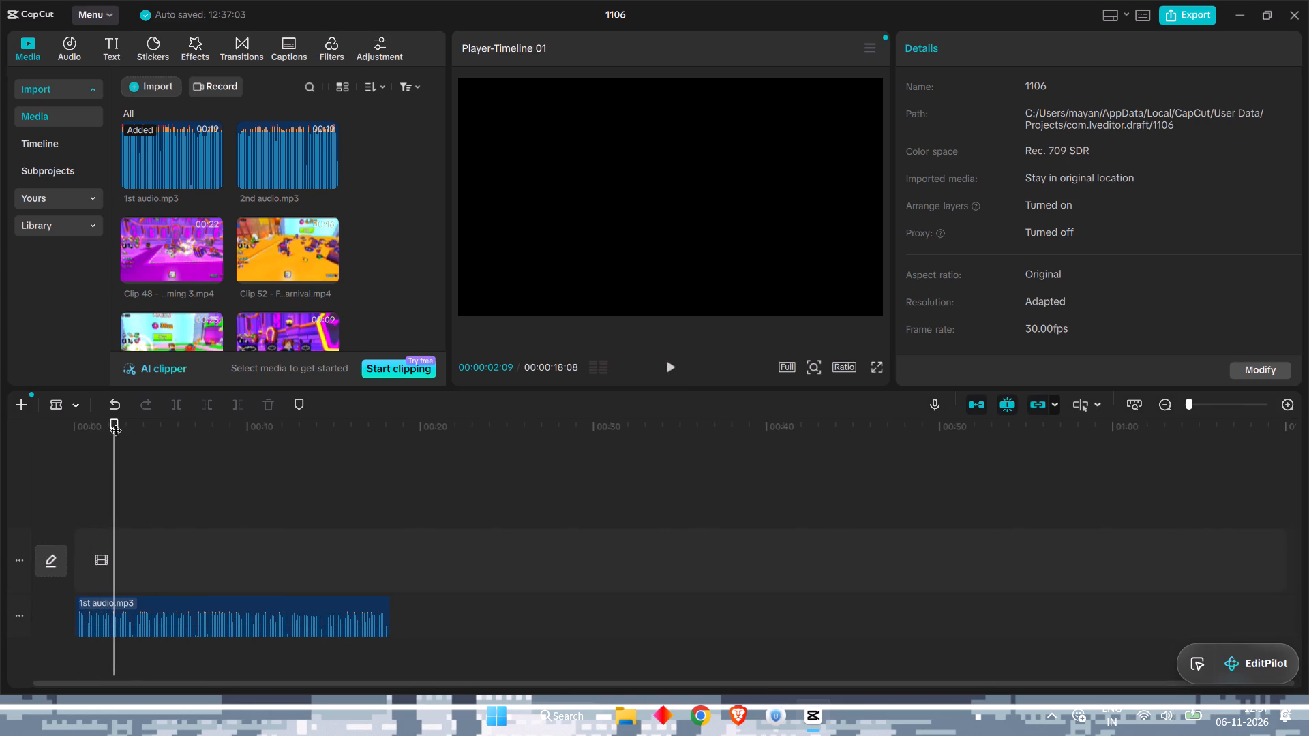
left_click_drag(112, 418, 0, 421)
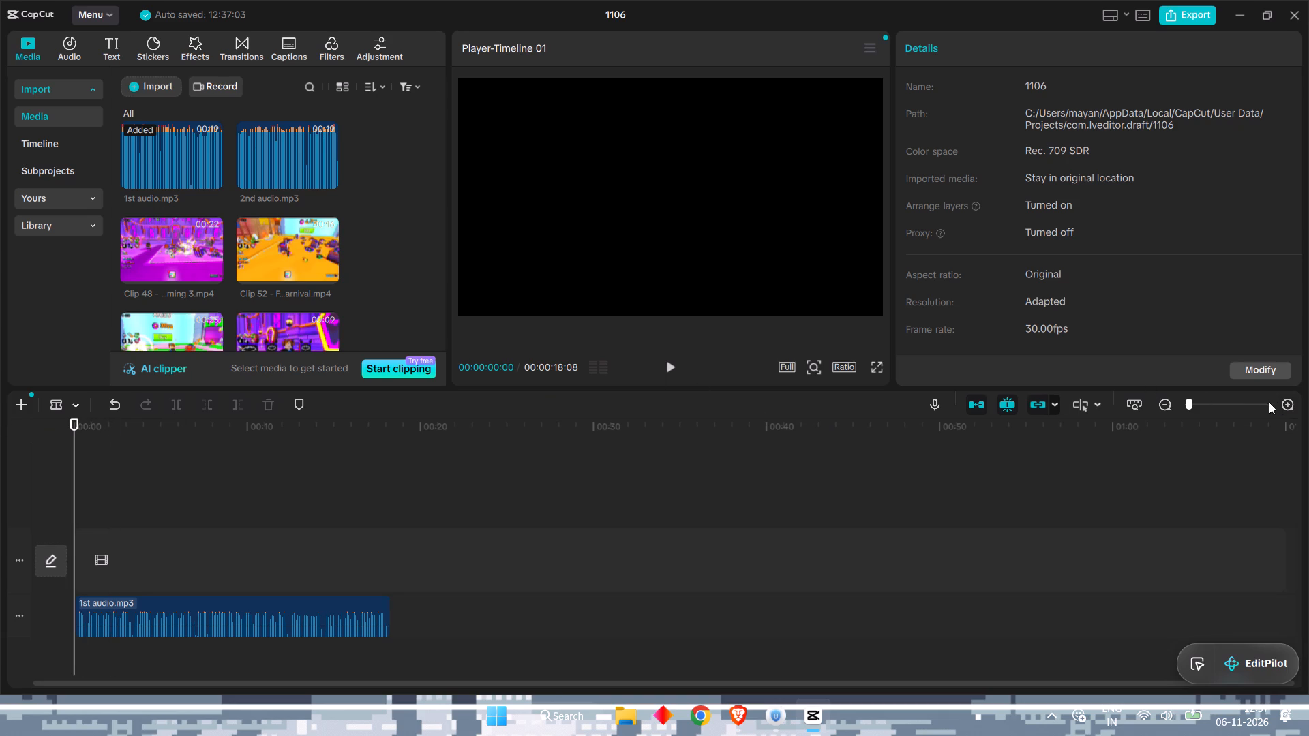
triple_click(1281, 403)
triple_click(1281, 403)
double_click(1281, 403)
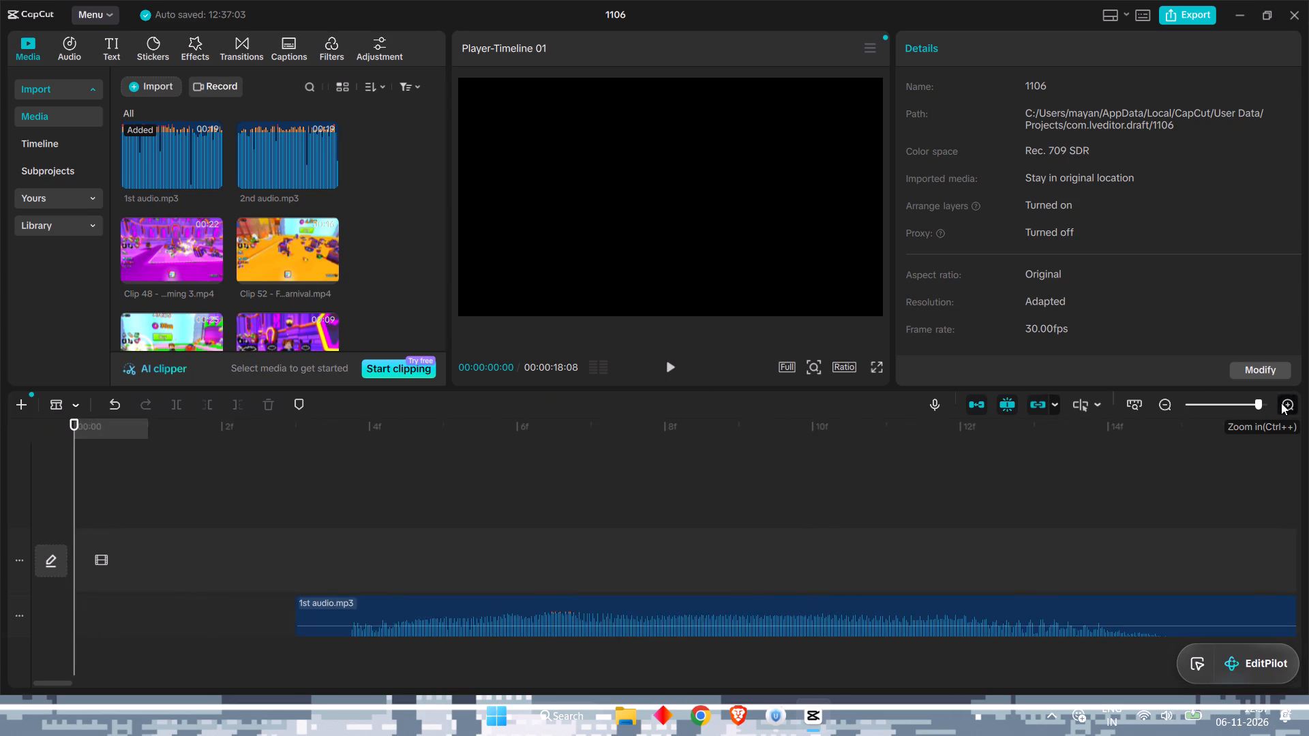
key("a")
left_click_drag(563, 604, 109, 604)
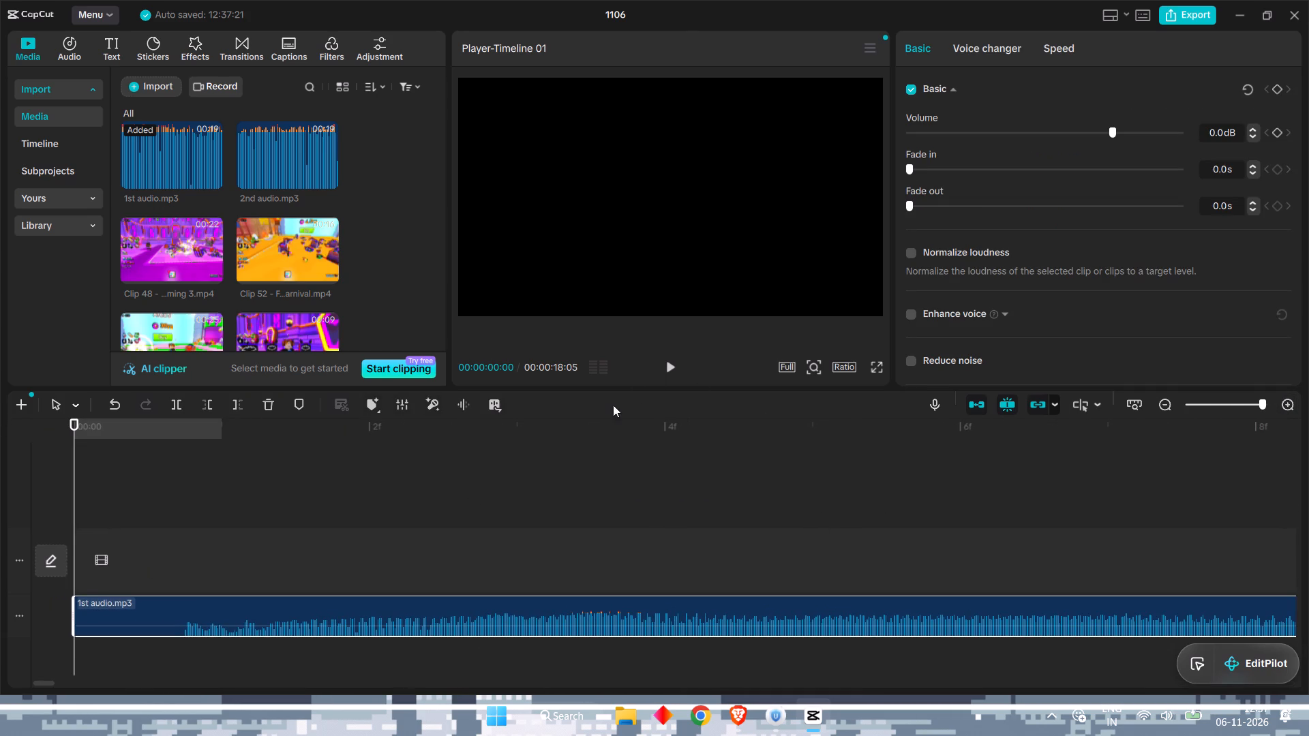
Split 1st audio.mp3 at about 11 frames and 18 frames from the start and delete the silent piece between the cuts.
double_click(674, 365)
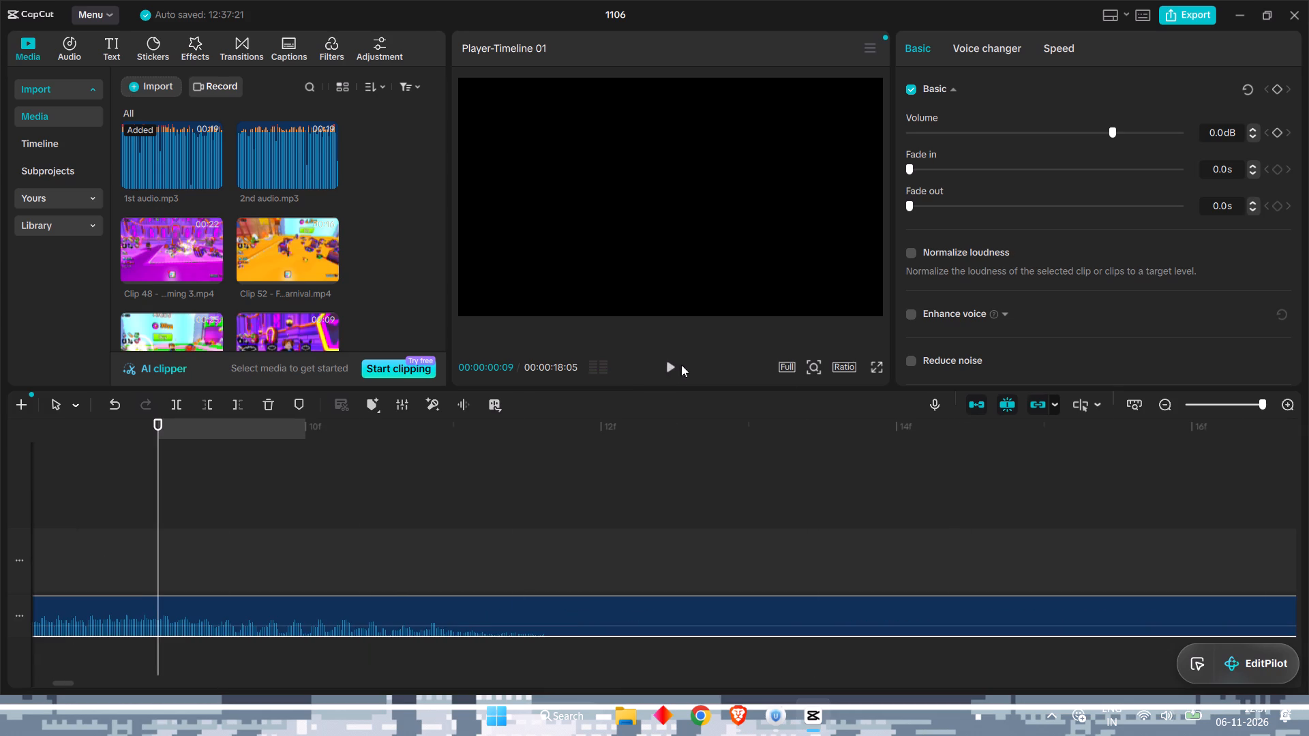
left_click_drag(1243, 403, 1054, 405)
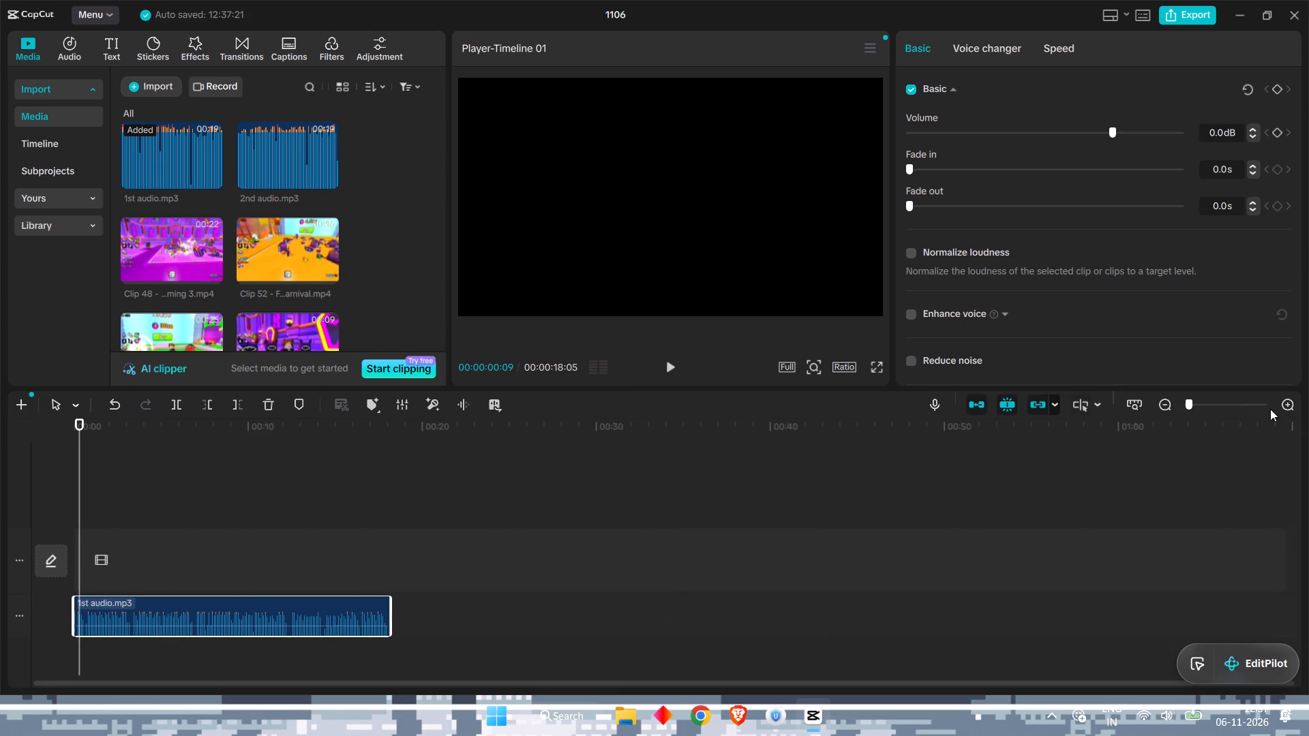
triple_click(1287, 402)
triple_click(1287, 402)
double_click(1287, 402)
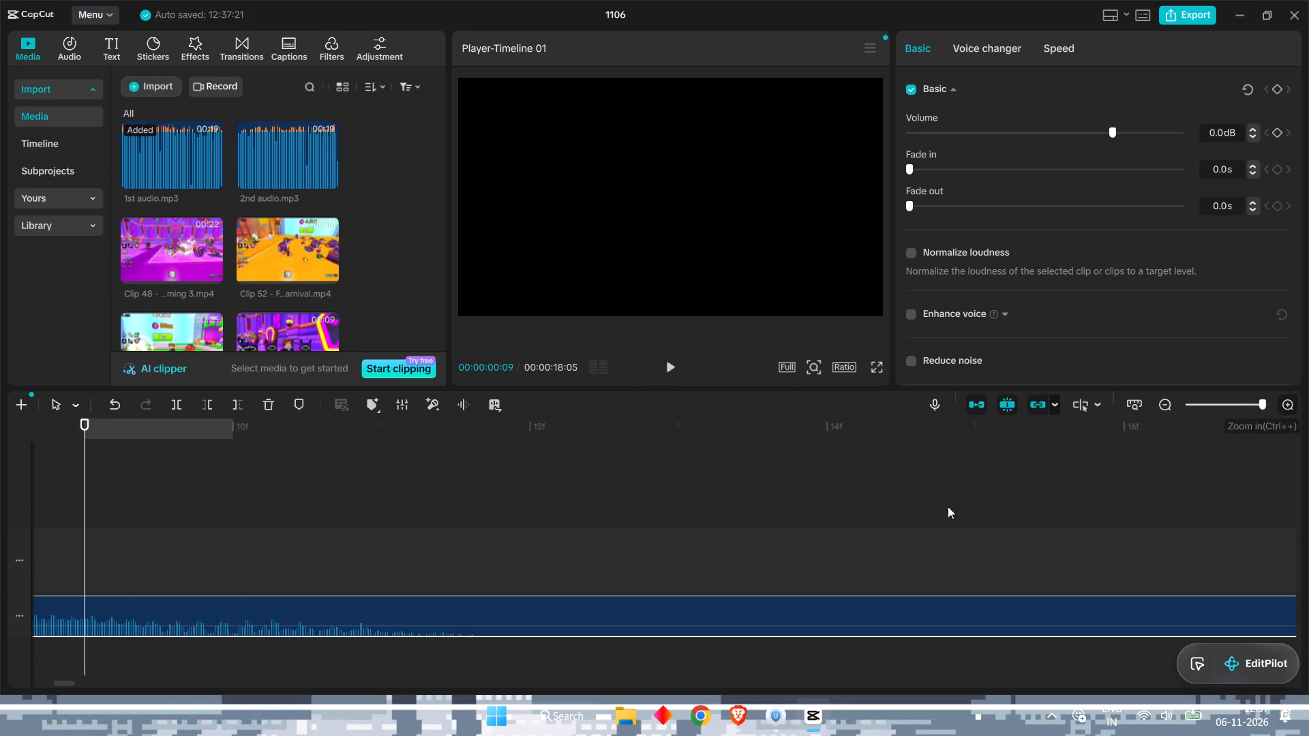
scroll(840, 514, "right", 20)
scroll(840, 514, "right", 8)
scroll(138, 633, "right", 3)
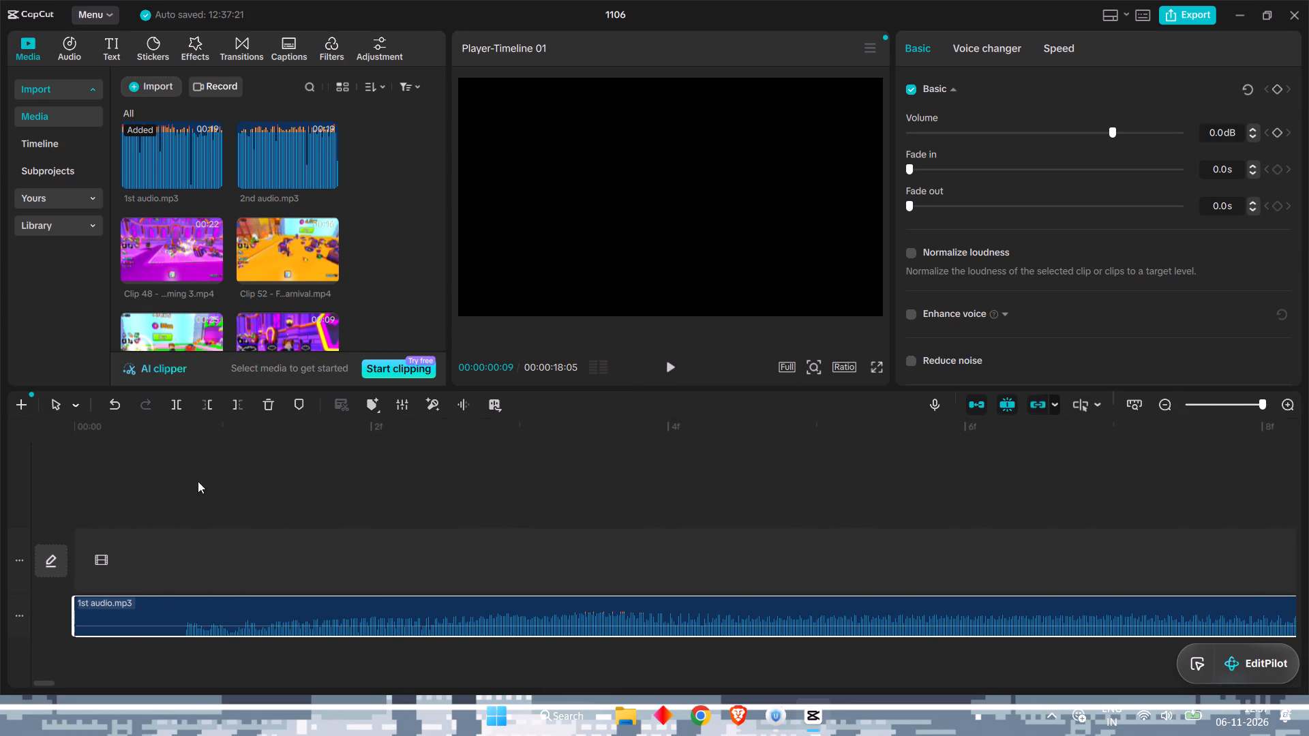
key("b")
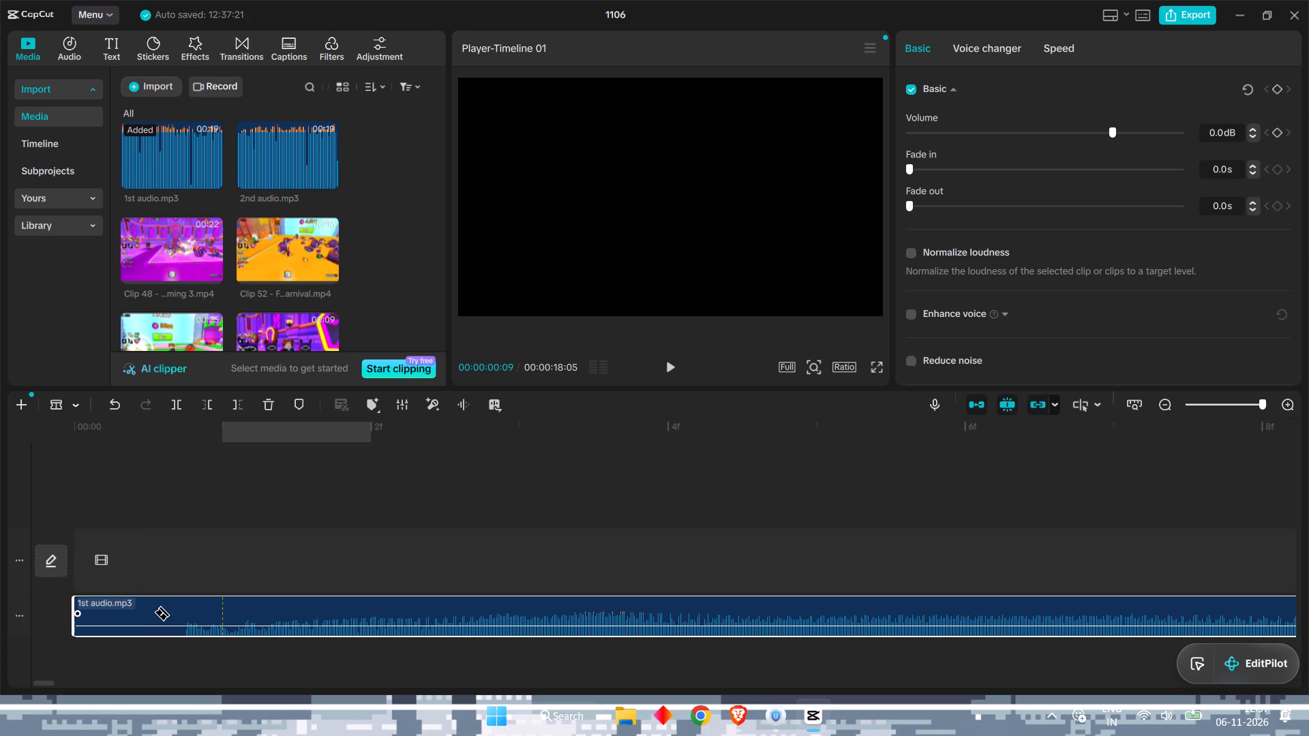
scroll(329, 603, "left", 2)
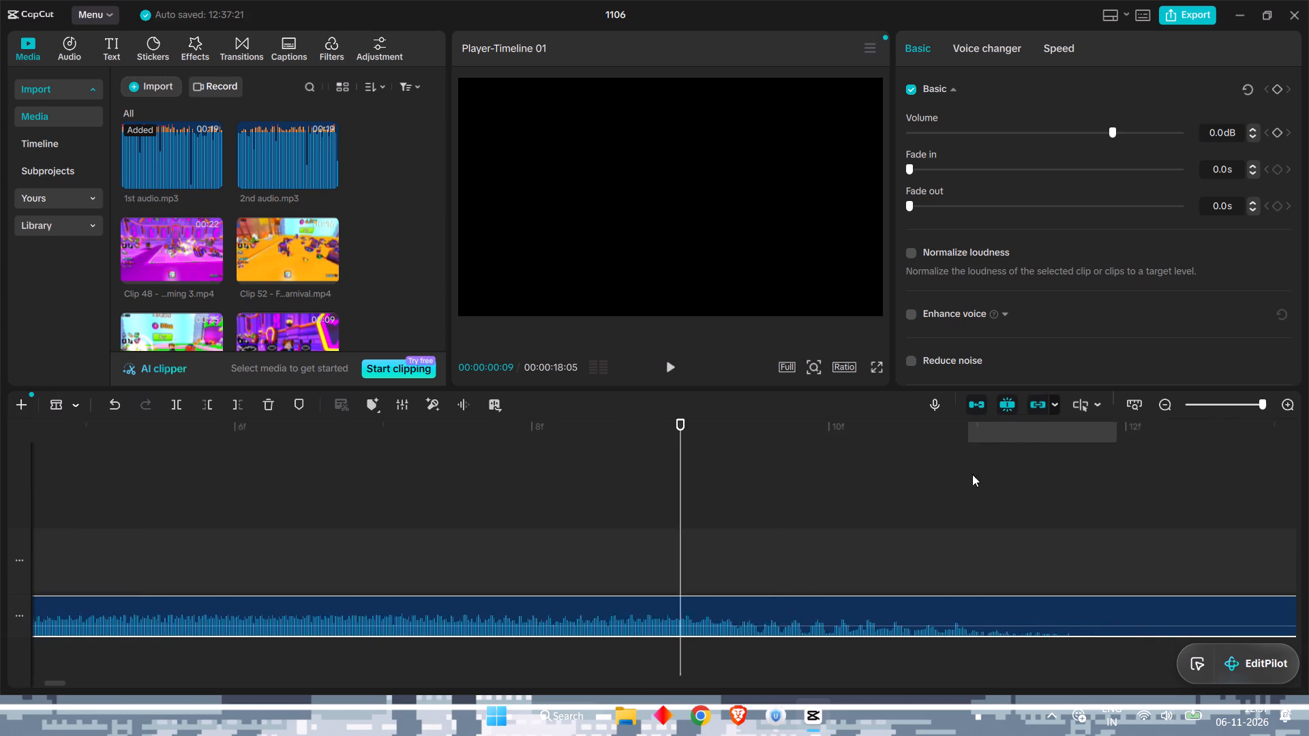
left_click(1156, 406)
left_click(1156, 406)
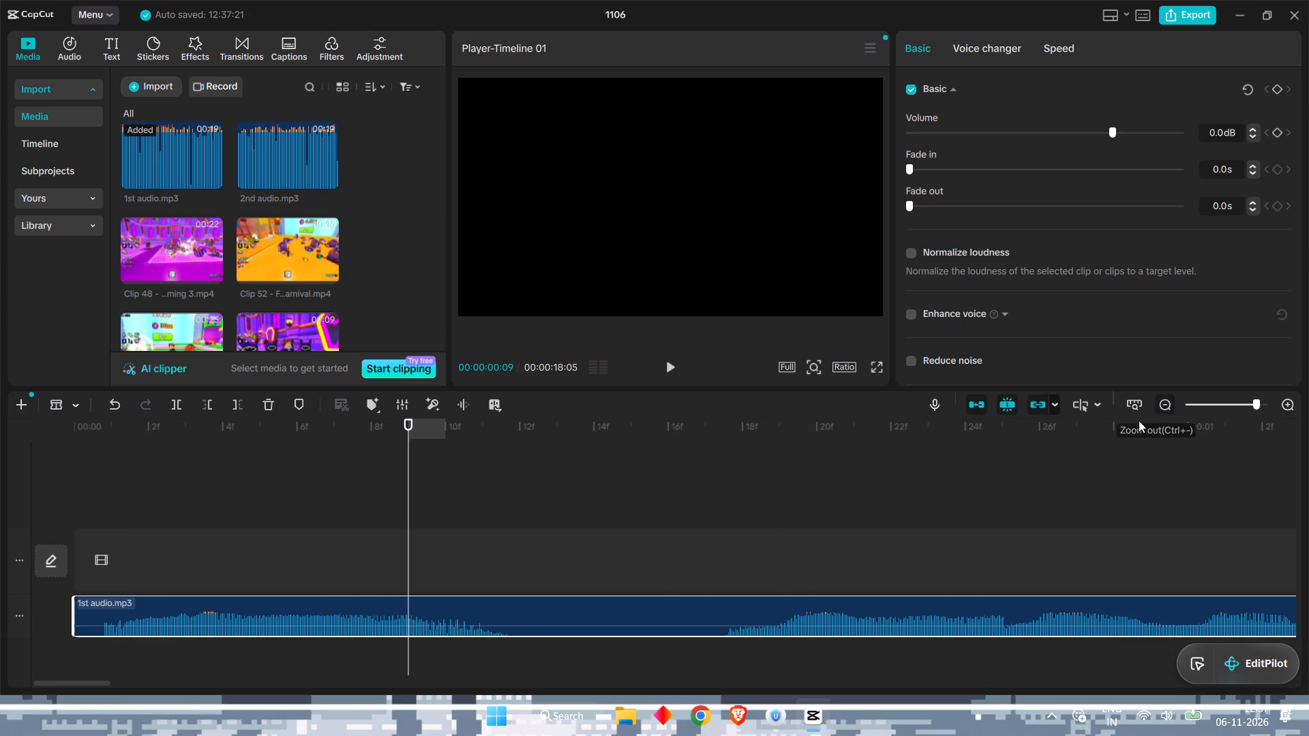
left_click(481, 617)
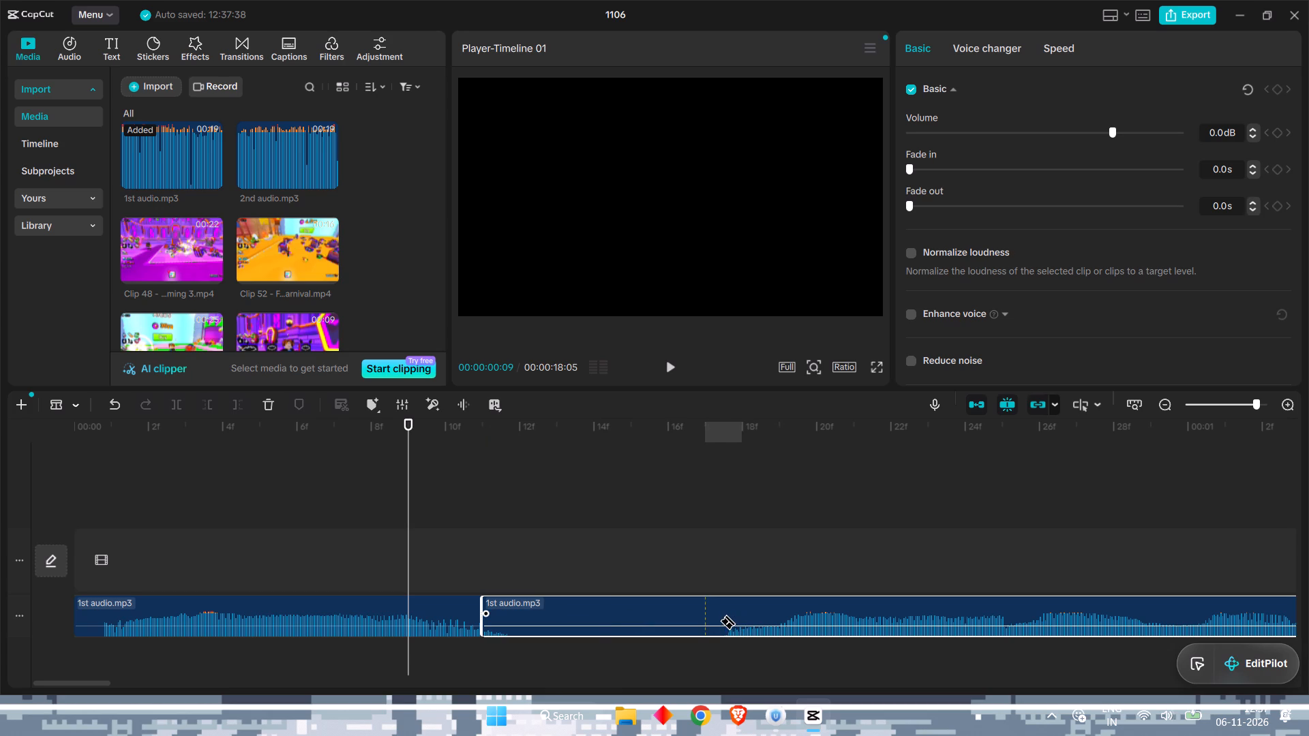
left_click(728, 619)
right_click(652, 615)
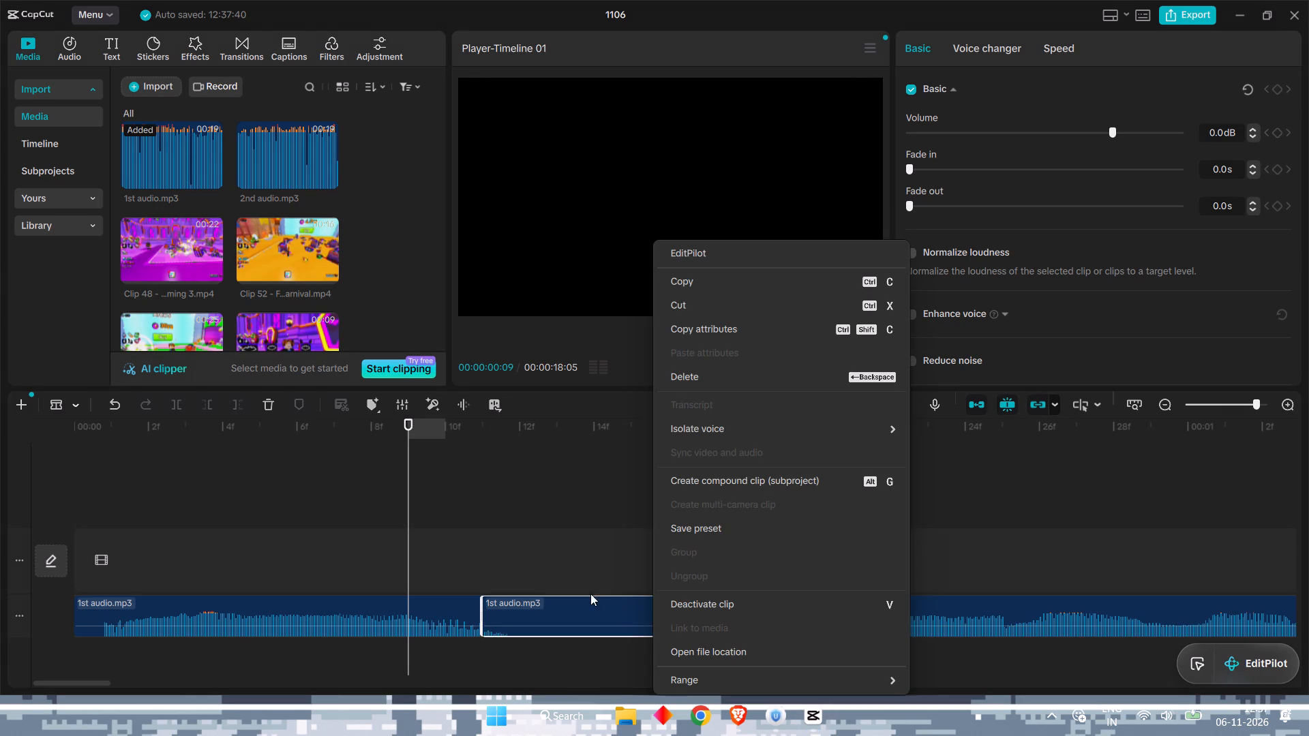
left_click(697, 378)
Split 1st audio.mp3 at about 3 s 1 frame and 3 s 9 frames and delete the silent piece between them.
scroll(785, 604, "left", 2)
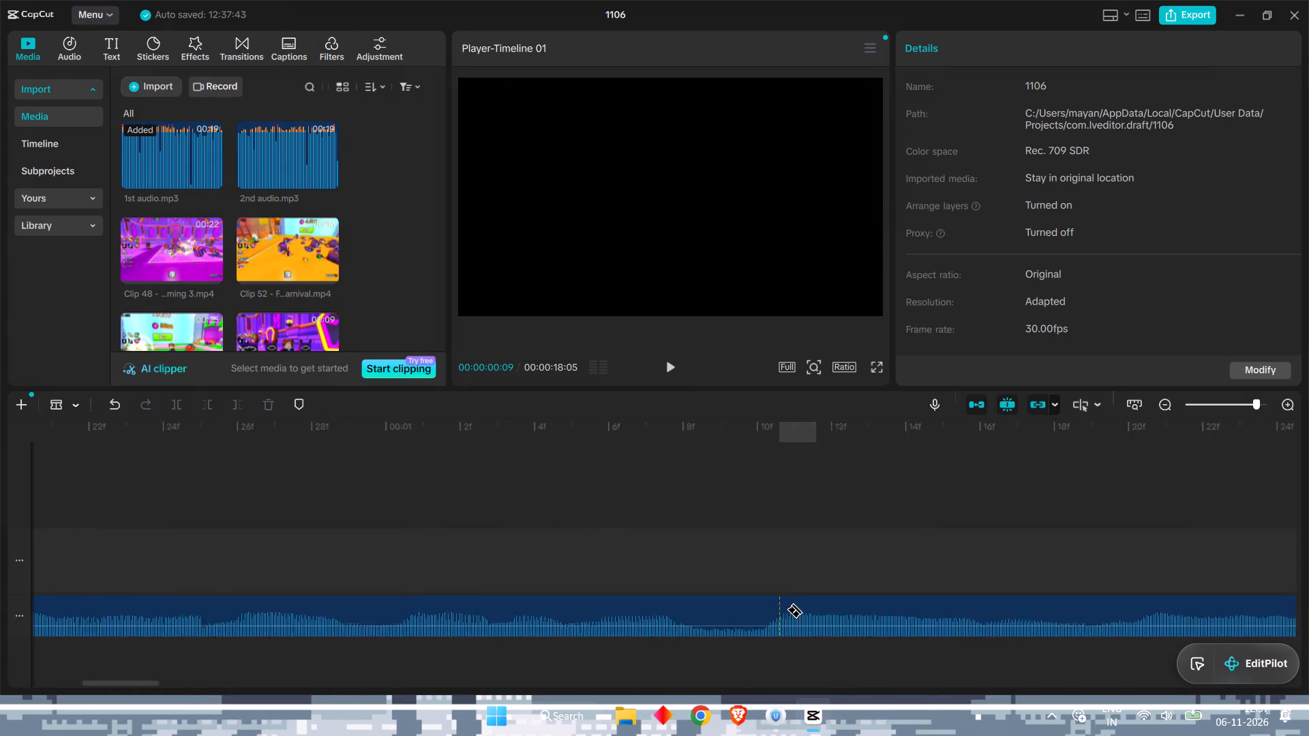
scroll(786, 609, "left", 1)
scroll(603, 617, "left", 1)
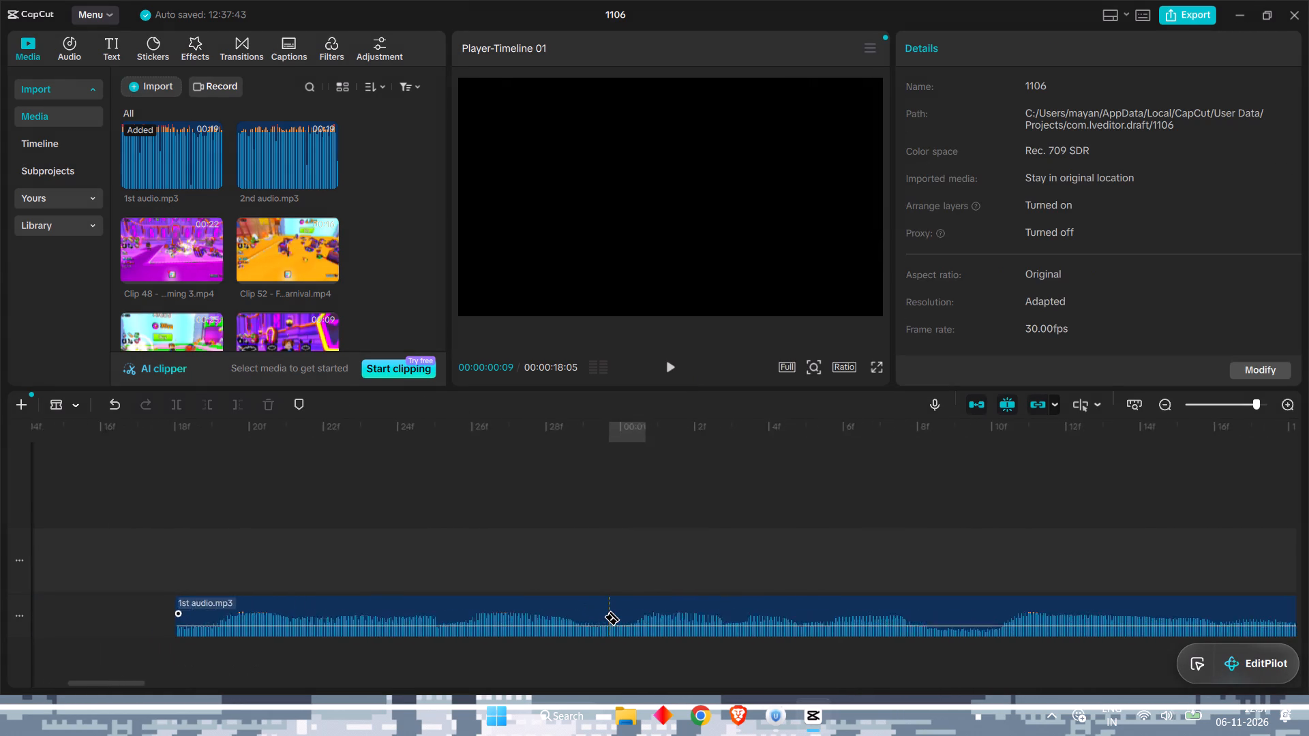
scroll(603, 617, "left", 2)
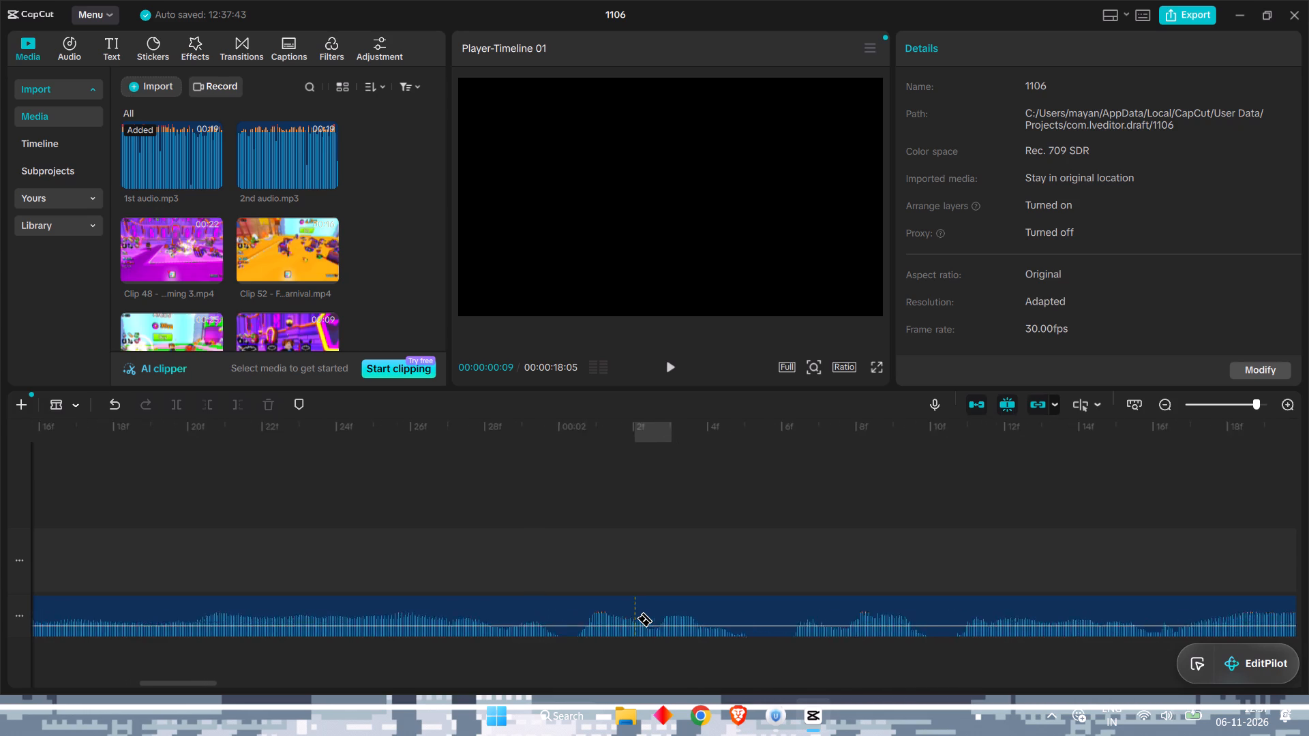
scroll(636, 618, "left", 3)
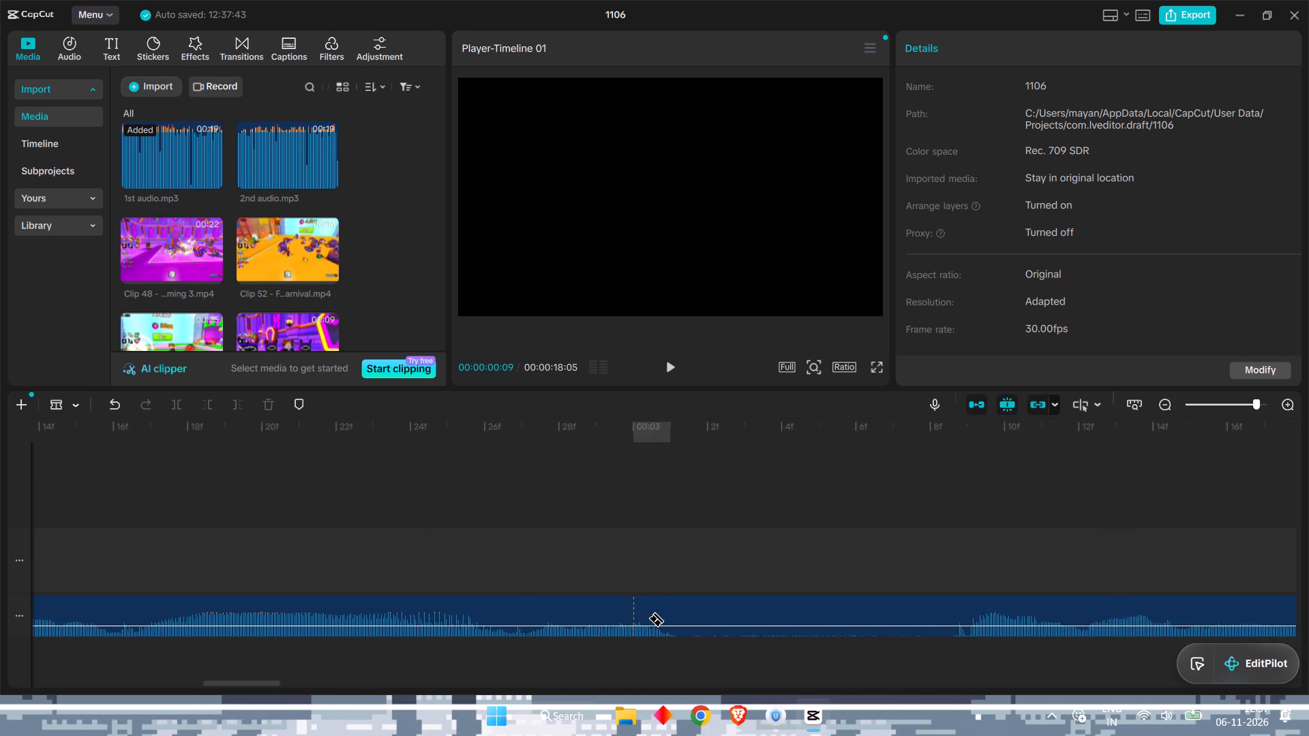
scroll(648, 618, "left", 1)
left_click(646, 617)
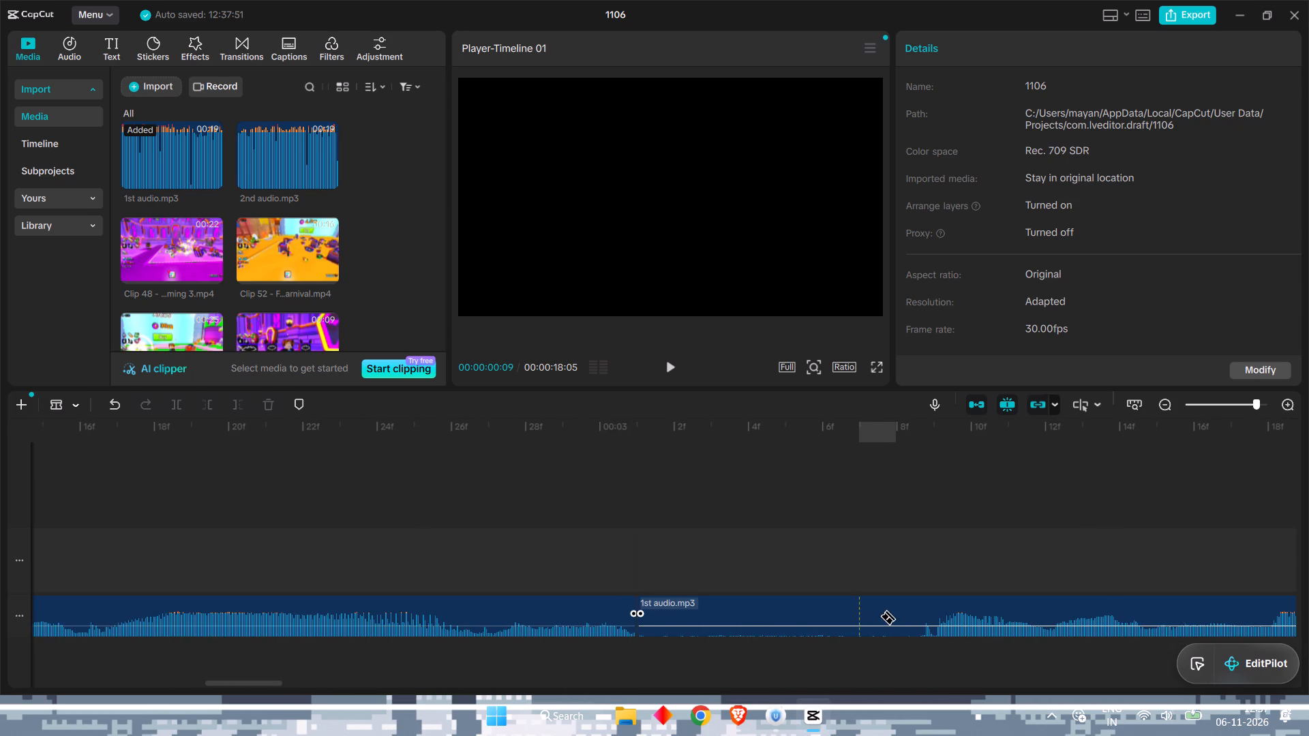
left_click(920, 609)
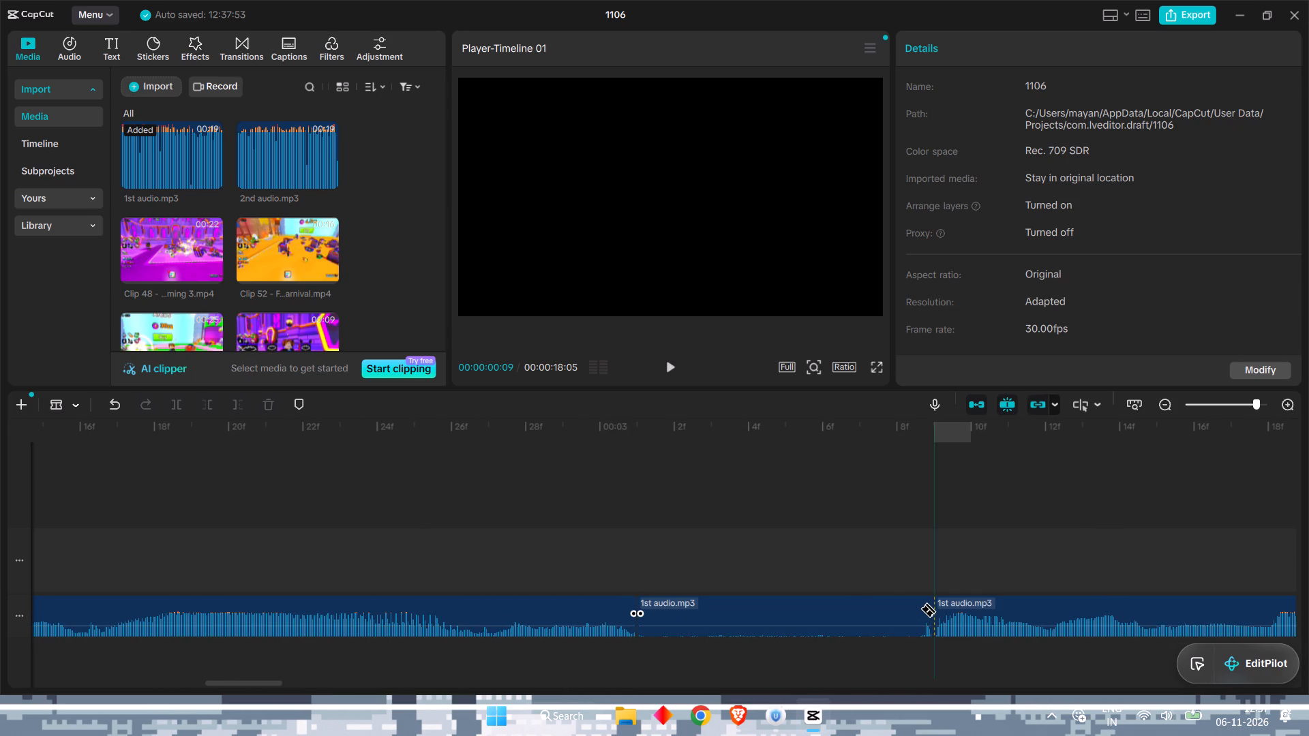
right_click(871, 615)
double_click(271, 399)
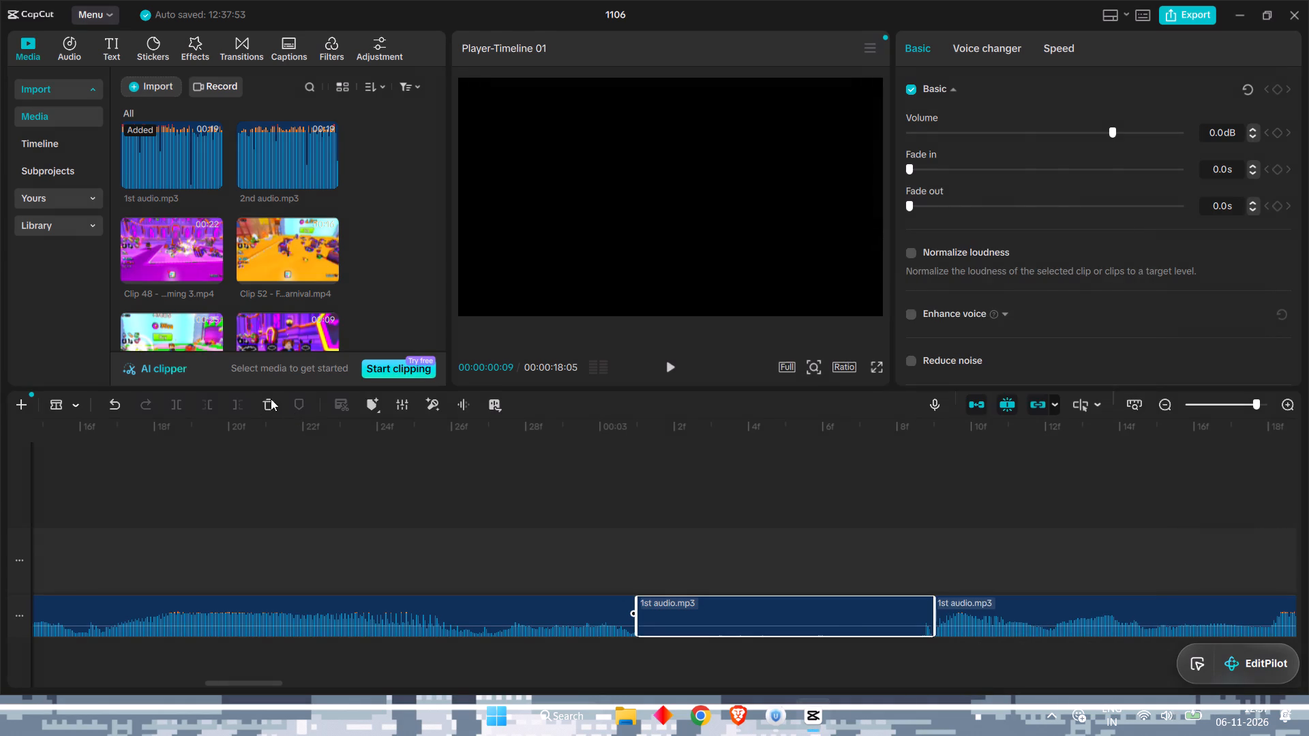
Split 1st audio.mp3 at about 6 s 21 frames and 6 s 29 frames and delete the silent piece between them.
scroll(613, 615, "left", 5)
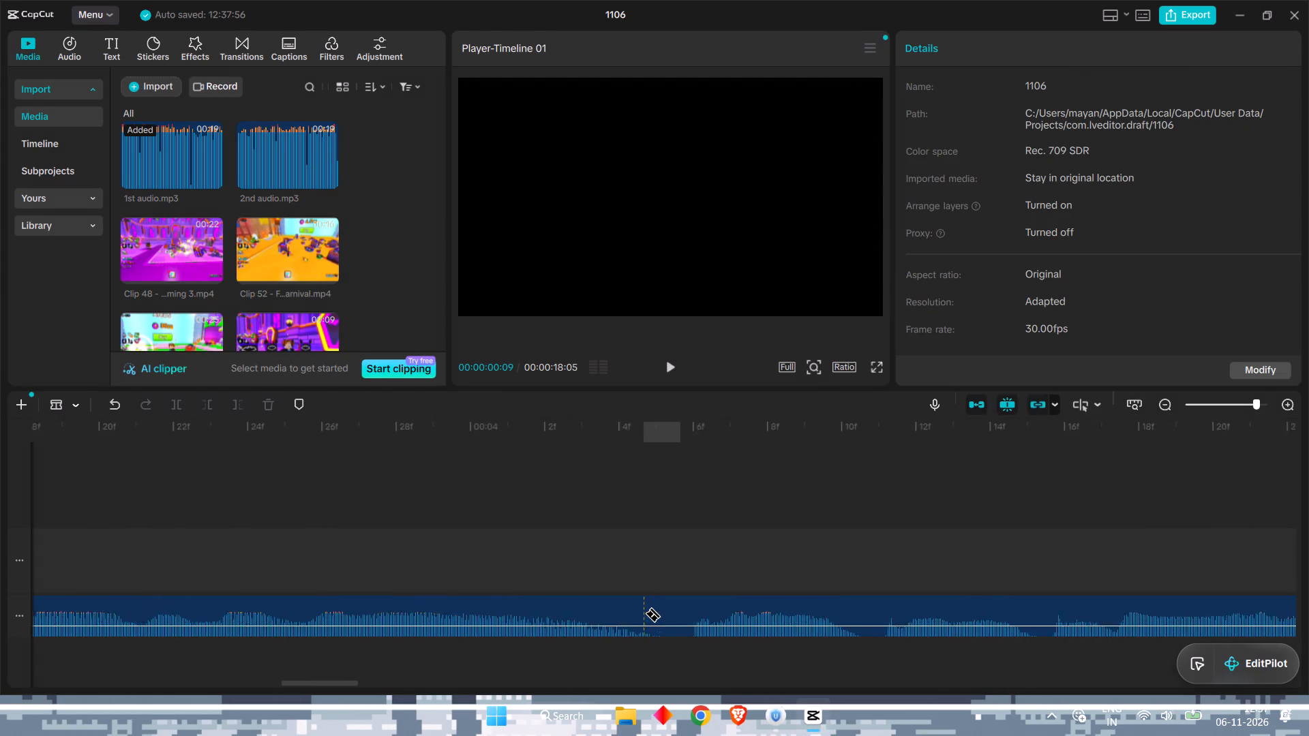
scroll(644, 613, "left", 5)
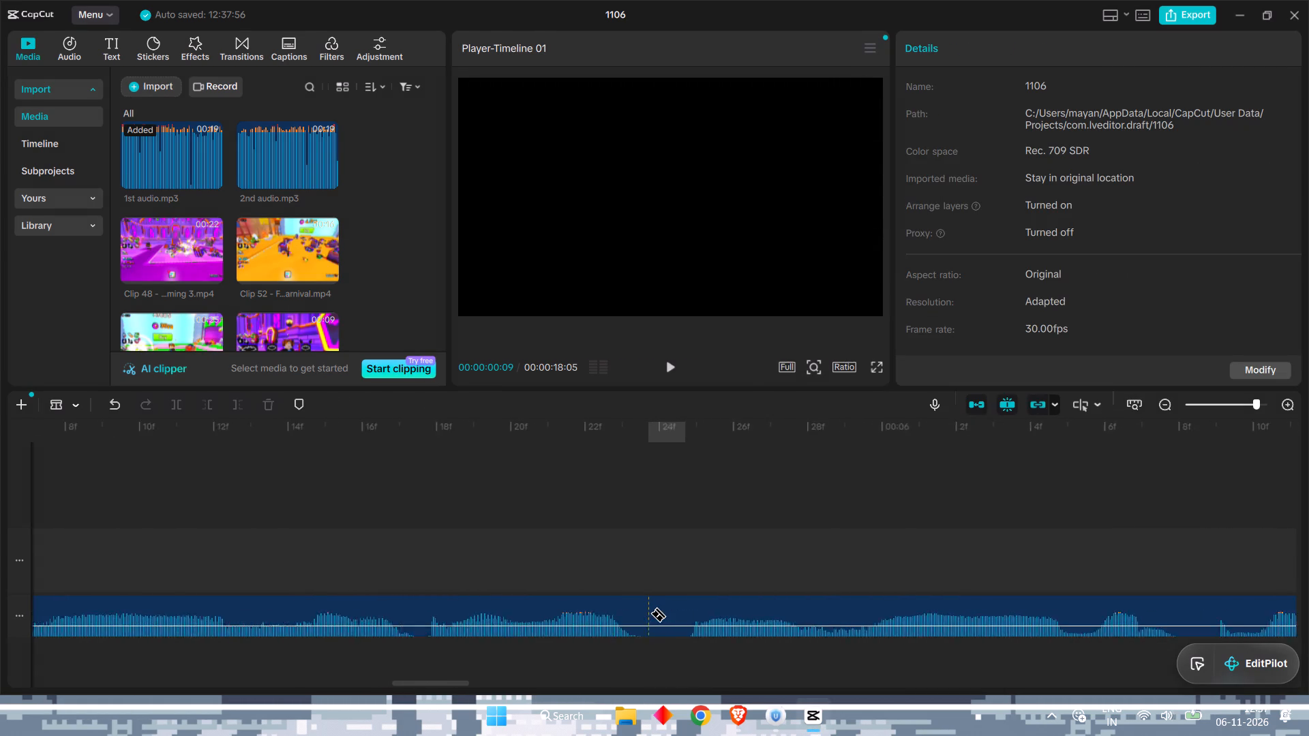
scroll(650, 613, "left", 4)
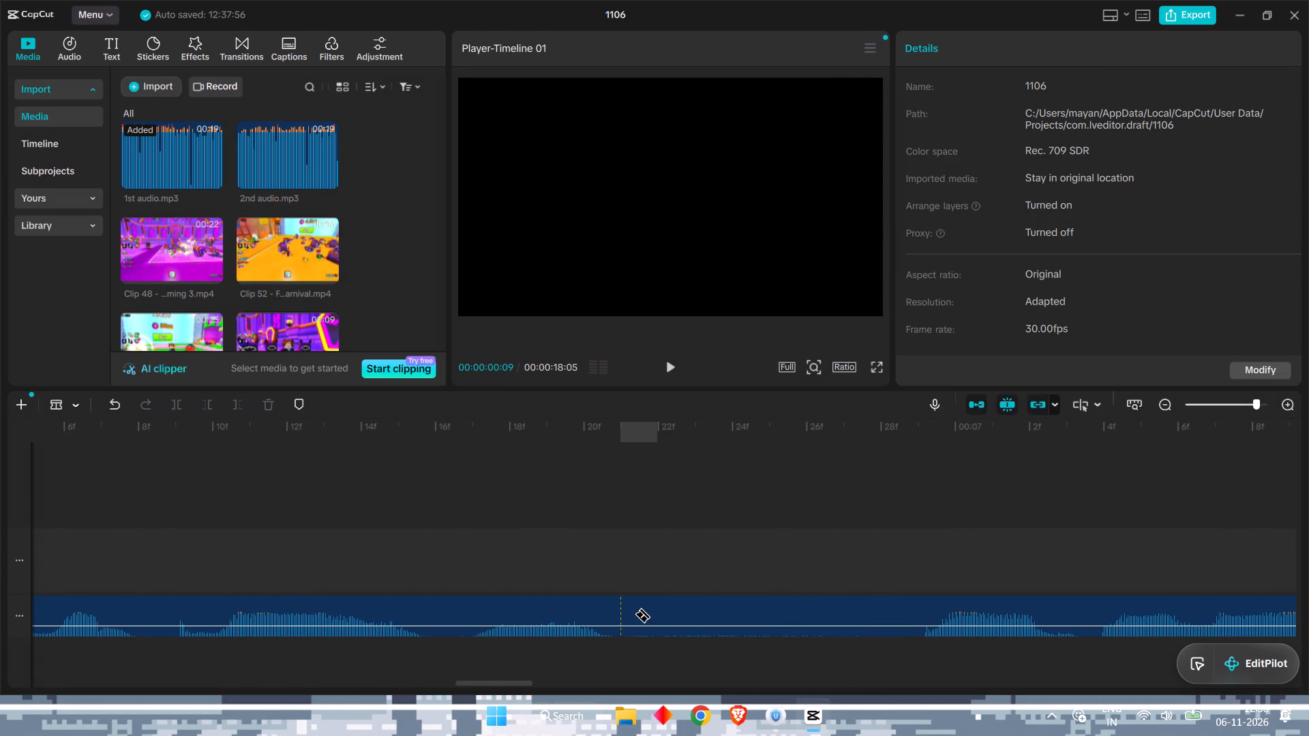
left_click(622, 611)
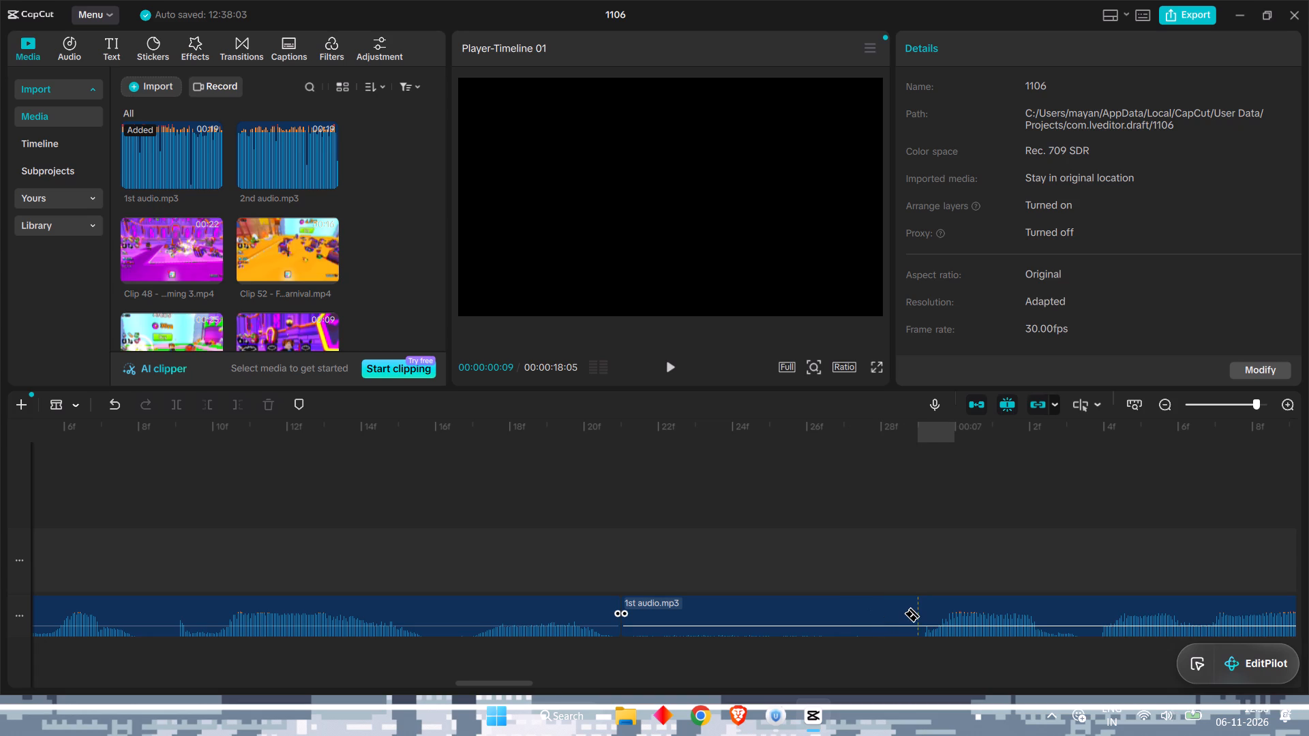
left_click(916, 610)
right_click(852, 607)
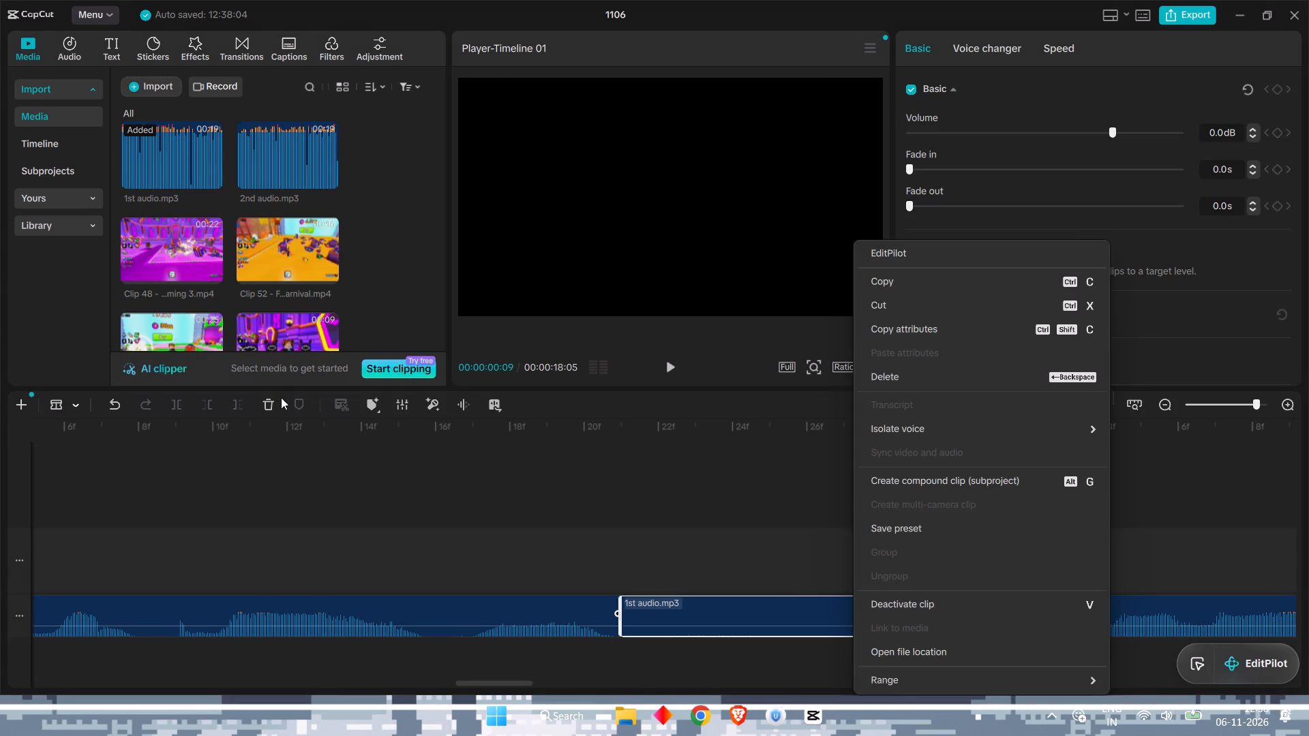
left_click(277, 397)
left_click(275, 399)
Split 1st audio.mp3 at about 7 s 12 frames and 7 s 17 frames and delete the quiet piece between them.
scroll(443, 479, "left", 3)
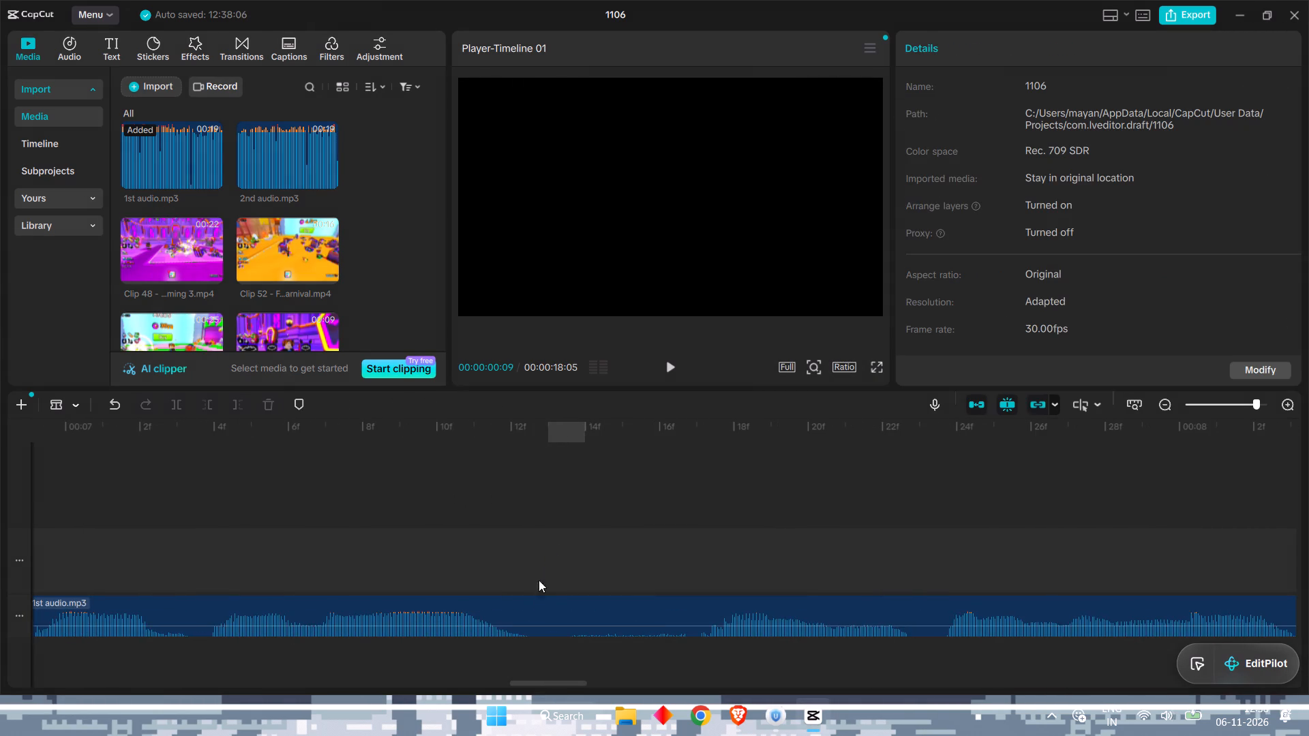
left_click(518, 616)
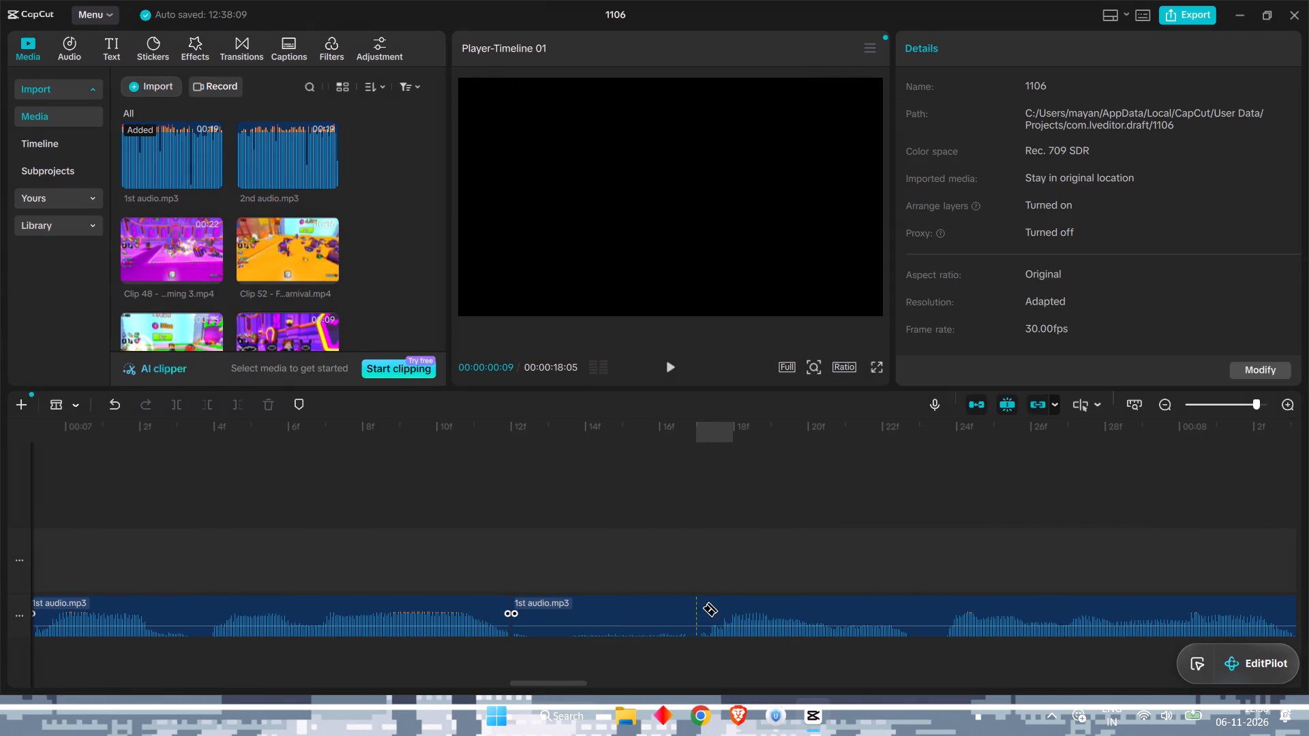
left_click(693, 607)
right_click(658, 609)
left_click(264, 394)
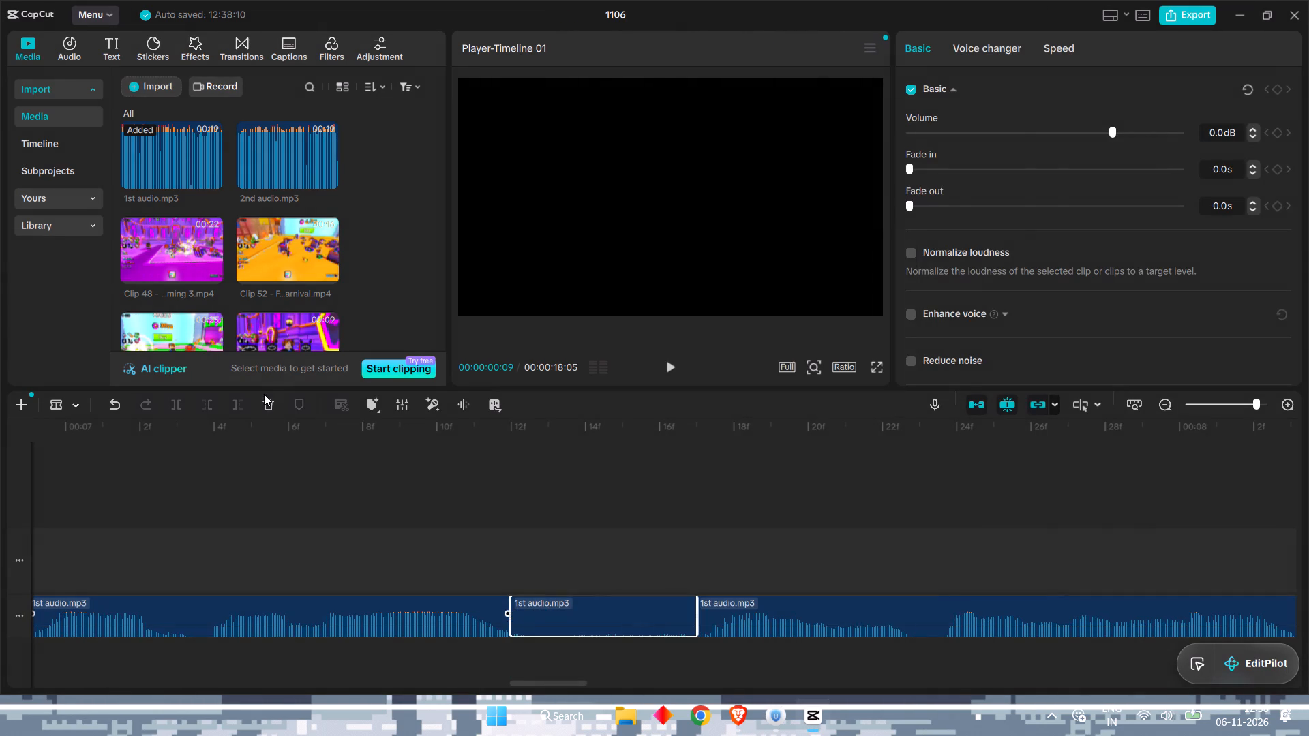
left_click(268, 403)
Cut the one-frame silent piece of 1st audio.mp3 from about 9 s 1 frame to 9 s 2 frames and delete it.
scroll(303, 435, "left", 4)
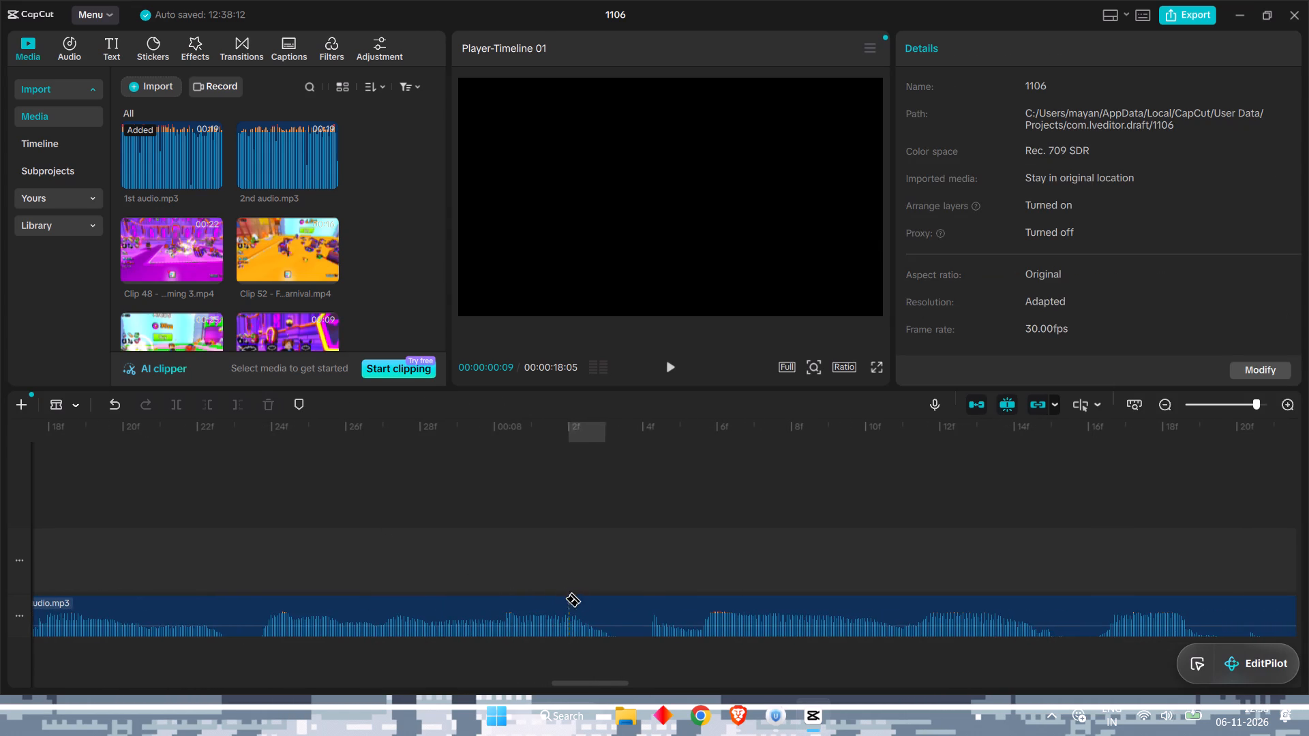
scroll(671, 612, "left", 2)
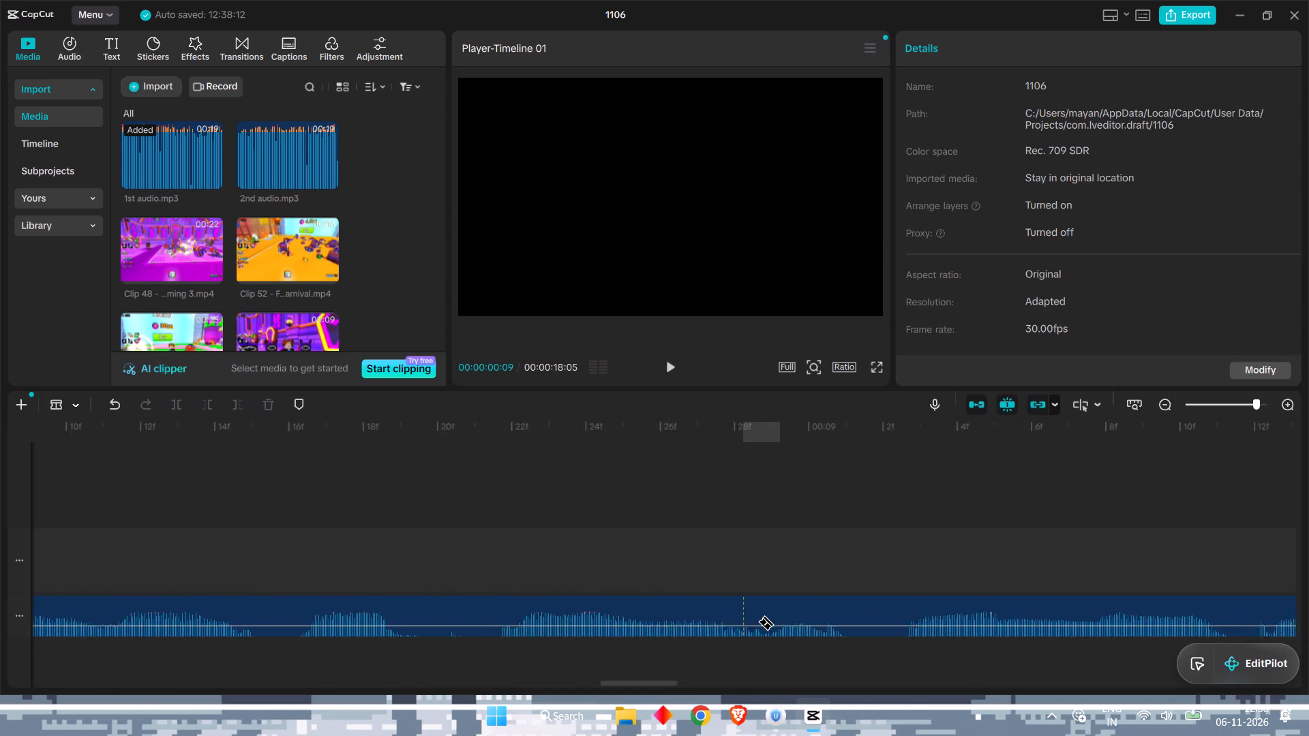
scroll(757, 622, "left", 2)
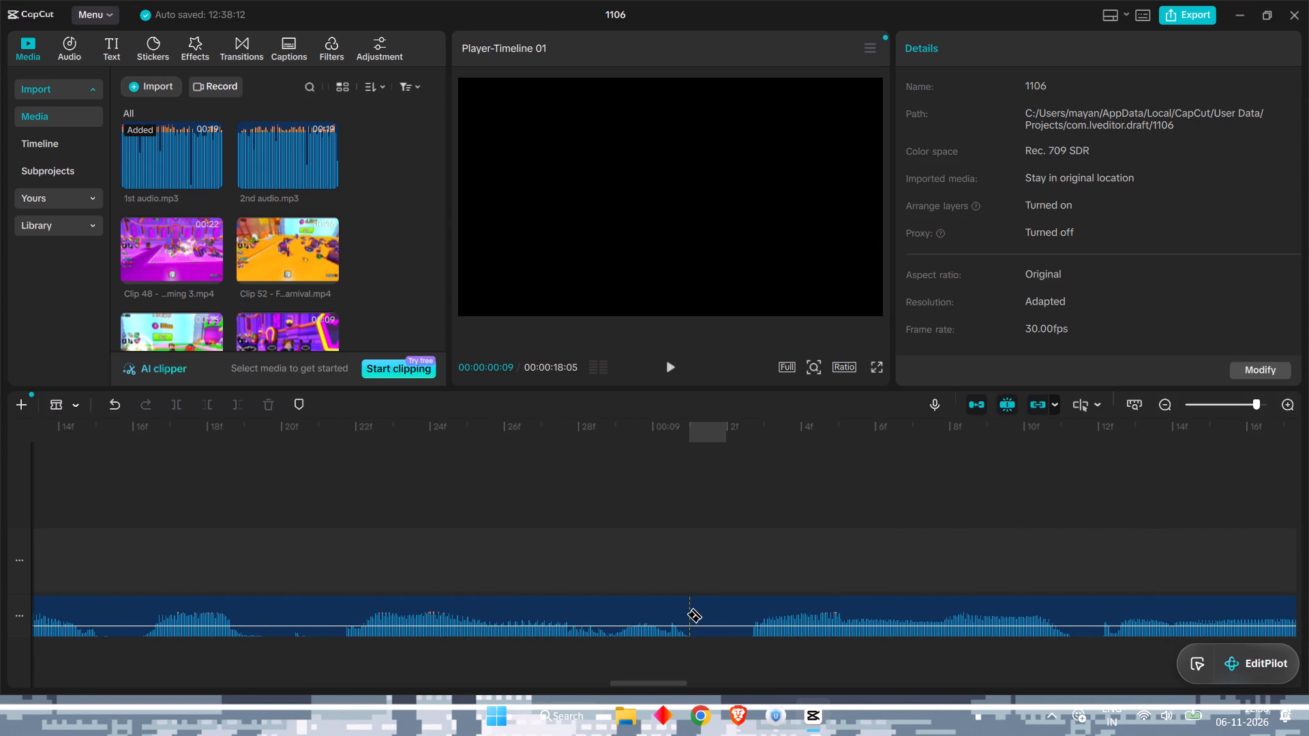
left_click(686, 614)
left_click(740, 610)
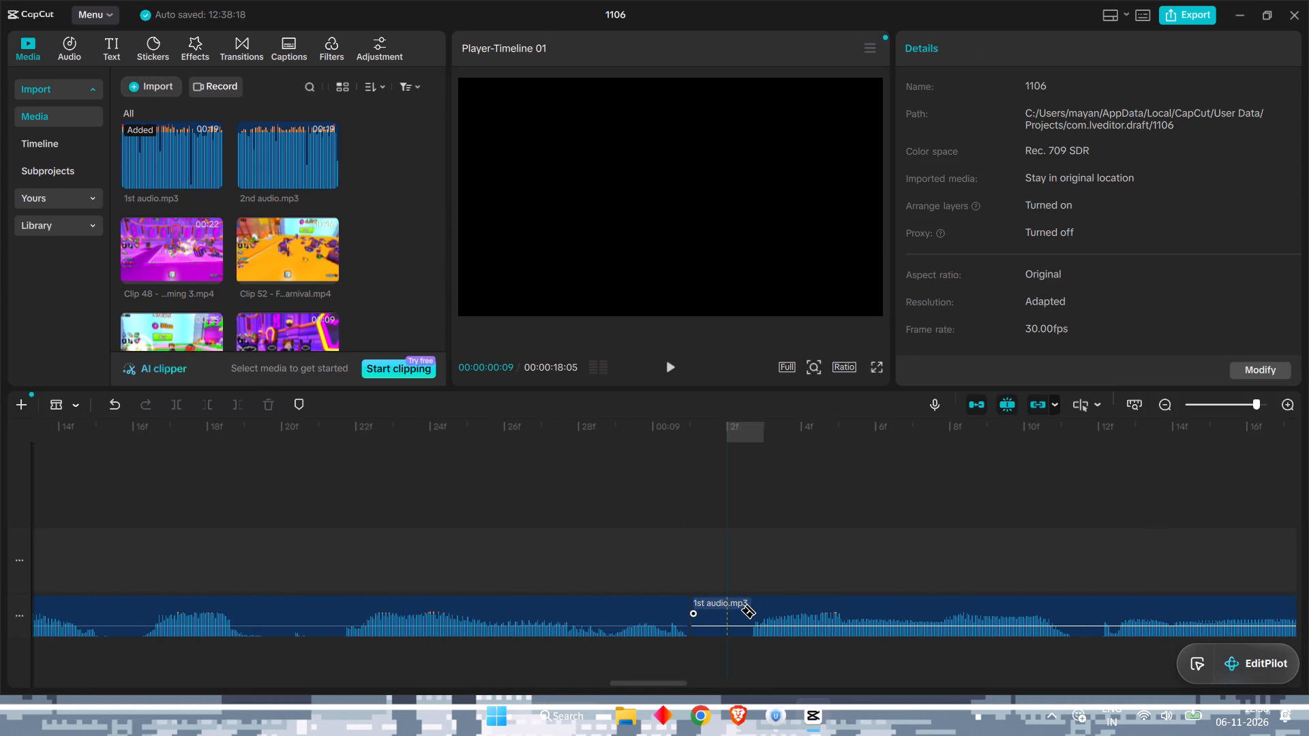
right_click(700, 607)
double_click(271, 398)
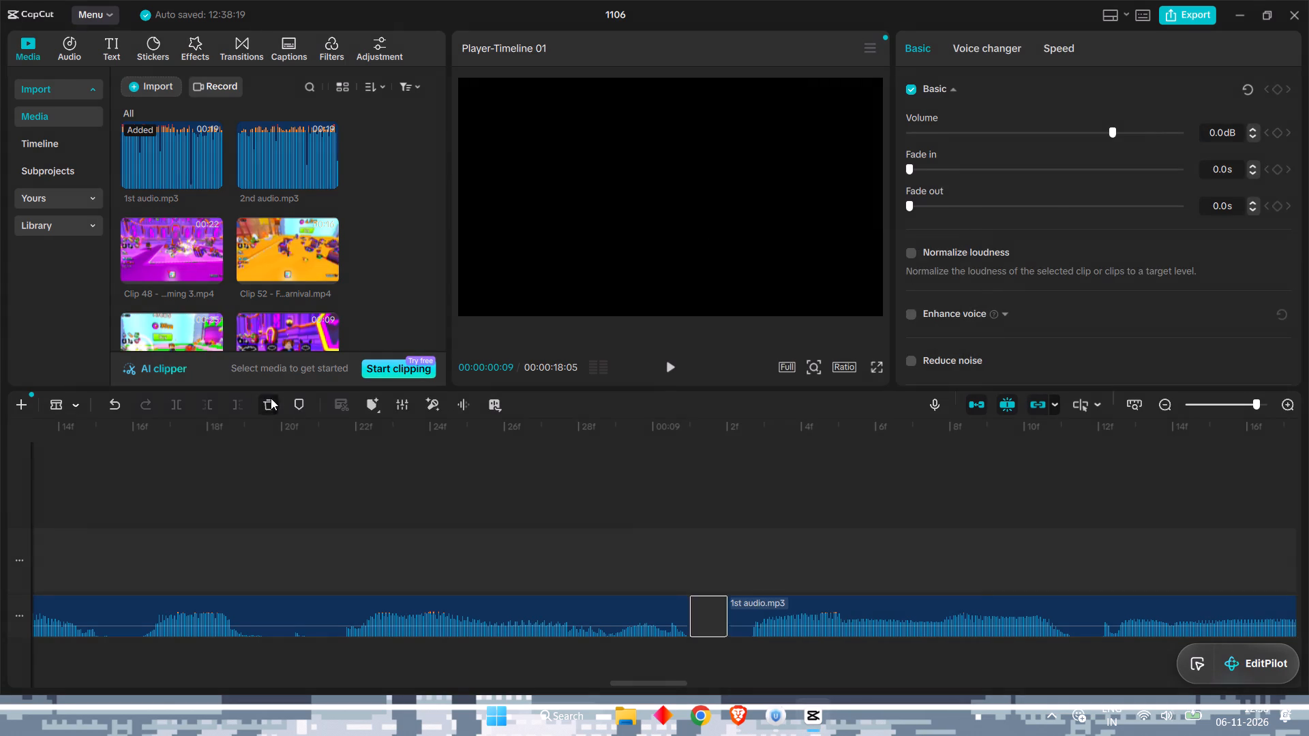
Cut the one-frame silent piece of 1st audio.mp3 from about 10 s 23 frames to 10 s 24 frames and delete it.
scroll(572, 589, "left", 5)
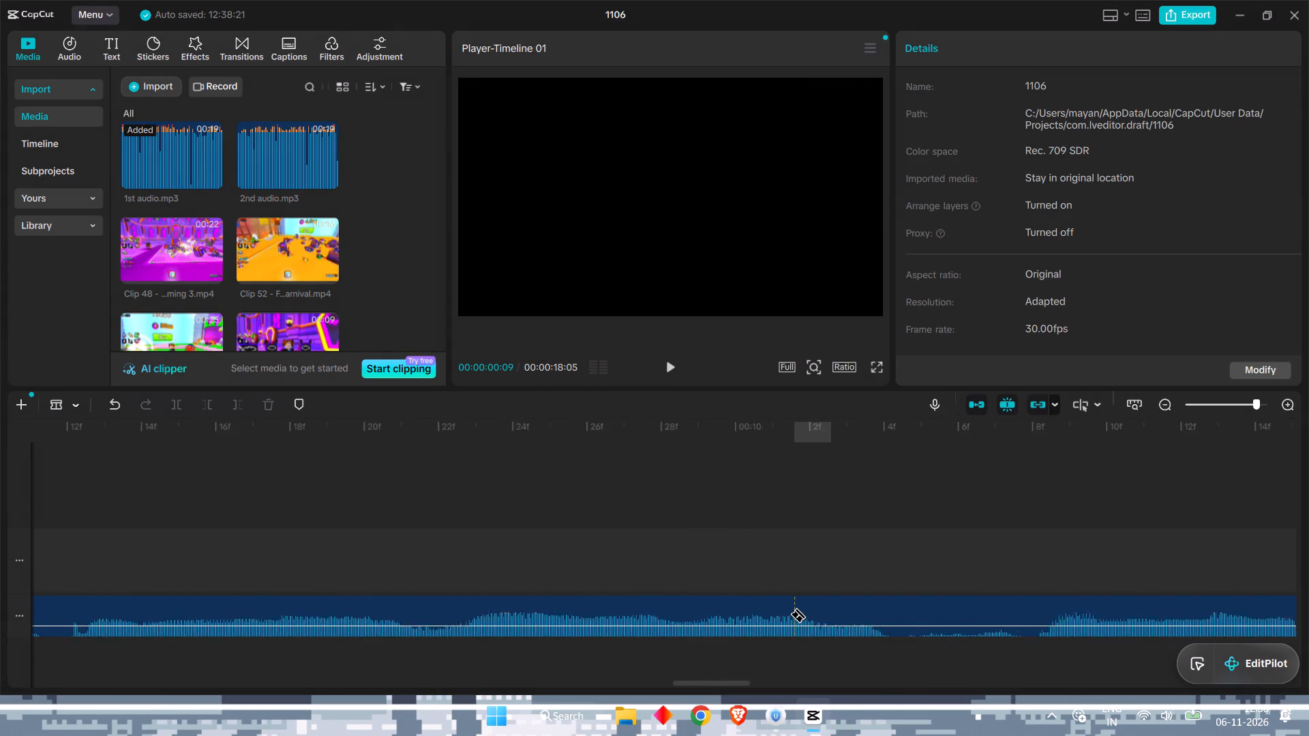
scroll(789, 614, "left", 4)
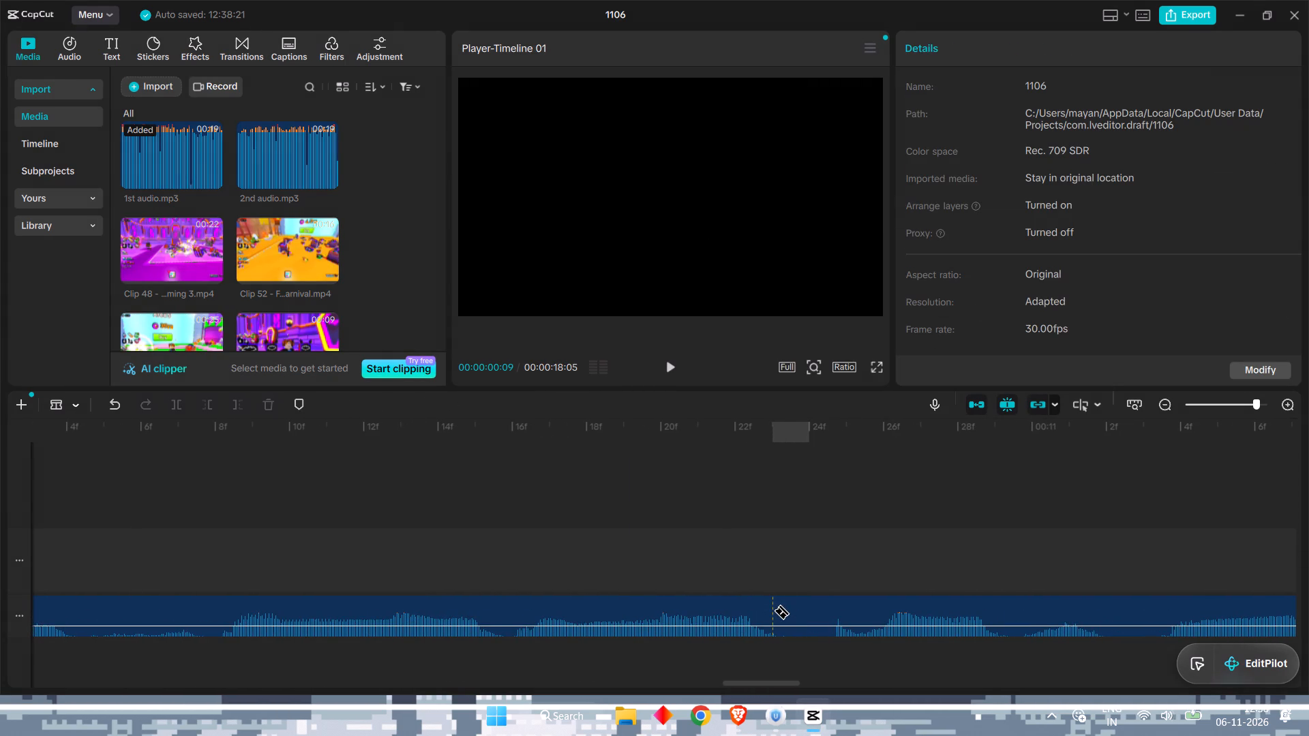
left_click(773, 611)
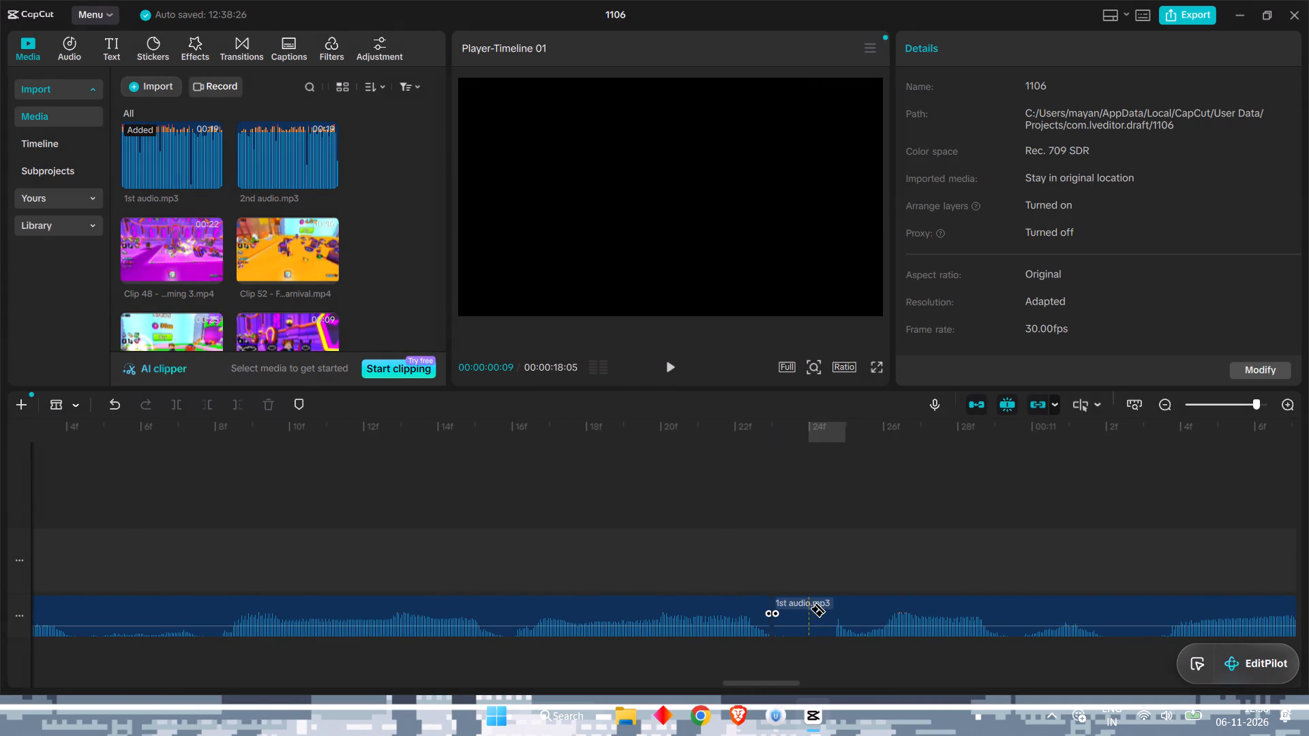
left_click(806, 609)
right_click(789, 609)
double_click(267, 410)
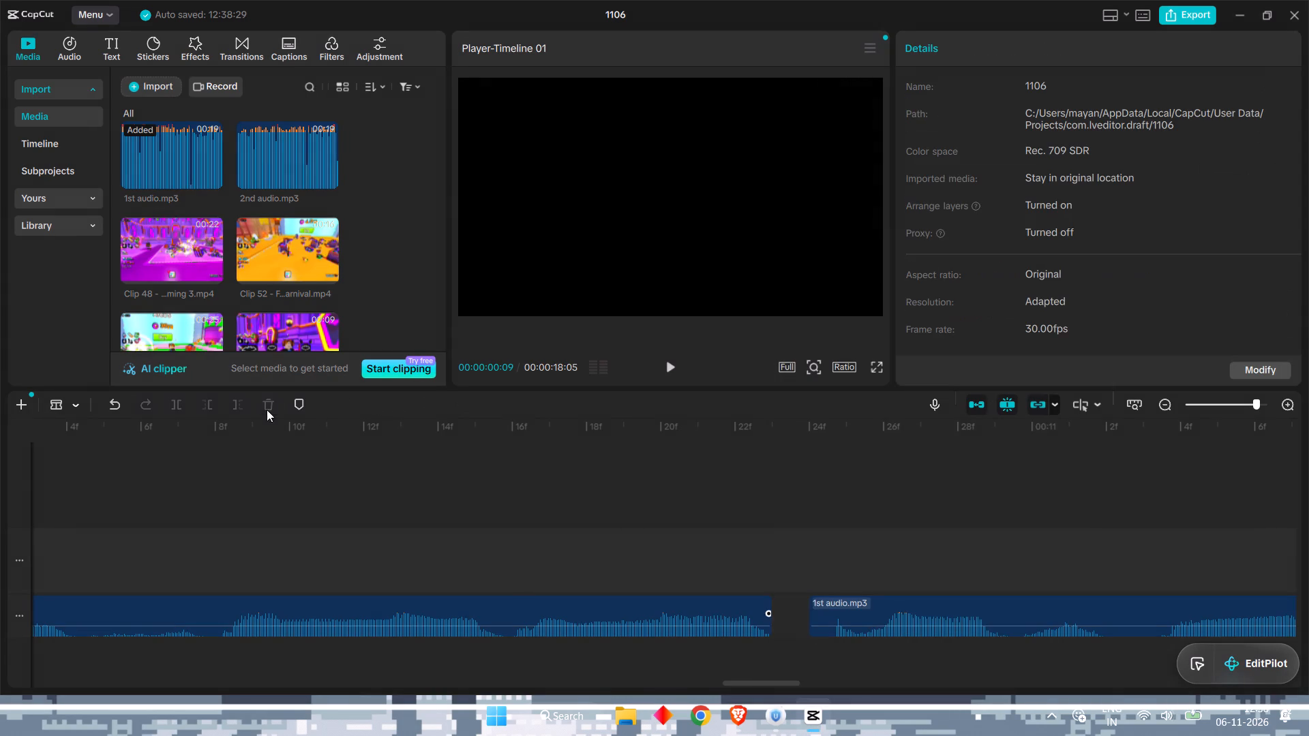
Split 1st audio.mp3 at about 12 s 2 frames and 12 s 13 frames and delete the silent piece between them.
scroll(474, 596, "left", 6)
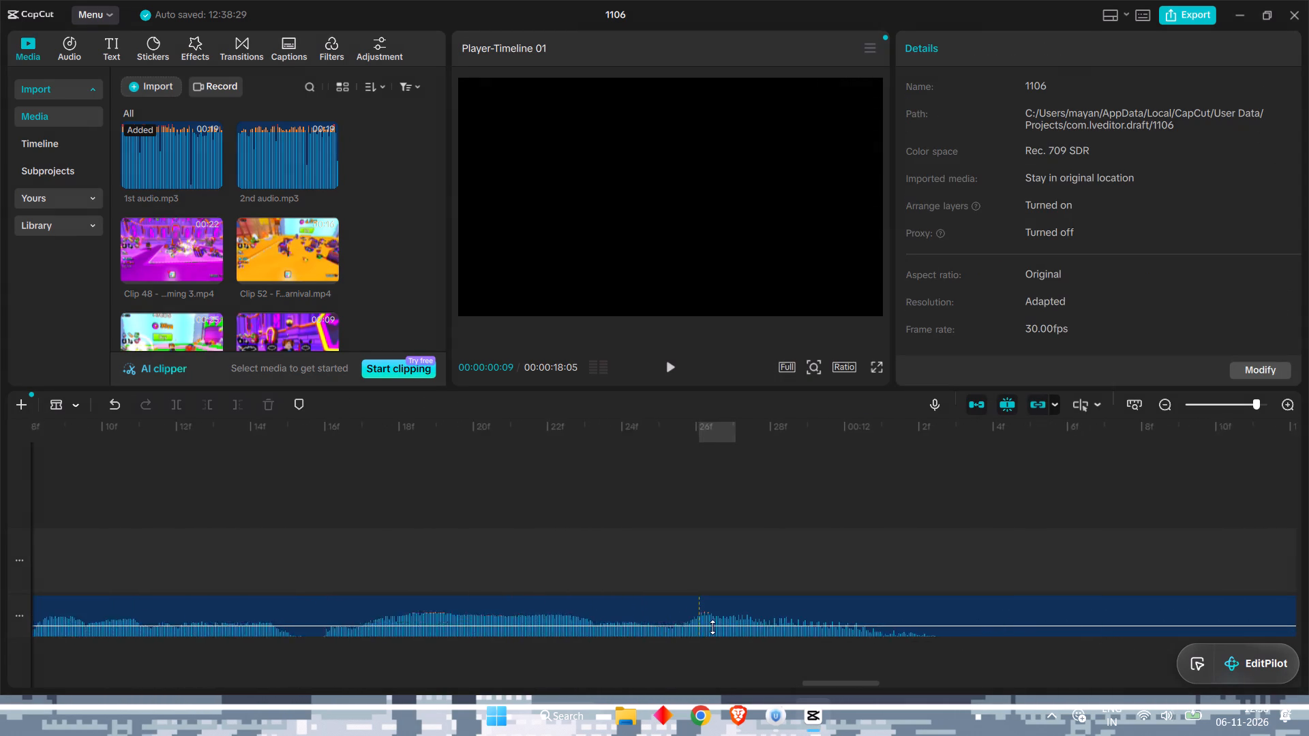
scroll(812, 623, "left", 1)
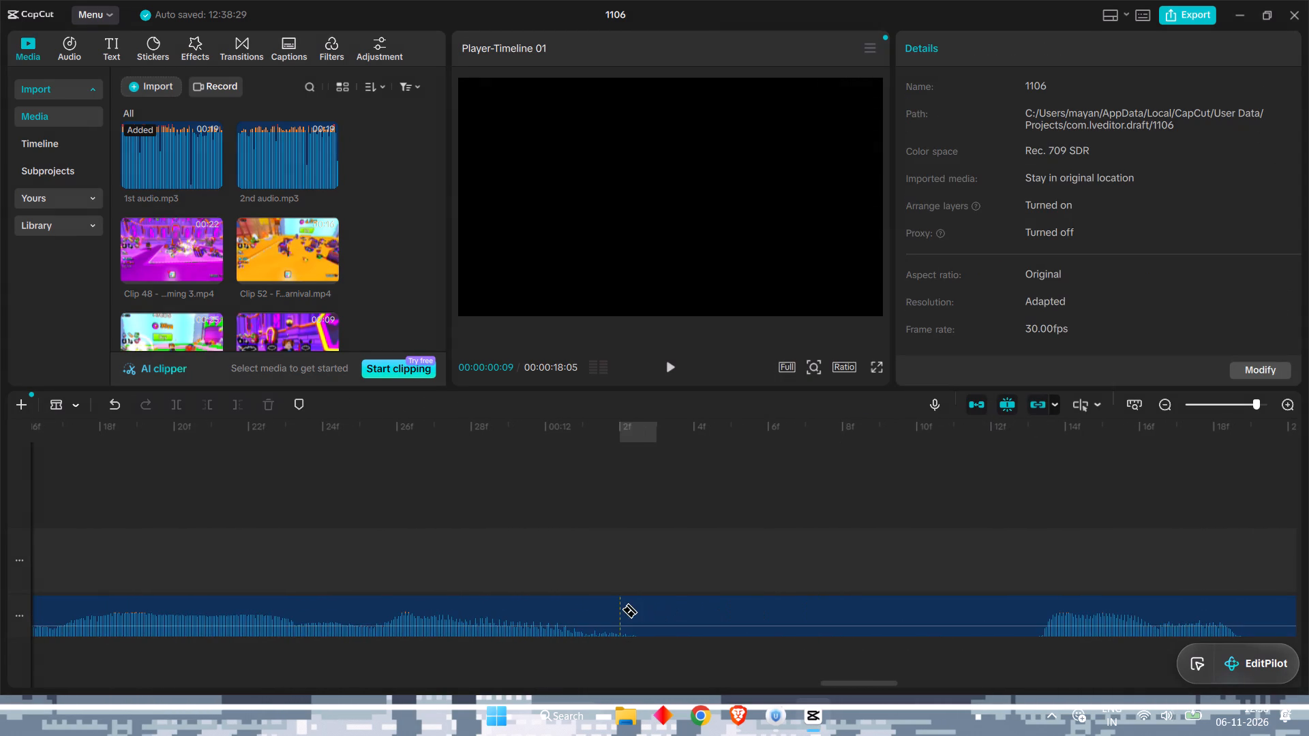
left_click(621, 609)
left_click(1015, 600)
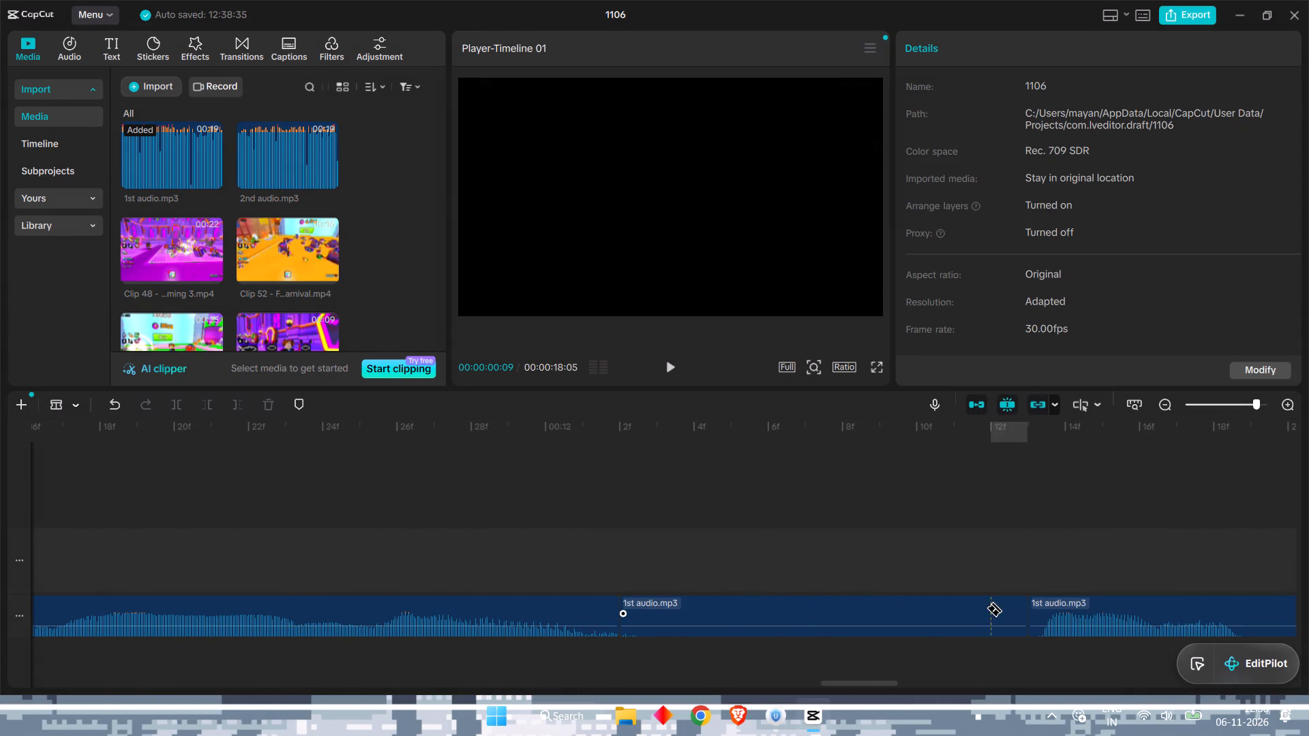
right_click(929, 609)
double_click(271, 397)
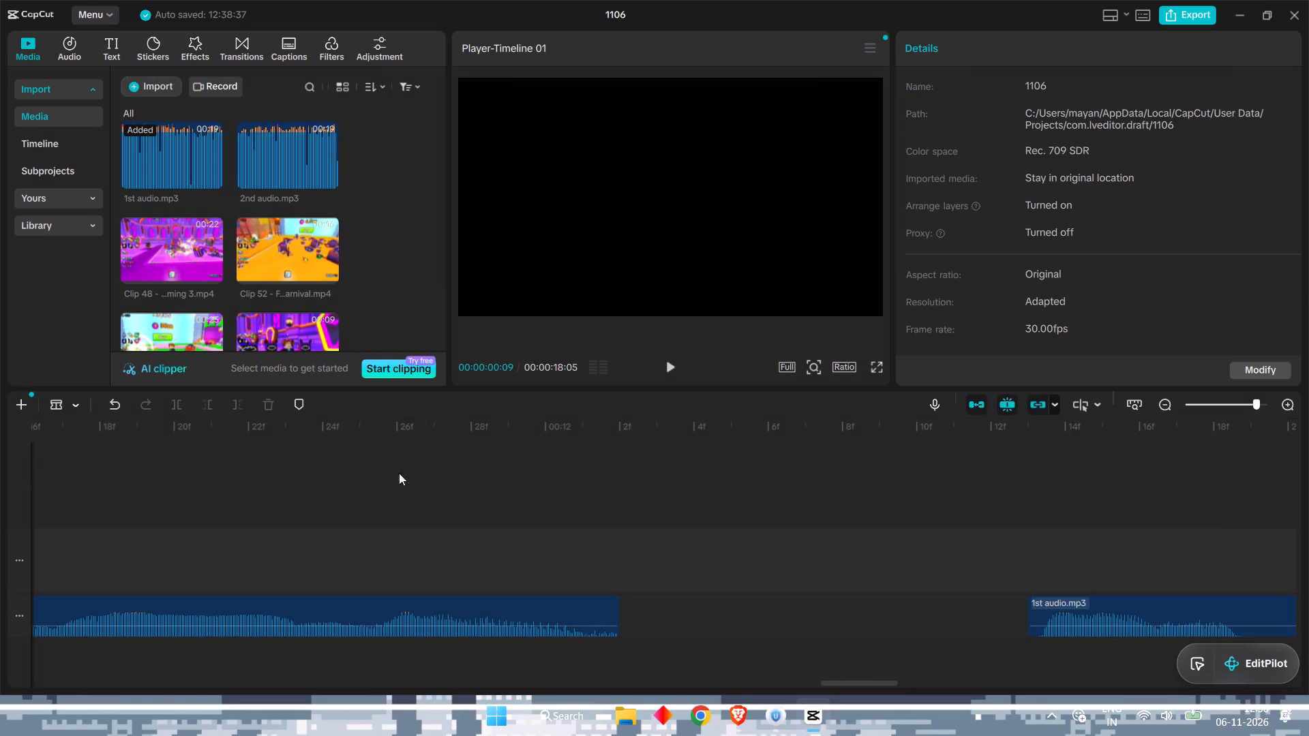
Split 1st audio.mp3 at about 12 s 19 frames and 12 s 21 frames and delete the quiet piece between them.
scroll(537, 571, "left", 2)
left_click(430, 599)
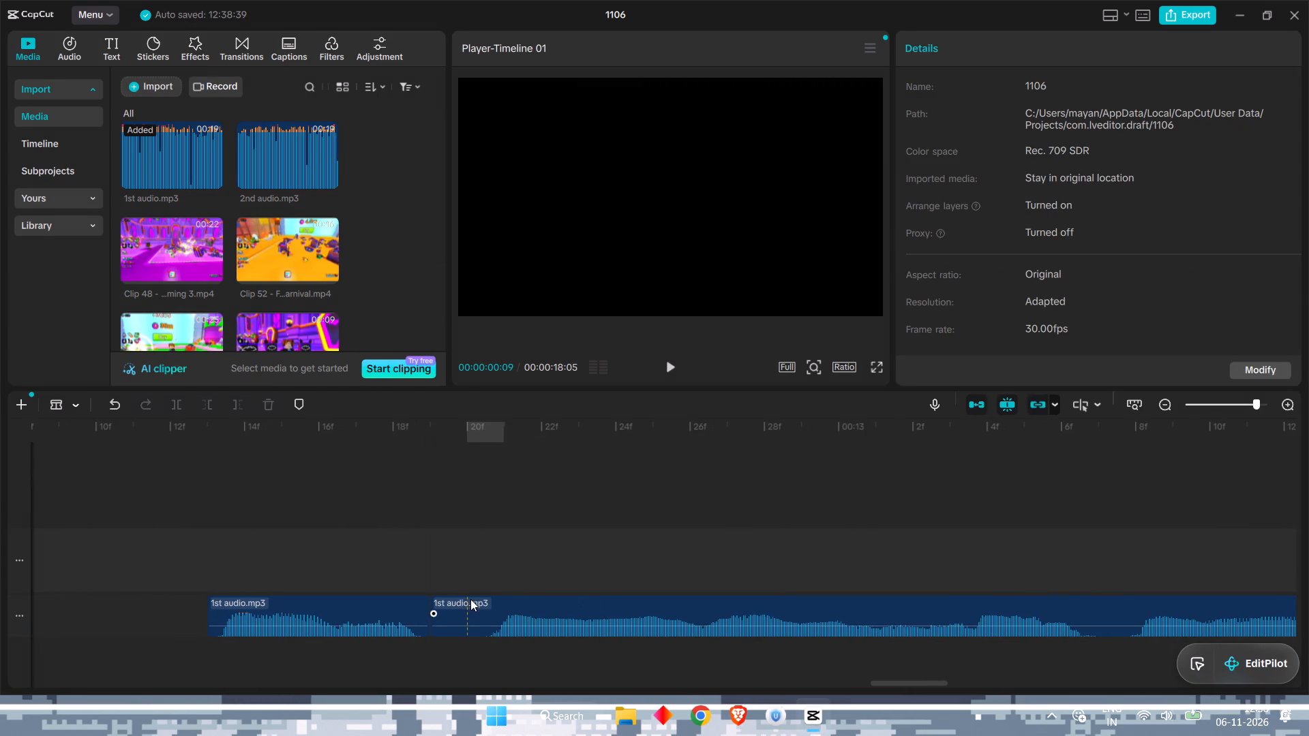
right_click(476, 597)
left_click(469, 601)
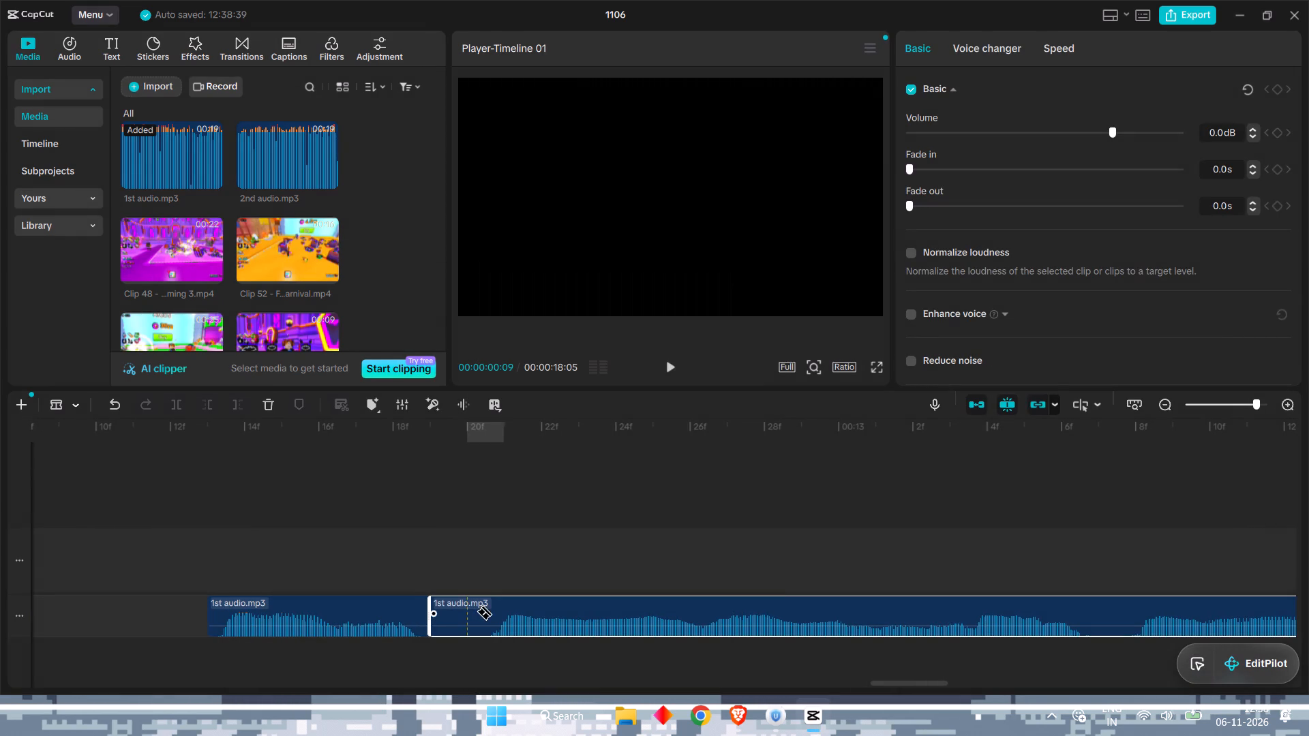
left_click(495, 613)
right_click(465, 613)
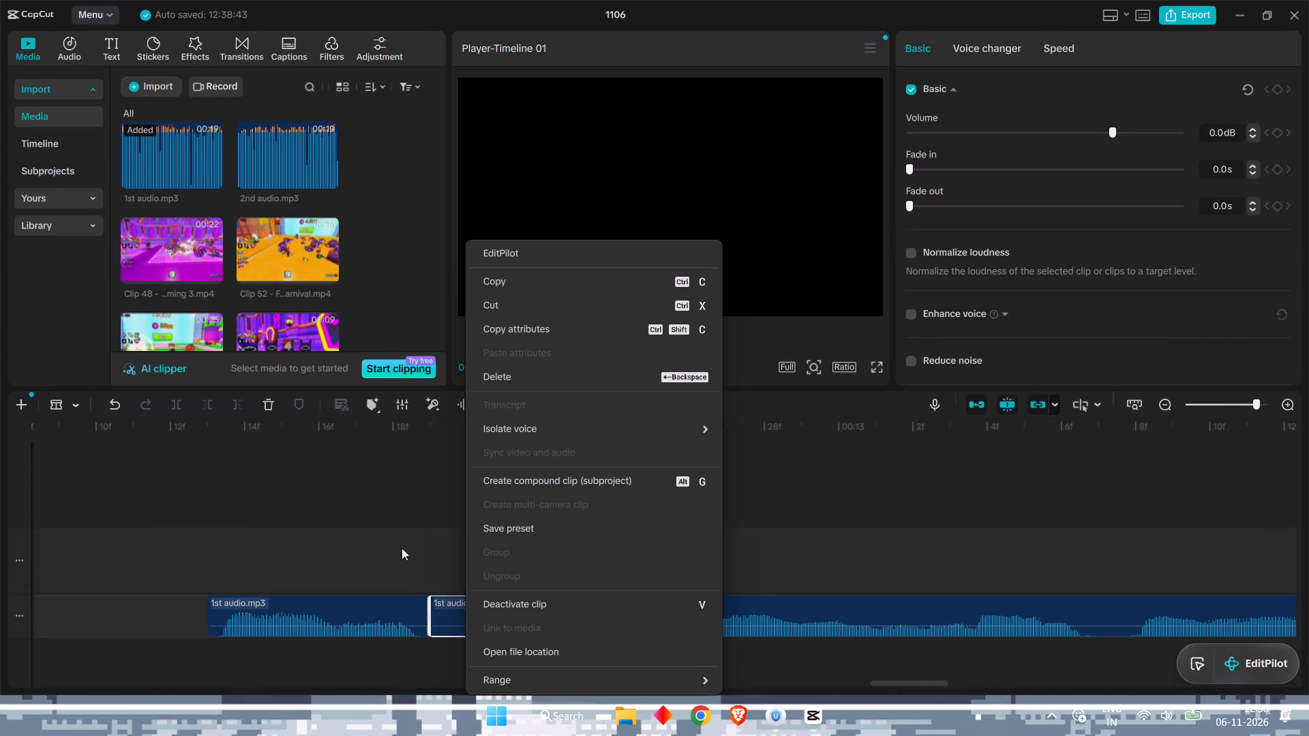
left_click(280, 401)
left_click(277, 401)
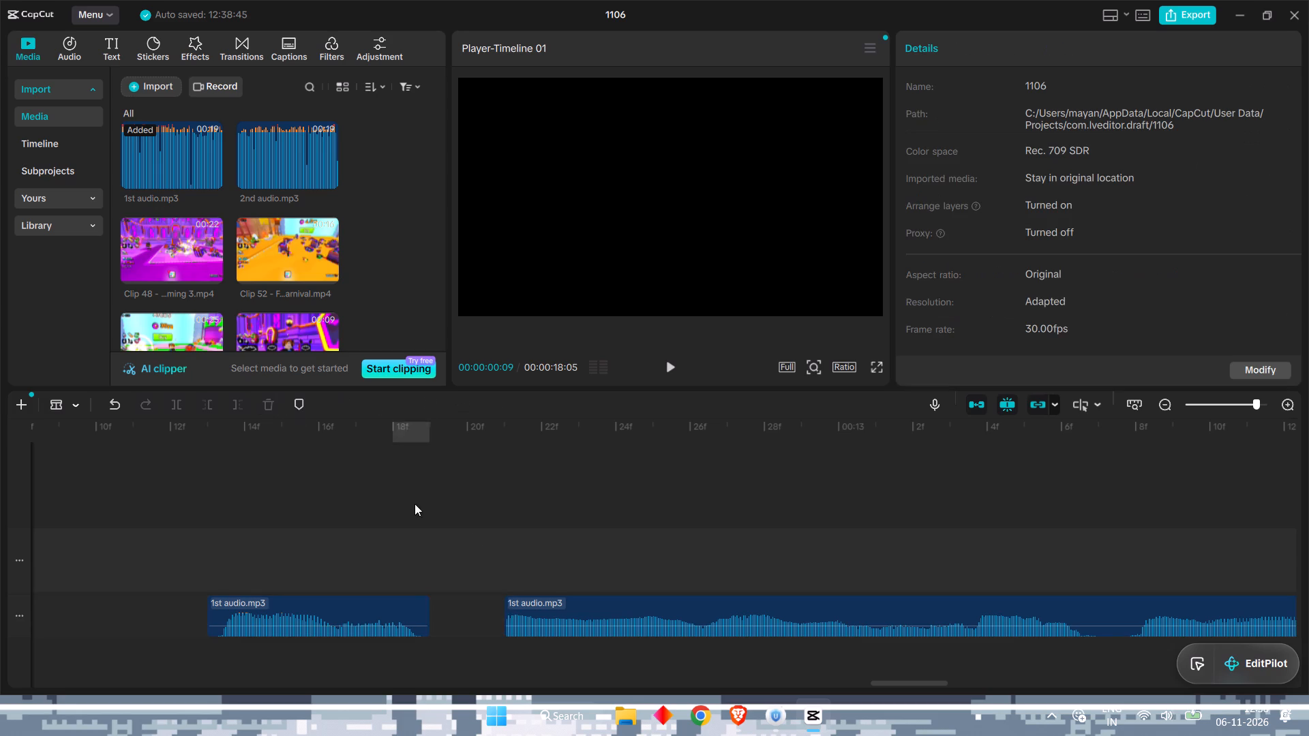
Split 1st audio.mp3 at about 14 s 2 frames and 14 s 10 frames and delete the silent piece between them.
scroll(511, 553, "left", 5)
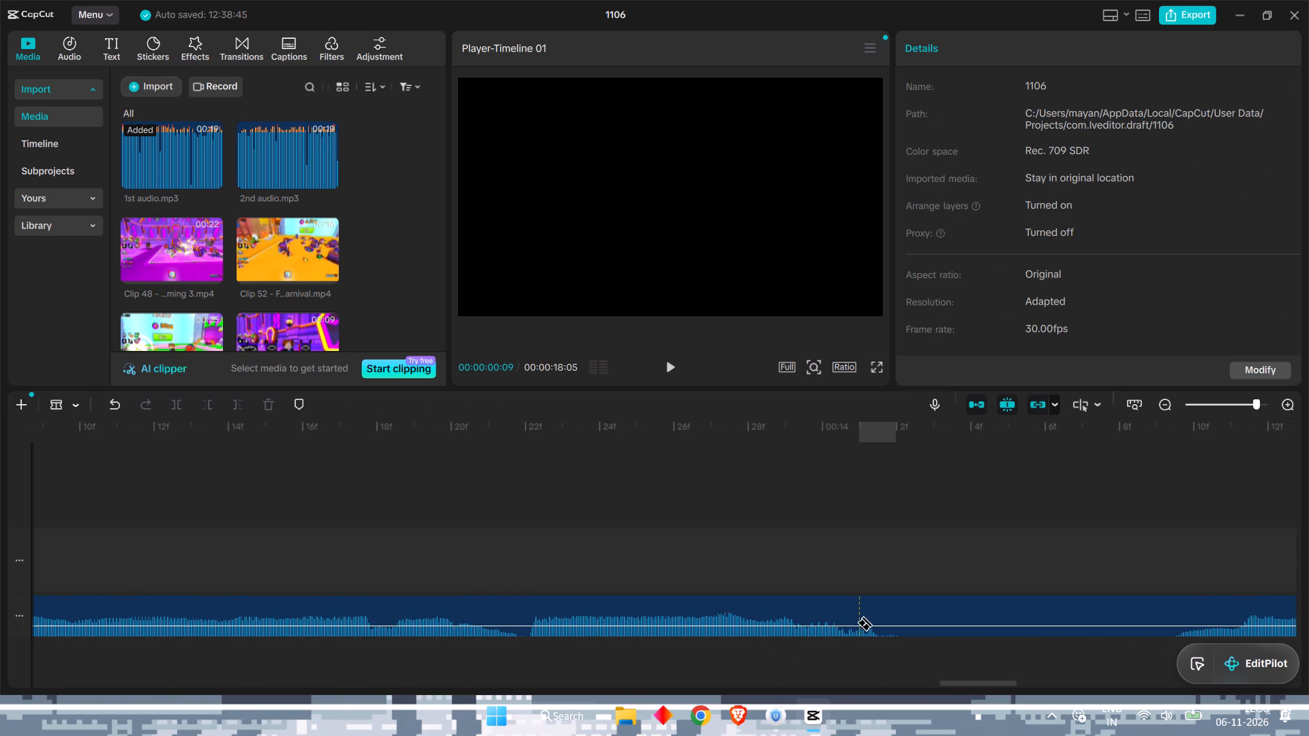
left_click(889, 612)
scroll(1027, 615, "left", 1)
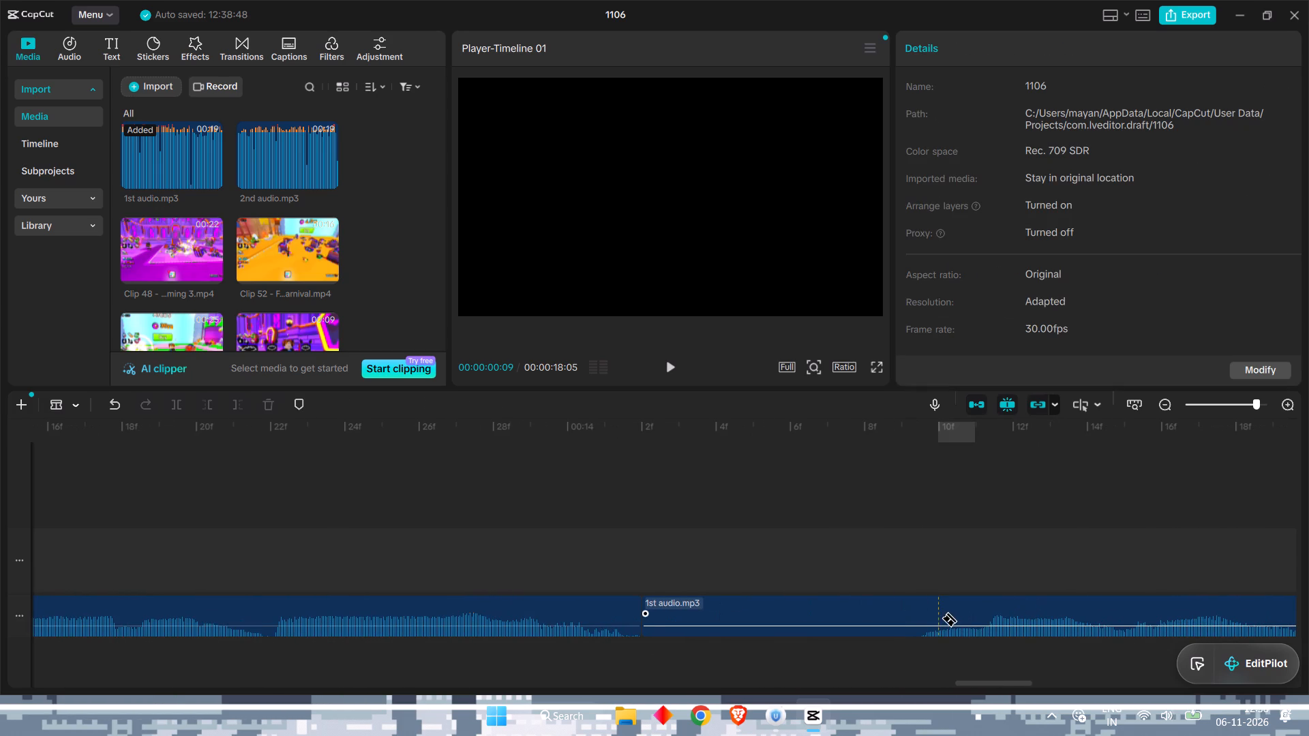
left_click(931, 617)
right_click(860, 613)
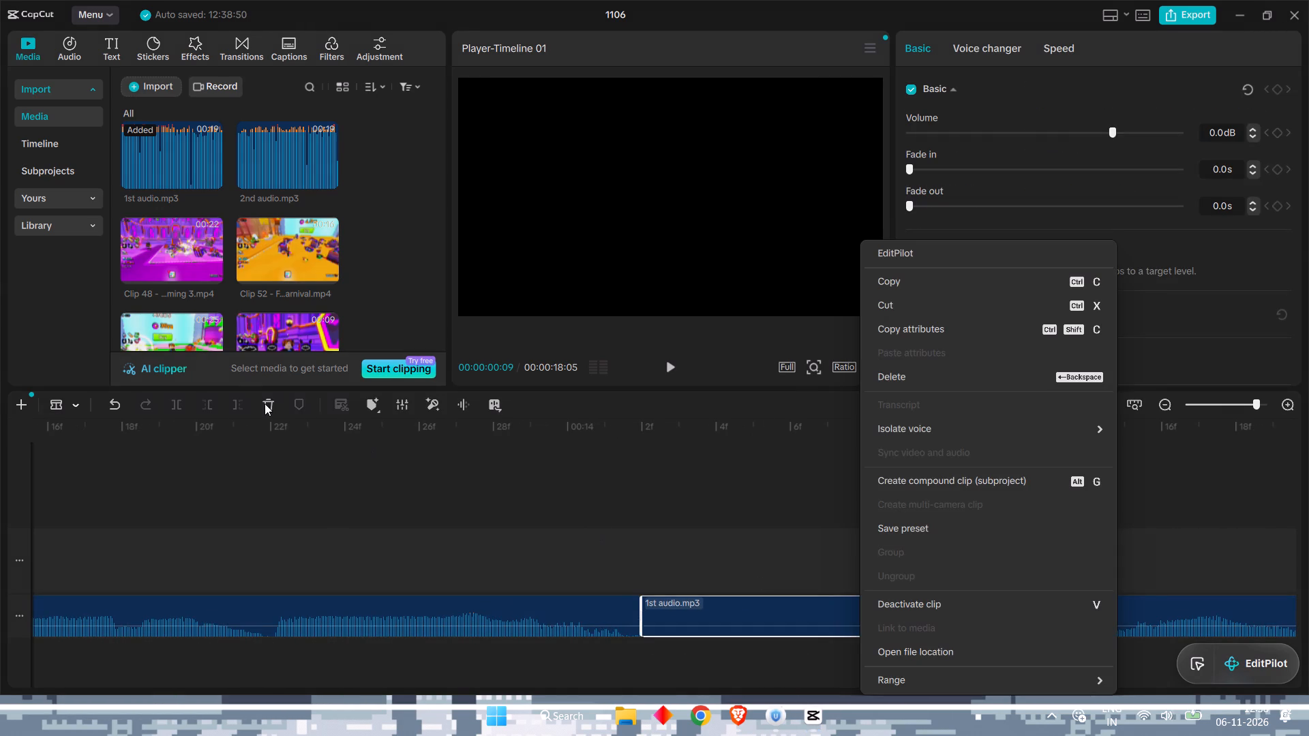
double_click(266, 404)
Split 1st audio.mp3 at about 14 s 19 frames and 14 s 22 frames and delete the quiet piece between them.
scroll(459, 512, "left", 2)
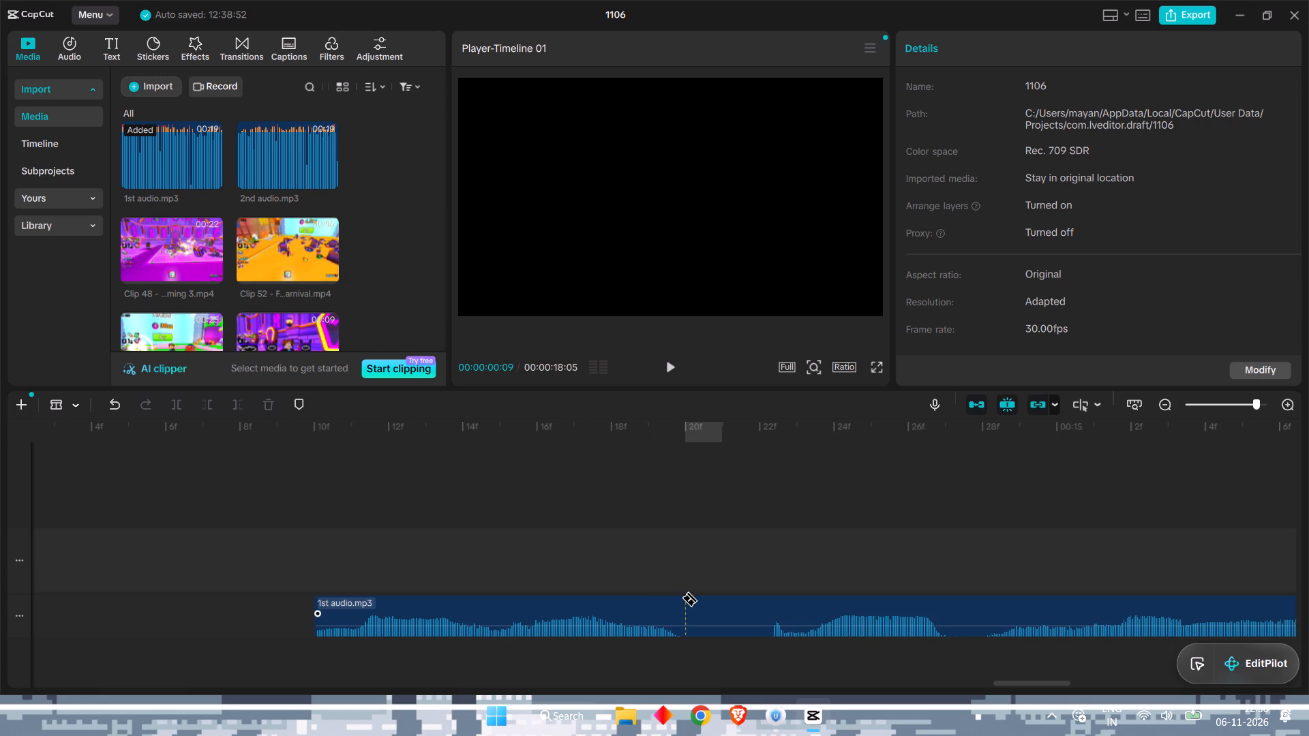
left_click(667, 600)
left_click(762, 605)
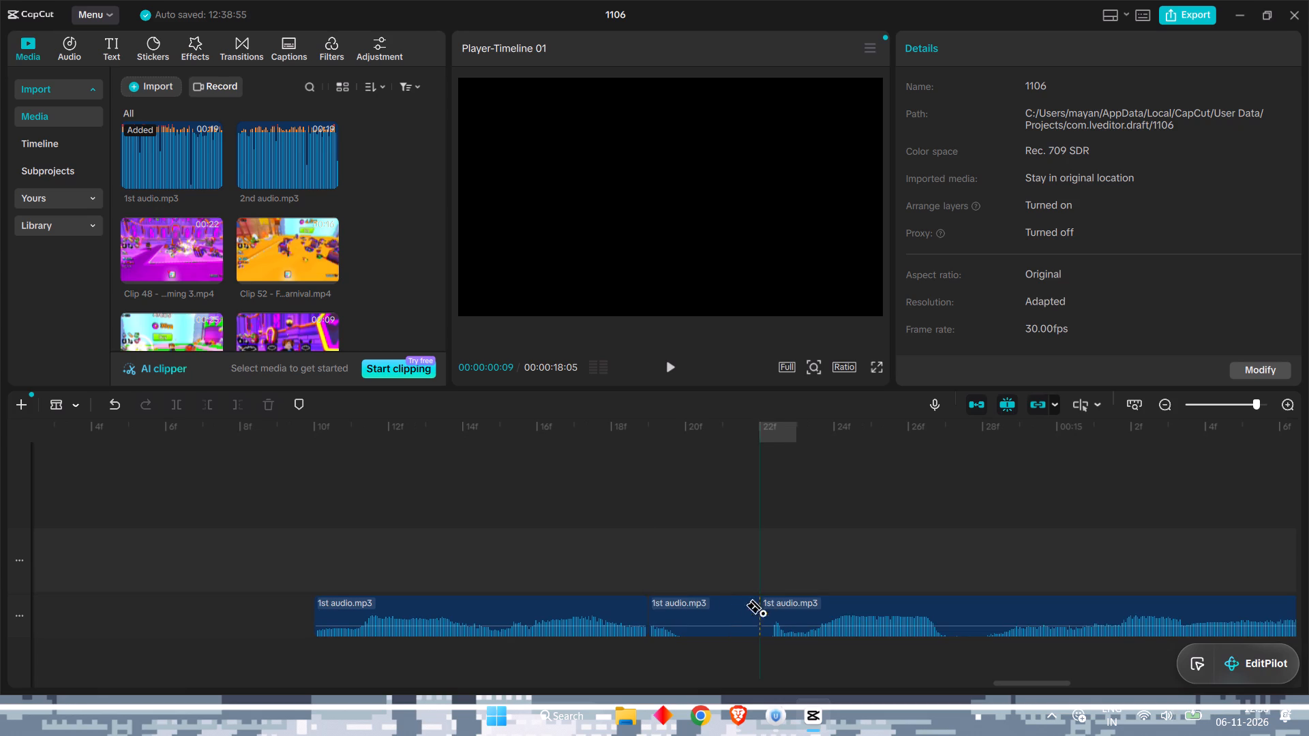
right_click(729, 606)
left_click(275, 405)
left_click(275, 405)
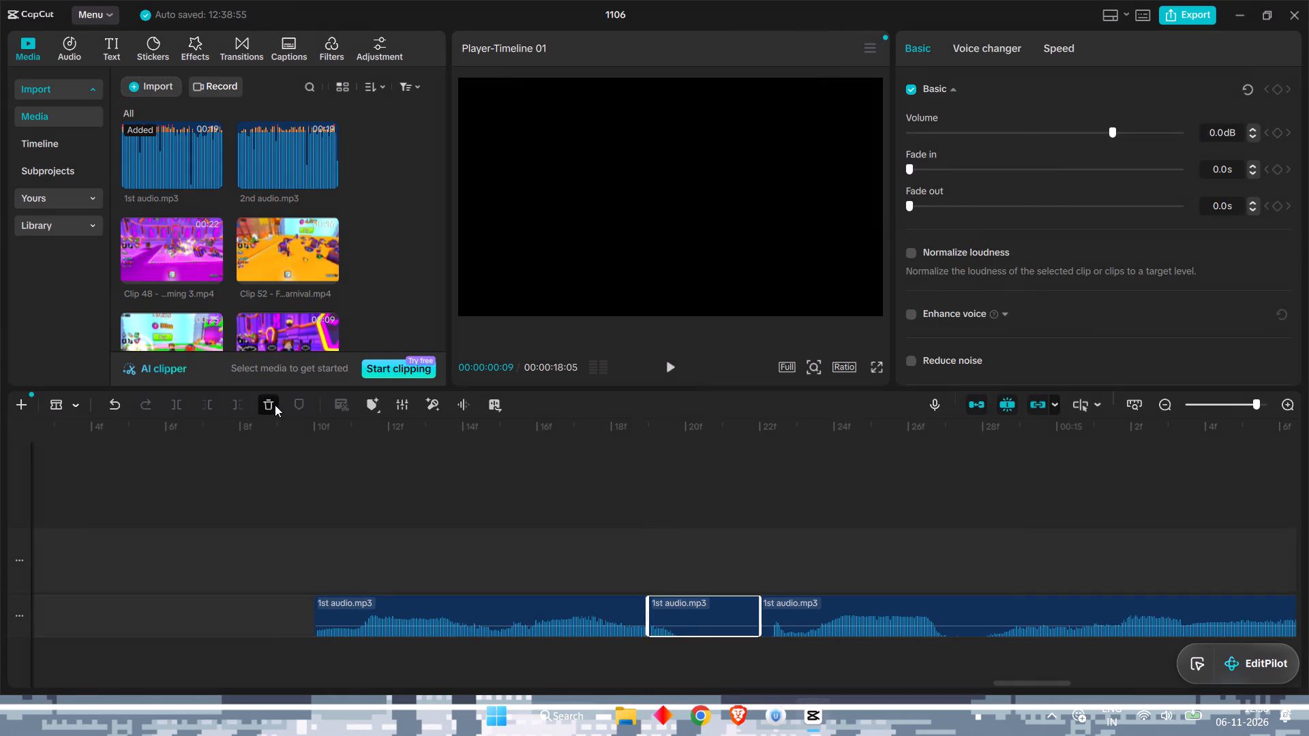
Split 1st audio.mp3 at about 16 s 7 frames and 16 s 14 frames and delete the silent piece between them.
scroll(385, 465, "left", 5)
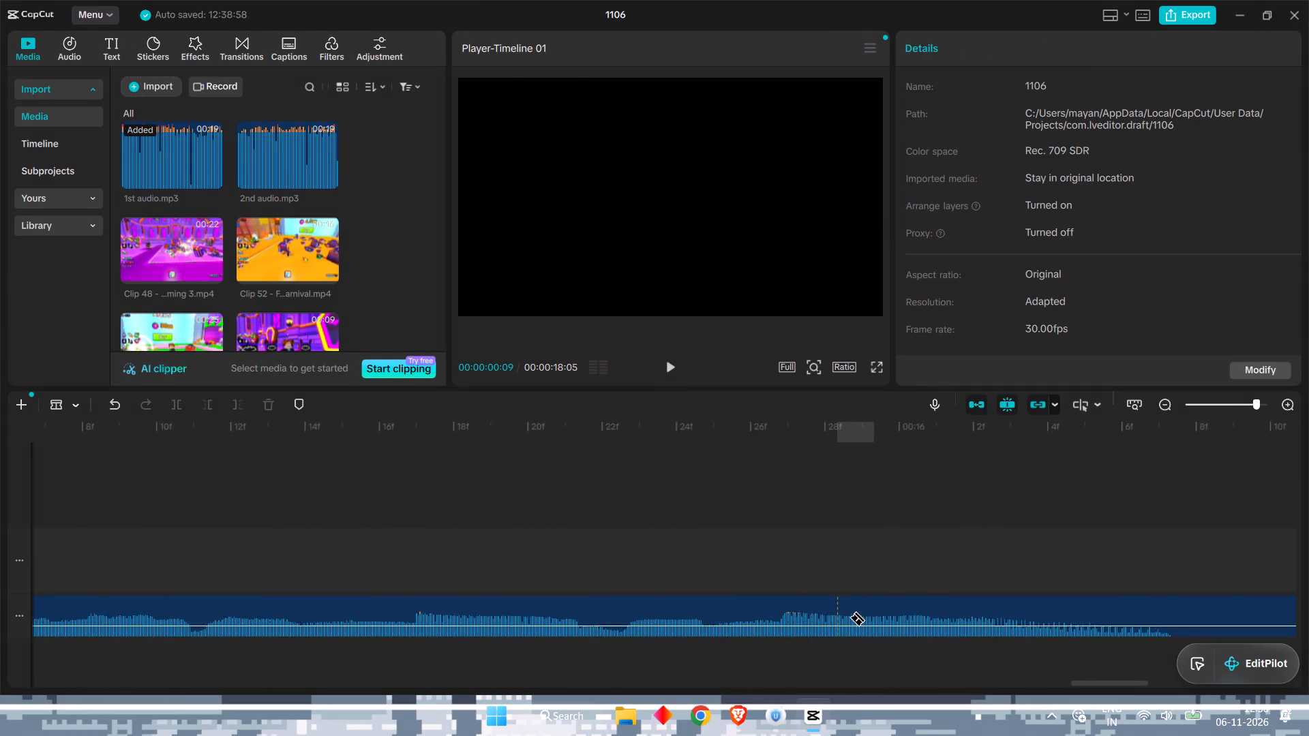
scroll(849, 617, "left", 2)
left_click(679, 612)
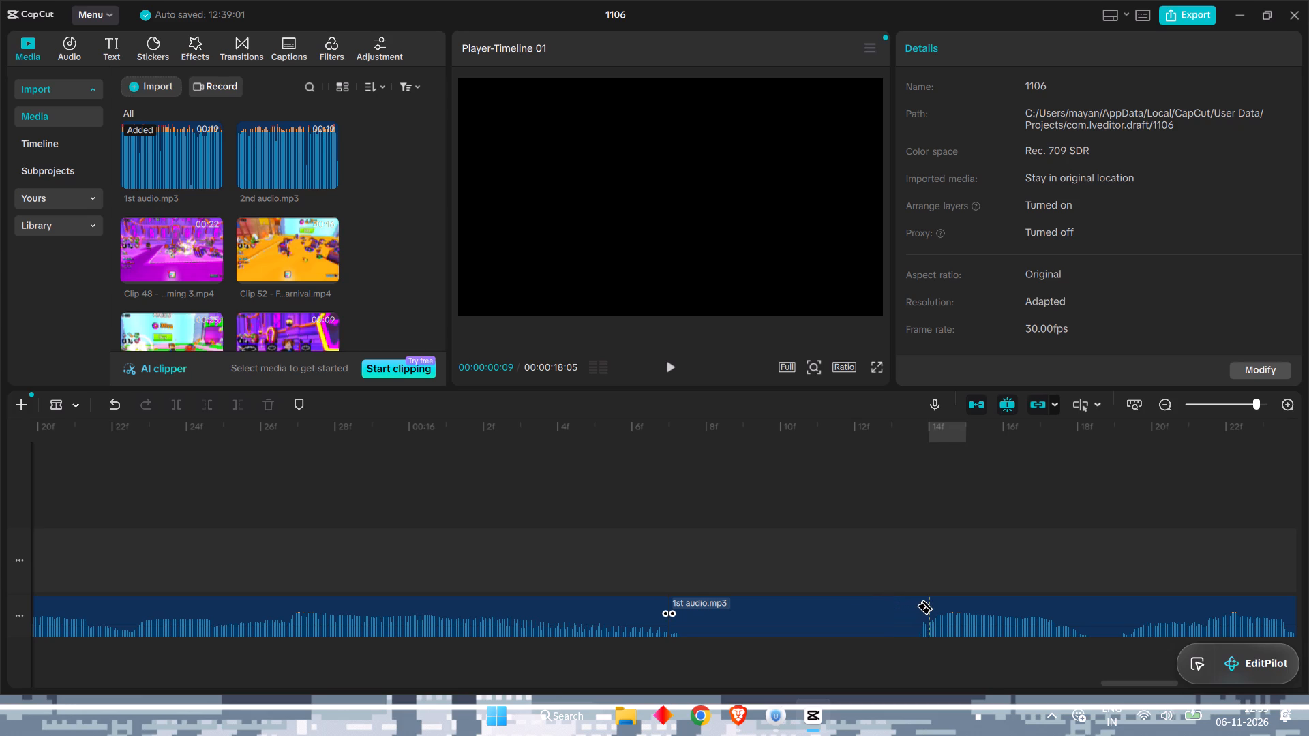
left_click(916, 606)
right_click(891, 605)
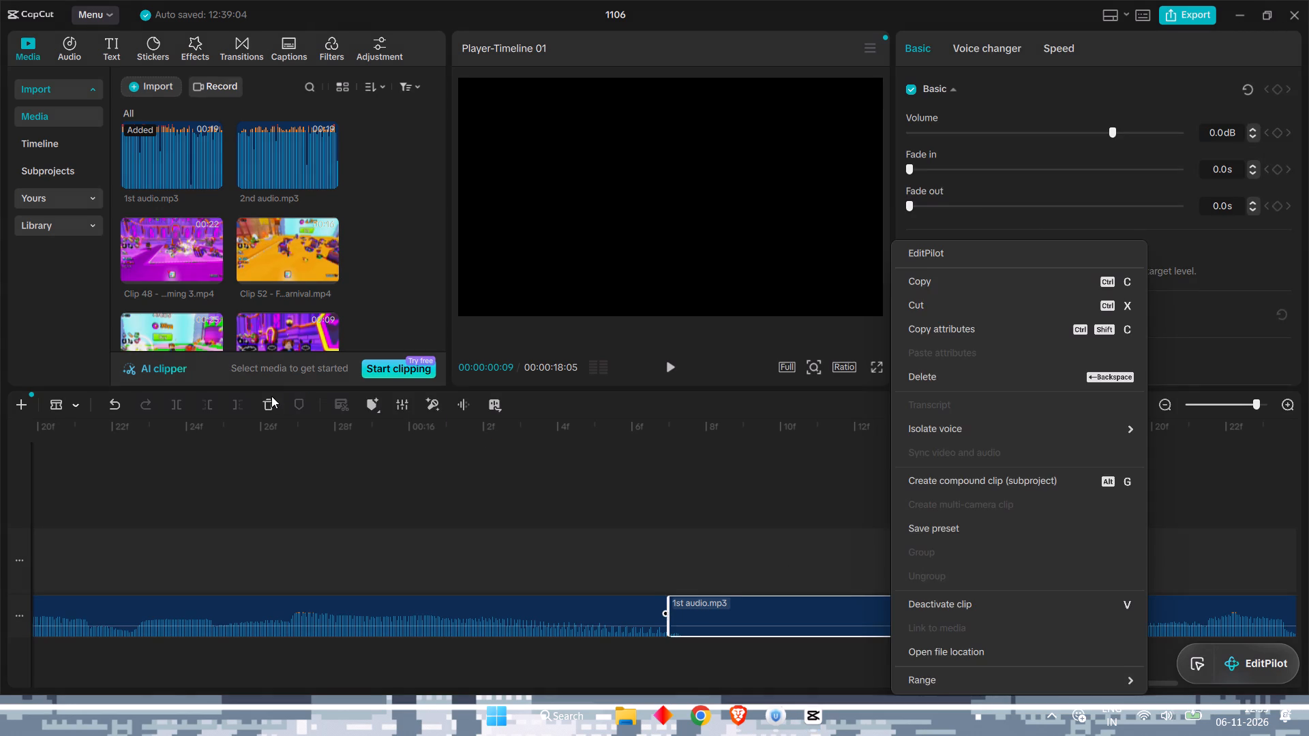
double_click(270, 397)
Split 1st audio.mp3 at about 17 s 29 frames and delete the silent tail after the cut.
scroll(555, 547, "left", 3)
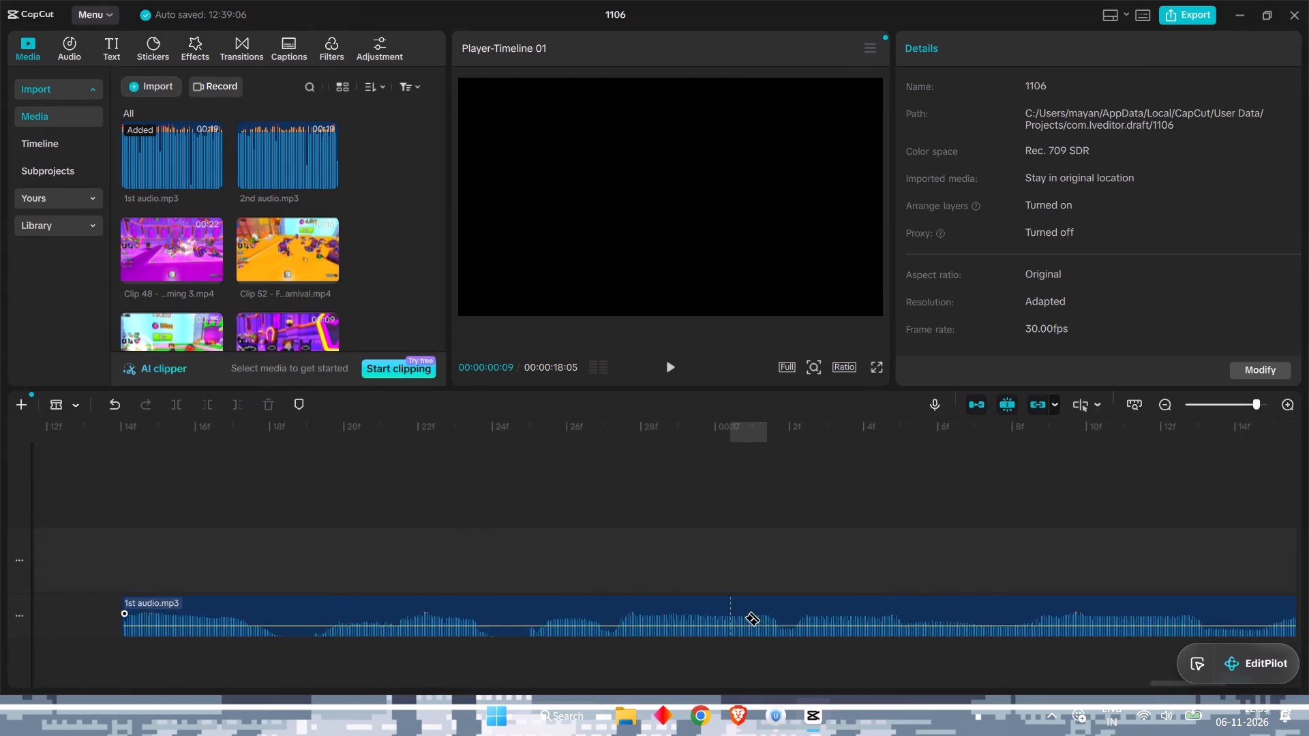
scroll(744, 617, "left", 3)
scroll(899, 619, "left", 1)
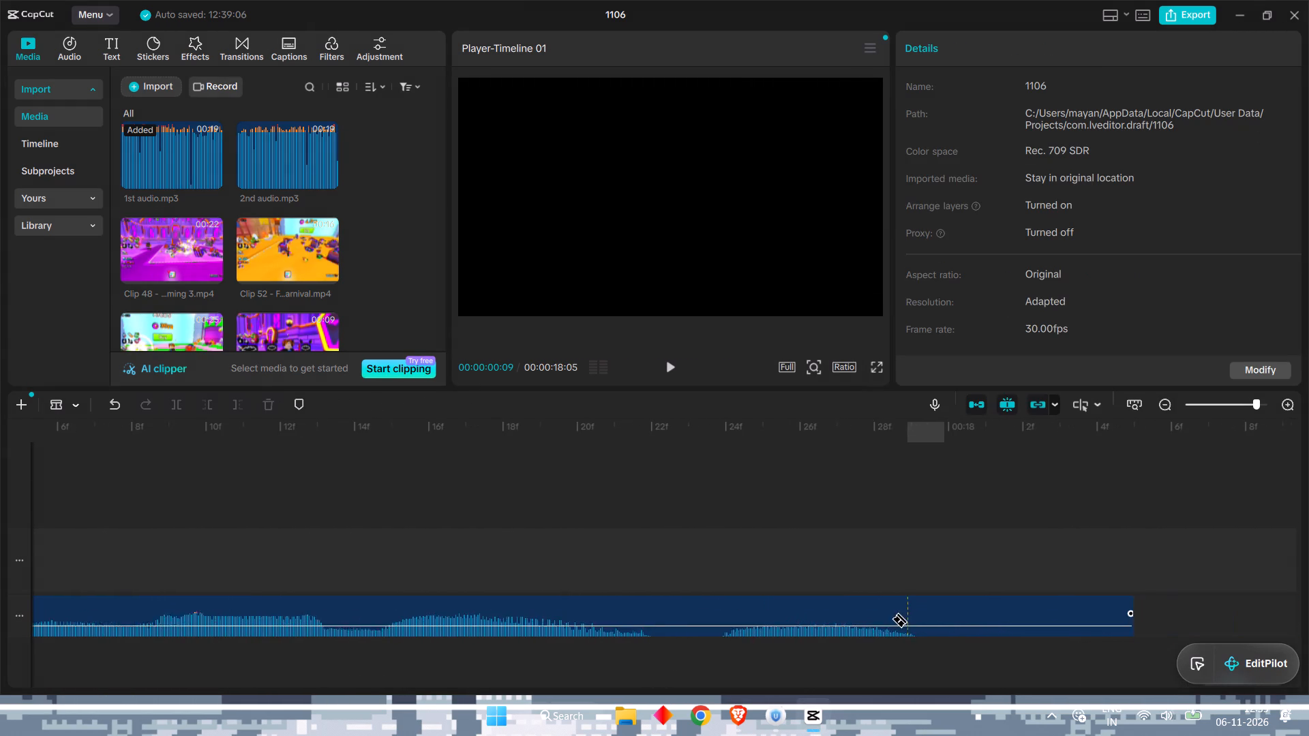
scroll(891, 619, "left", 1)
left_click(907, 614)
right_click(1035, 612)
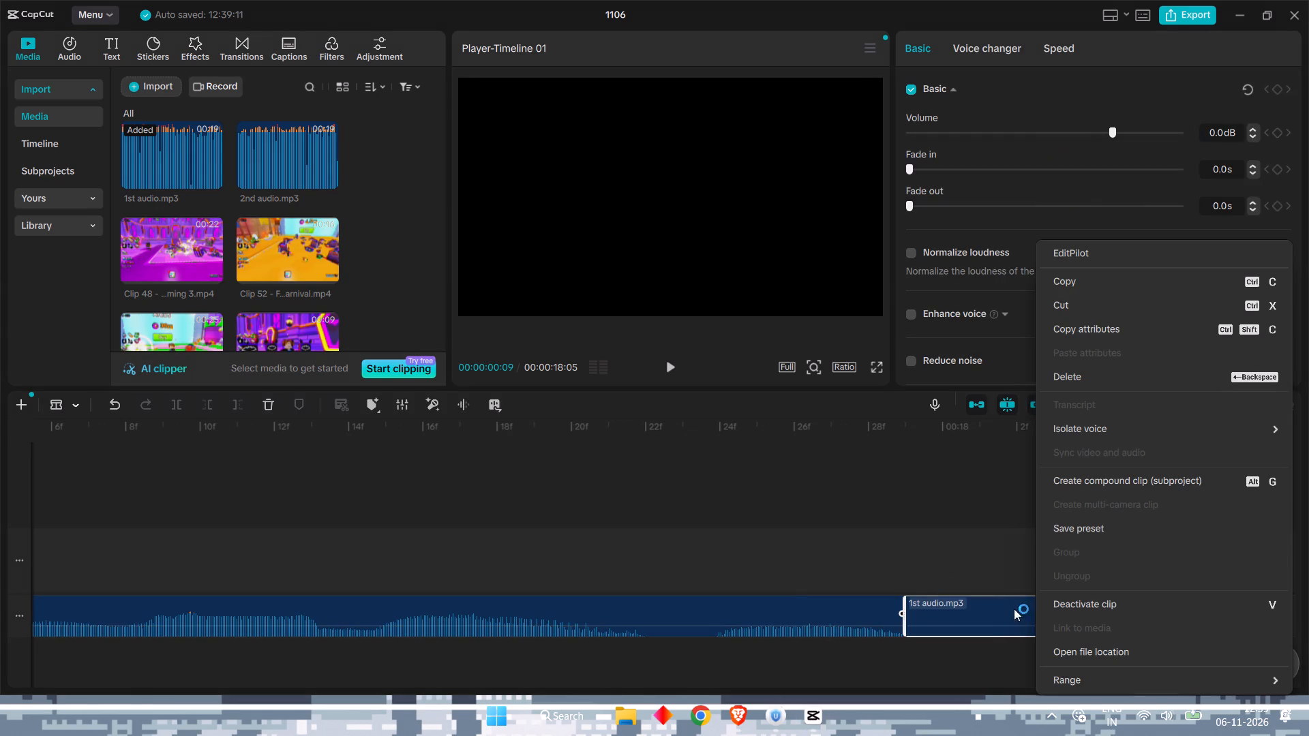
double_click(274, 399)
Split 1st audio.mp3 at about 17 s 24 frames and 17 s 22 frames and delete the silent piece between them.
scroll(610, 506, "left", 1)
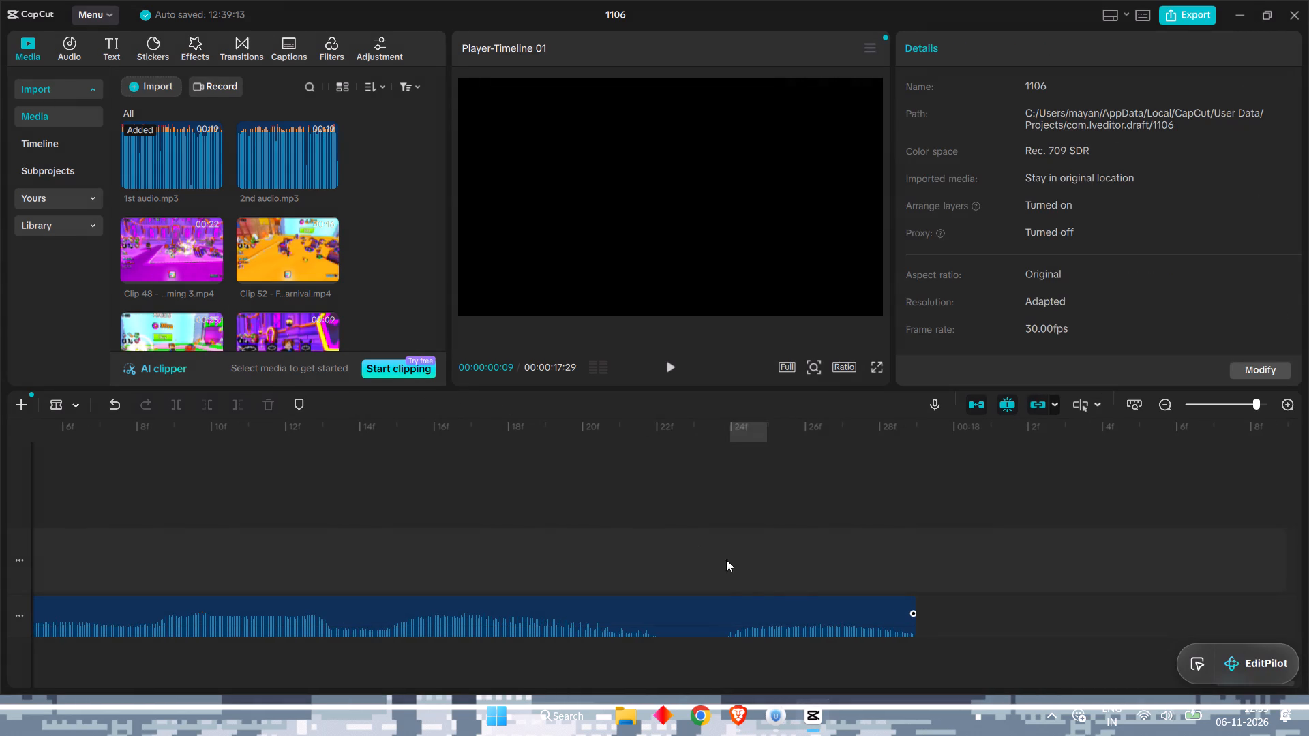
scroll(726, 559, "left", 1)
left_click(718, 599)
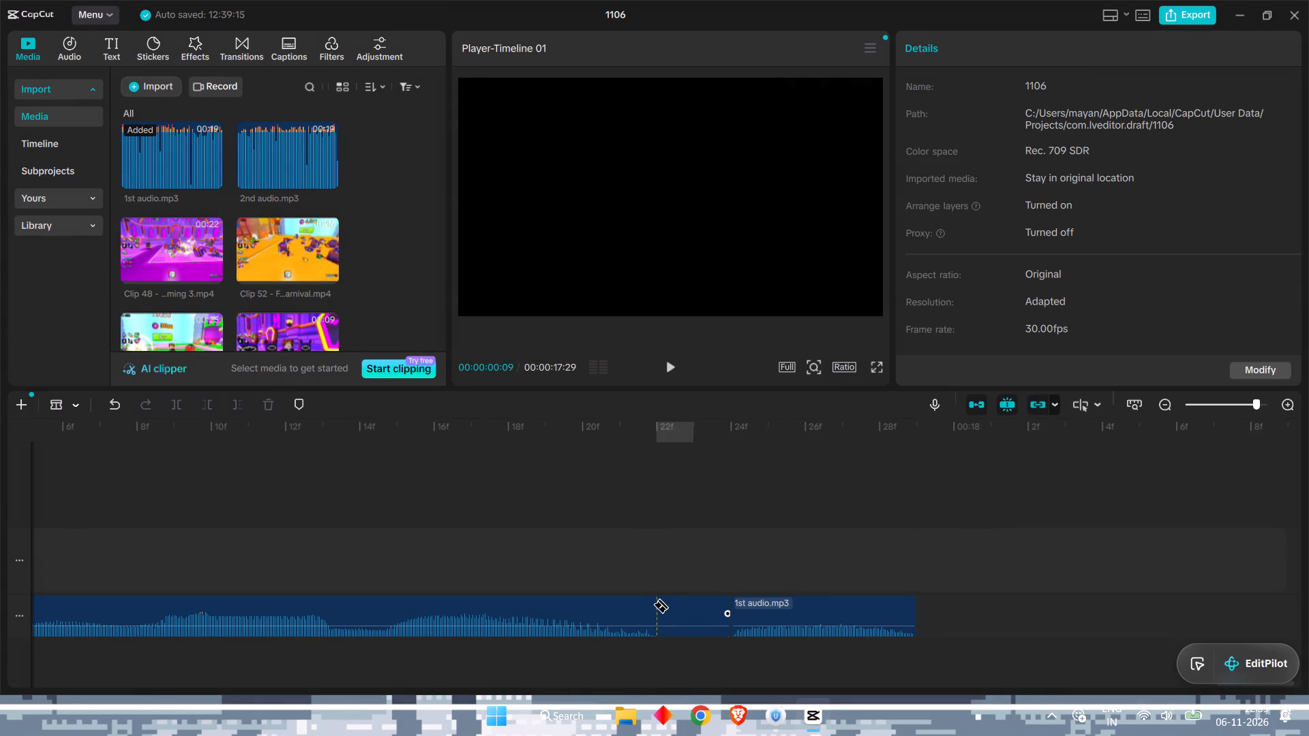
left_click(652, 604)
right_click(692, 604)
left_click(265, 397)
left_click(265, 397)
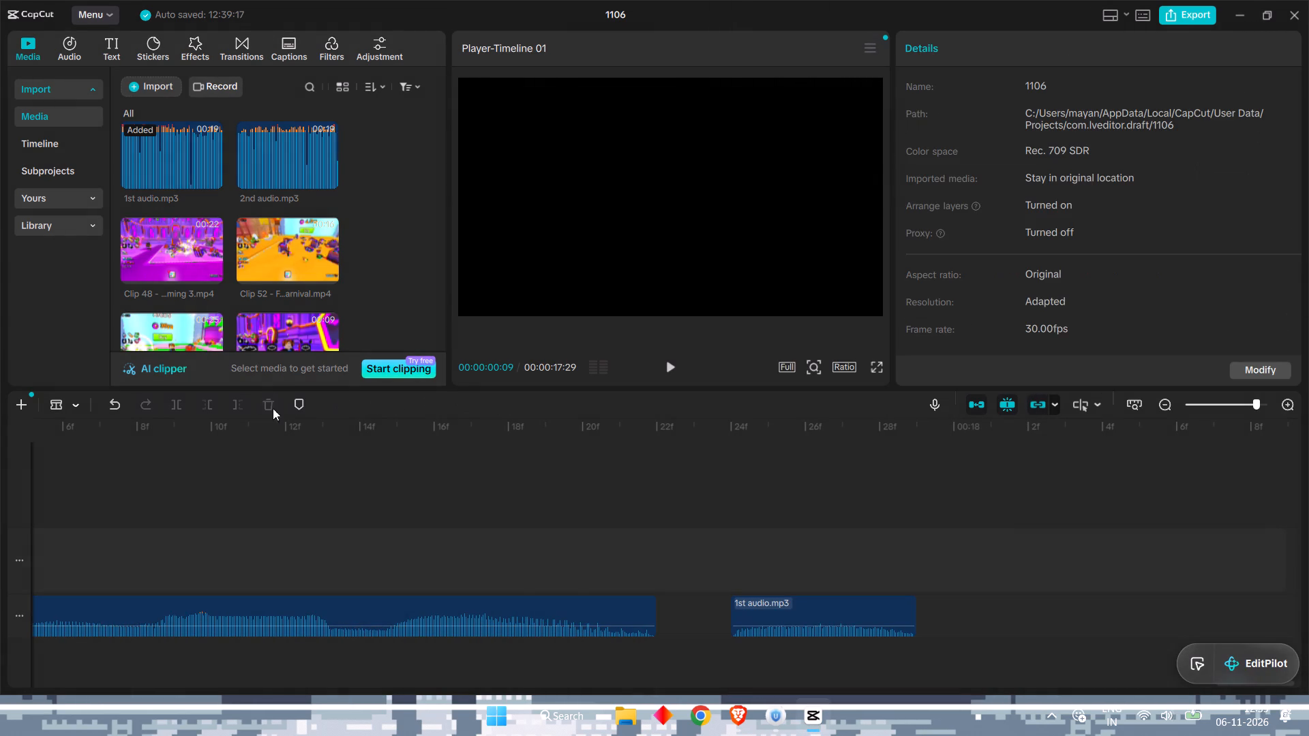
Cut the one-frame quiet piece of 1st audio.mp3 from about 16 s 18 frames to 16 s 19 frames and delete it.
scroll(652, 609, "right", 3)
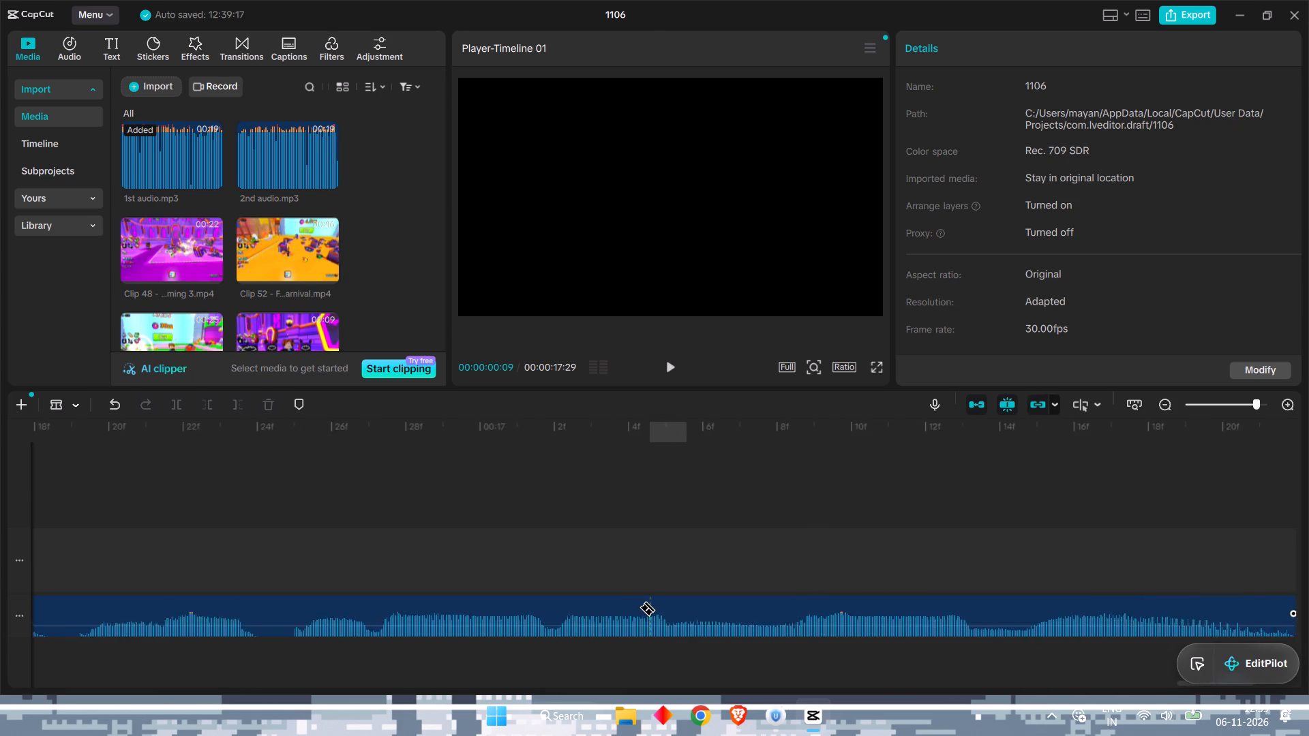
scroll(639, 607, "right", 3)
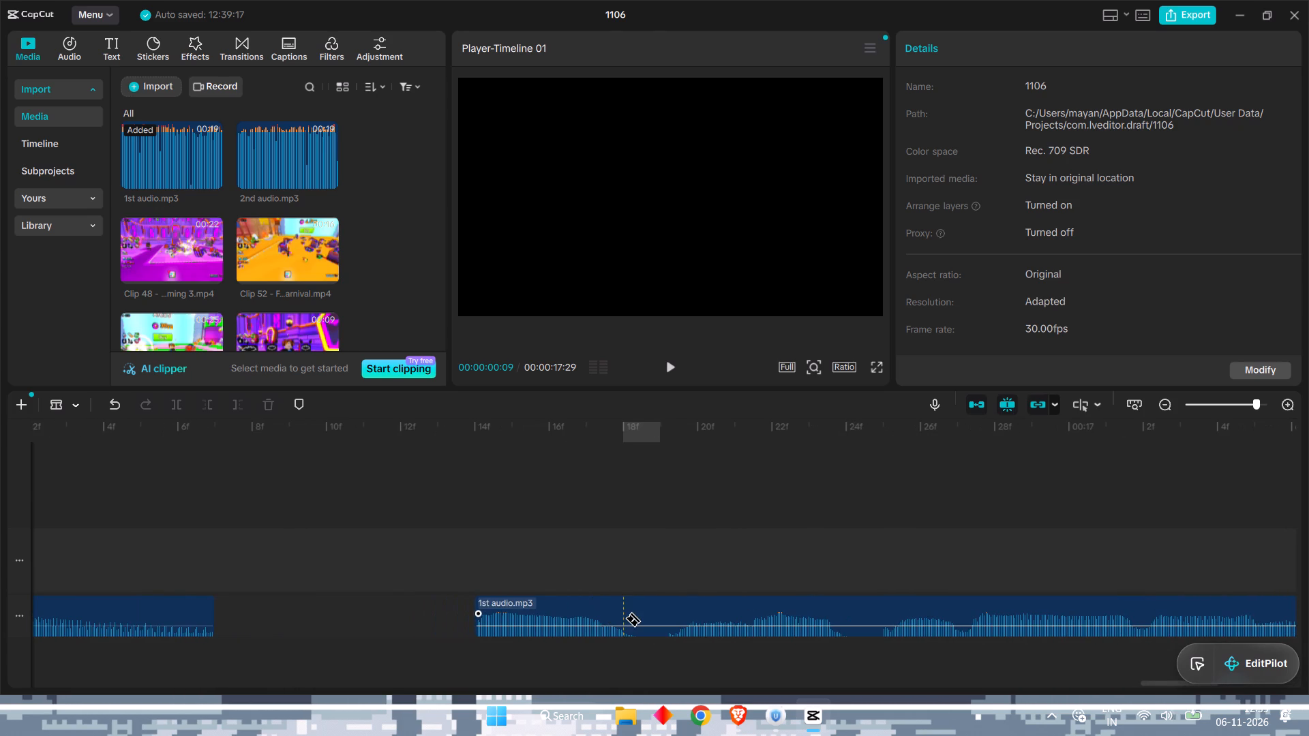
left_click(625, 618)
left_click(663, 614)
right_click(648, 610)
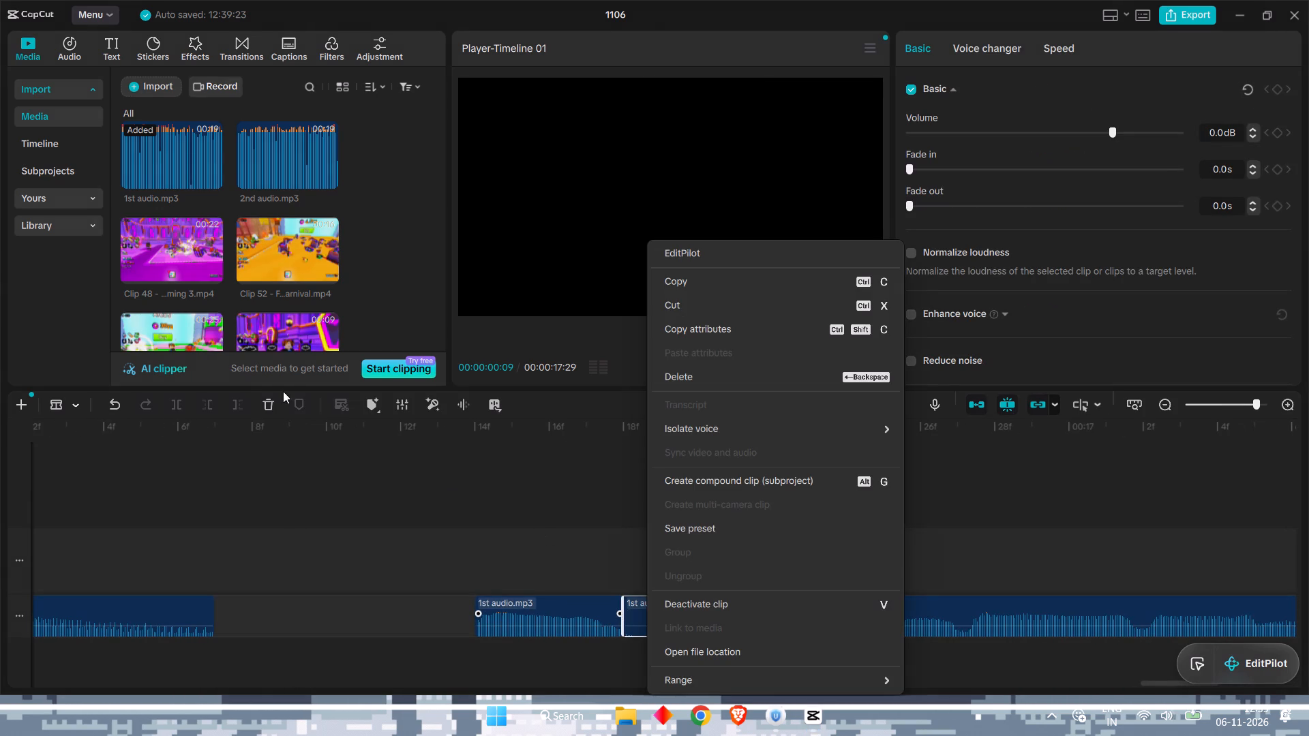
left_click(273, 406)
left_click(273, 406)
Go back and split 1st audio.mp3 at about 10 s 4 frames and 10 s 8 frames, deleting the quiet piece between them.
scroll(432, 589, "right", 1)
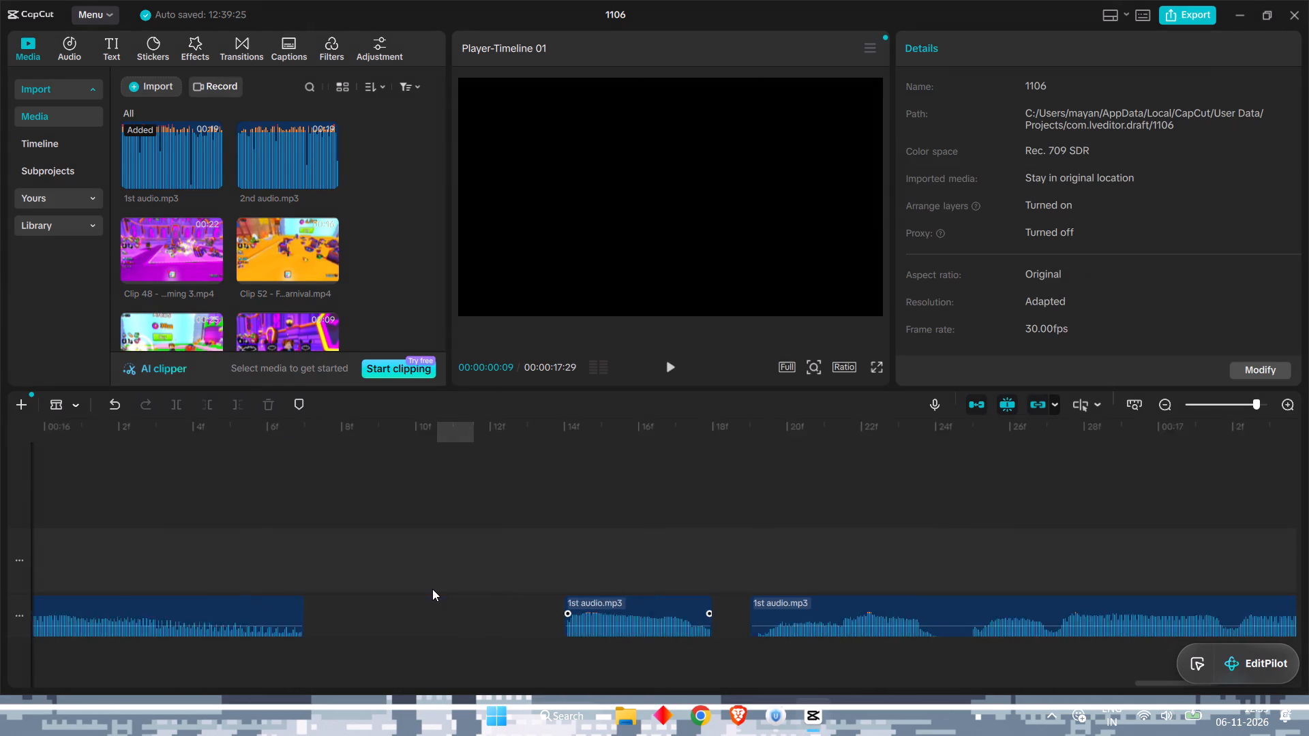
scroll(432, 589, "right", 6)
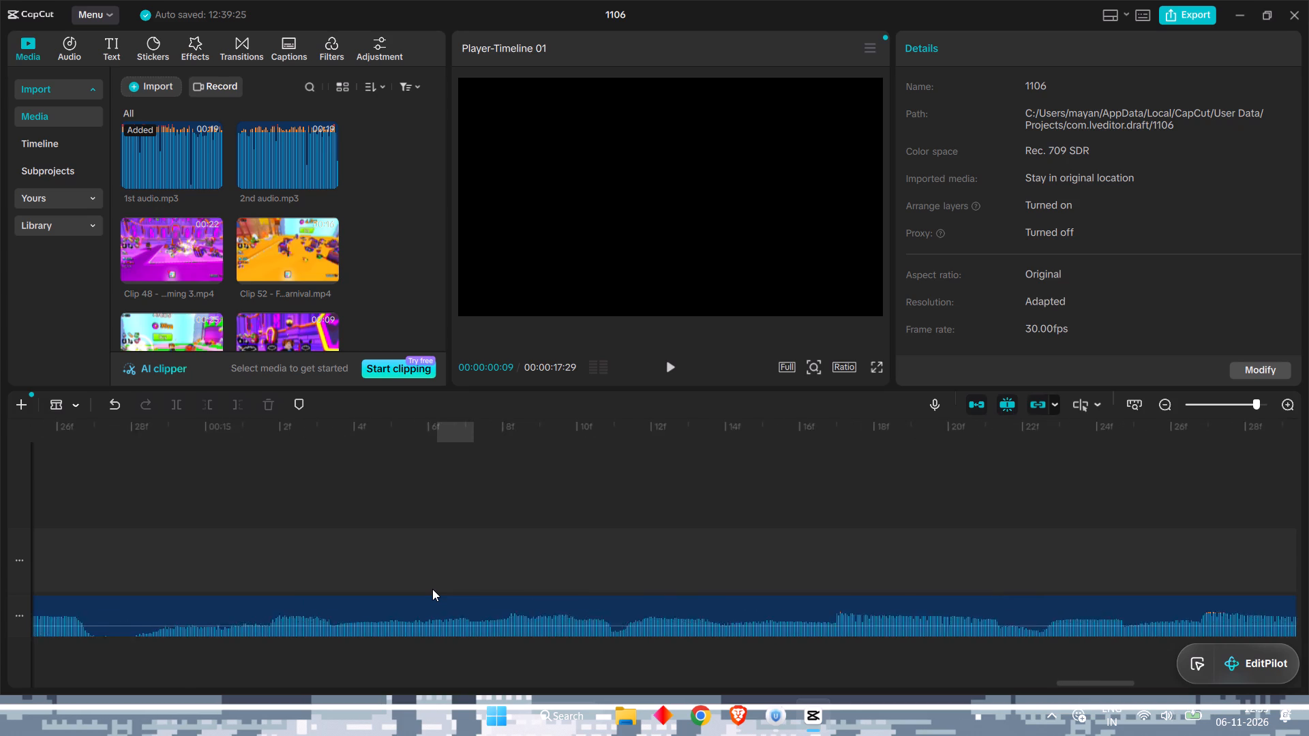
scroll(432, 589, "right", 6)
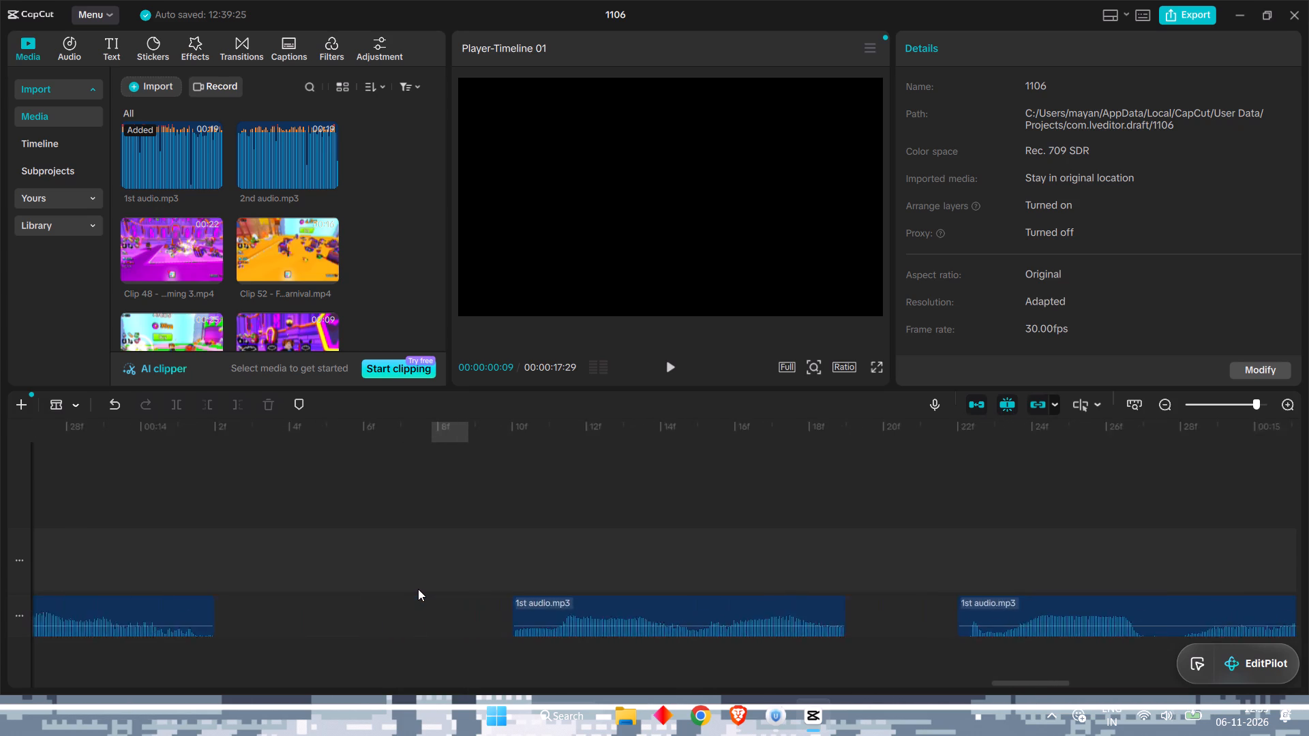
scroll(418, 589, "right", 6)
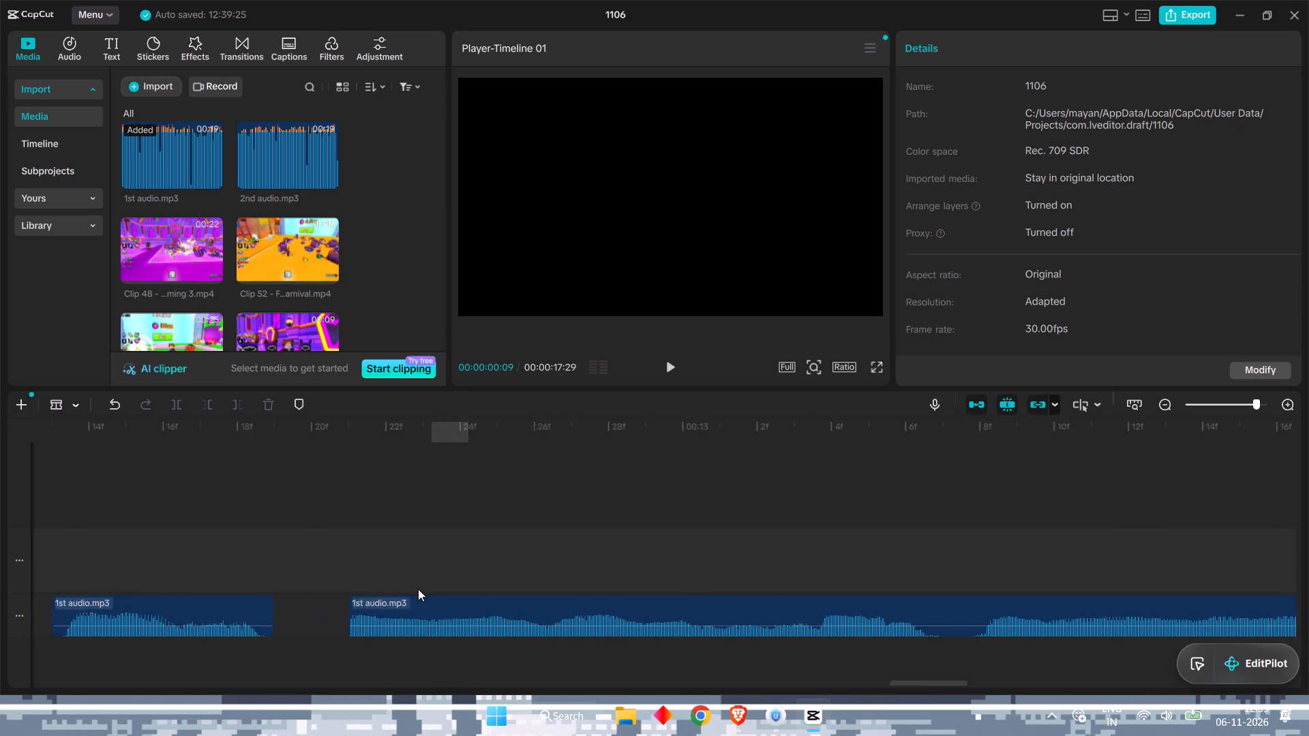
scroll(418, 589, "right", 5)
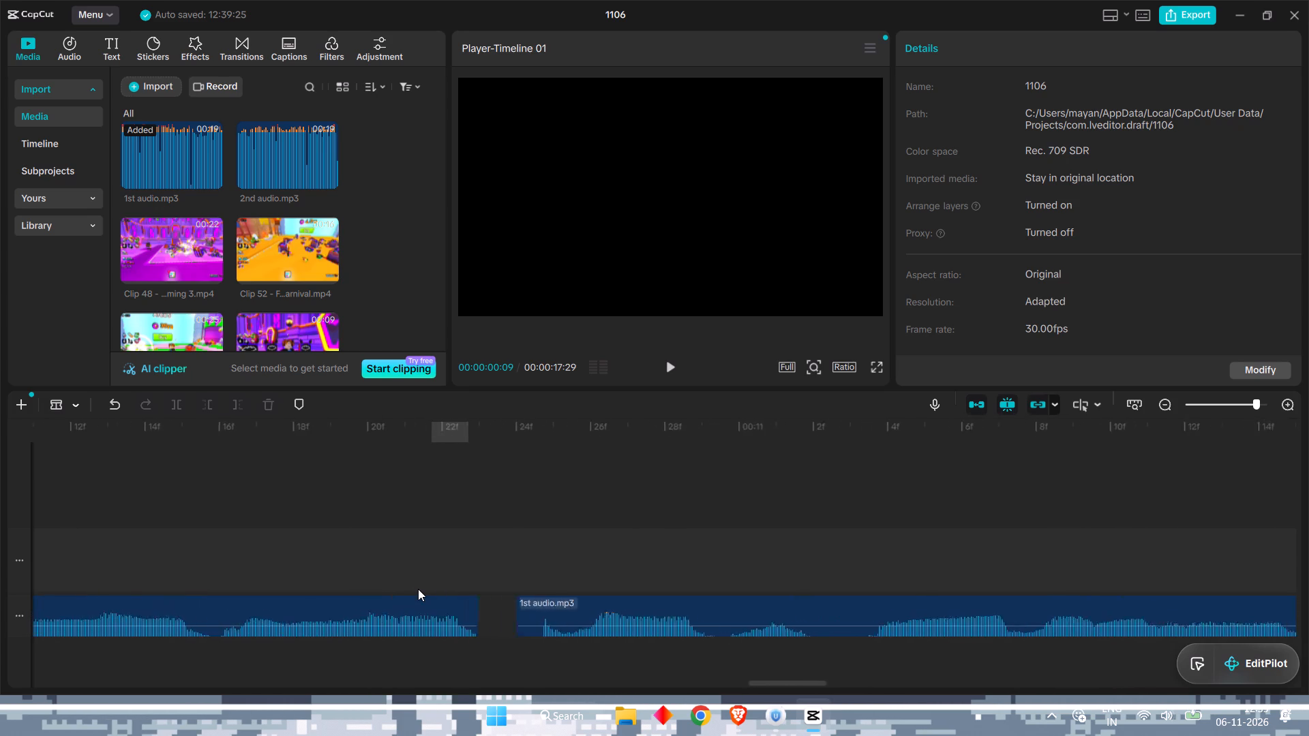
scroll(418, 589, "right", 3)
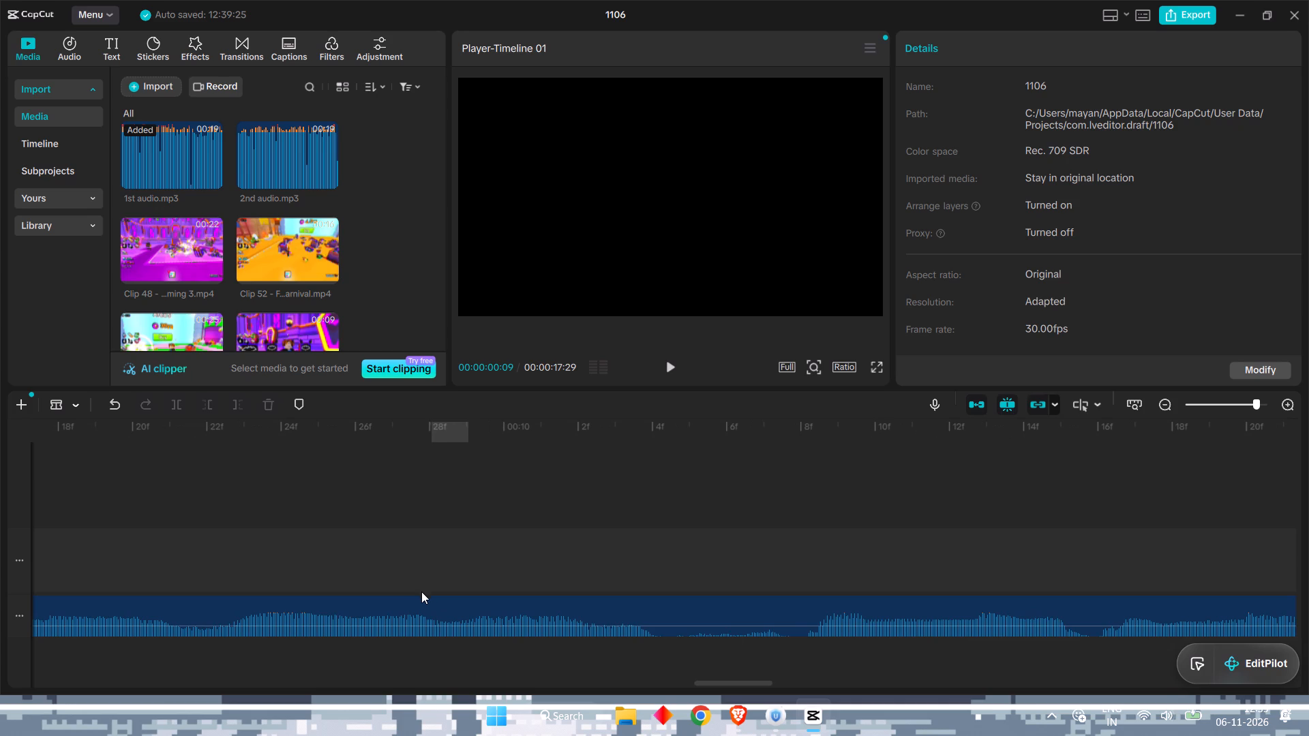
left_click(658, 621)
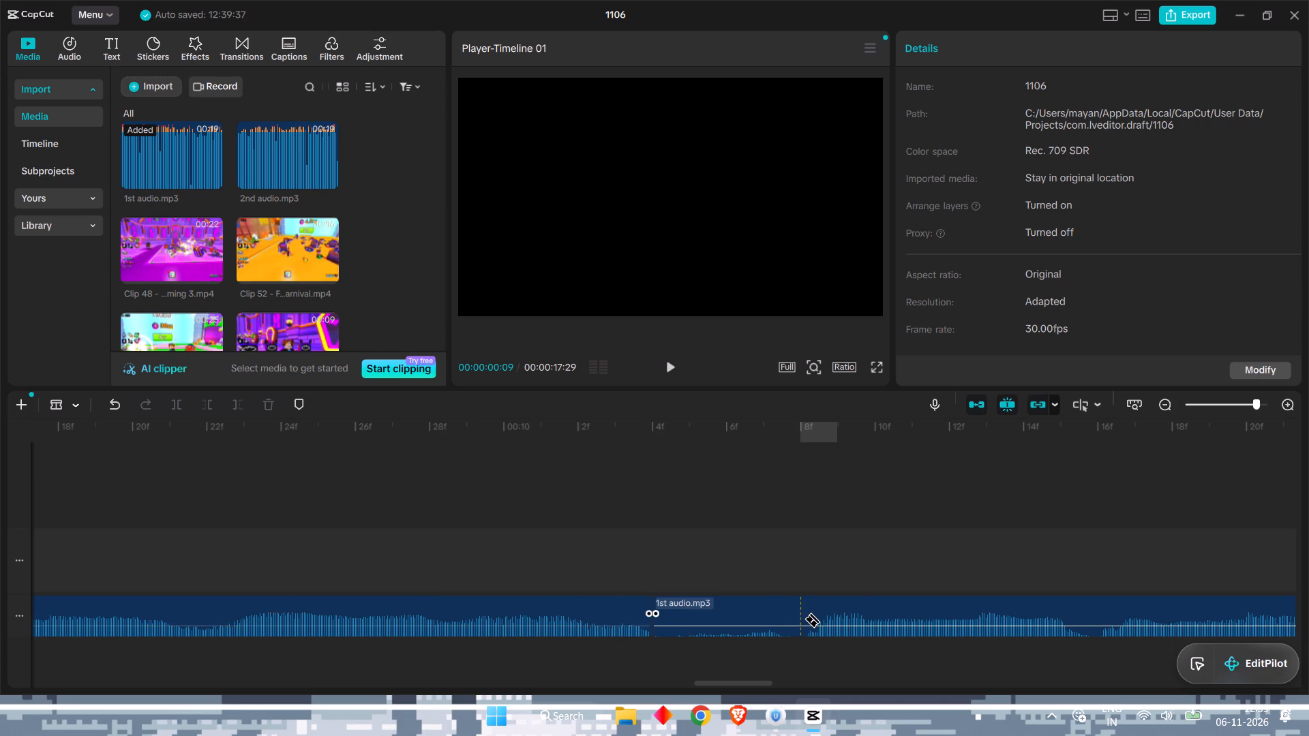
left_click(799, 617)
right_click(766, 612)
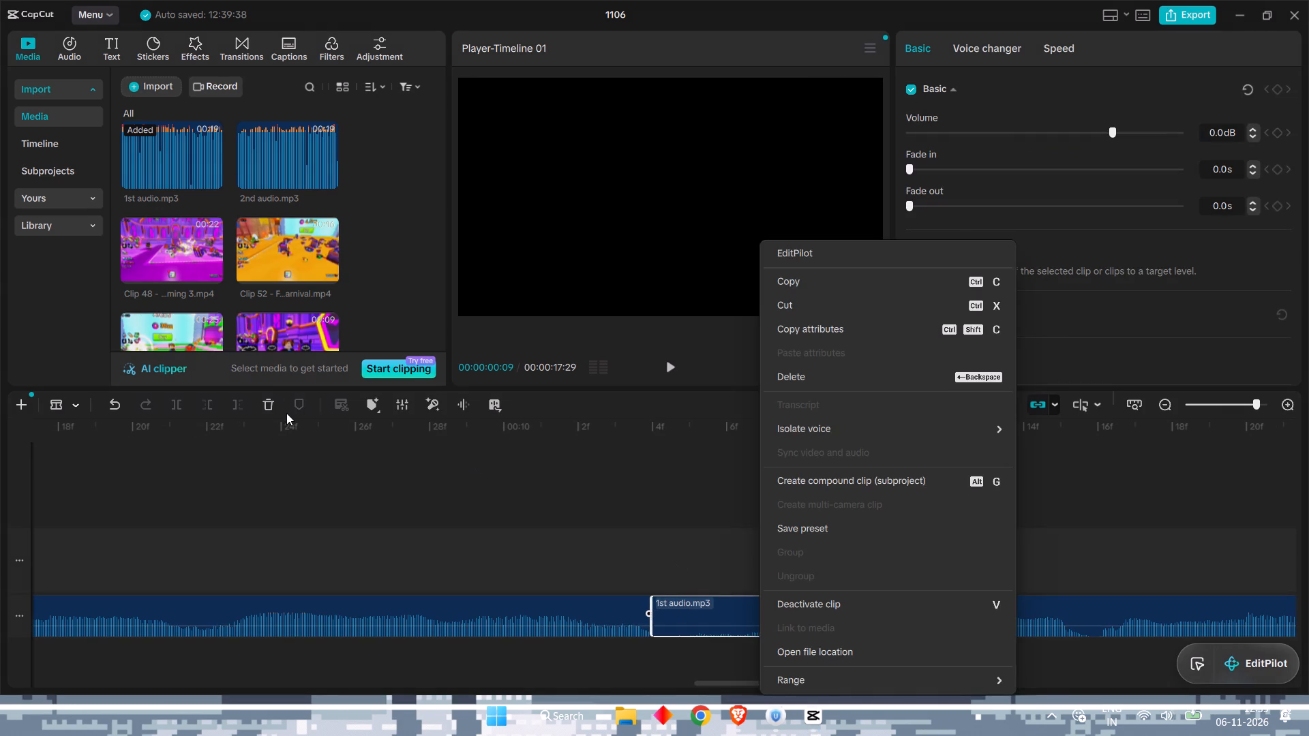
left_click(265, 395)
left_click(265, 400)
scroll(346, 500, "right", 2)
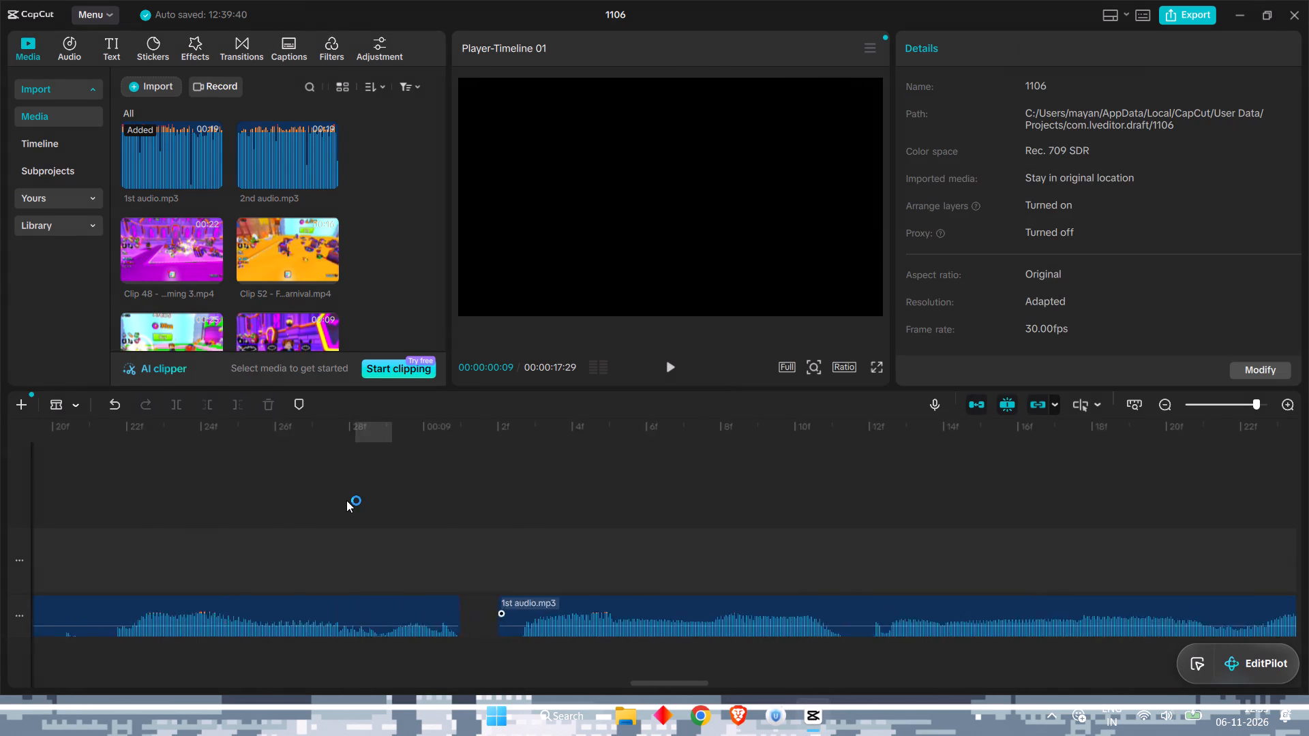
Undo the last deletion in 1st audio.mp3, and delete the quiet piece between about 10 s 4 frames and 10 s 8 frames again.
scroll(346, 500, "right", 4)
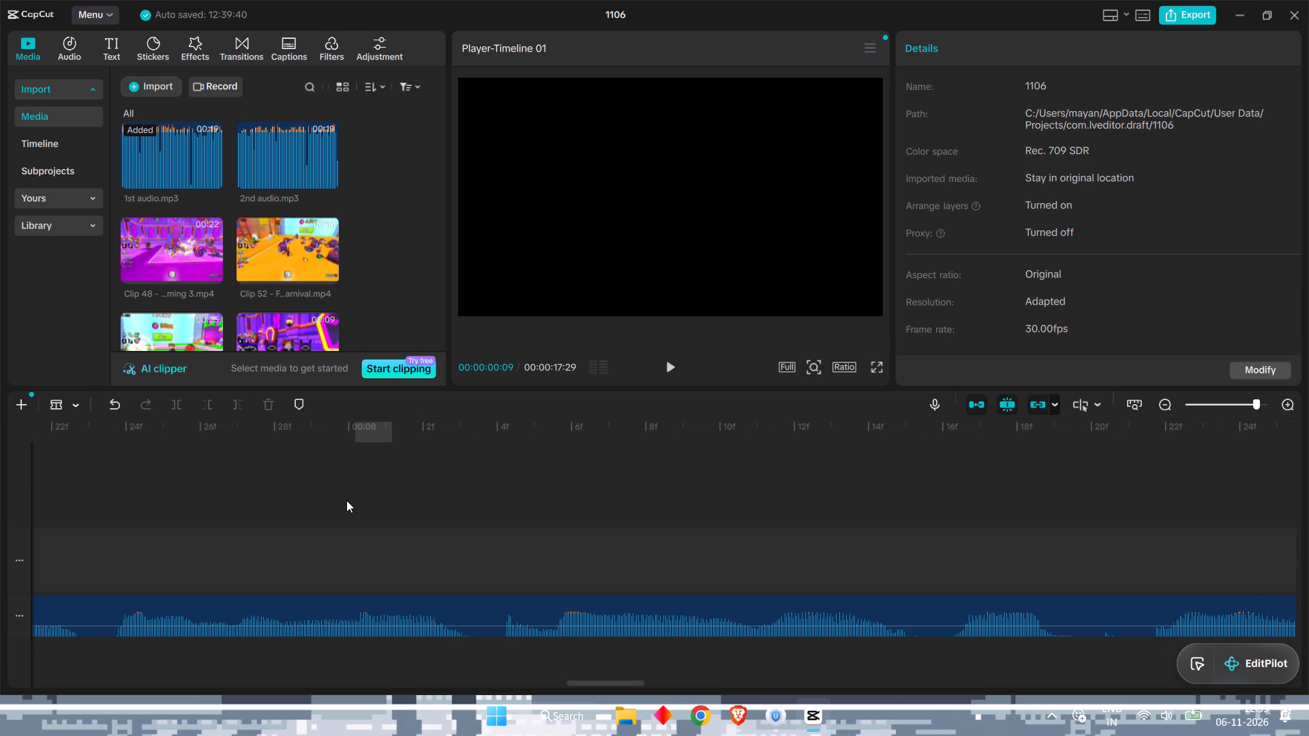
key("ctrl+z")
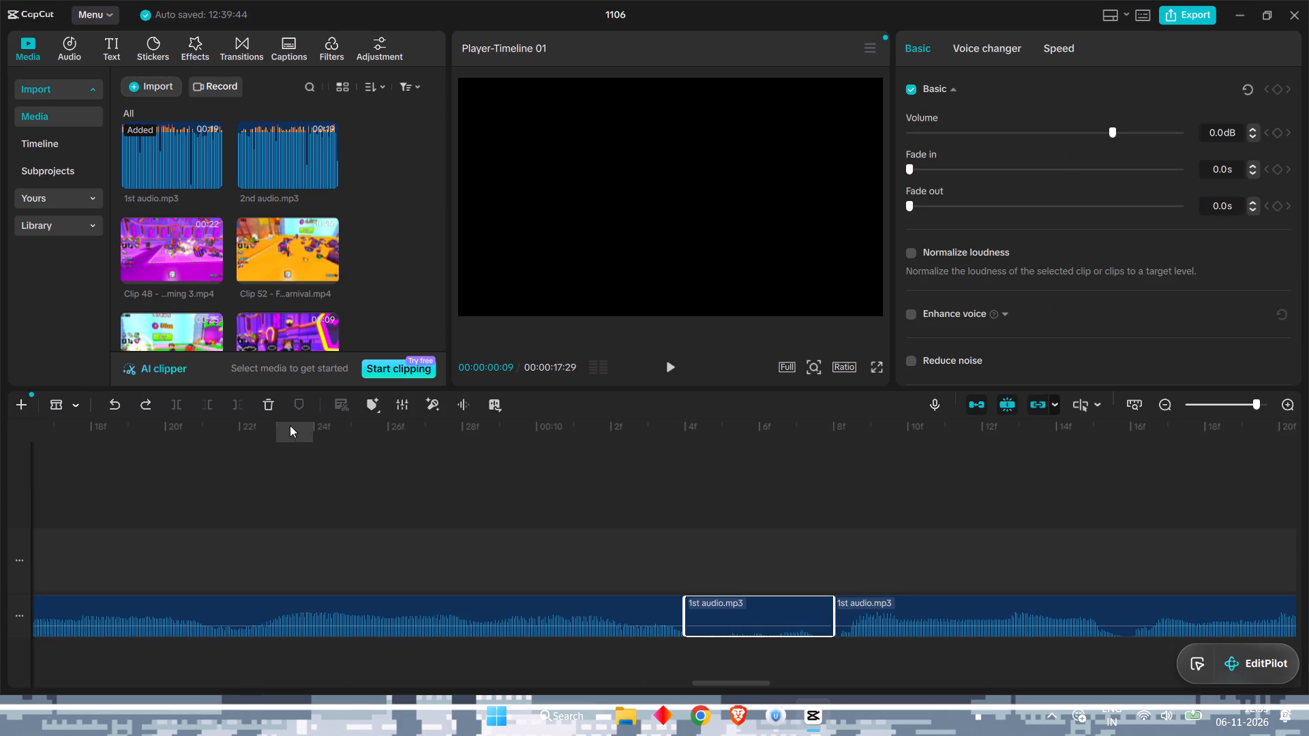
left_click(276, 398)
Split 1st audio.mp3 at about 6 s 16 frames and 6 s 17 frames and delete the quiet piece between them.
scroll(276, 398, "right", 3)
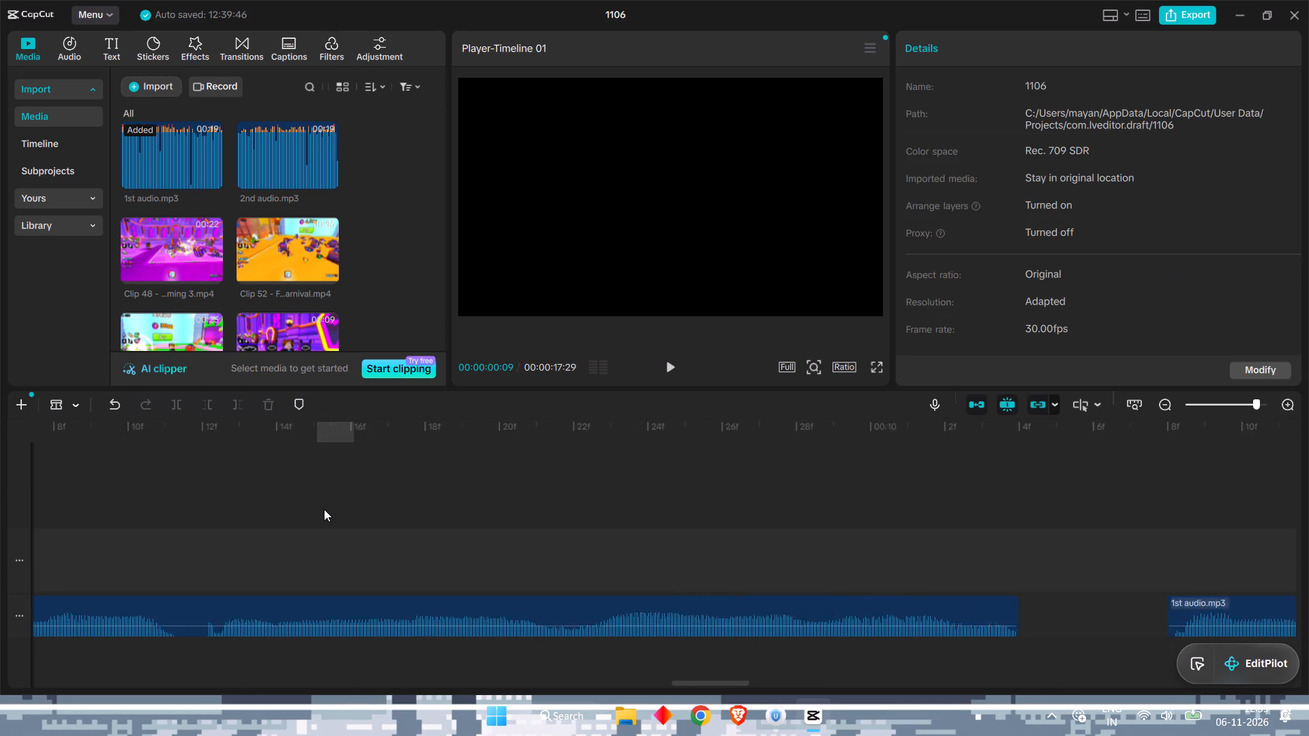
scroll(324, 509, "right", 7)
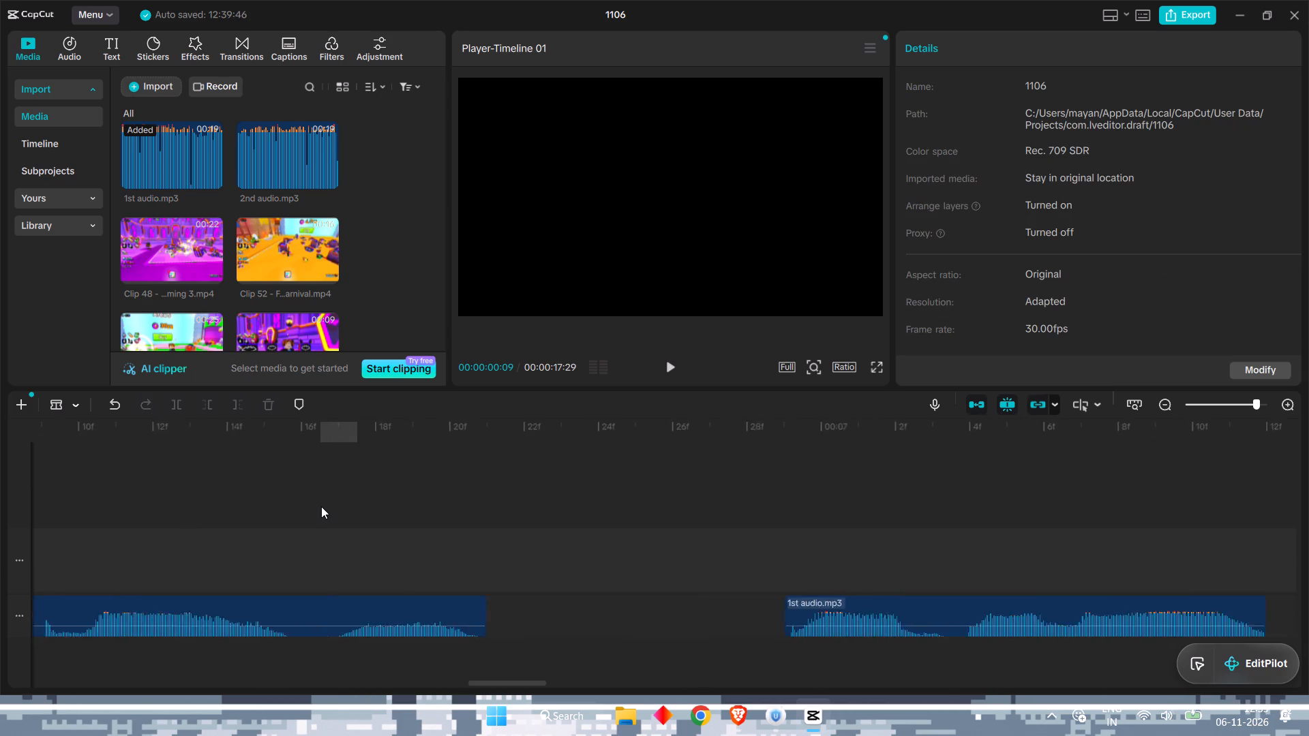
scroll(321, 506, "right", 2)
scroll(320, 506, "up", 1)
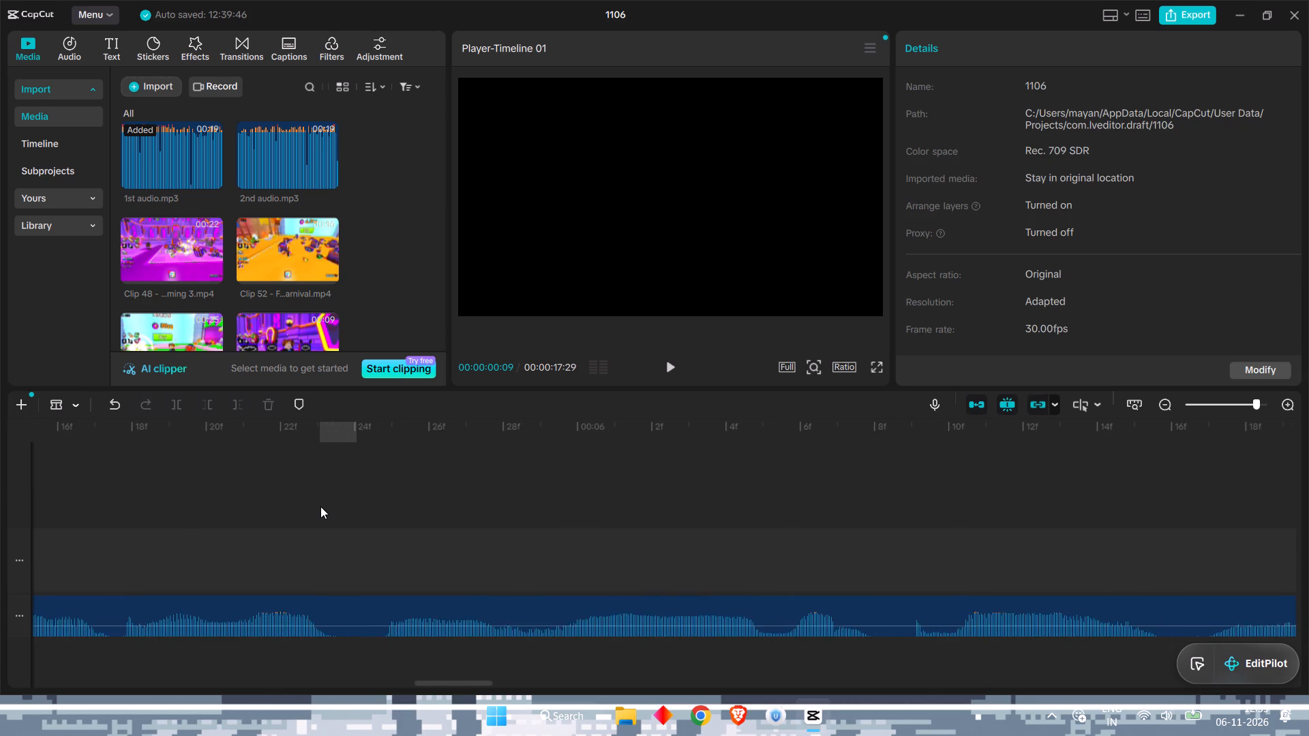
scroll(320, 506, "up", 1)
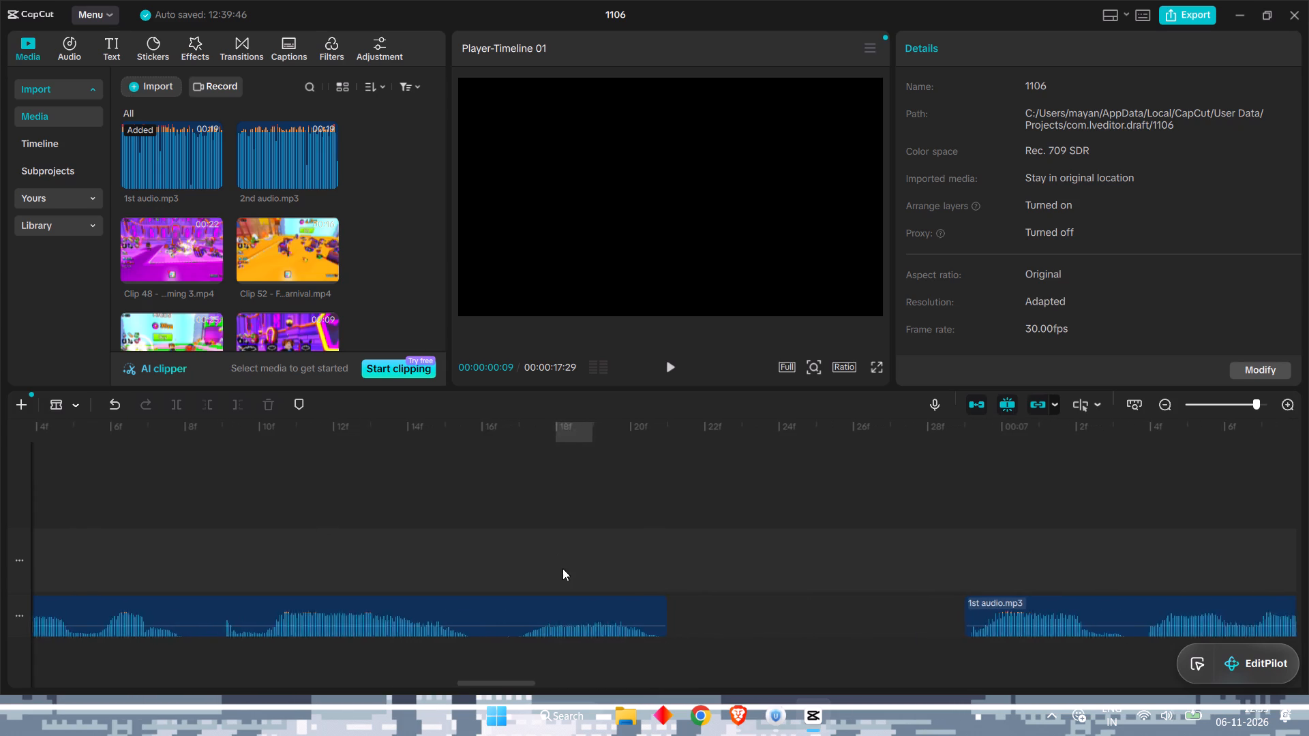
scroll(562, 568, "up", 1)
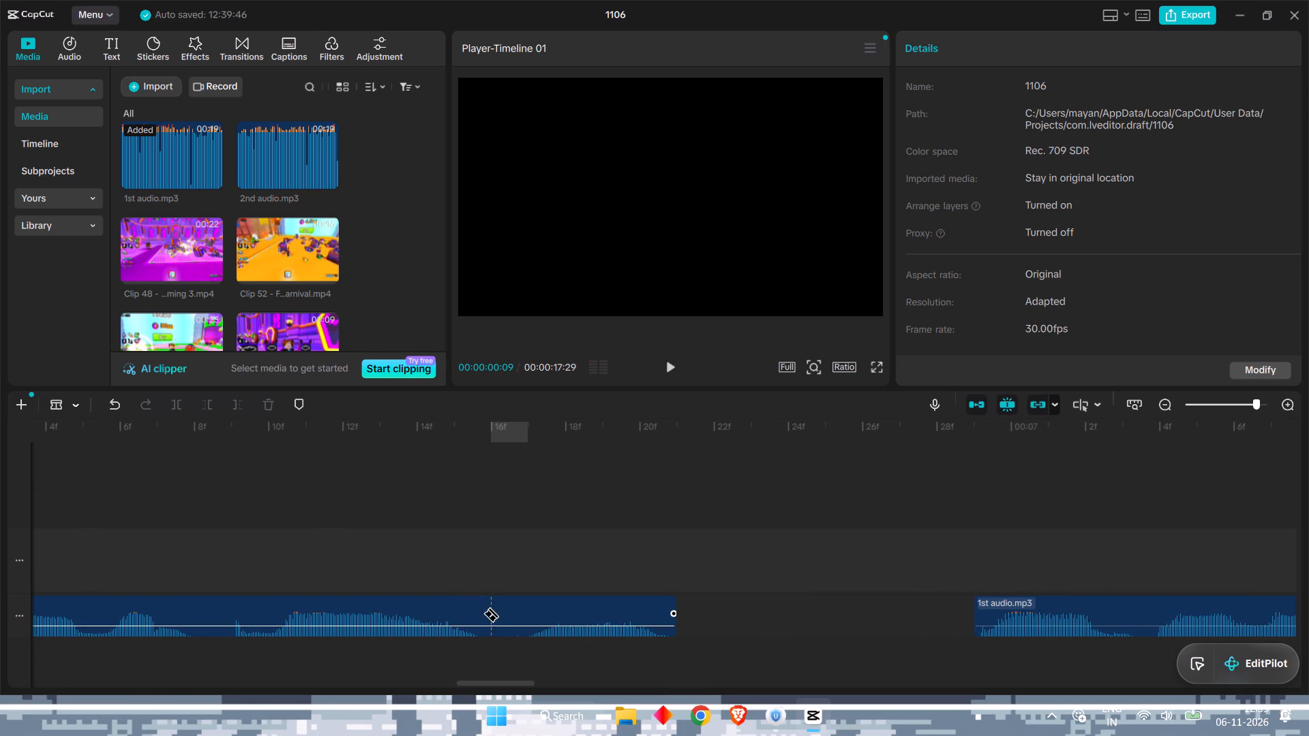
left_click(491, 610)
left_click(526, 607)
right_click(513, 613)
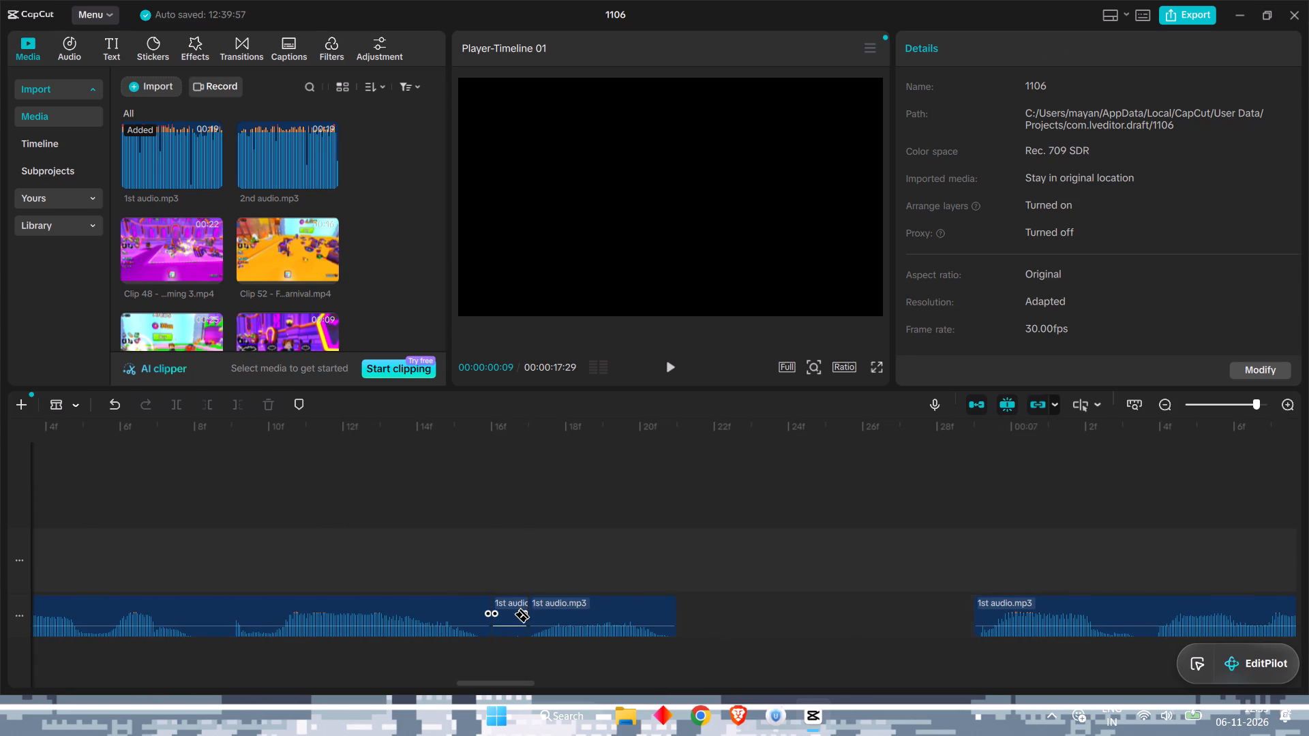
double_click(267, 406)
Split 1st audio.mp3 at about 5 s 23 frames and 5 s 24 frames and delete the quiet piece between them.
scroll(357, 566, "right", 2)
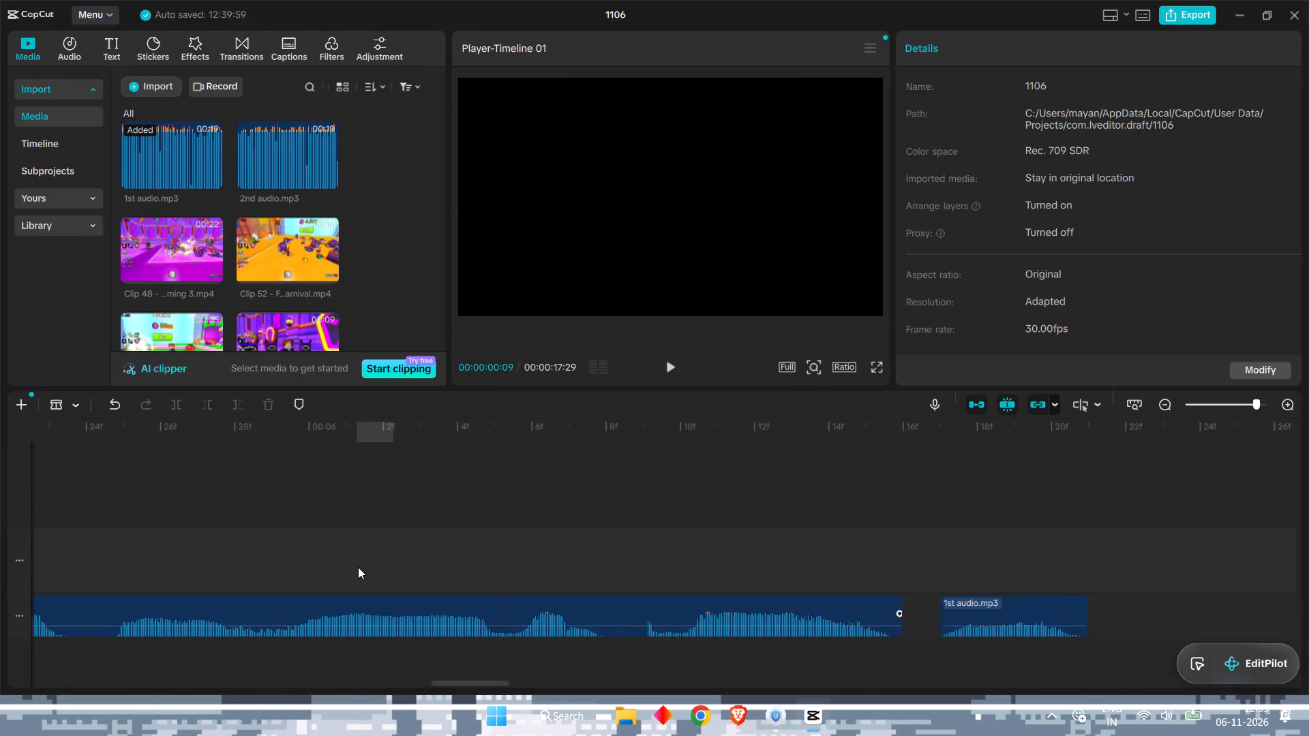
scroll(358, 567, "right", 1)
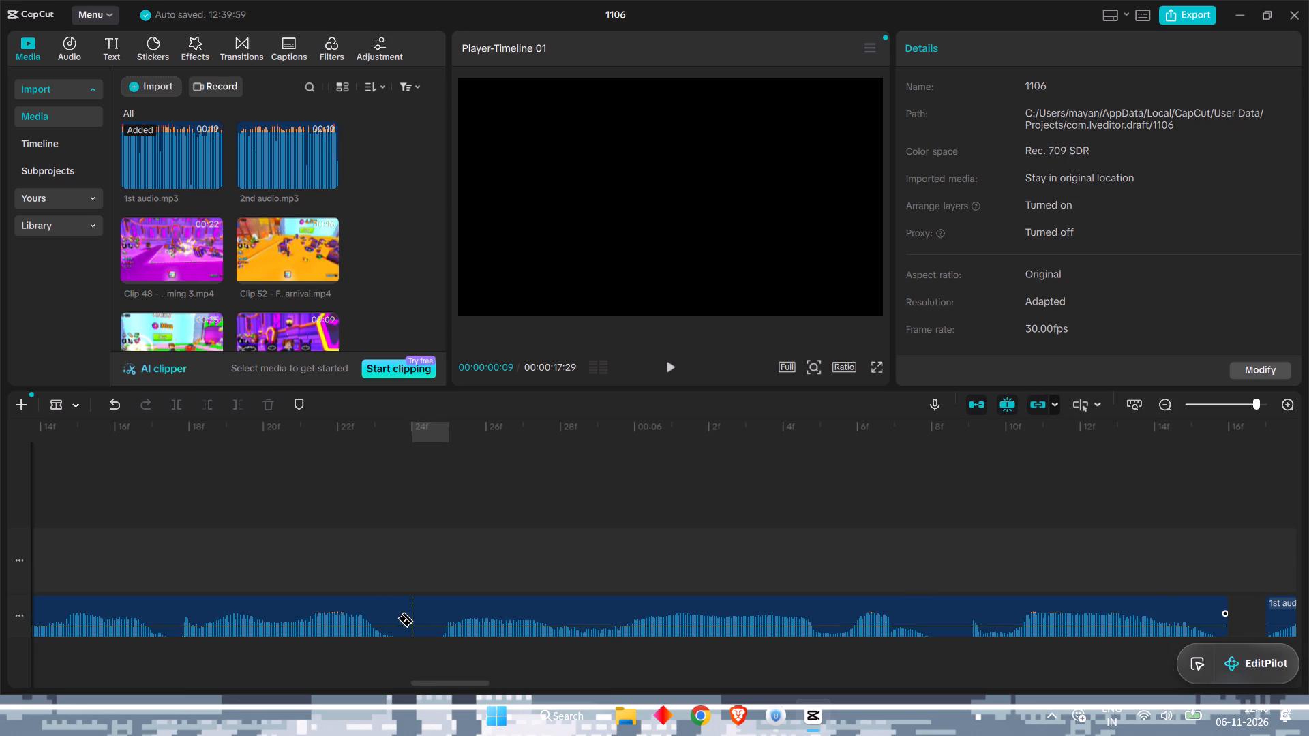
left_click(387, 617)
left_click(420, 609)
right_click(406, 606)
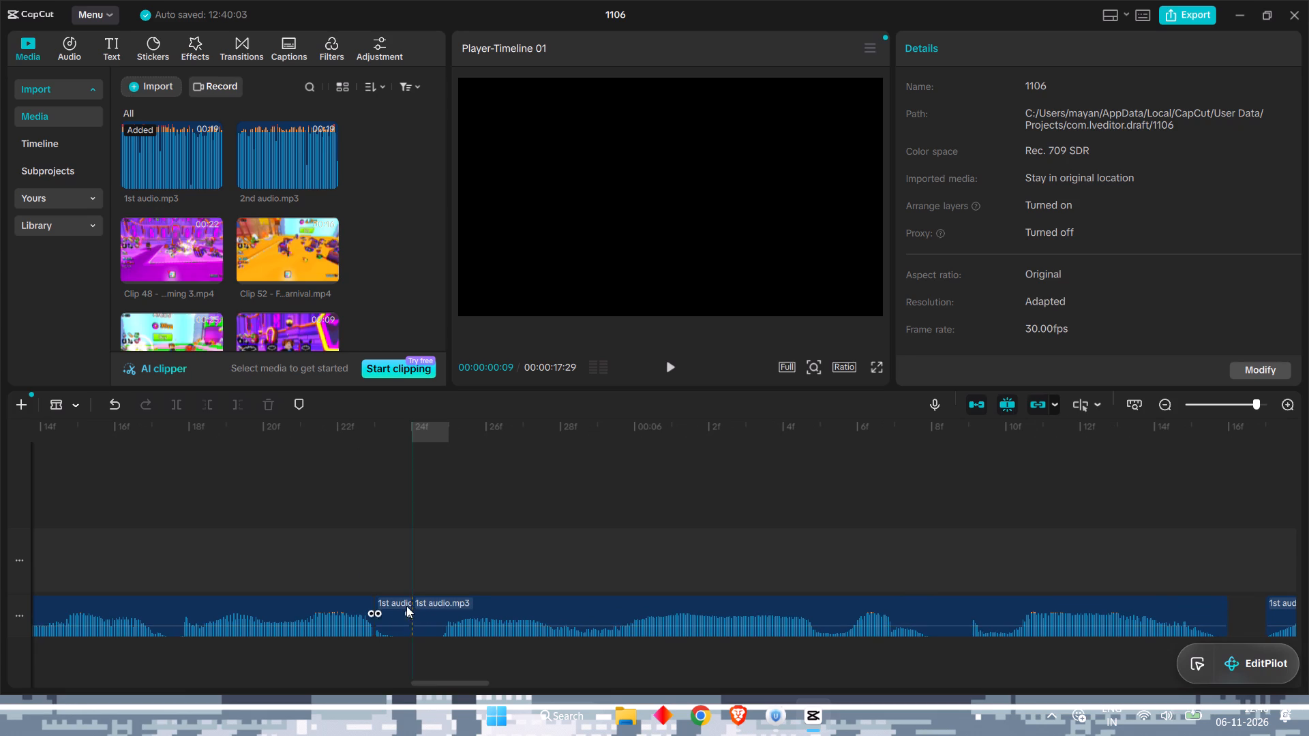
double_click(273, 398)
Return to the timeline start, switch to the selection tool and move the second audio clip against the first clip's end at about 11 frames.
scroll(358, 570, "right", 2)
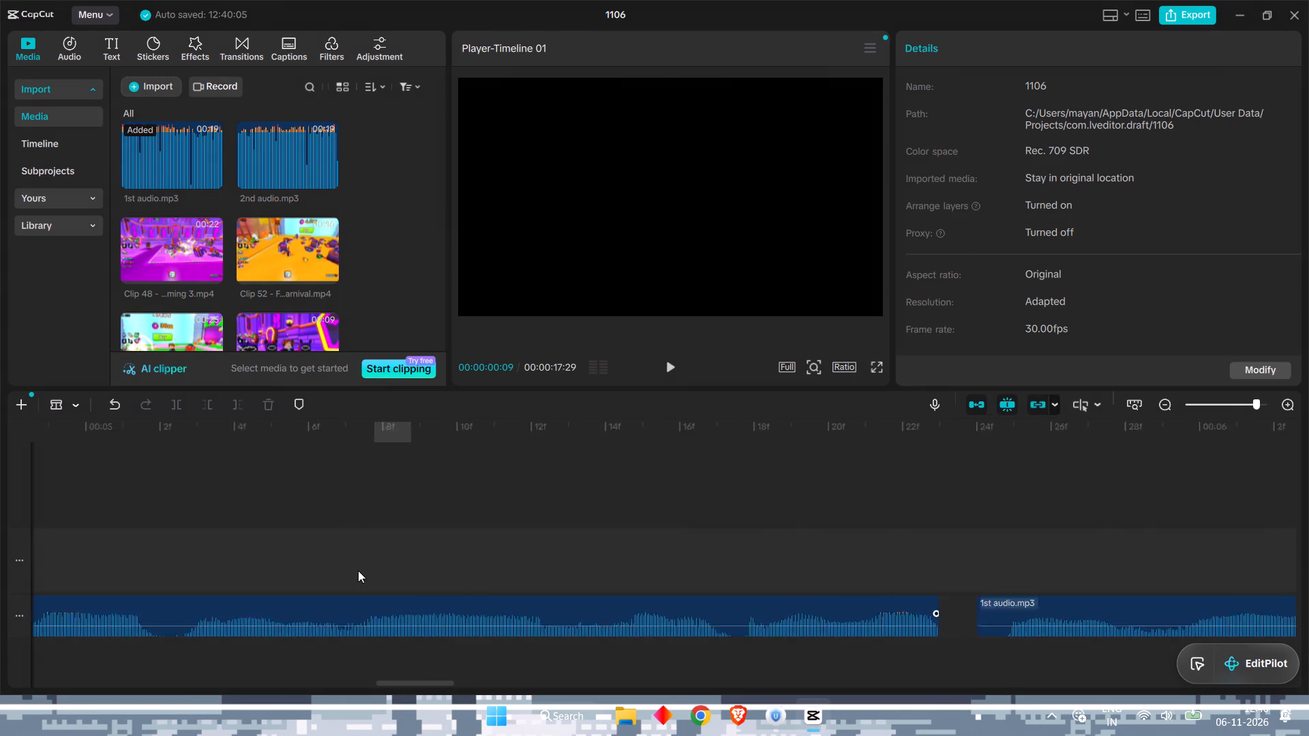
scroll(358, 570, "right", 4)
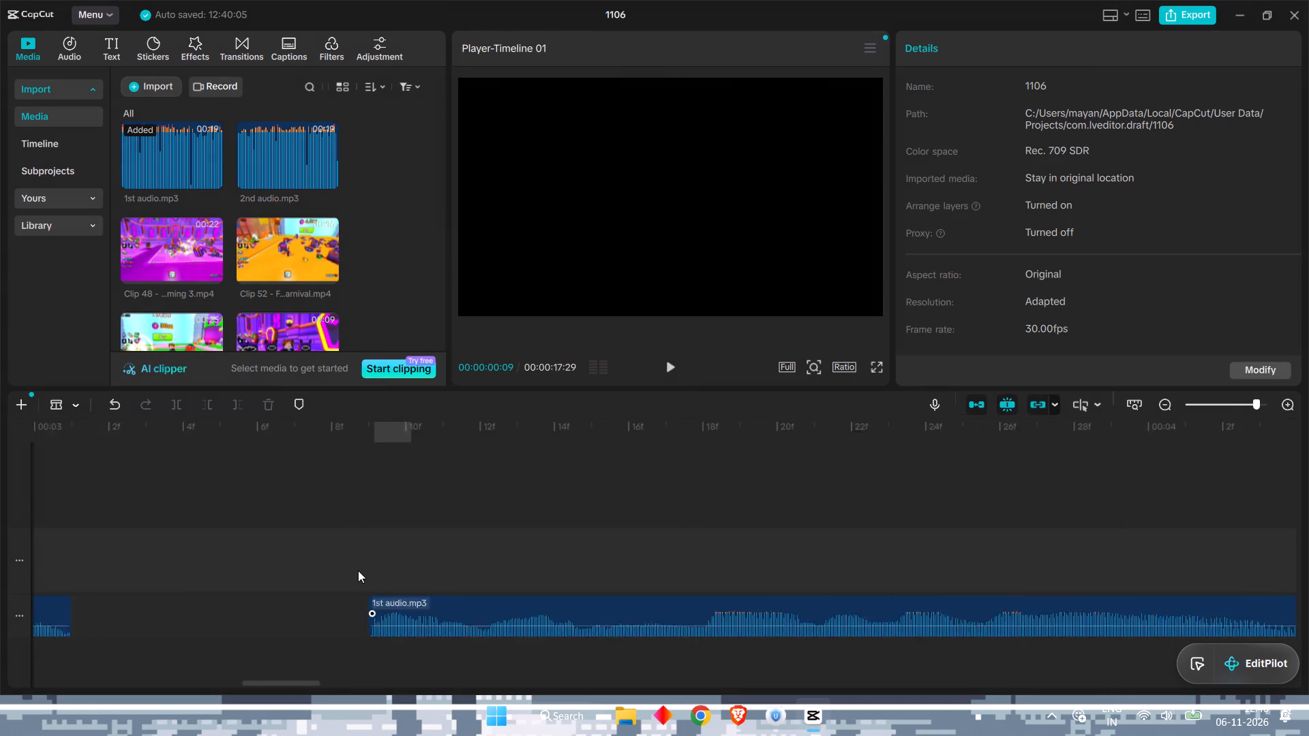
scroll(358, 570, "right", 6)
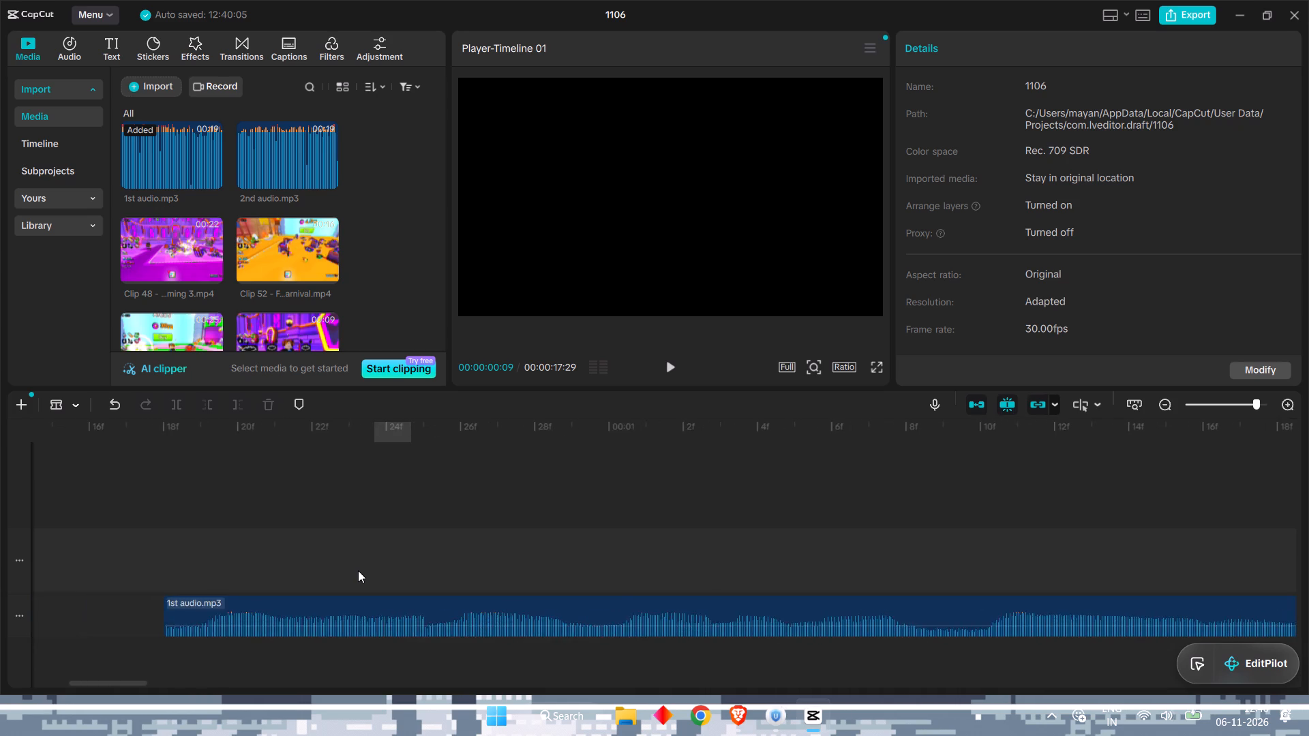
scroll(358, 570, "right", 3)
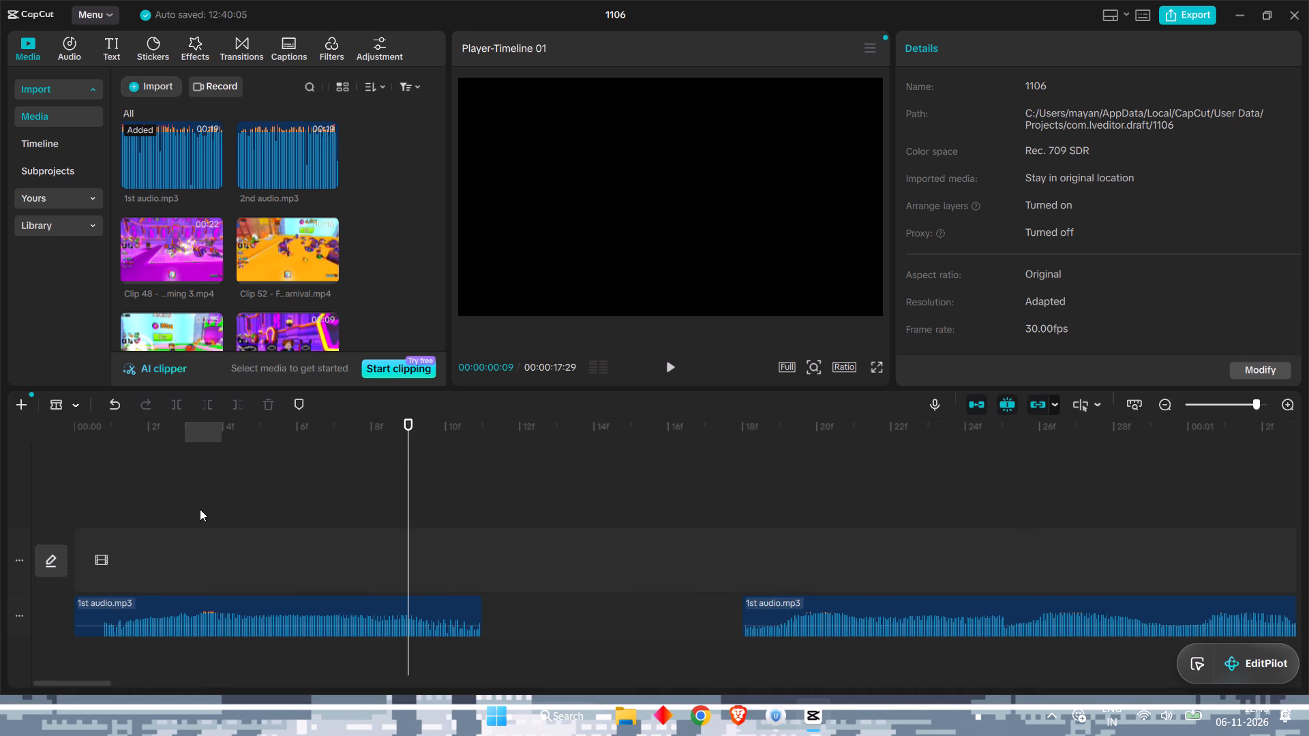
key("a")
left_click_drag(762, 600, 602, 601)
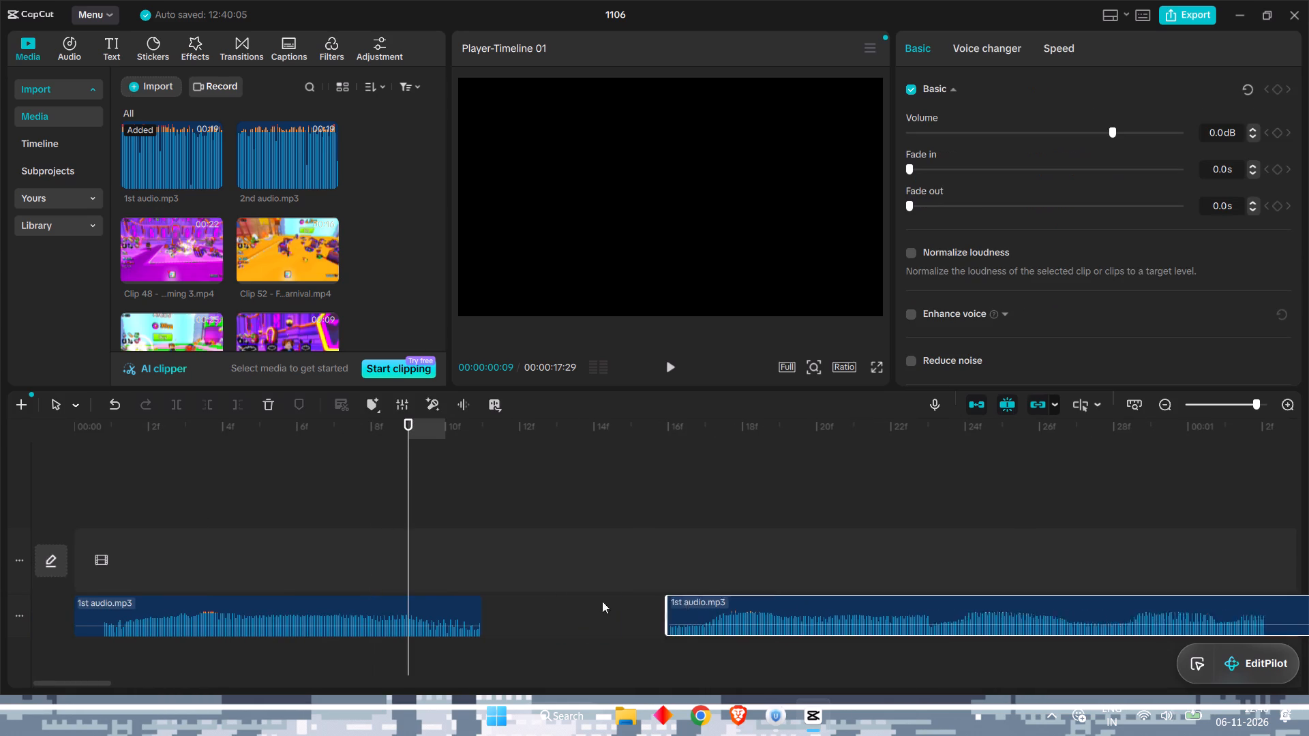
left_click_drag(602, 601, 503, 601)
Move the audio clip starting at about 3 s 9 frames back against the preceding clip's end at about 2 s 24 frames.
scroll(691, 619, "left", 3)
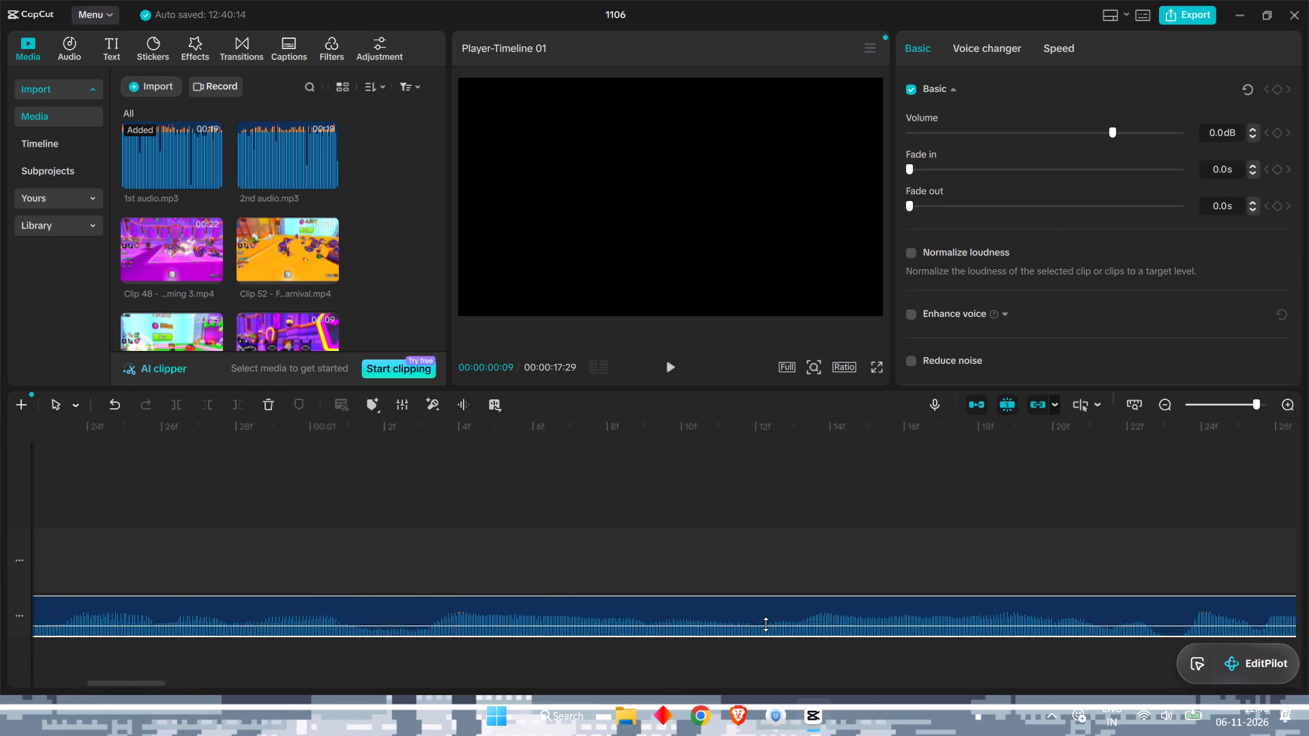
scroll(766, 624, "left", 6)
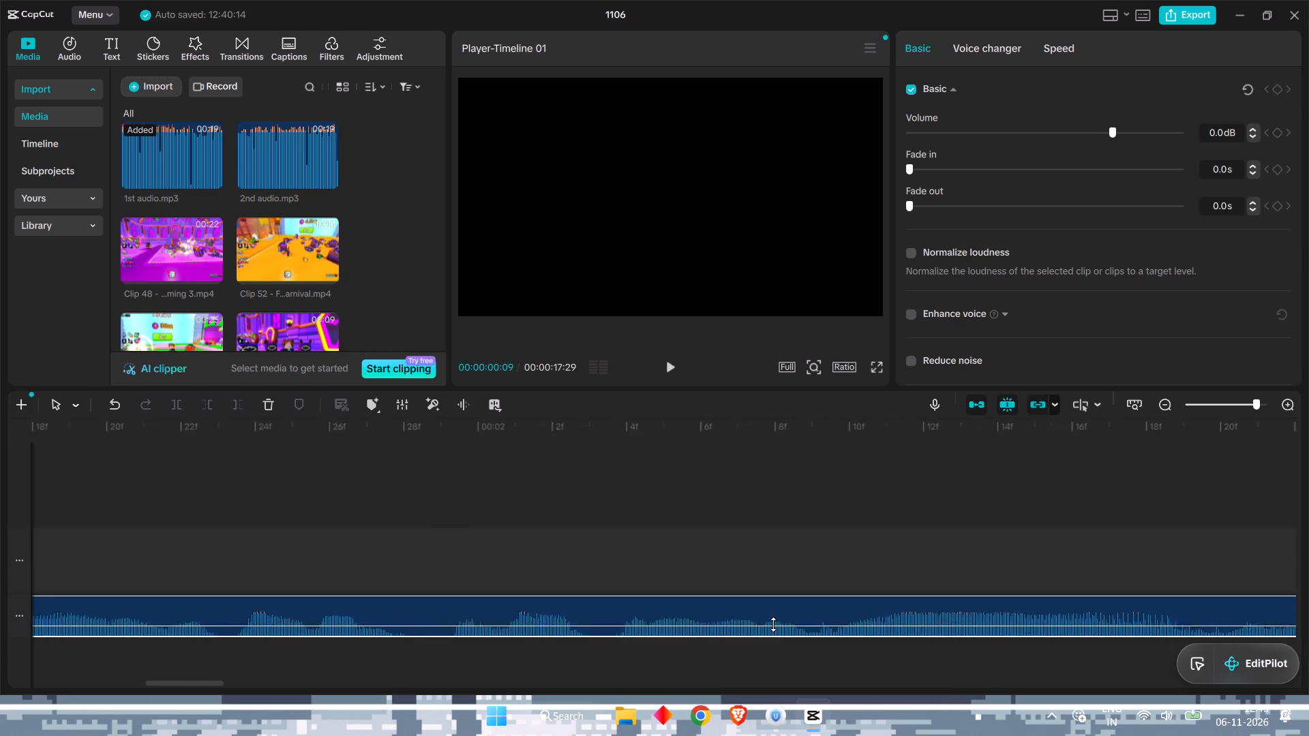
scroll(773, 624, "left", 3)
left_click_drag(1107, 600, 1105, 600)
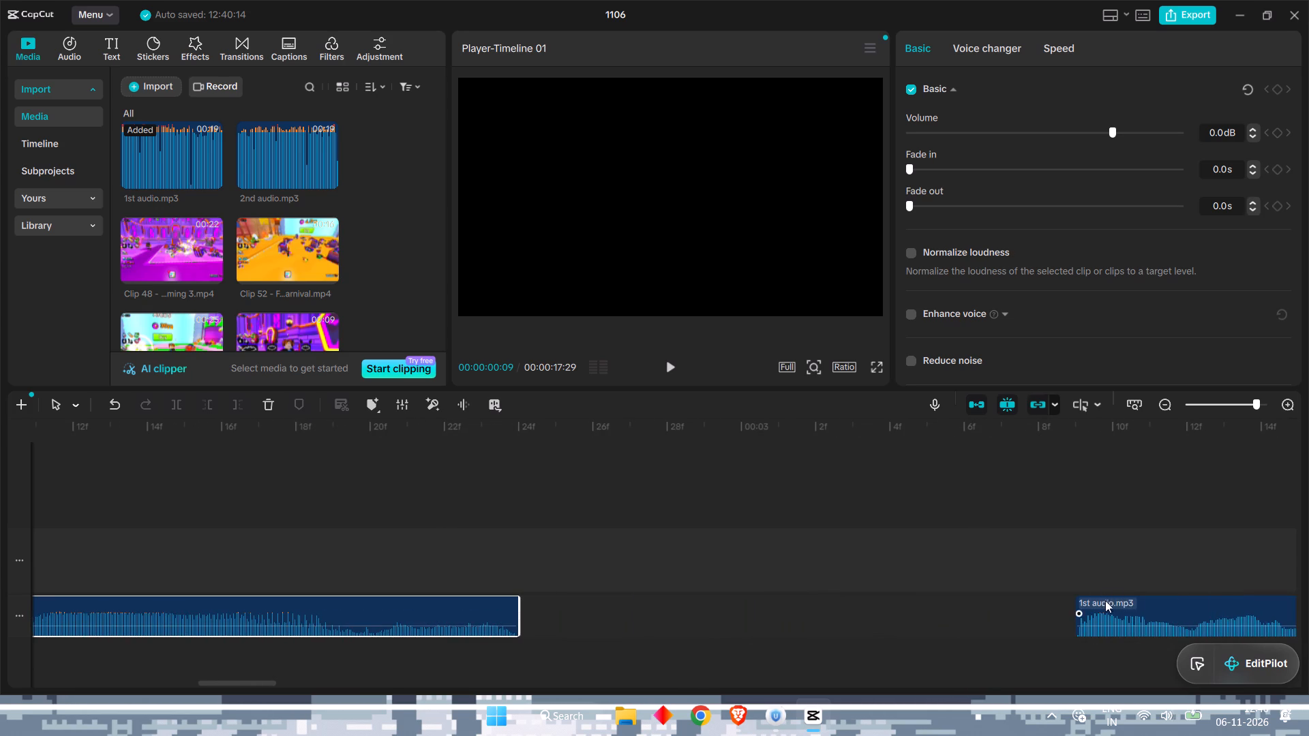
left_click_drag(1105, 600, 549, 607)
Move the audio clip starting at about 5 s 24 frames back against the preceding clip's end at about 5 s 8 frames.
scroll(577, 611, "left", 4)
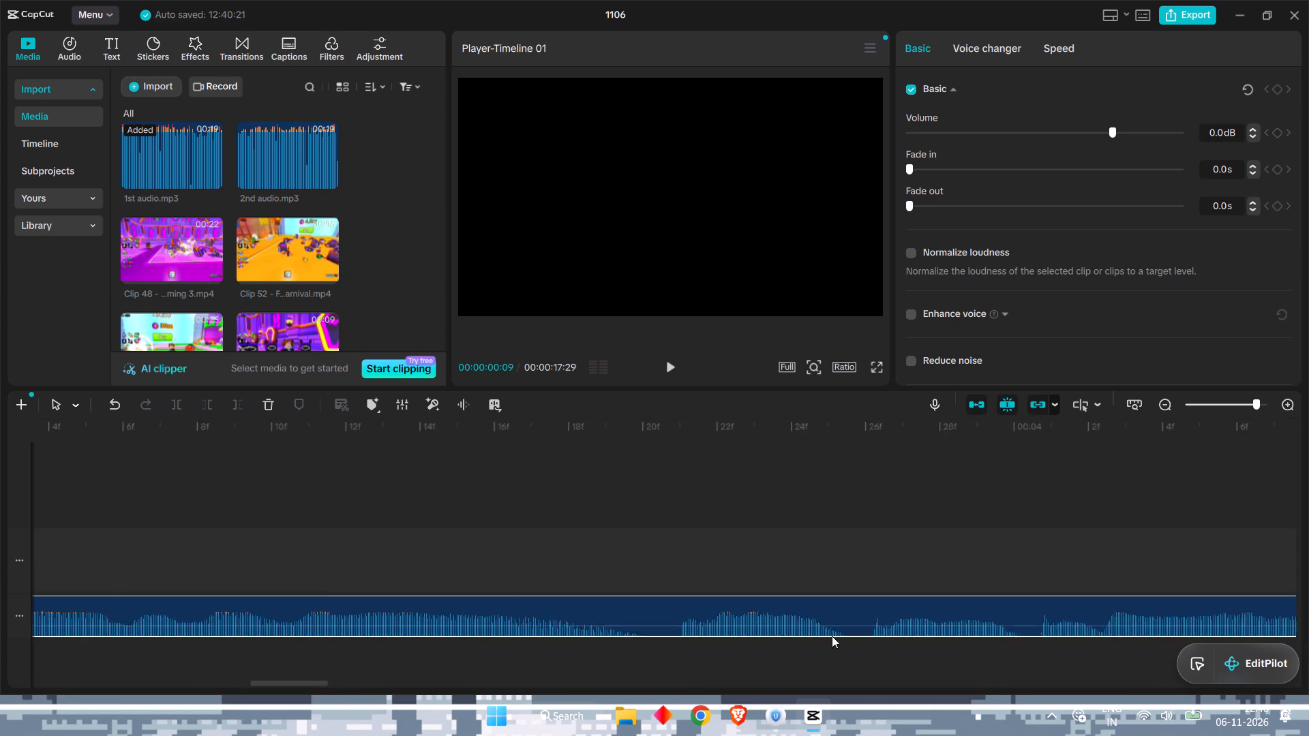
scroll(832, 636, "left", 5)
scroll(909, 630, "up", 1)
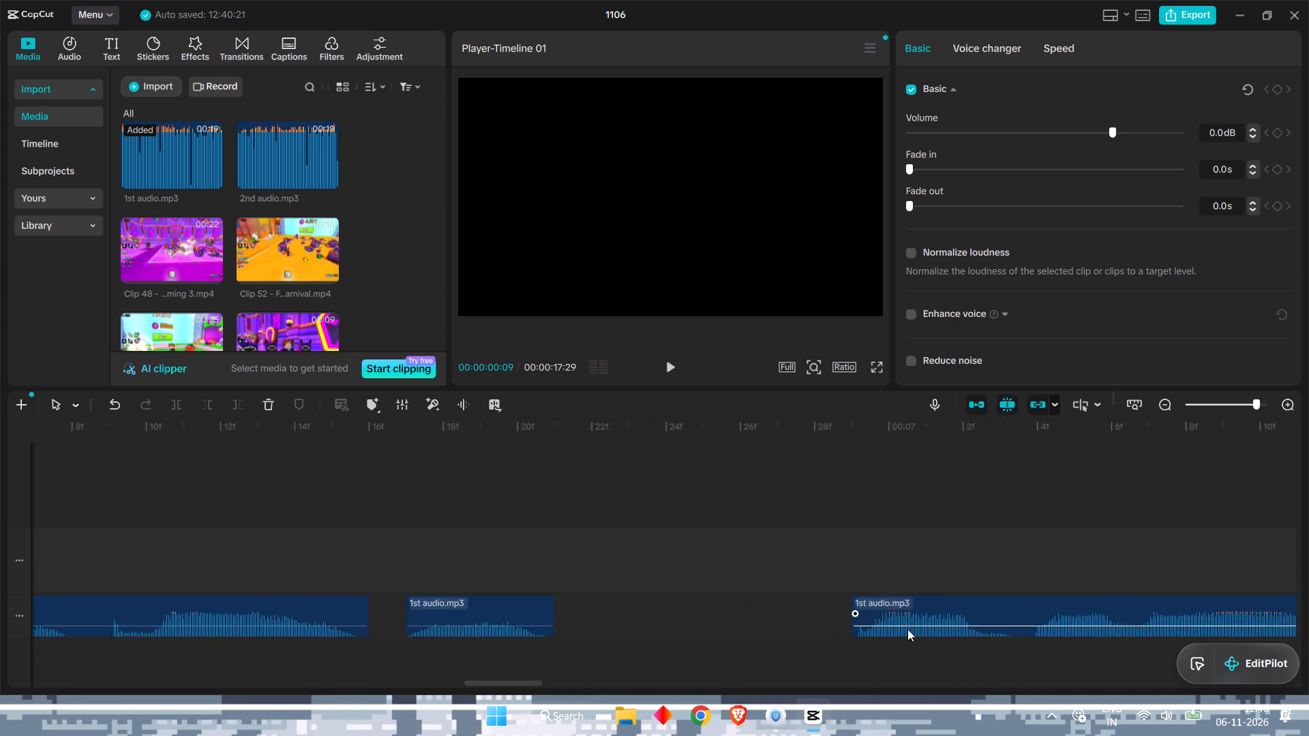
scroll(907, 629, "up", 1)
left_click_drag(767, 600, 220, 596)
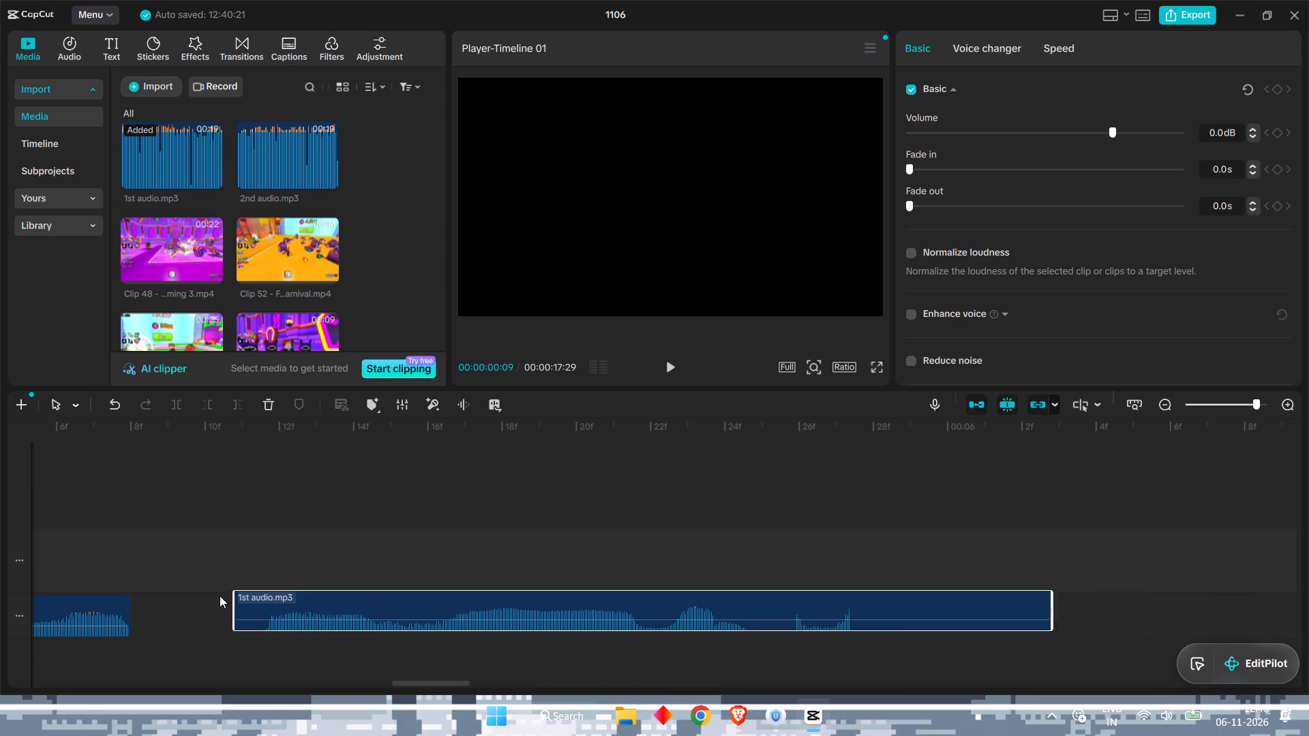
left_click_drag(220, 596, 185, 598)
Move the short audio clip back to the preceding clip's end at about 6 s and place the following clip directly after it.
scroll(425, 609, "left", 2)
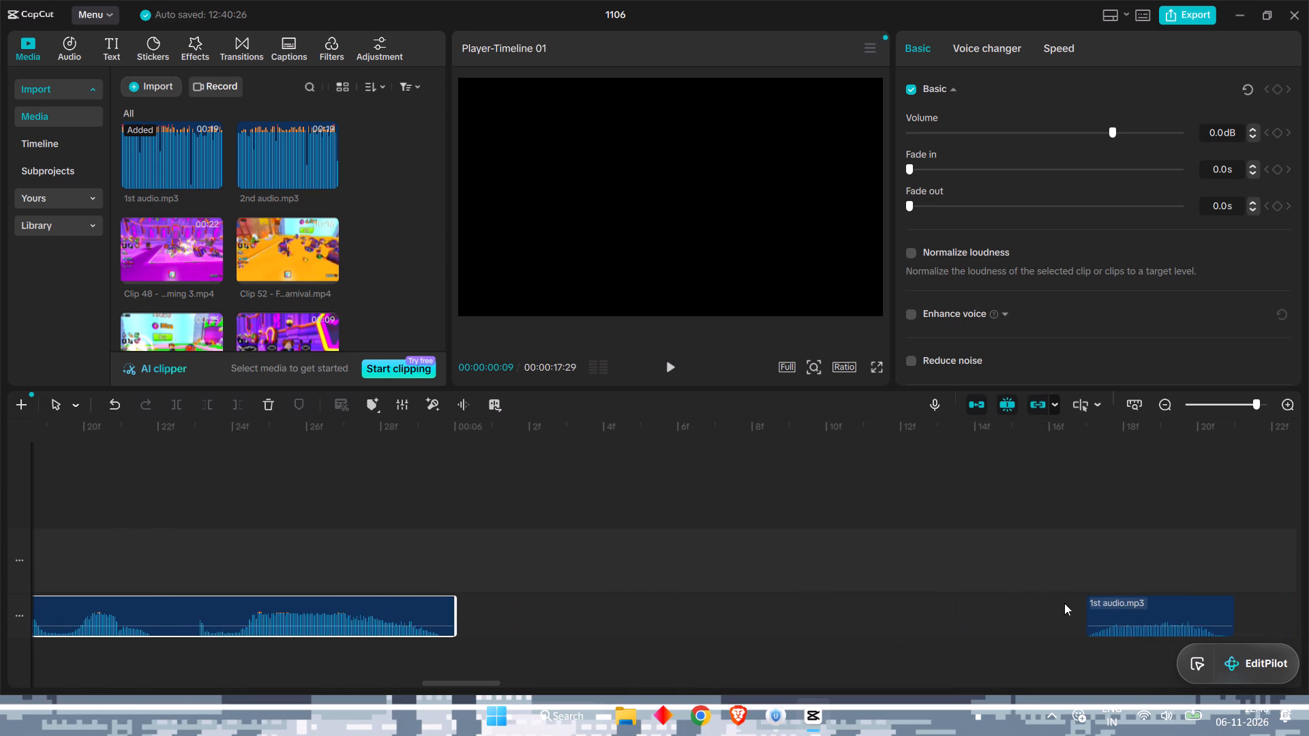
left_click_drag(1100, 599, 468, 600)
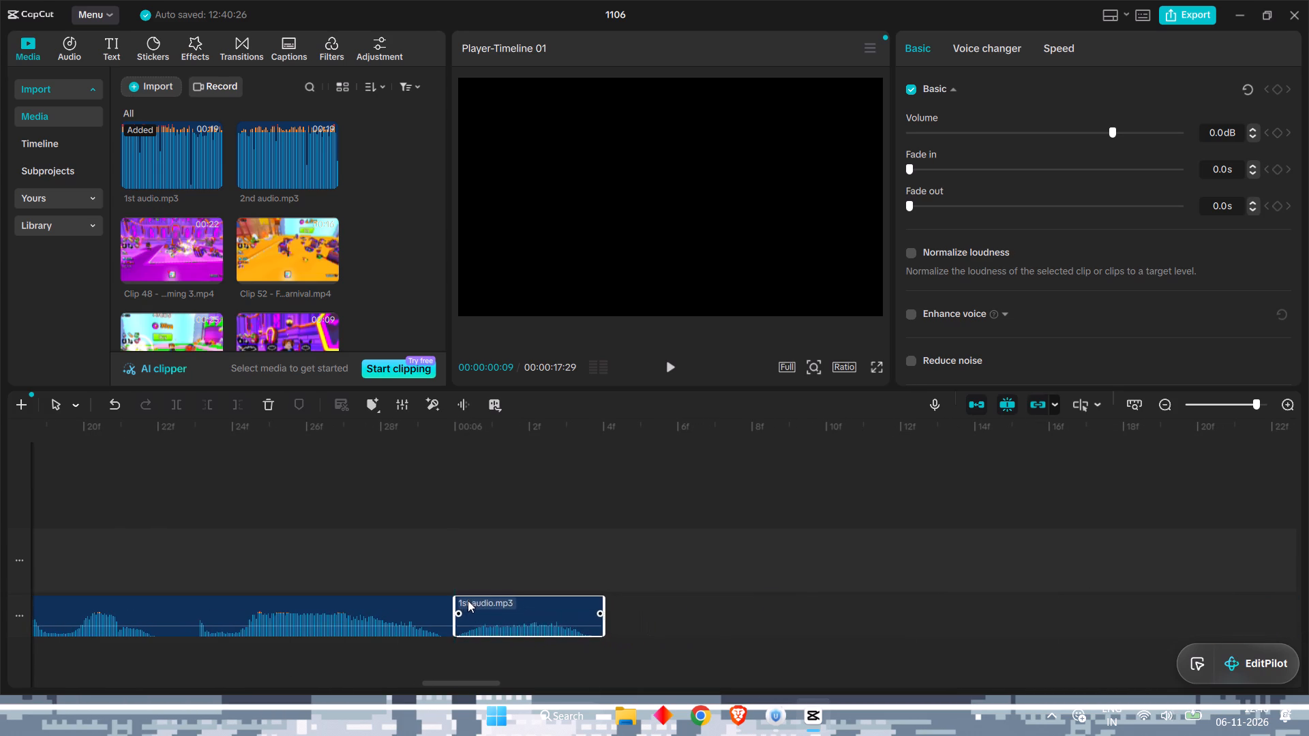
scroll(625, 609, "left", 2)
left_click_drag(939, 604, 409, 605)
scroll(669, 605, "right", 1)
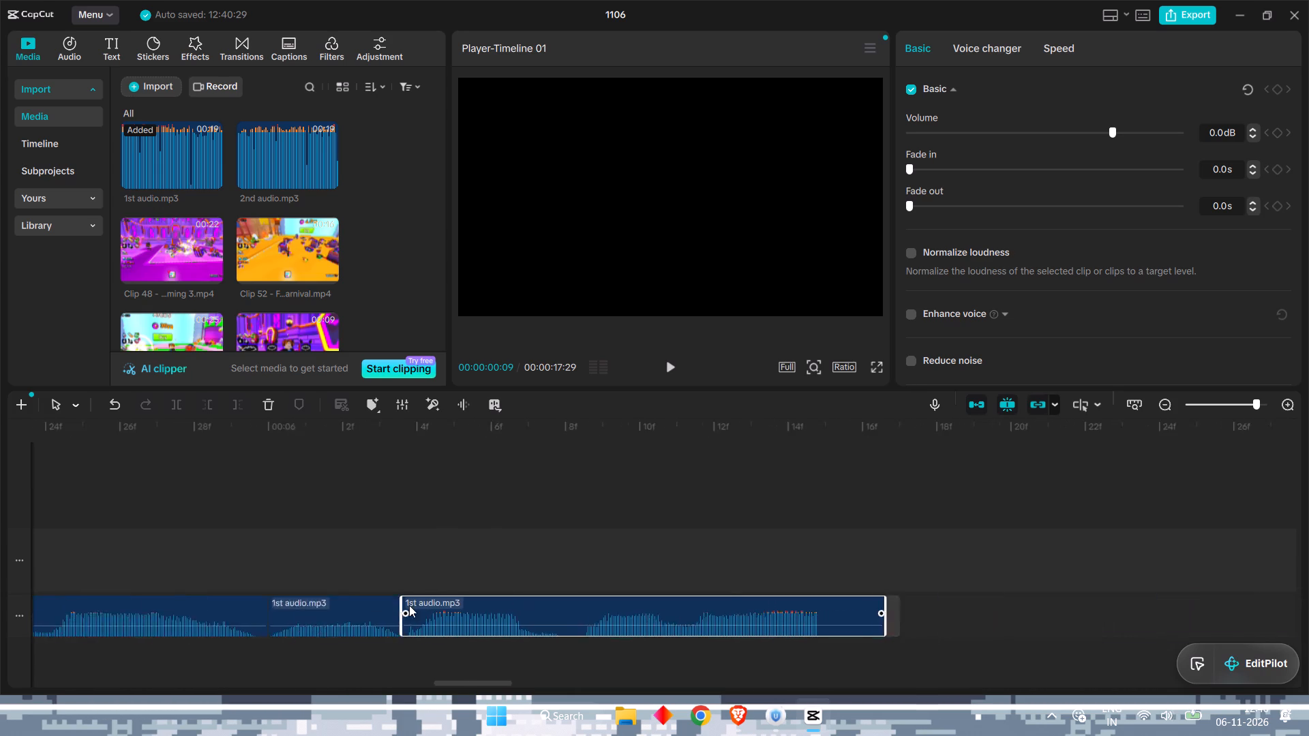
scroll(409, 605, "right", 1)
left_click_drag(409, 605, 564, 607)
scroll(616, 613, "left", 4)
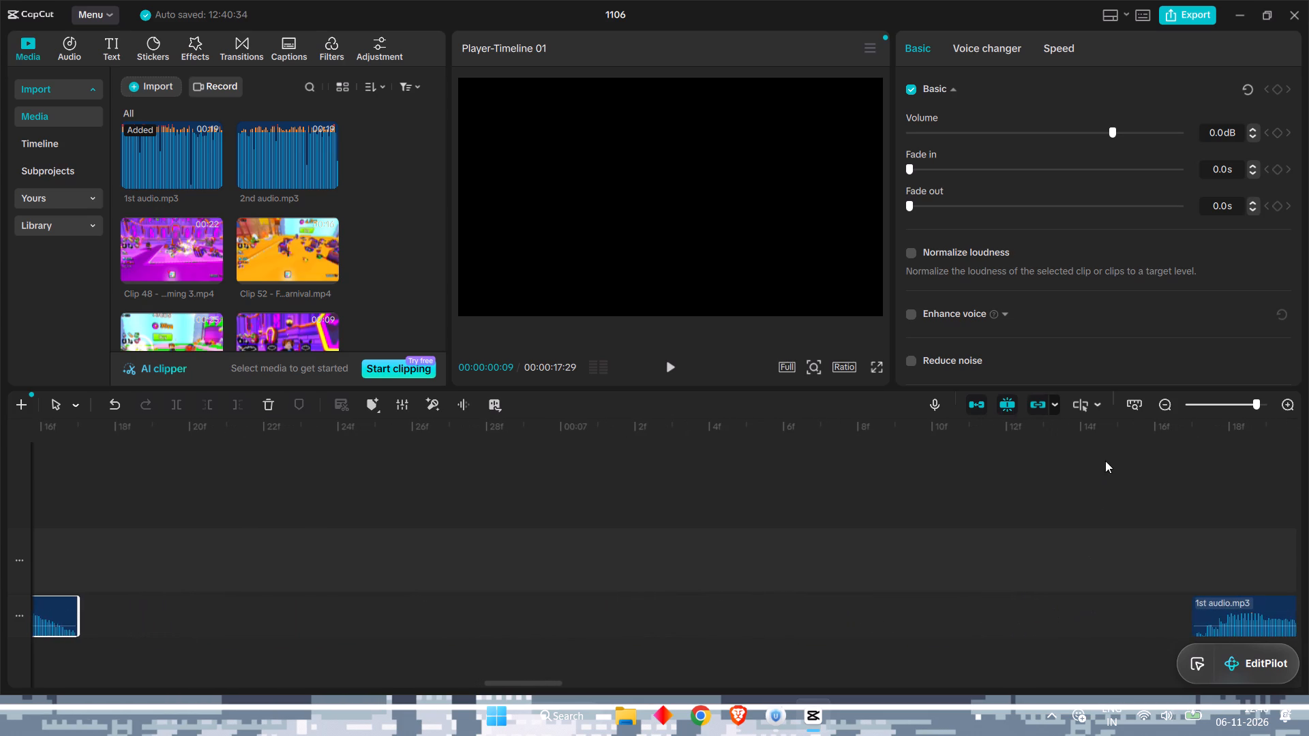
Close the next two audio gaps by moving the following clips against the preceding ones, at about 6 s 17 frames and 8 s.
left_click(1152, 405)
triple_click(1156, 405)
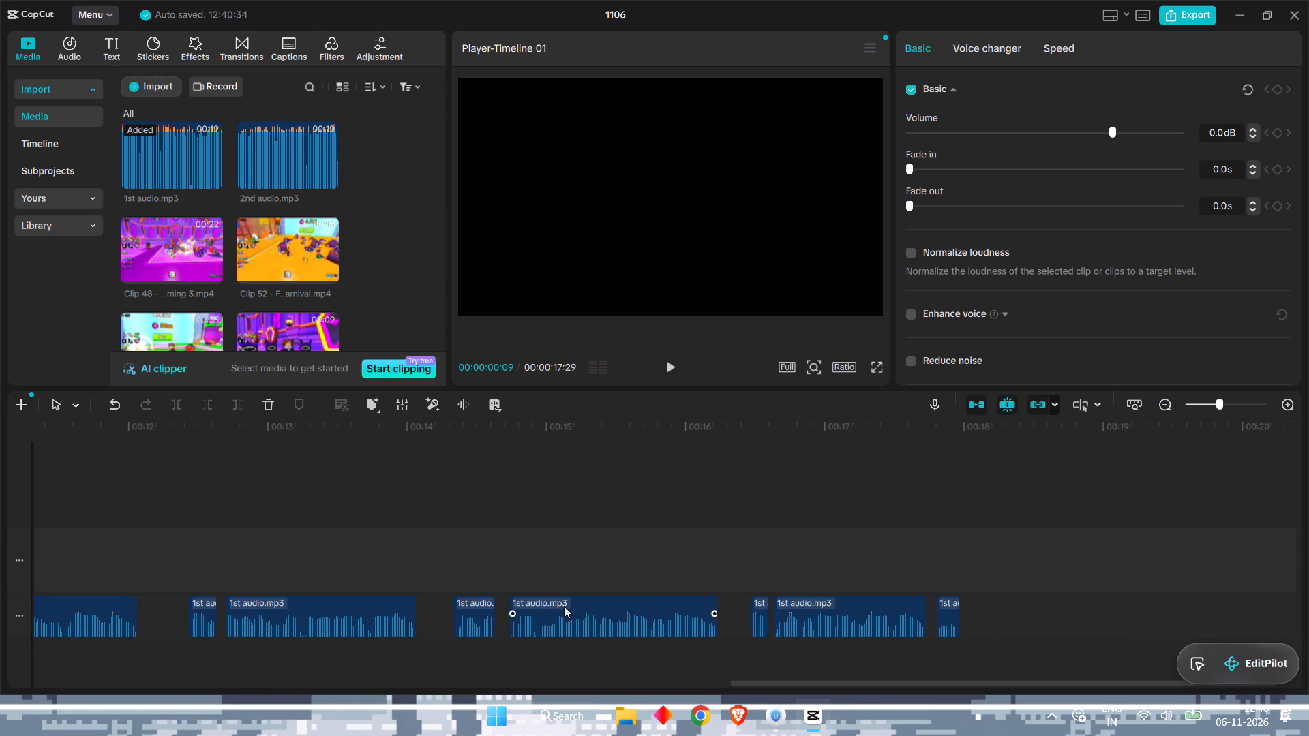
scroll(546, 606, "right", 4)
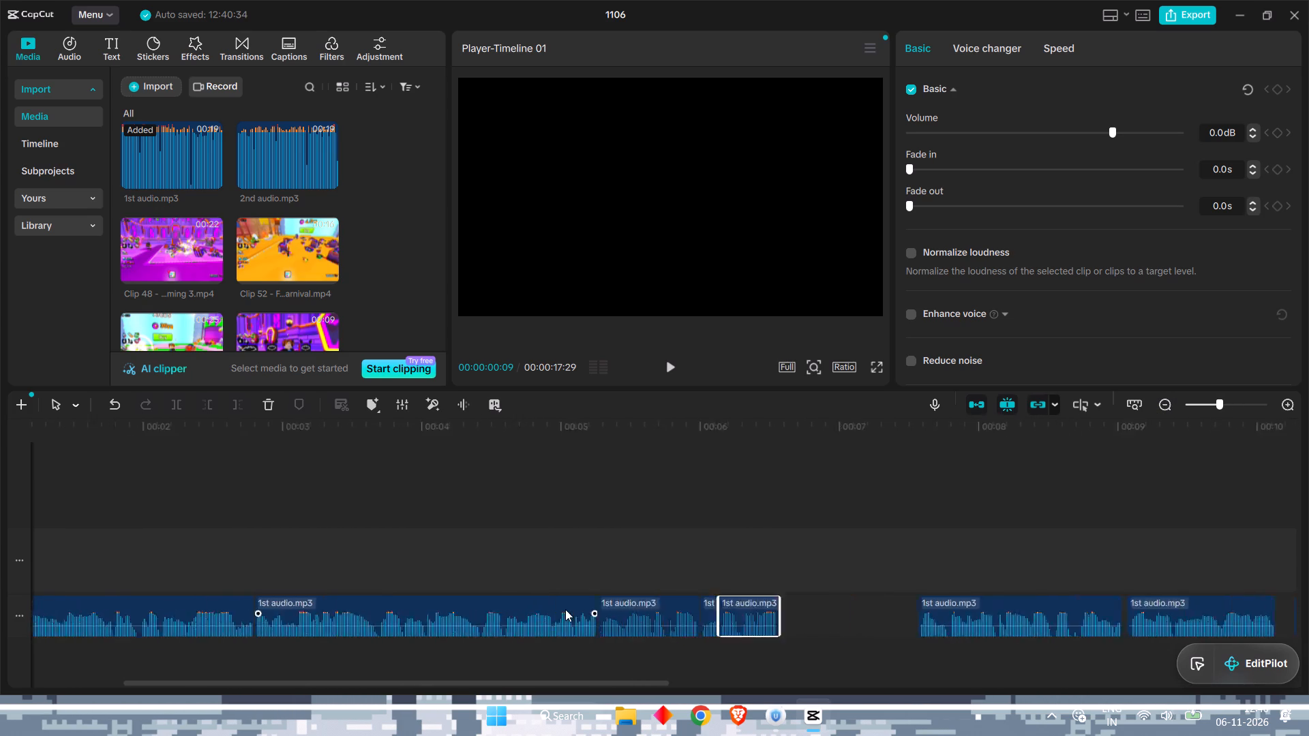
scroll(565, 609, "right", 1)
left_click_drag(908, 600, 766, 604)
left_click_drag(1110, 604, 959, 611)
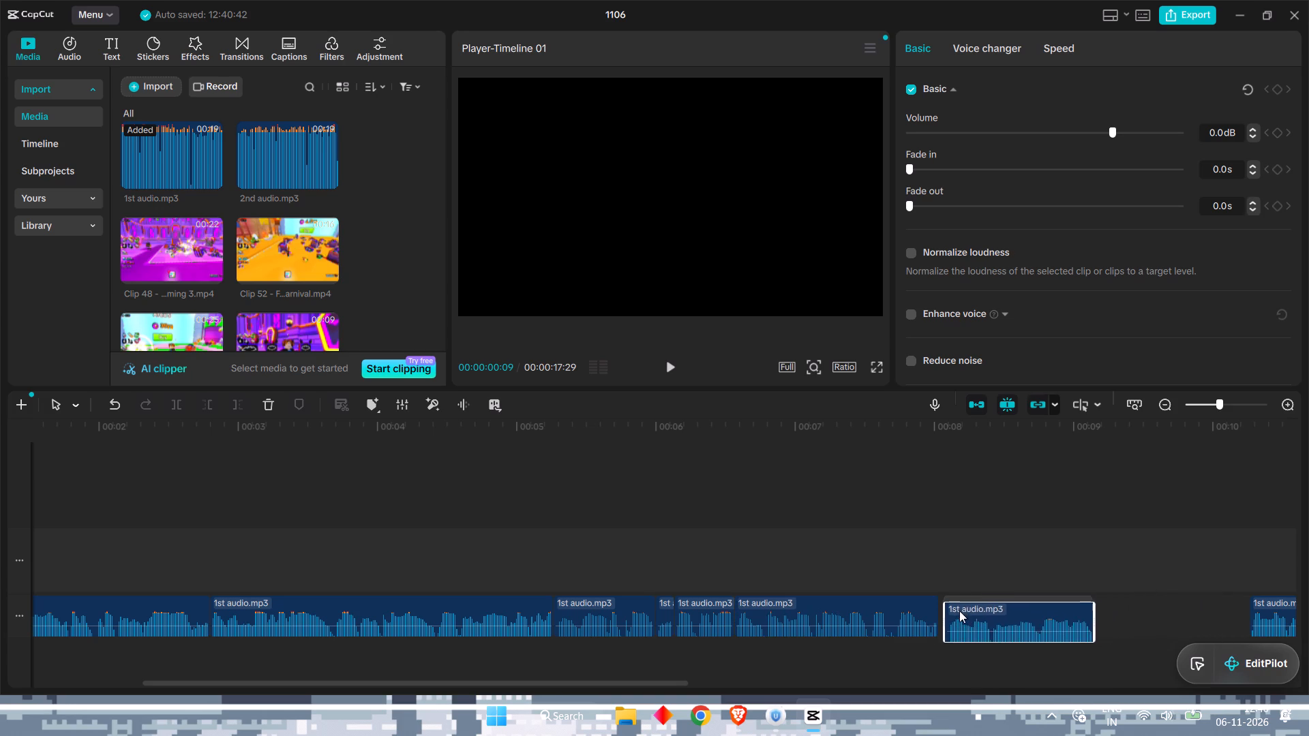
left_click_drag(959, 611, 955, 610)
left_click_drag(955, 602, 965, 569)
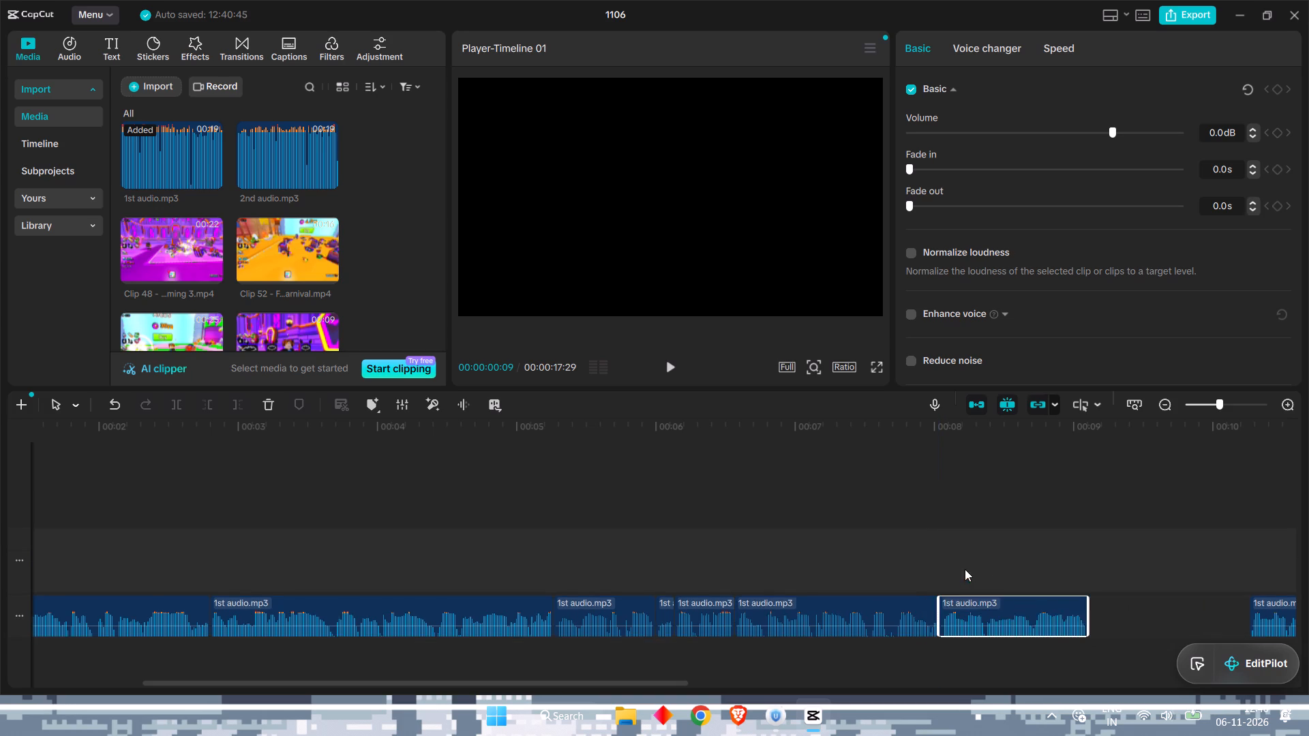
Move the next three audio clips back to back after the joined run, starting at about 9 s 3 frames, 9 s 18 frames and 10 s 26 frames.
scroll(1013, 568, "left", 1)
left_click_drag(922, 602, 757, 607)
left_click_drag(996, 599, 839, 598)
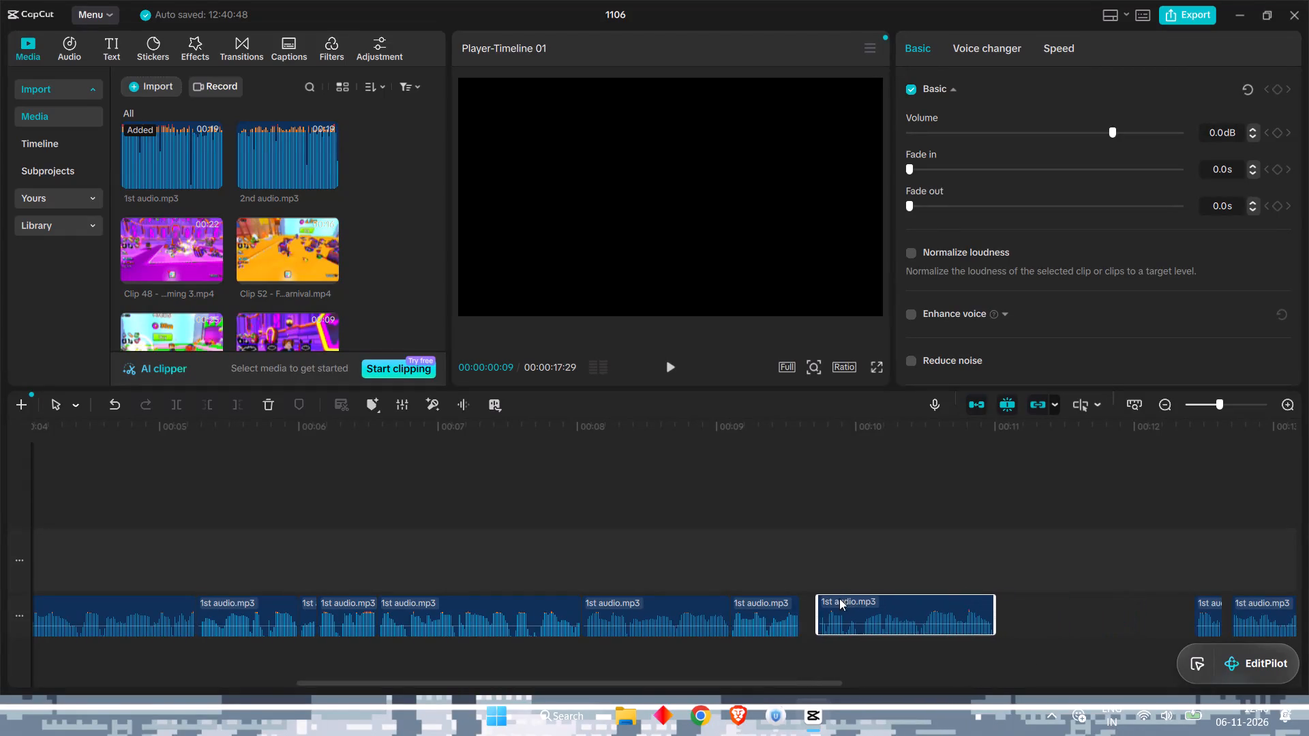
left_click_drag(839, 598, 828, 598)
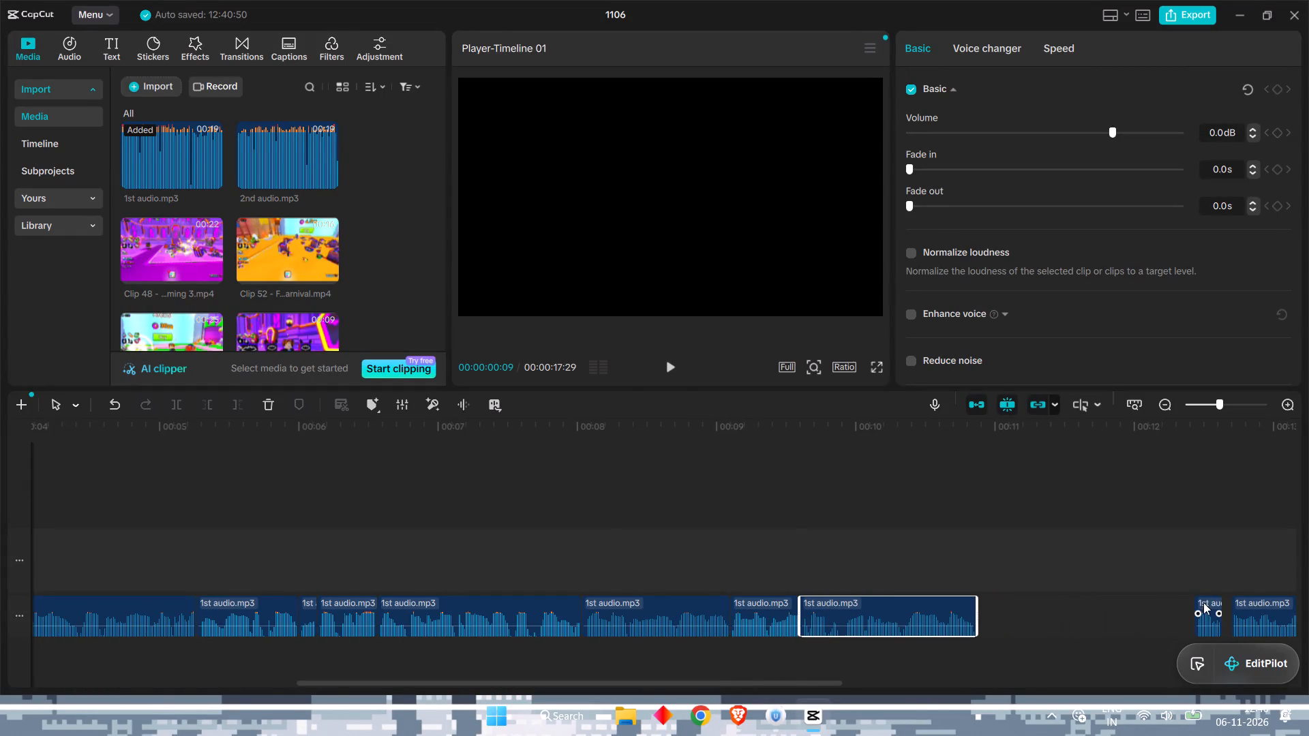
left_click_drag(1213, 602, 996, 609)
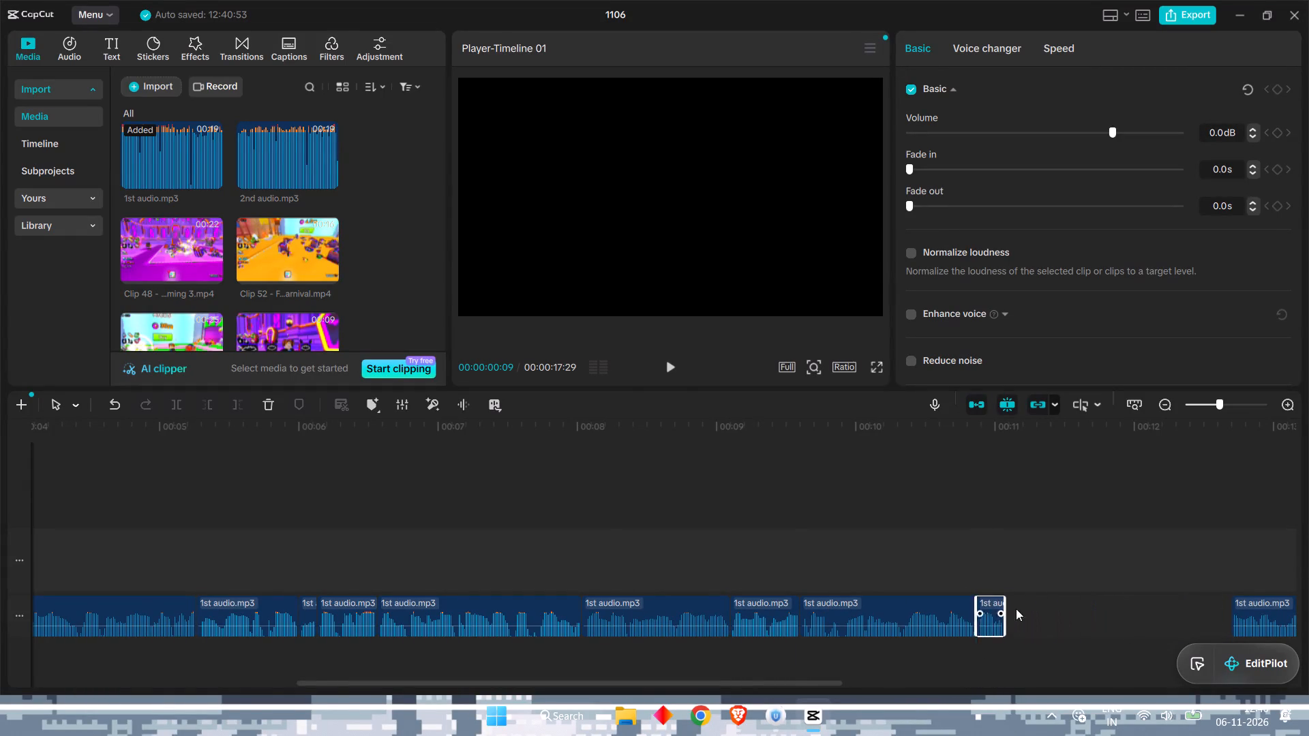
Move the next three audio clips back to back after the joined run, starting at about 11 s 2 frames, 12 s 12 frames and 12 s 22 frames.
scroll(1071, 606, "left", 1)
left_click_drag(914, 598, 744, 607)
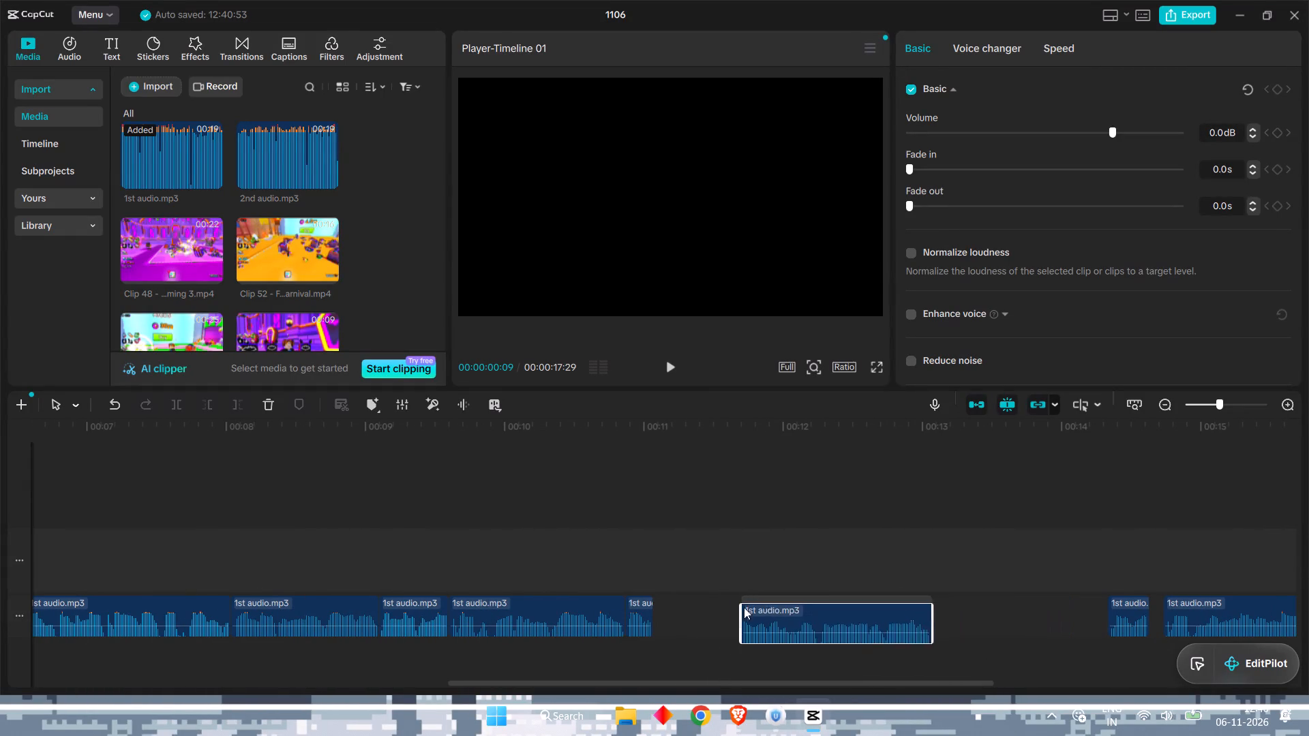
left_click_drag(744, 607, 689, 598)
left_click_drag(1129, 605, 959, 607)
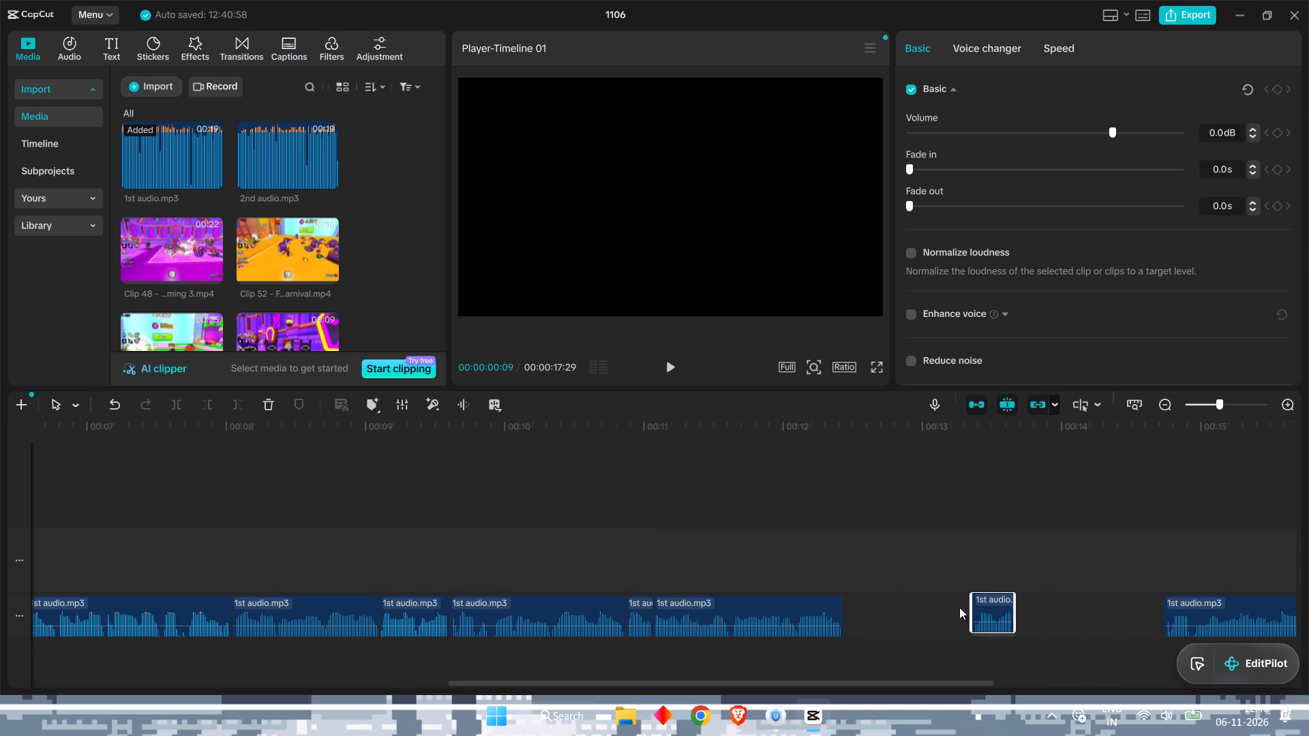
left_click_drag(959, 607, 864, 614)
scroll(1091, 595, "left", 1)
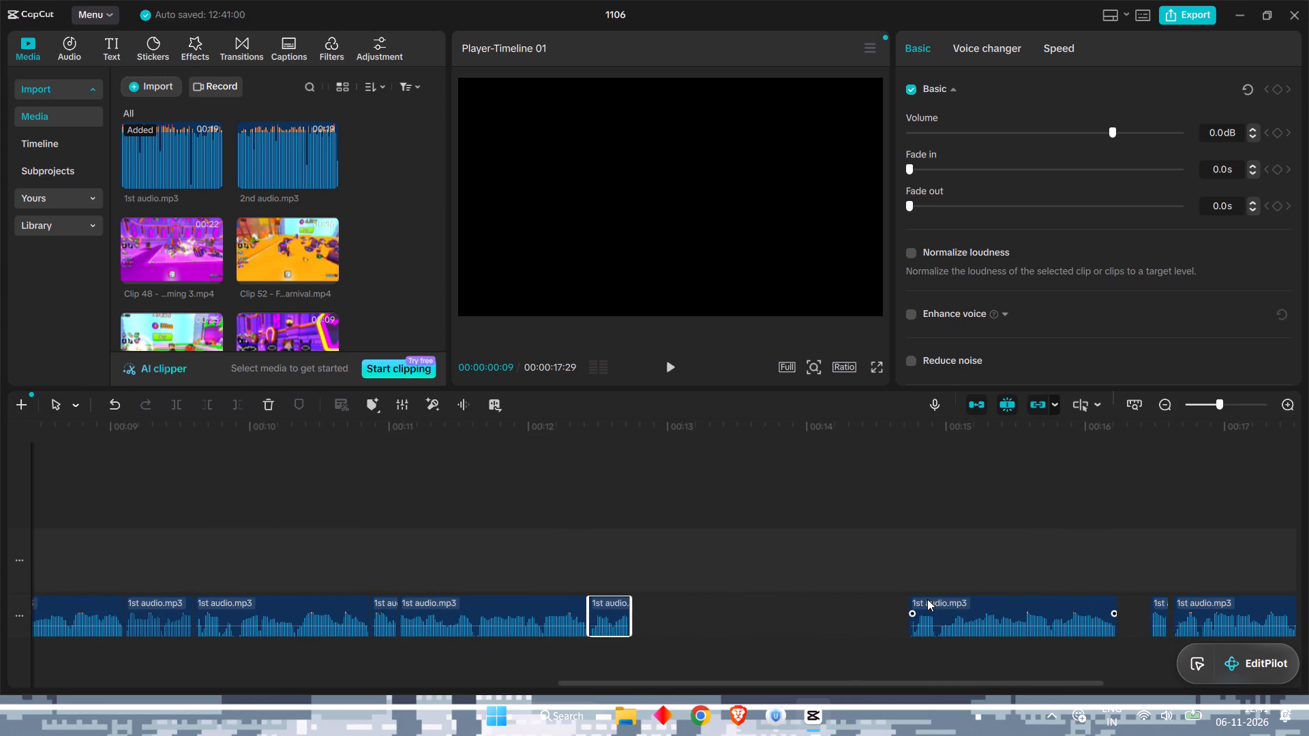
left_click_drag(927, 599, 653, 601)
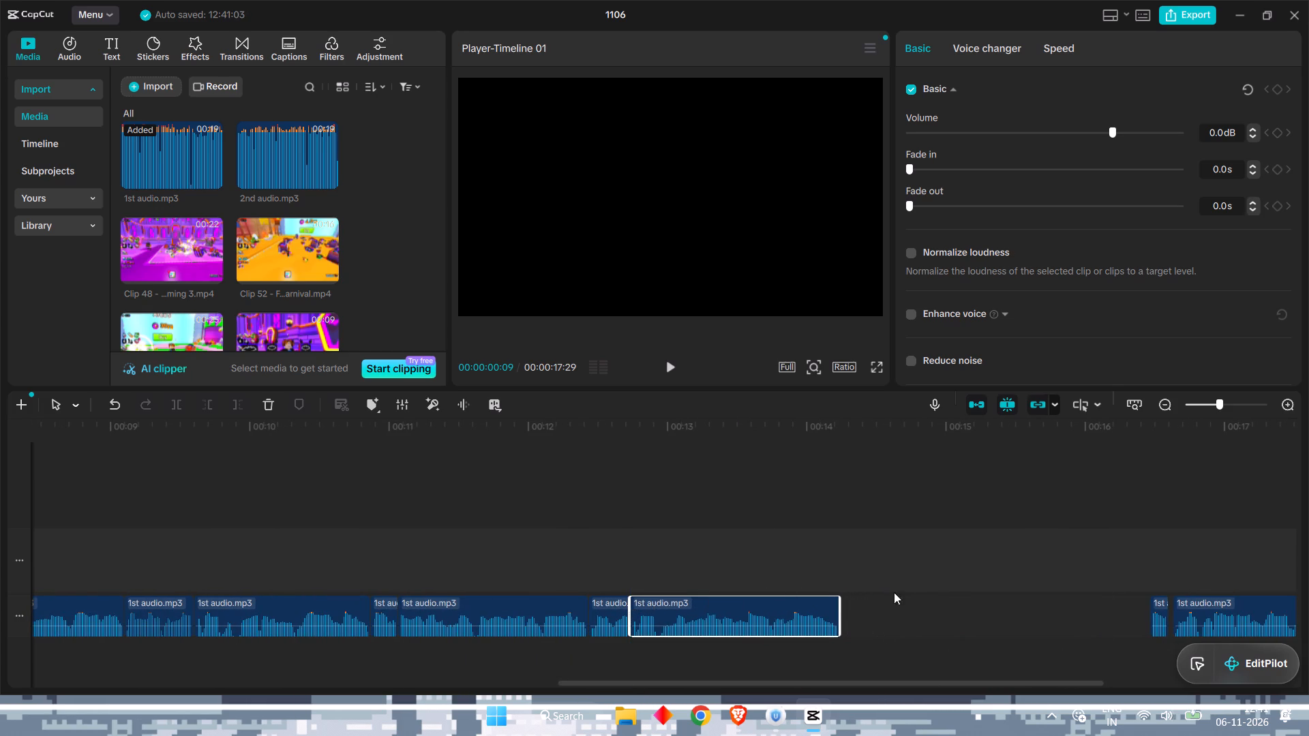
Close the remaining gaps by moving the last three audio clips back to back, starting at about 14 s 7 frames, 14 s 11 frames and 15 s 14 frames.
left_click_drag(1158, 604, 852, 607)
left_click_drag(1201, 604, 886, 614)
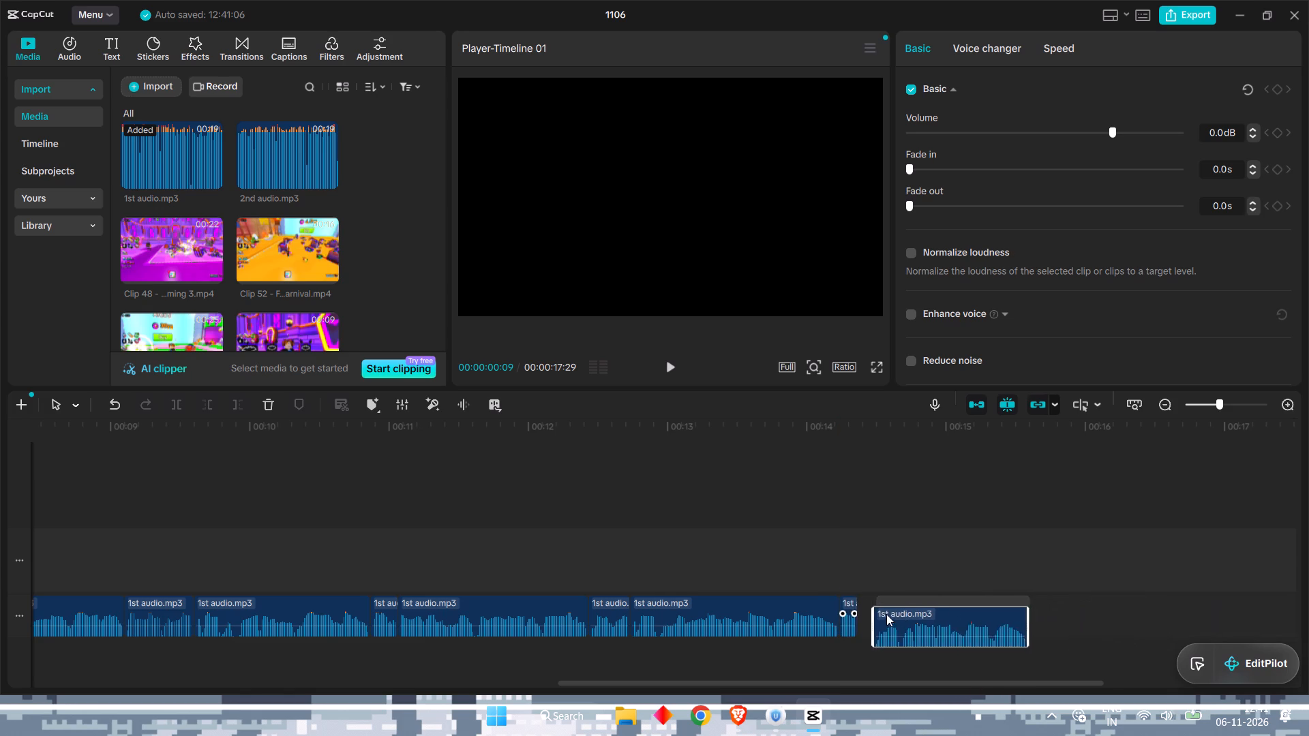
left_click_drag(886, 614, 880, 614)
scroll(965, 611, "left", 1)
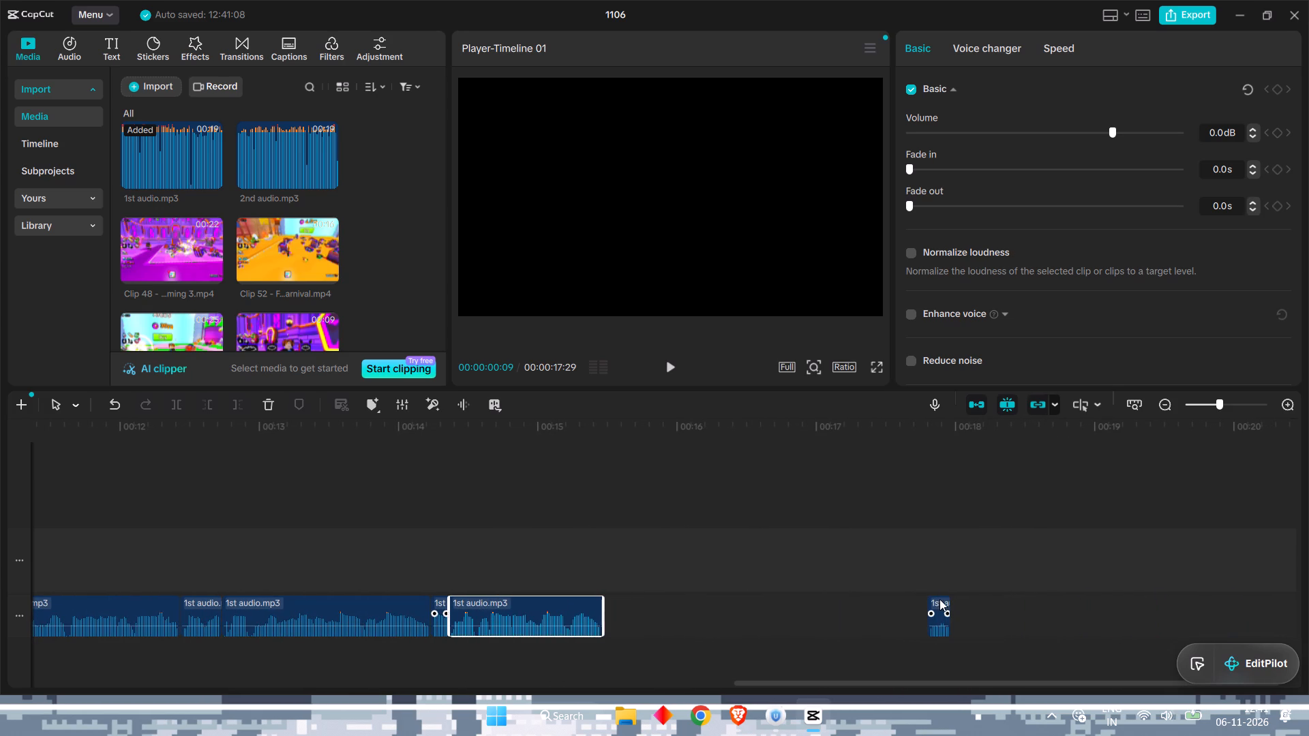
left_click_drag(939, 599, 622, 600)
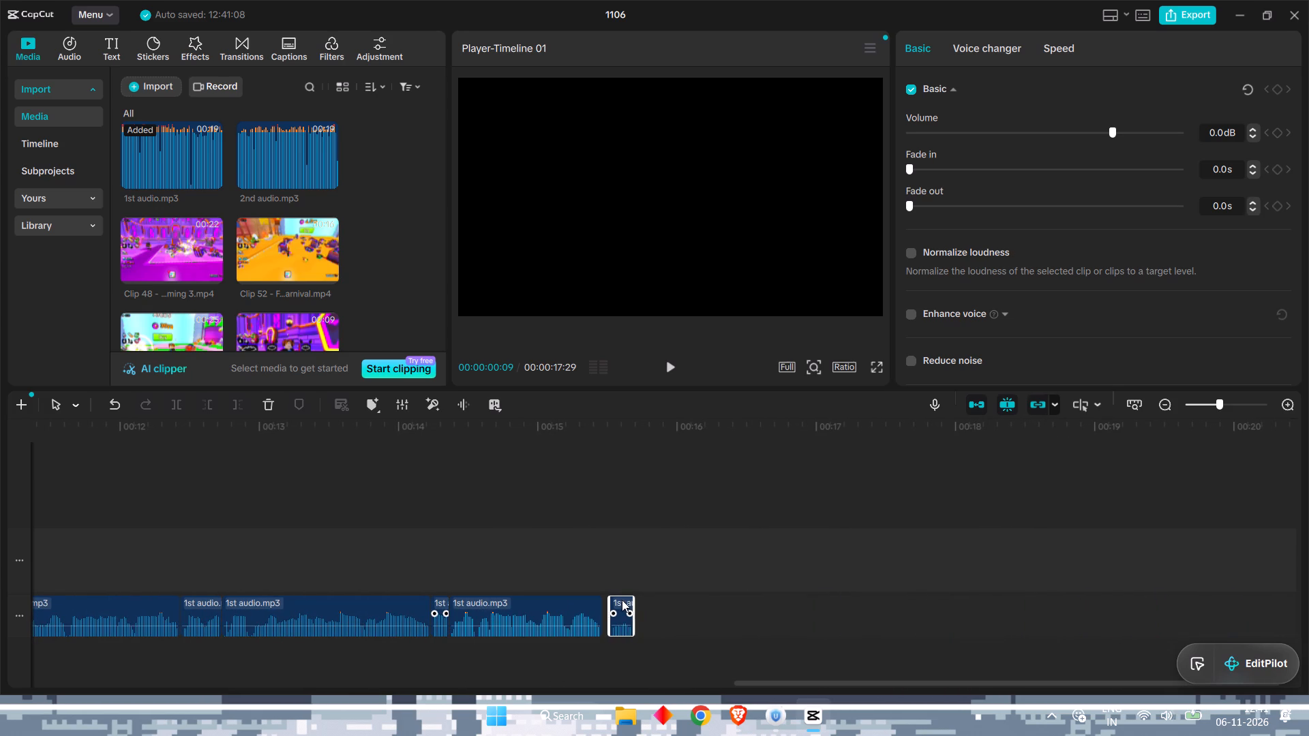
left_click_drag(622, 600, 617, 600)
scroll(827, 602, "left", 4)
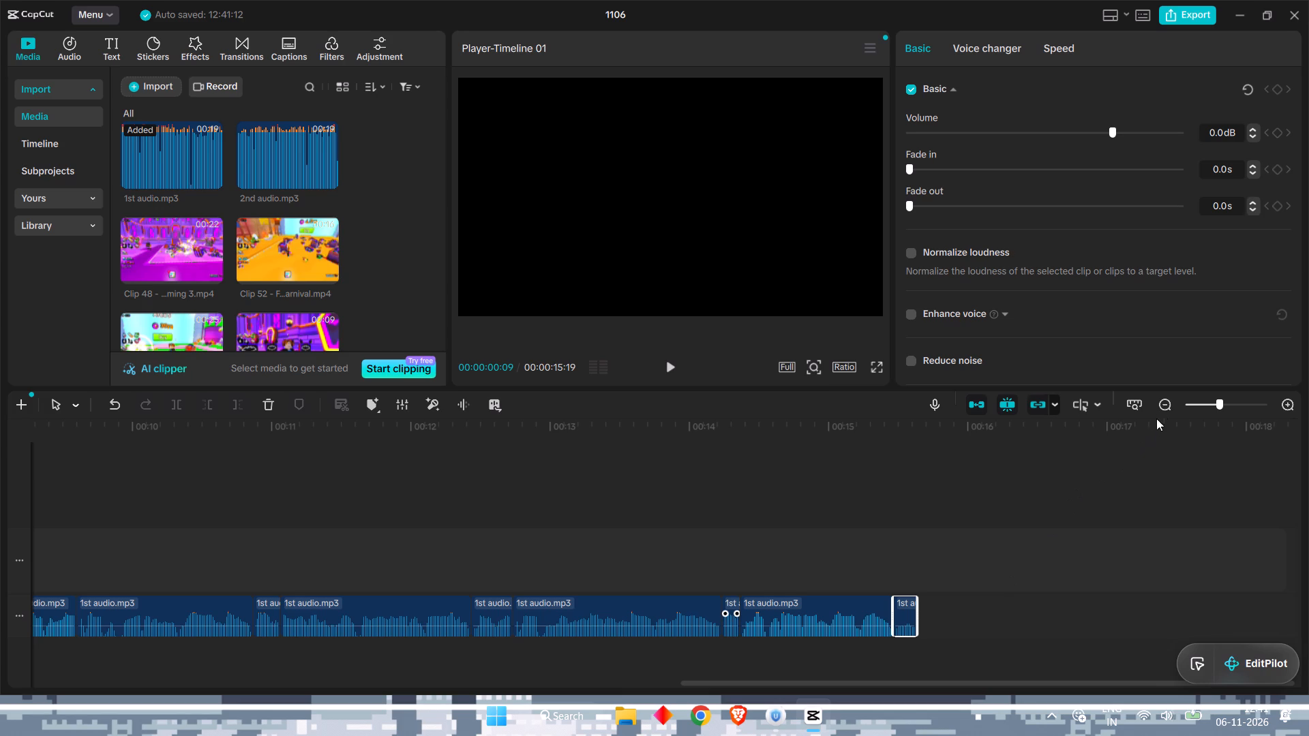
Play the joined 1st audio.mp3 narration from the beginning of the timeline to check how it flows.
left_click(665, 363)
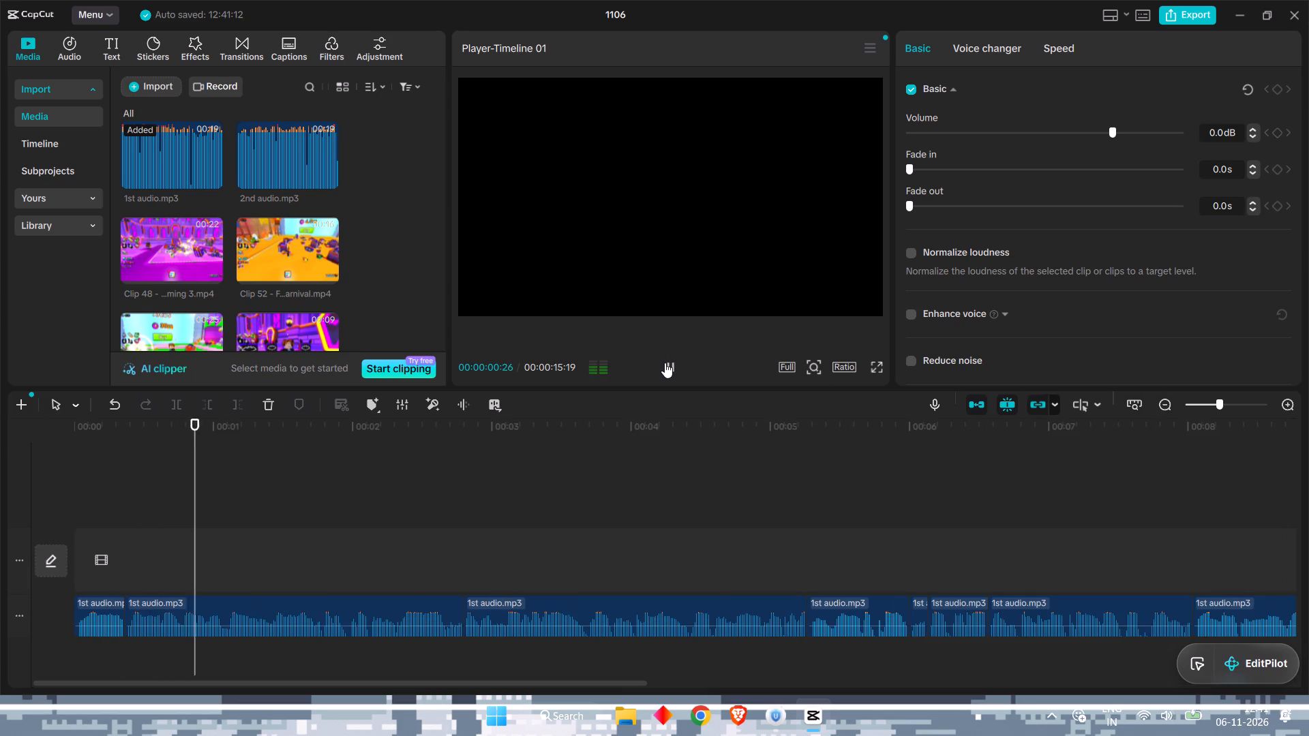
left_click(674, 363)
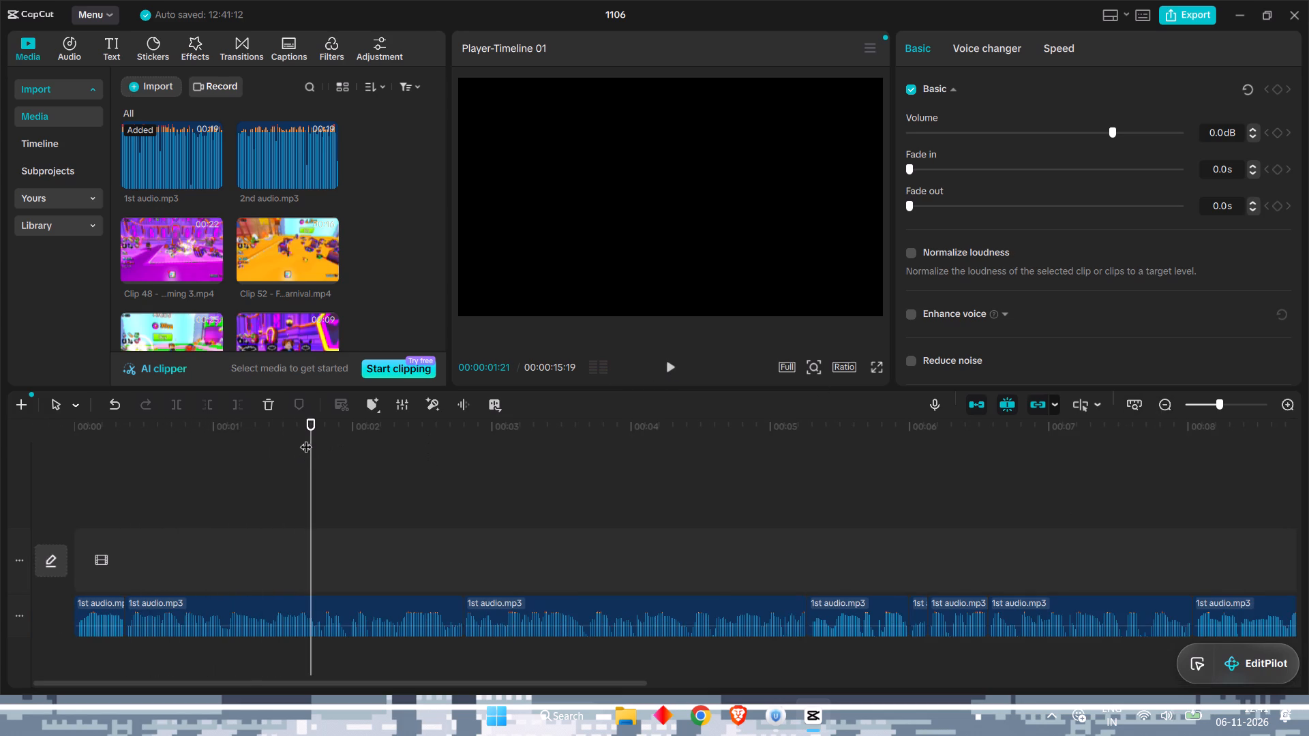
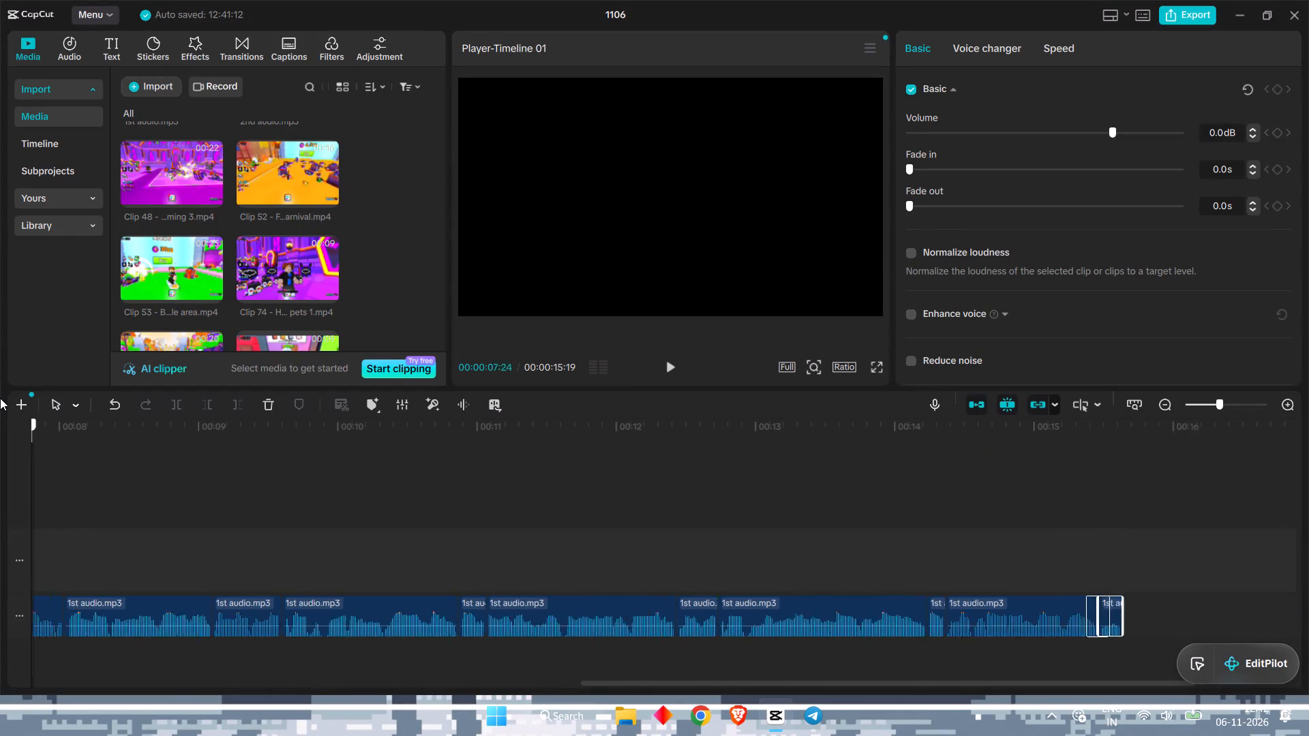
left_click_drag(0, 398, 4, 386)
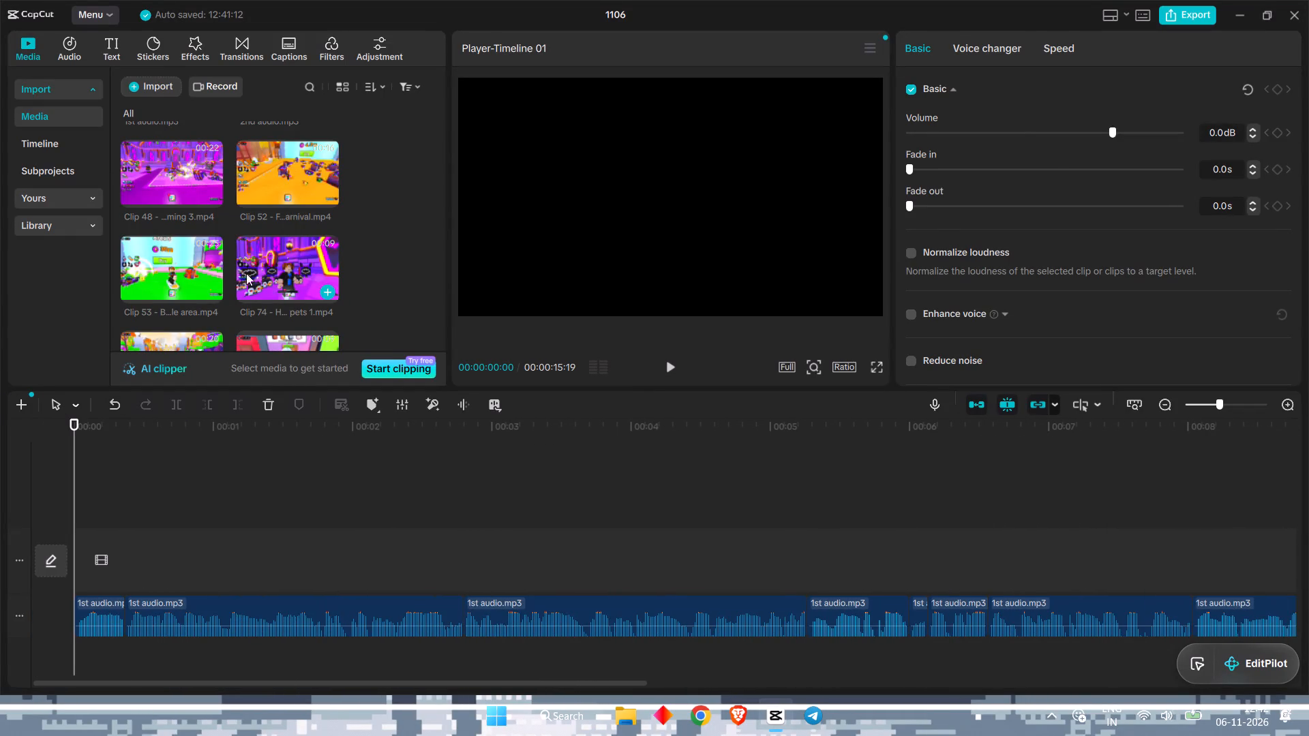
left_click_drag(263, 270, 77, 572)
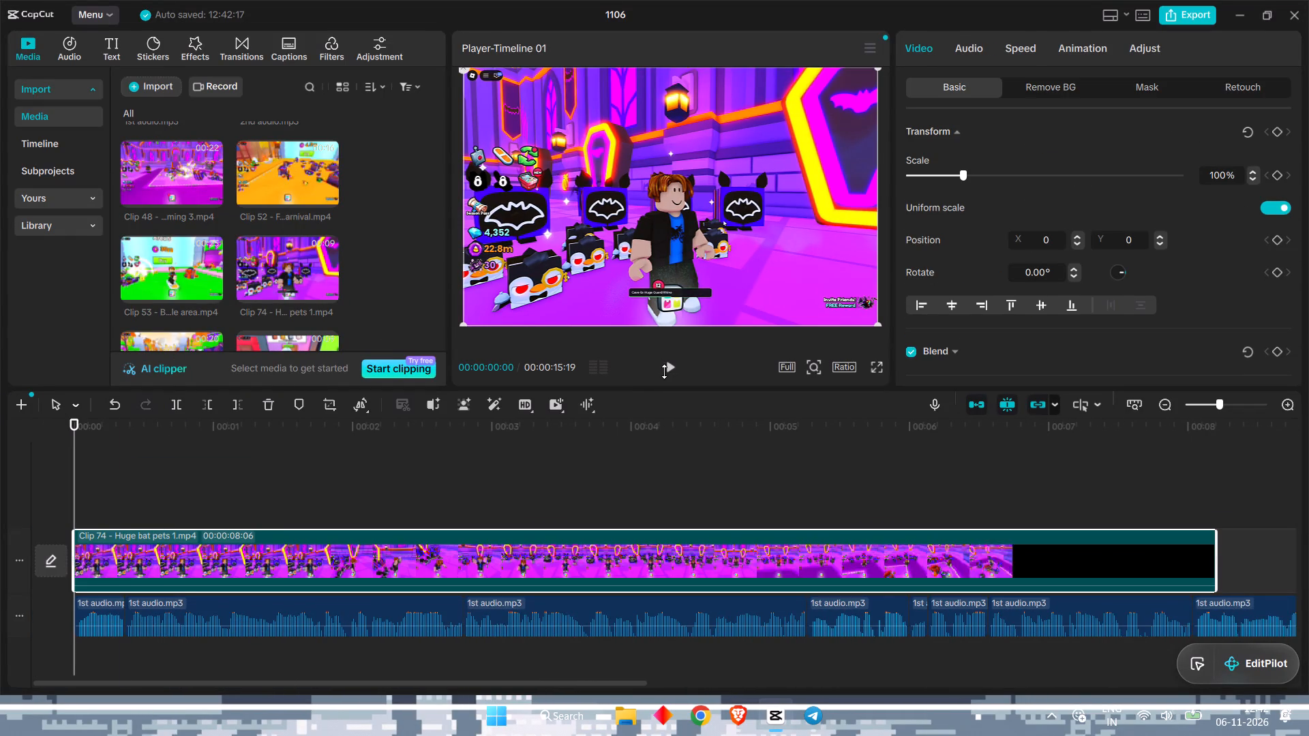
Preview Clip 74 with the narration and trim off its opening at 1 s 22 frames, before the character starts moving.
left_click(670, 363)
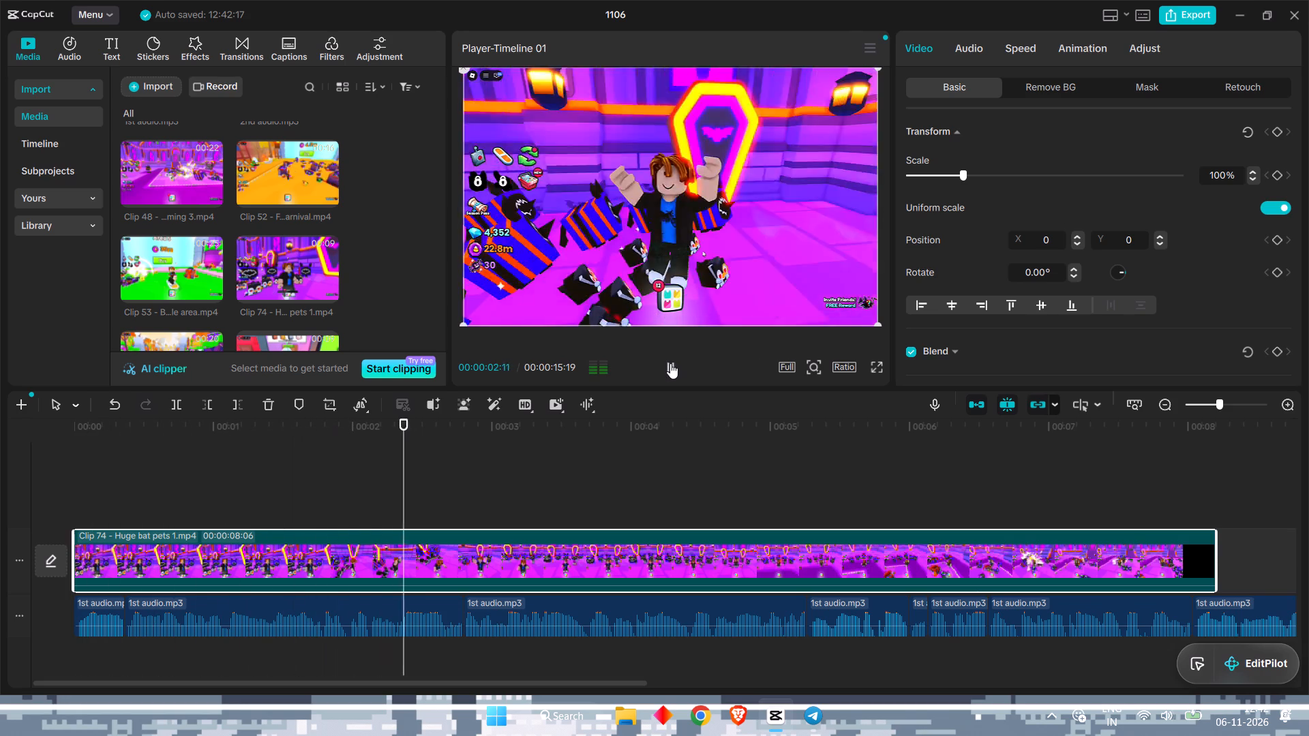
left_click(670, 363)
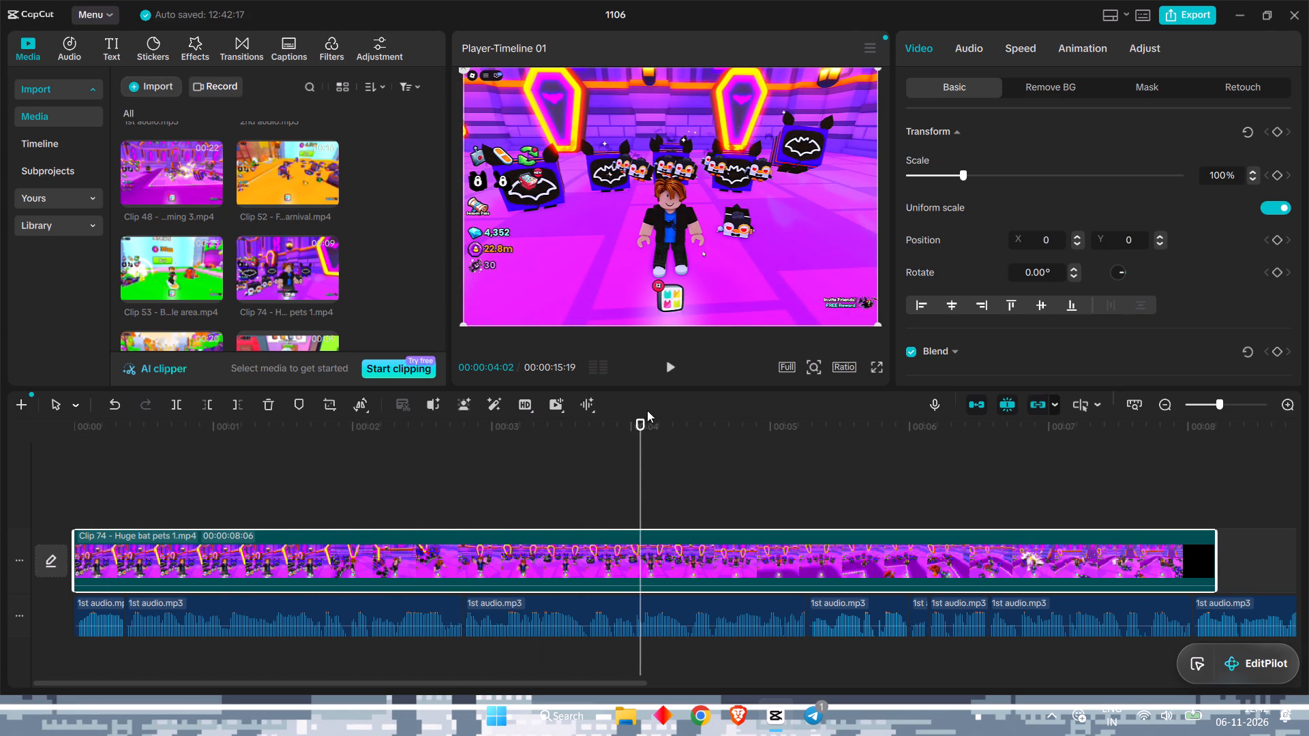
left_click_drag(642, 422, 156, 437)
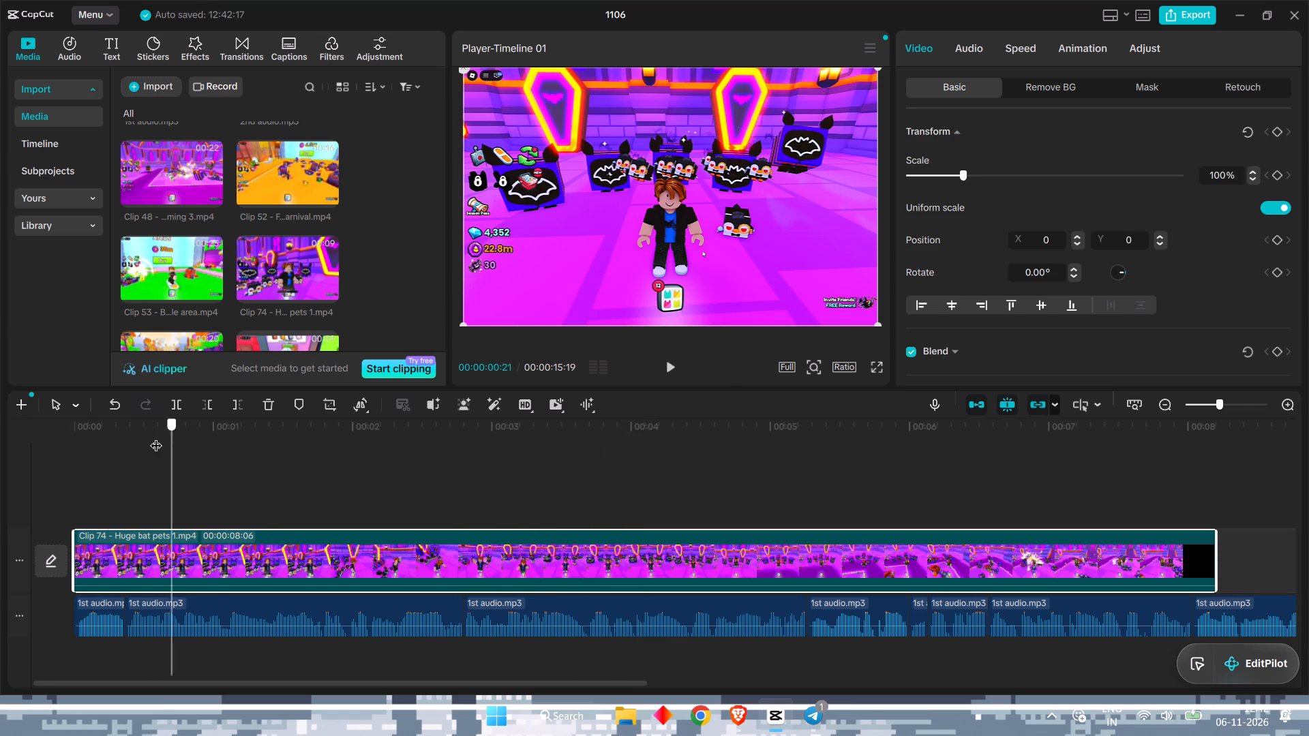
left_click_drag(156, 437, 166, 435)
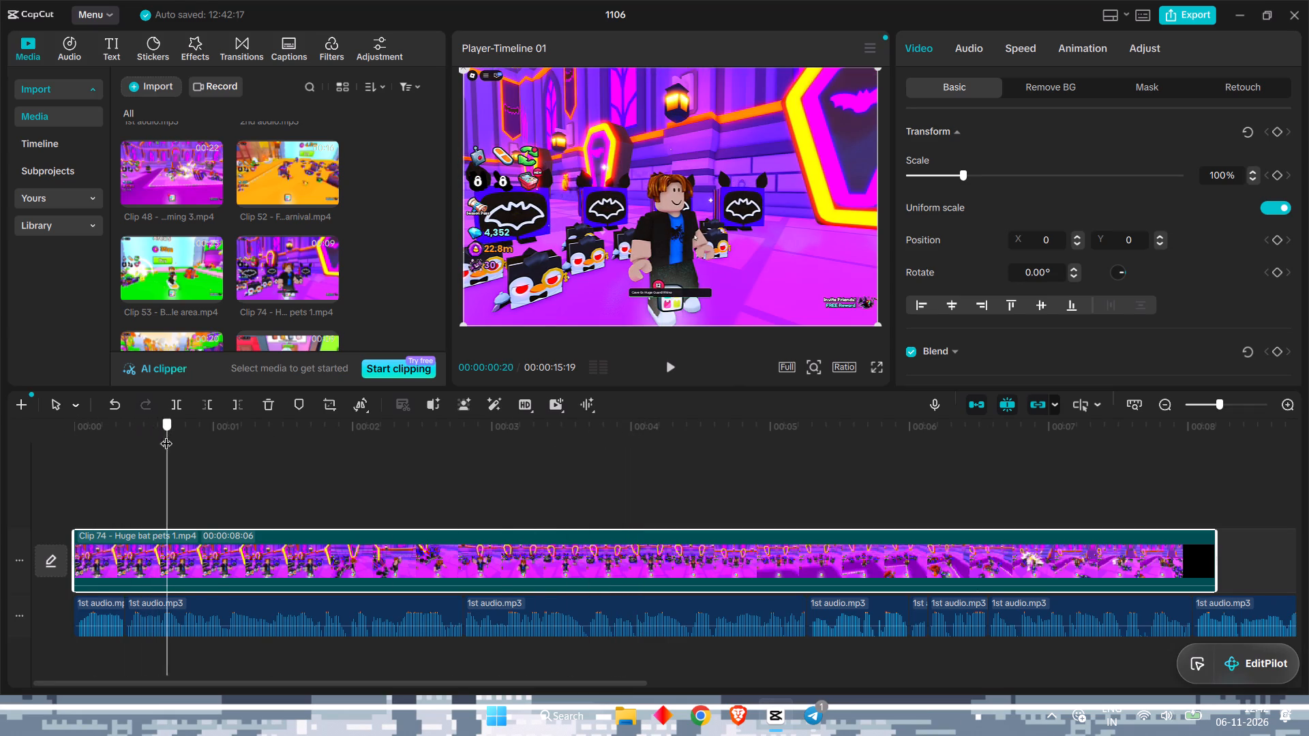
left_click_drag(166, 435, 285, 448)
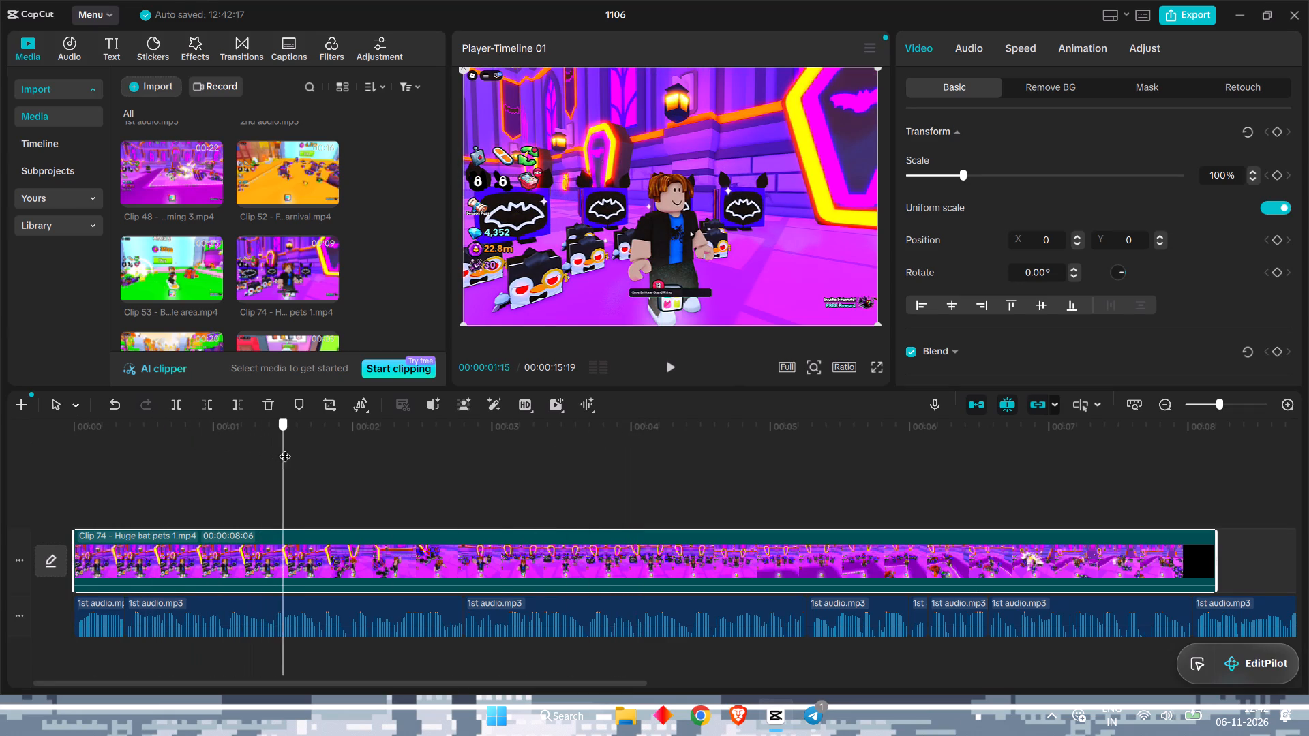
left_click_drag(285, 448, 346, 458)
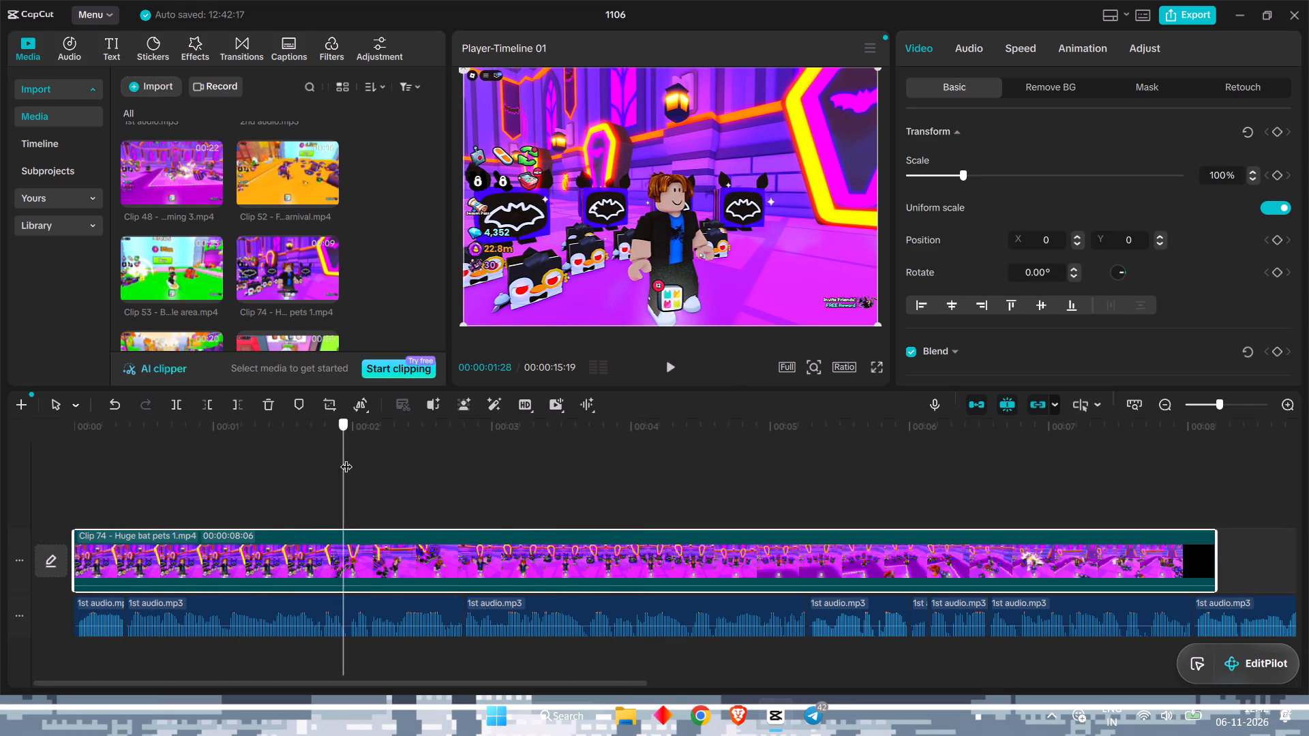
left_click_drag(346, 458, 386, 465)
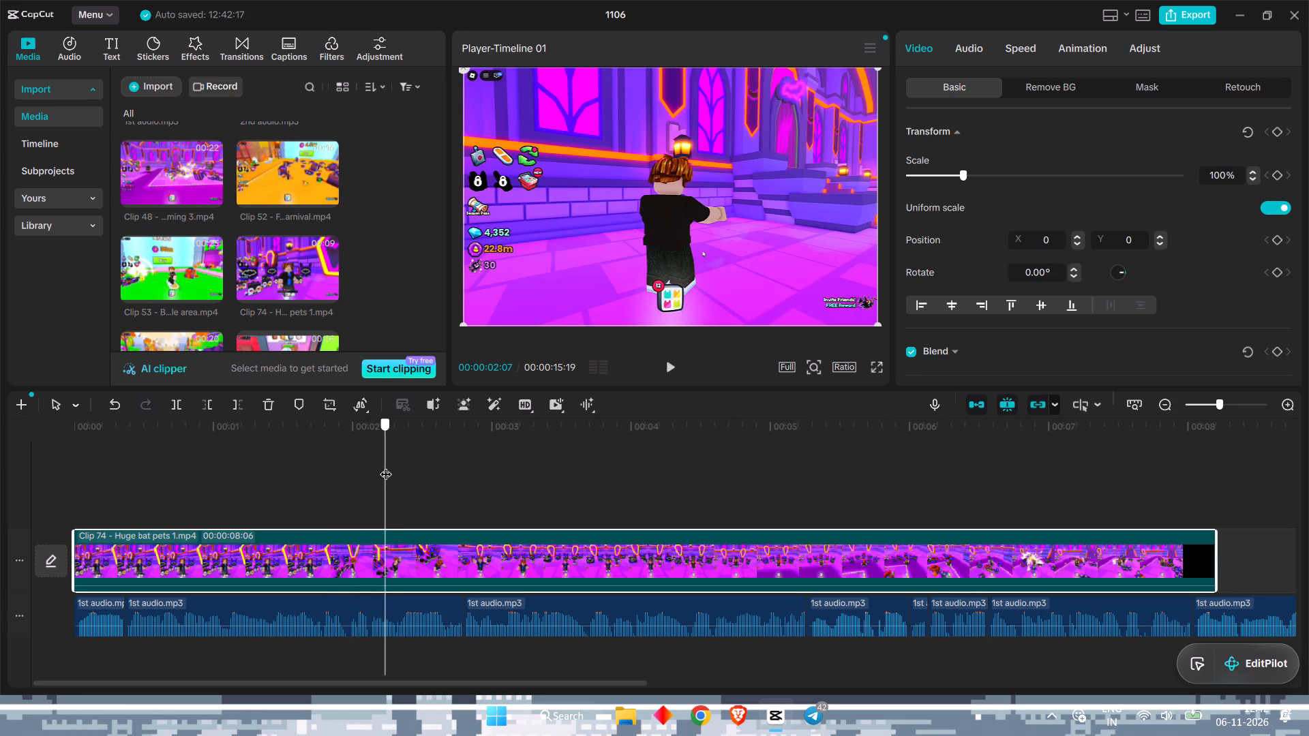
left_click_drag(386, 465, 316, 454)
left_click(211, 405)
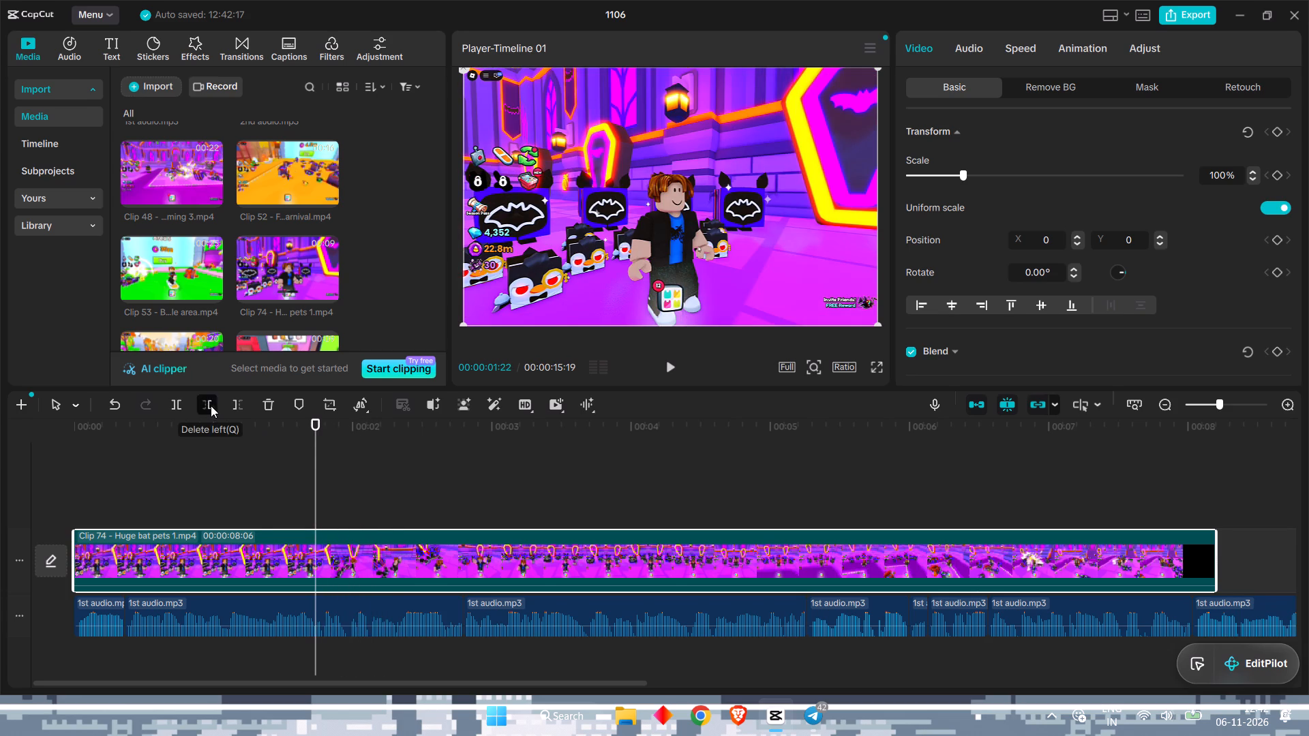
Review the shortened Clip 74 and cut away everything in it after 5 s 4 frames.
left_click(673, 374)
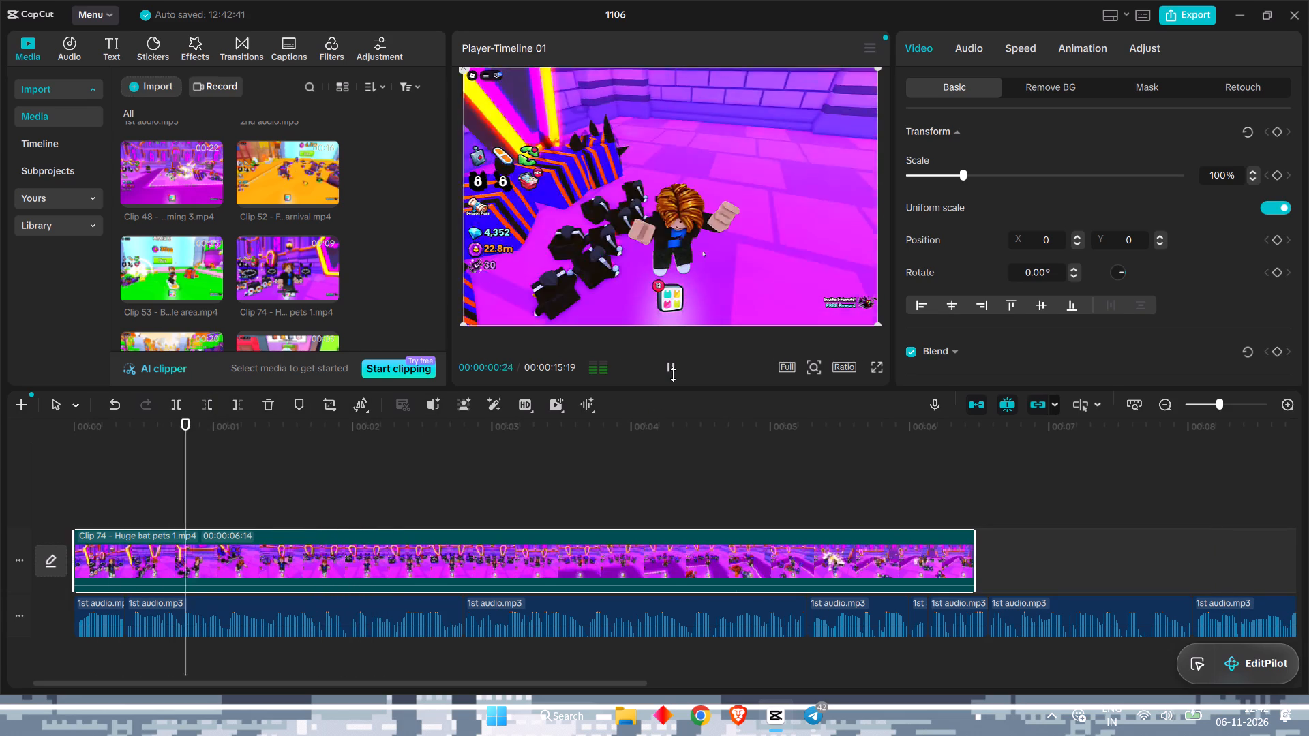
left_click(673, 374)
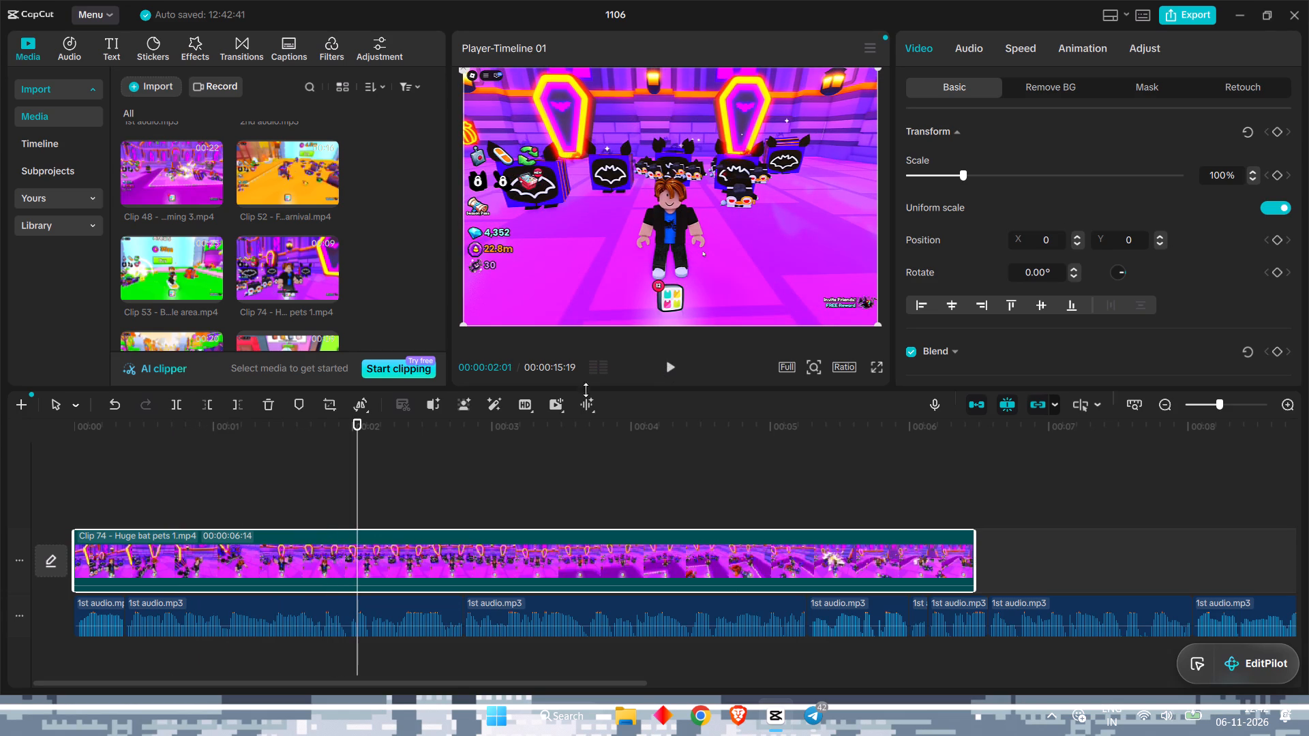
left_click_drag(359, 427, 388, 425)
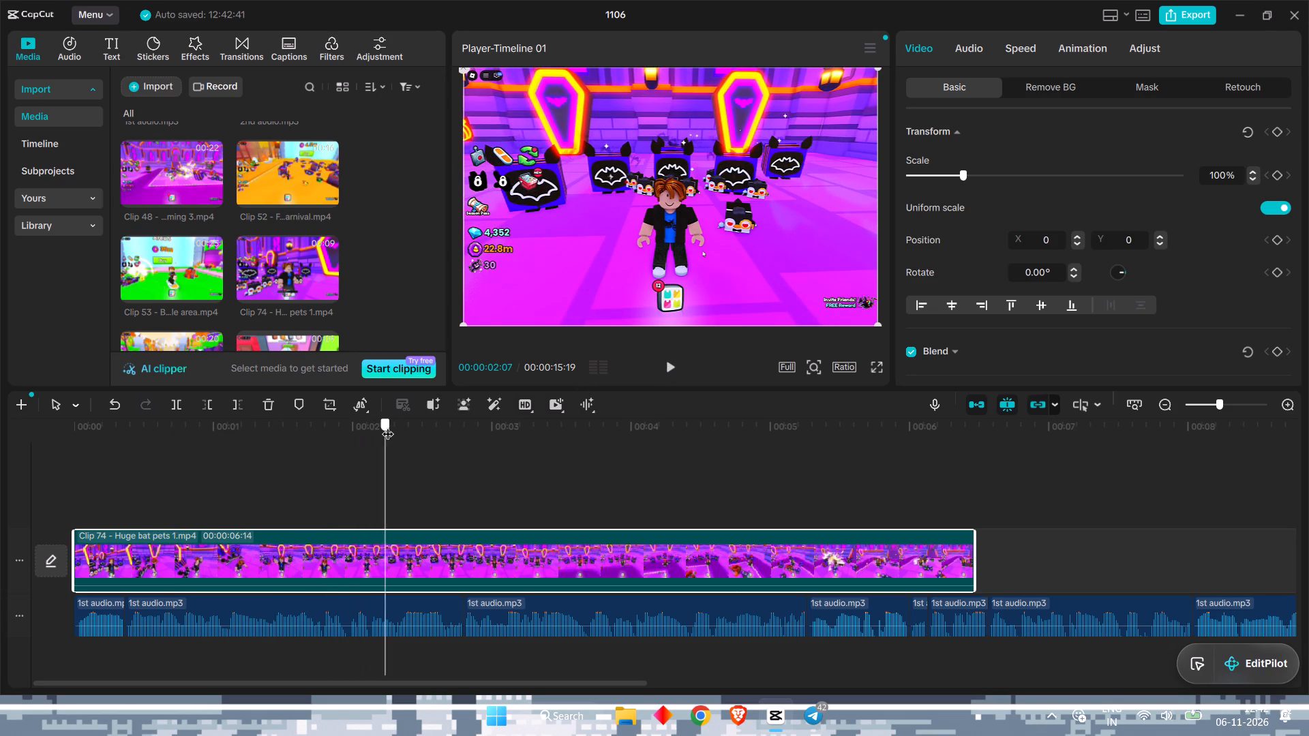
left_click_drag(388, 425, 462, 419)
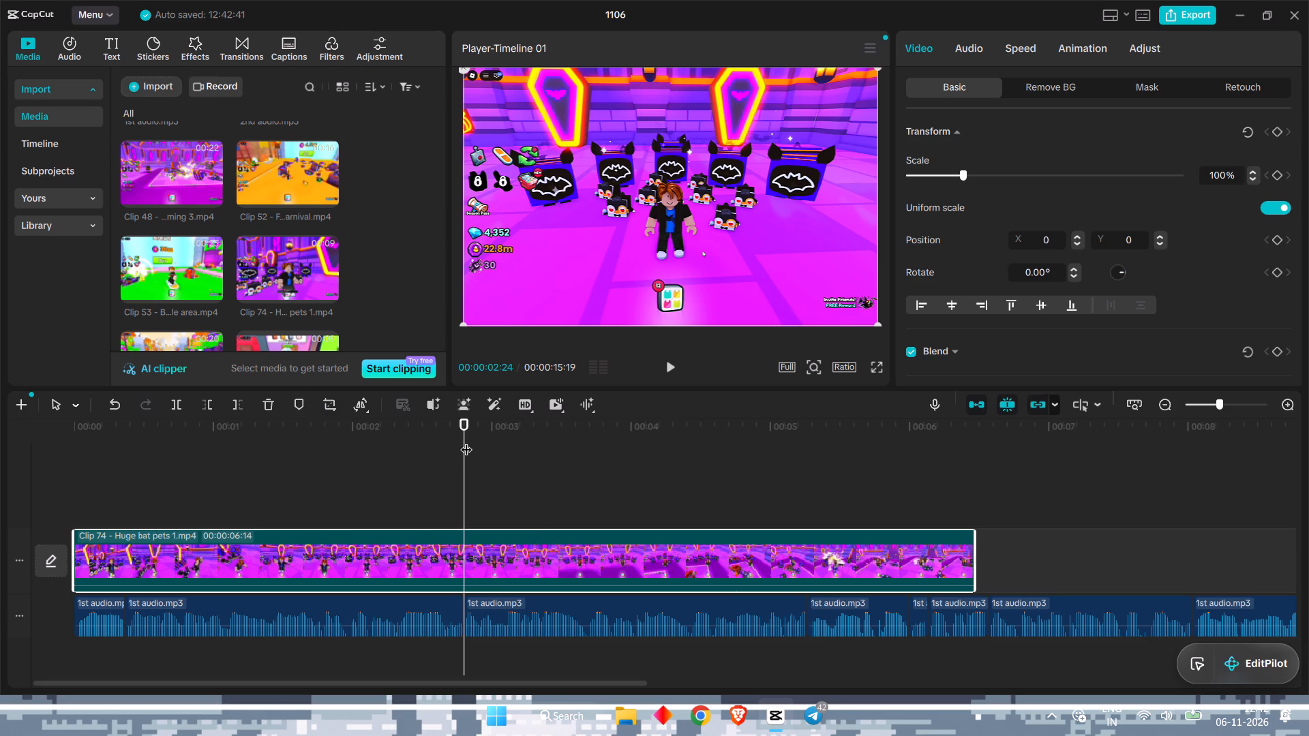
left_click_drag(466, 441, 558, 436)
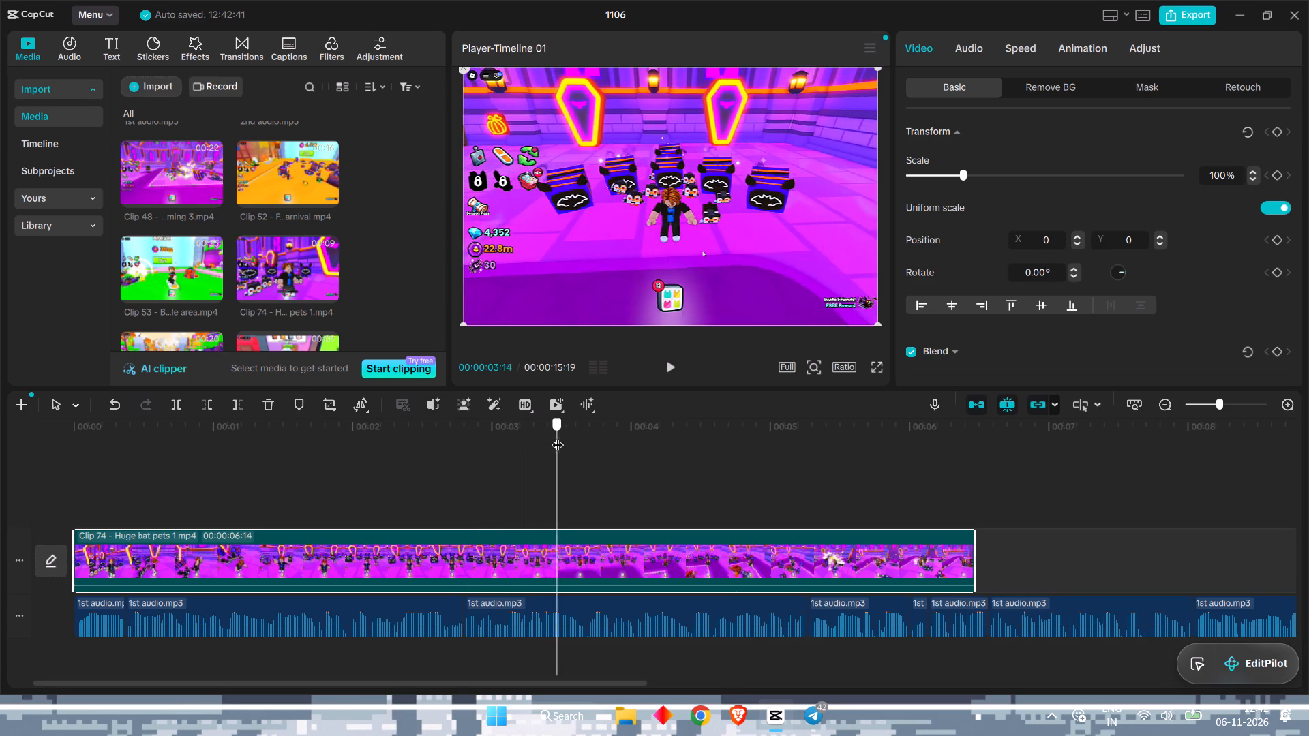
left_click_drag(558, 436, 704, 438)
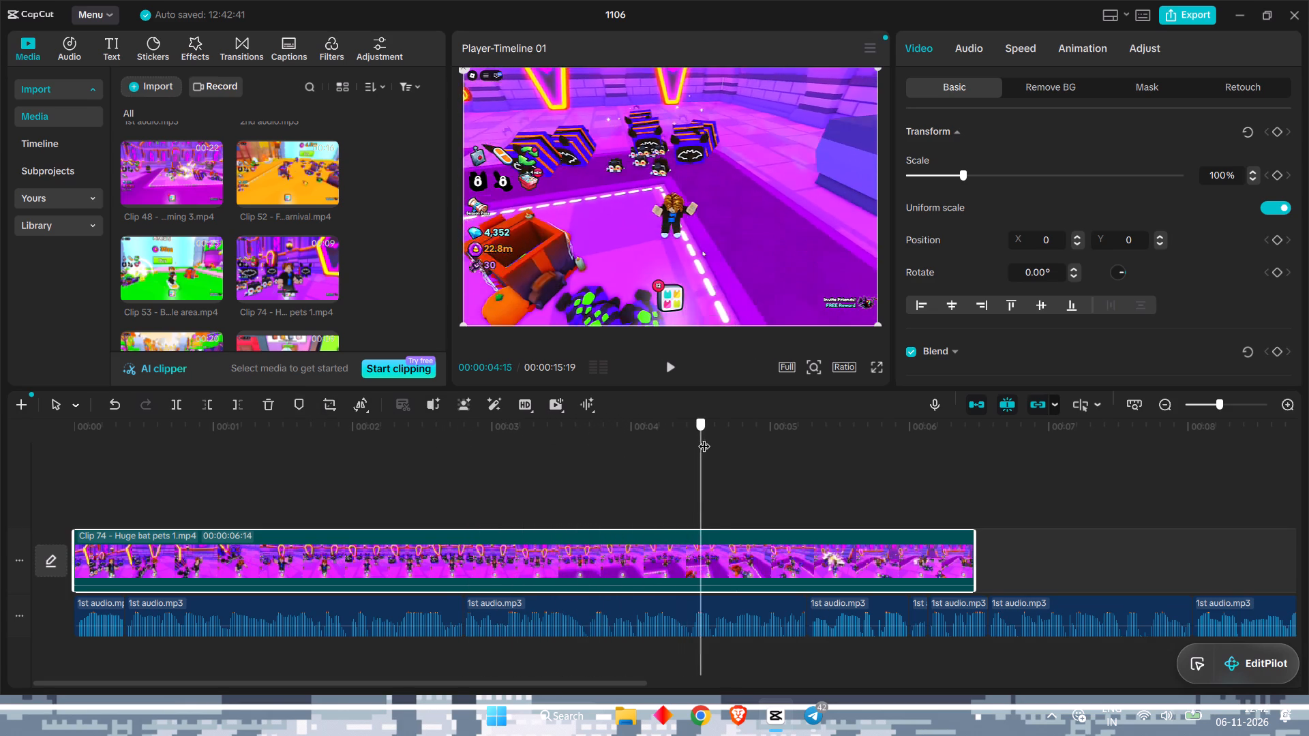
left_click_drag(704, 438, 884, 448)
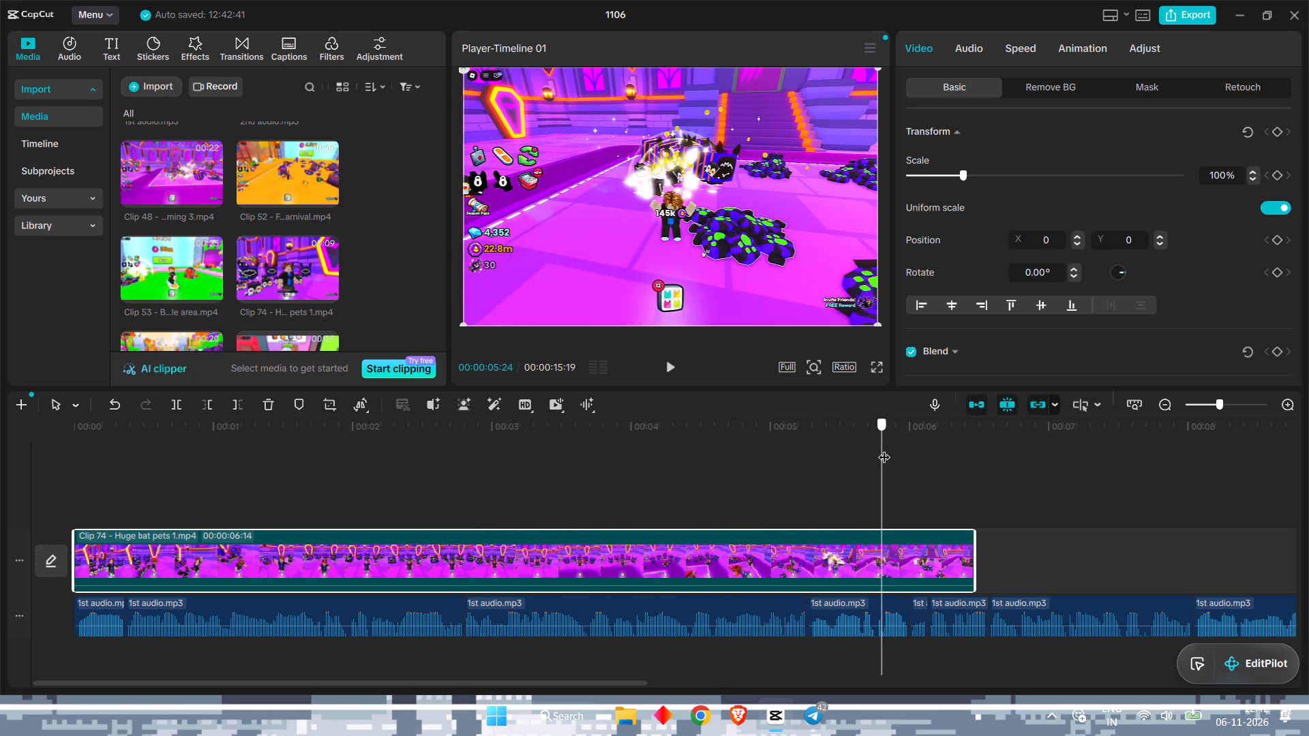
left_click_drag(884, 448, 933, 459)
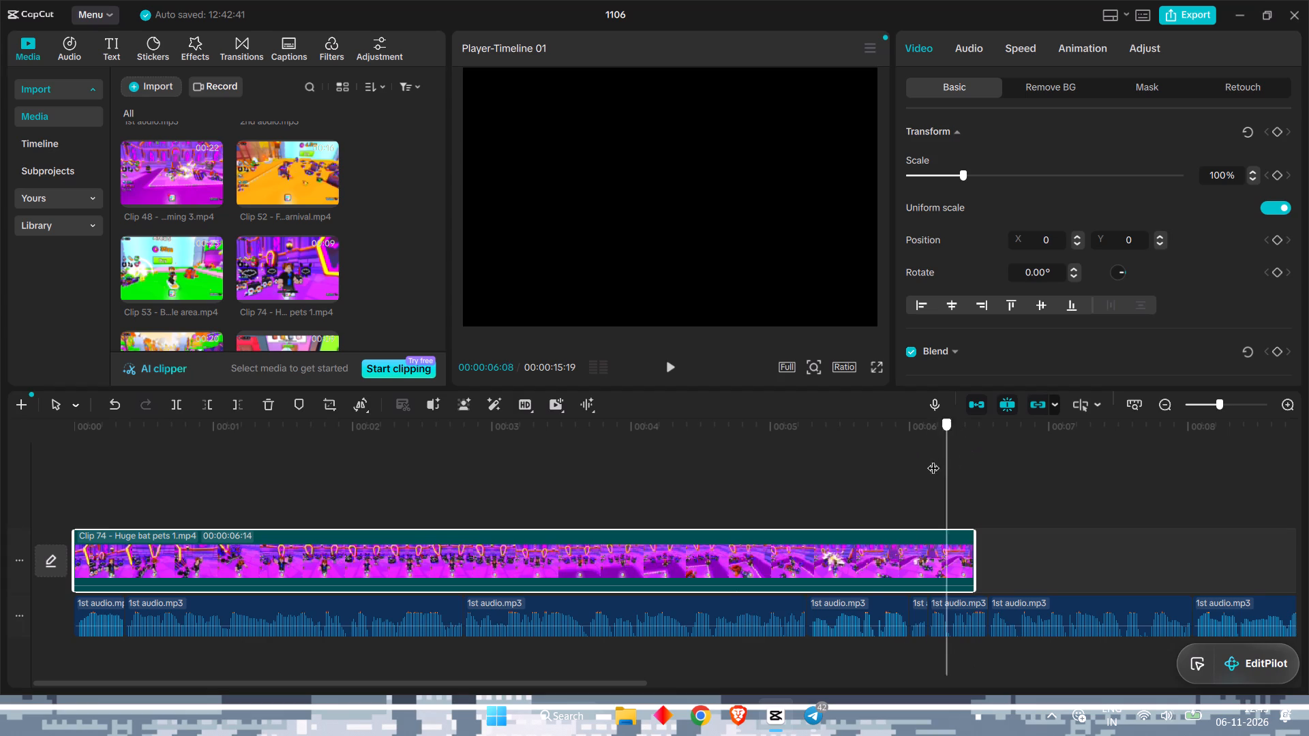
left_click_drag(933, 459, 843, 474)
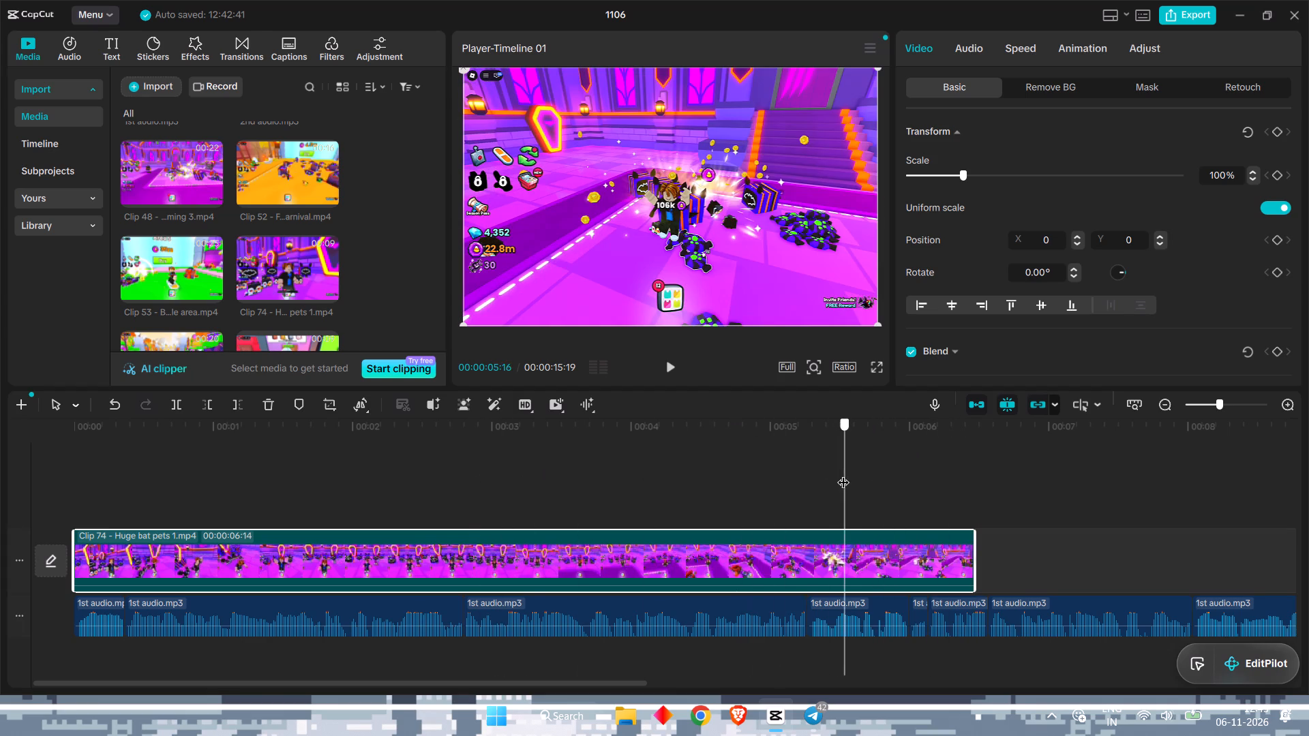
left_click_drag(843, 474, 709, 475)
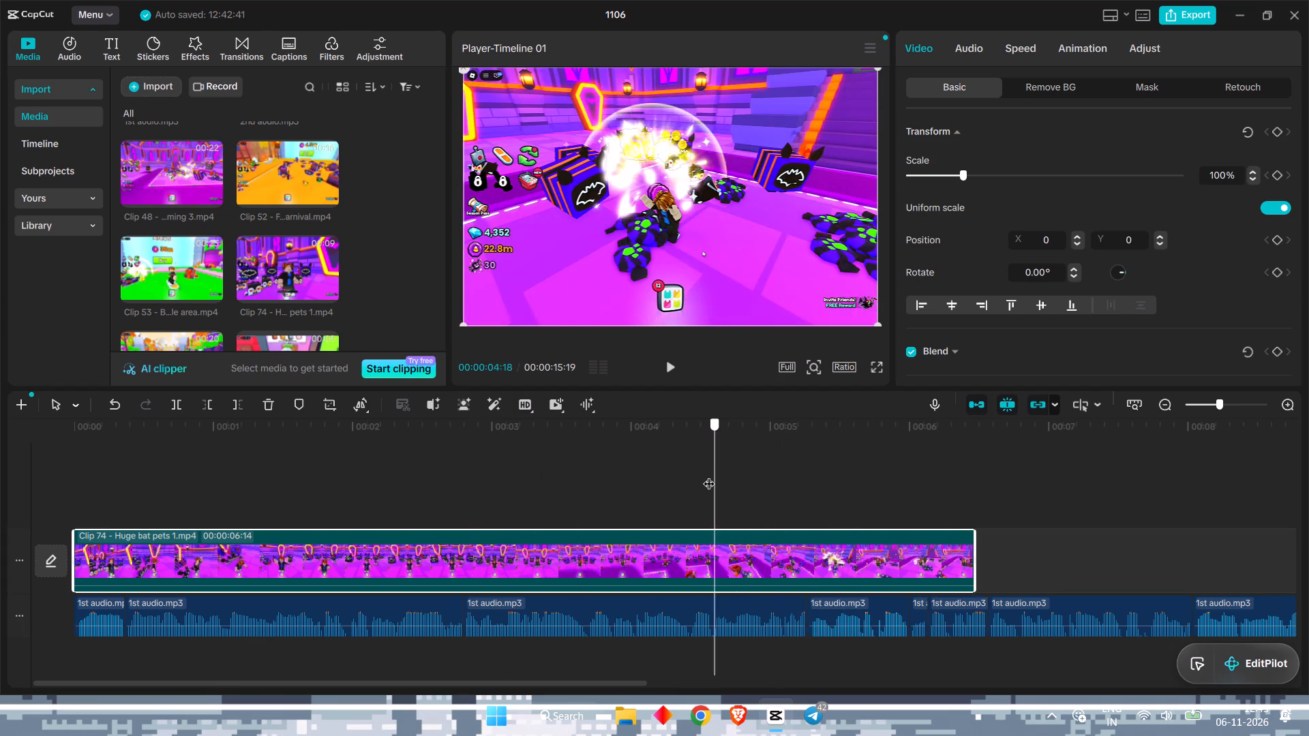
left_click_drag(709, 475, 725, 473)
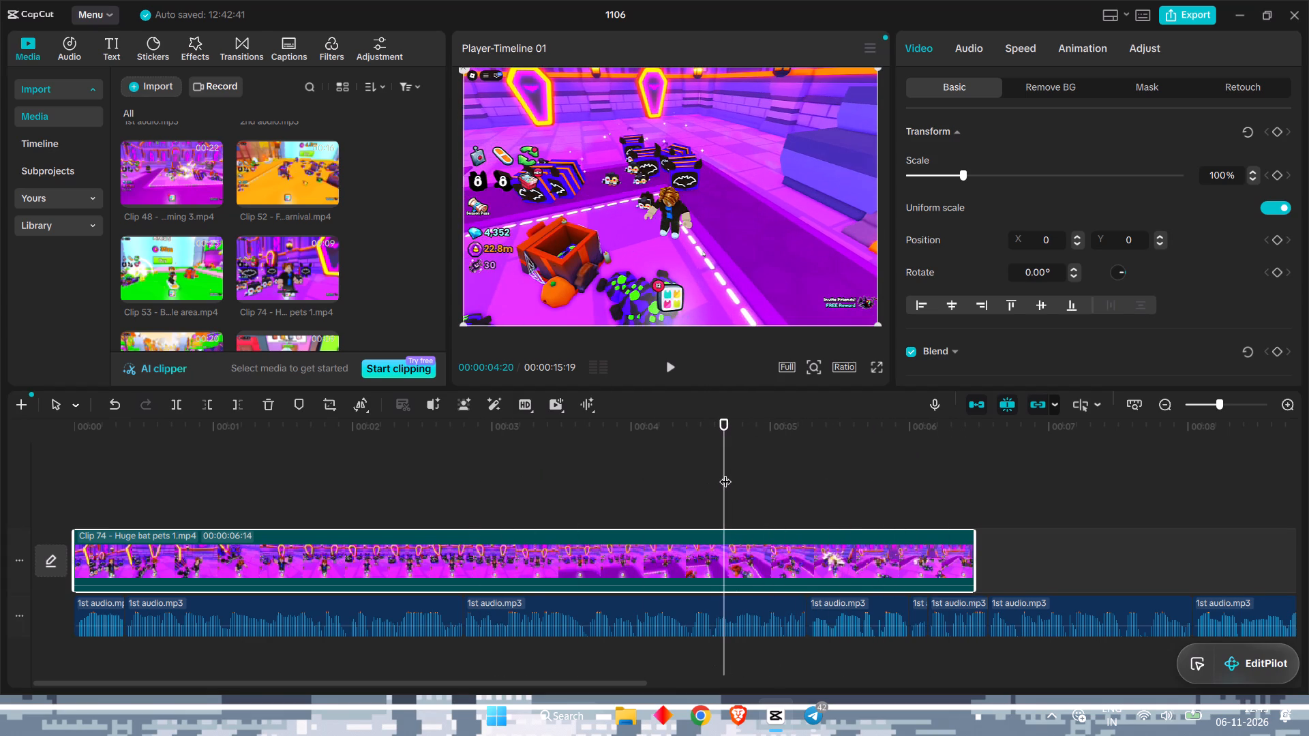
left_click_drag(725, 473, 790, 467)
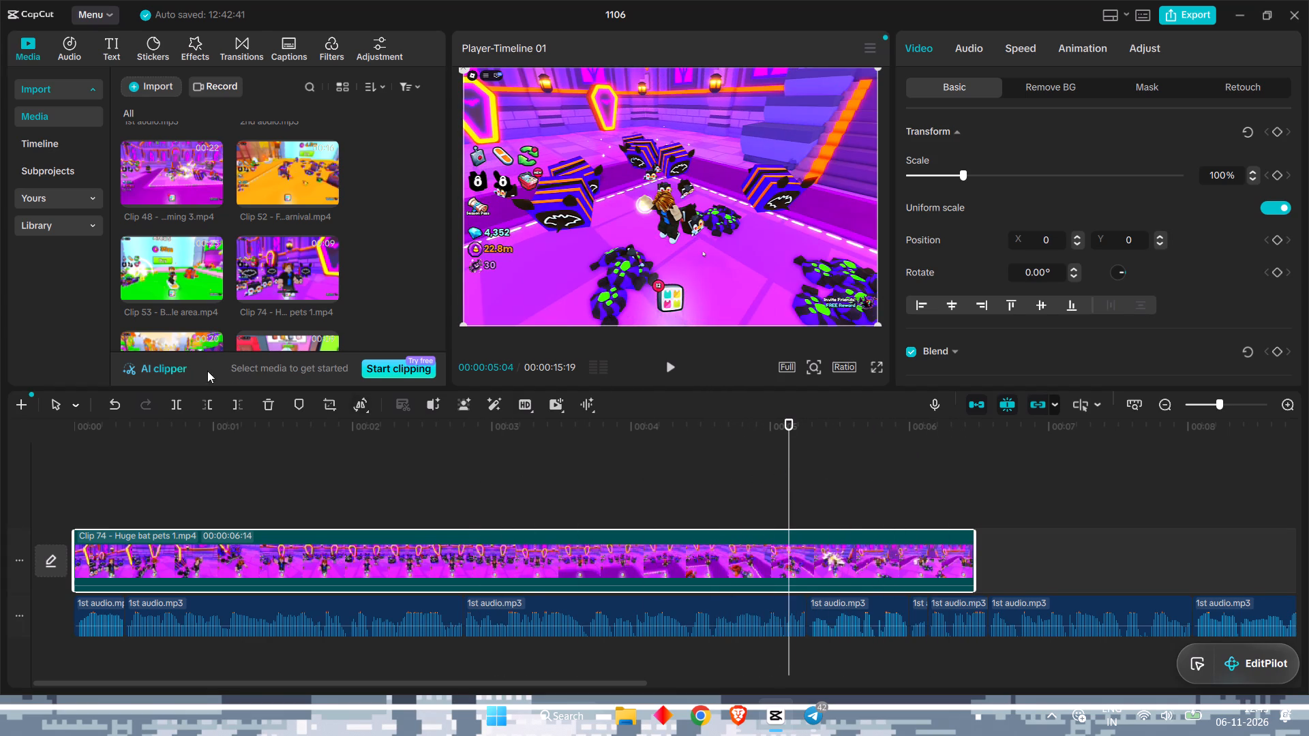
left_click(250, 405)
left_click(235, 401)
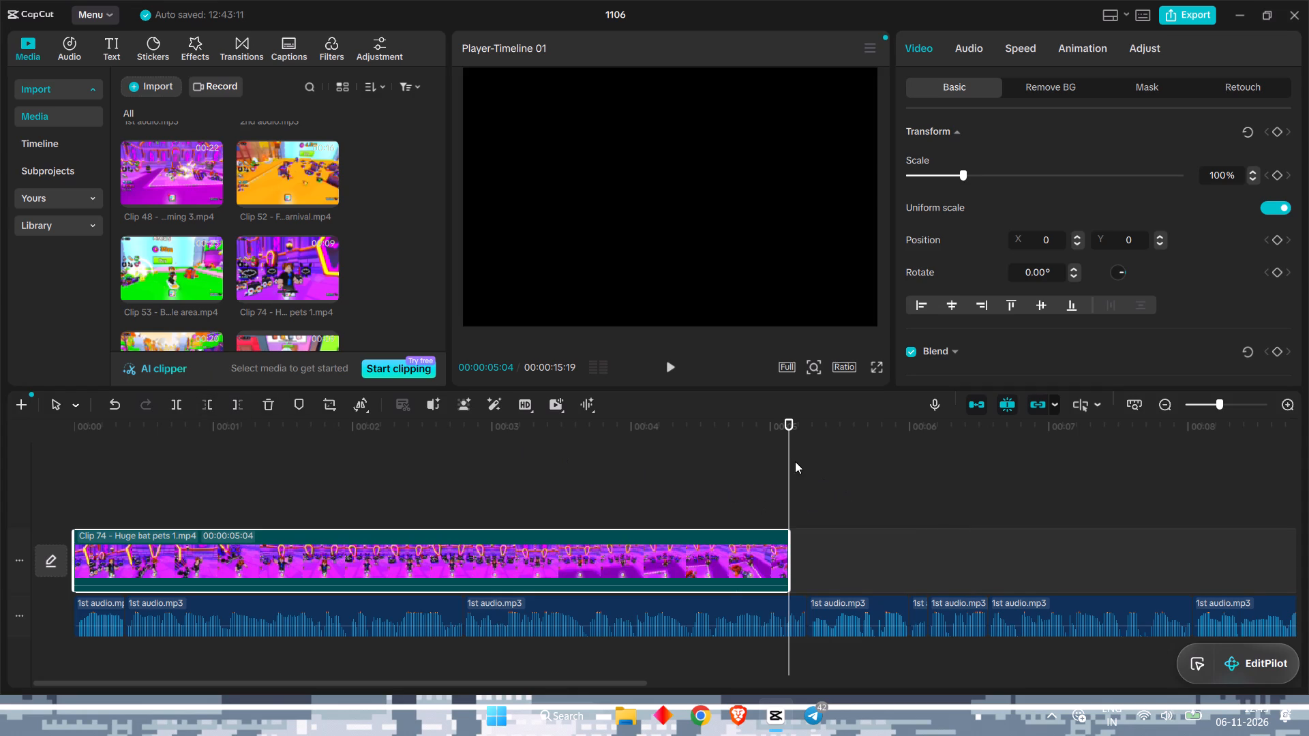
Play the trimmed Clip 74 with the narration and check the intro and gameplay clip matching in the ChatGPT script in Brave.
left_click_drag(790, 451, 0, 448)
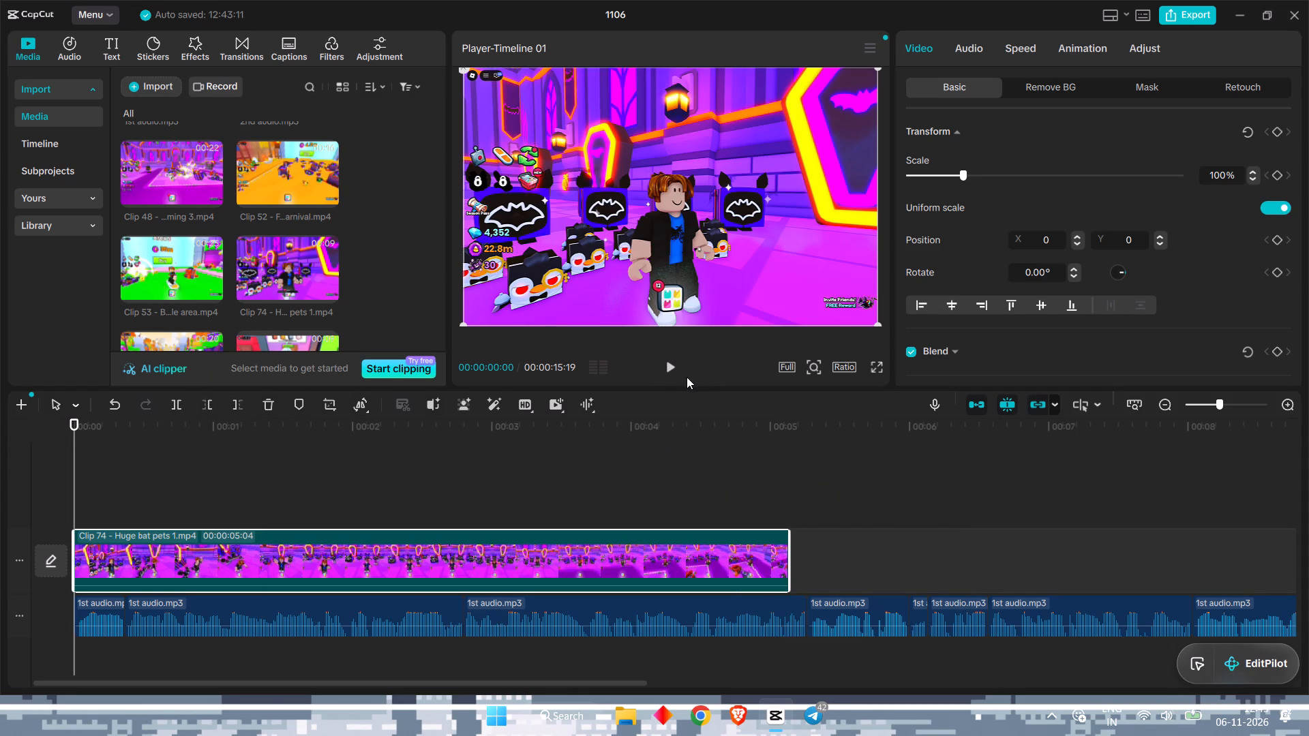
left_click(666, 368)
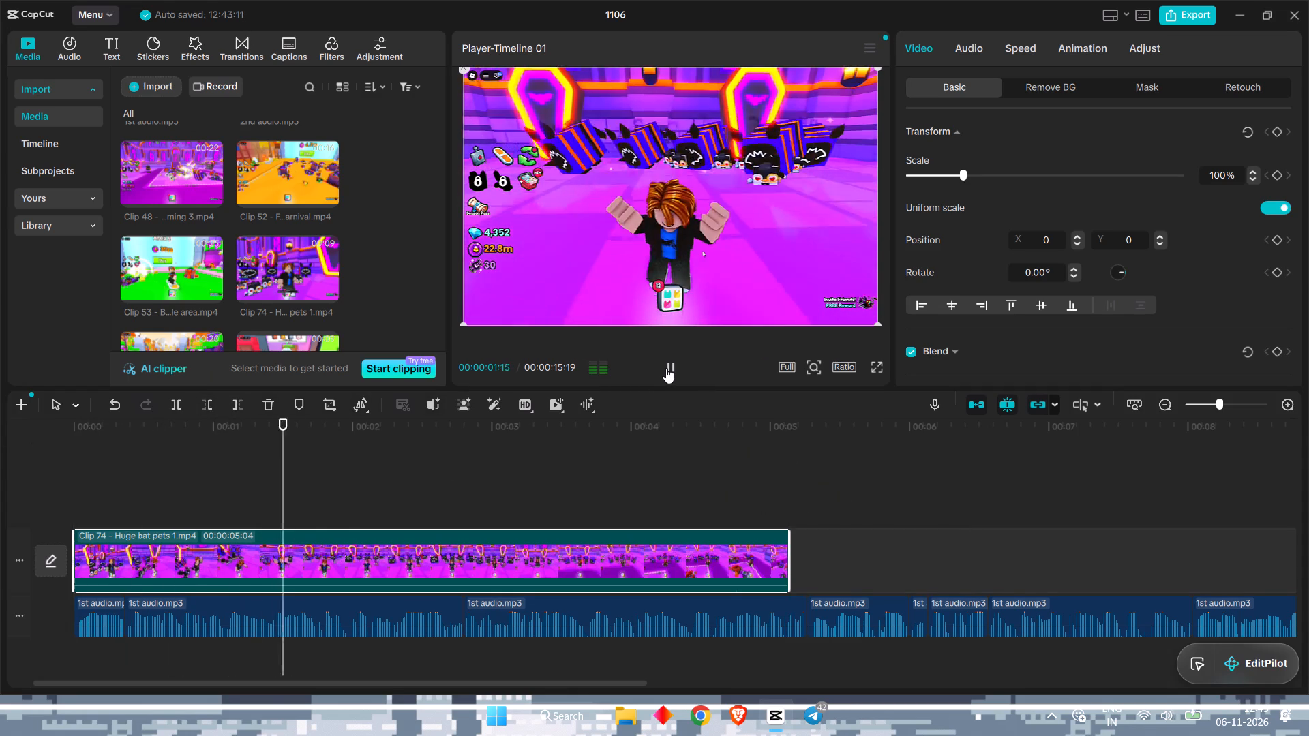
left_click(666, 368)
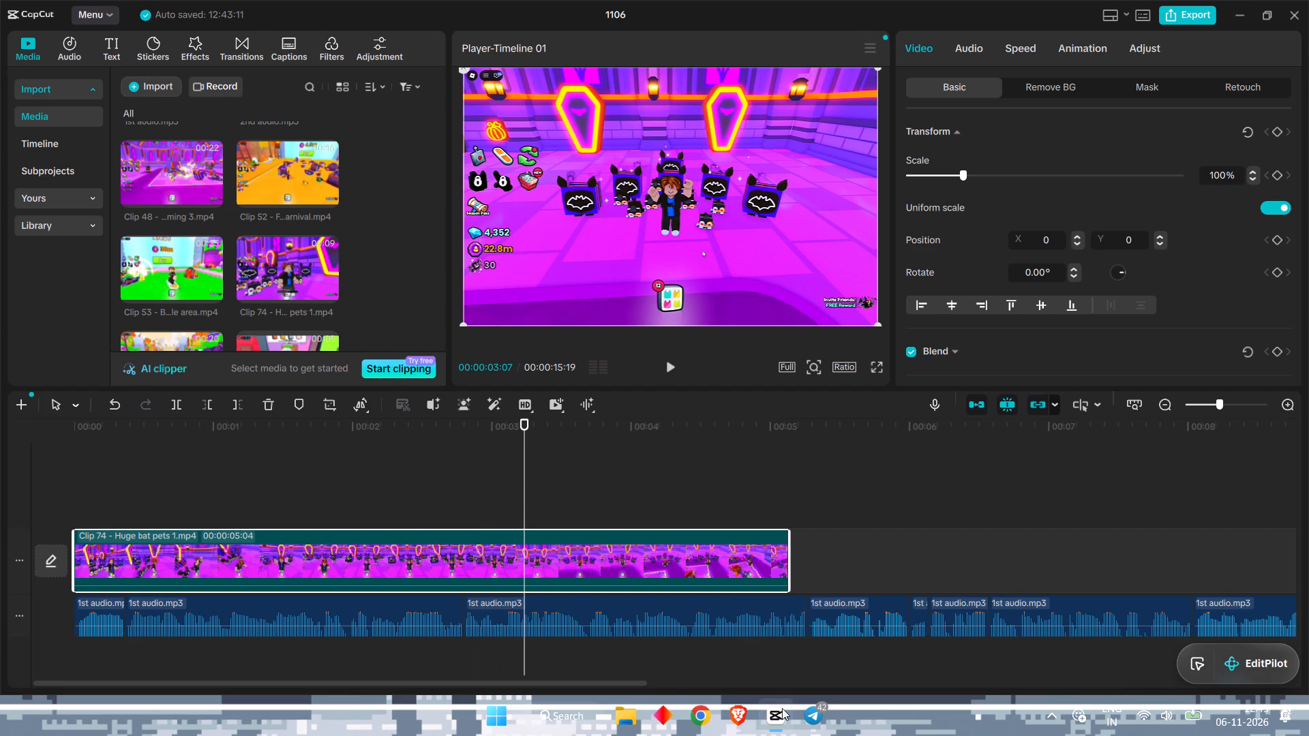
left_click(736, 714)
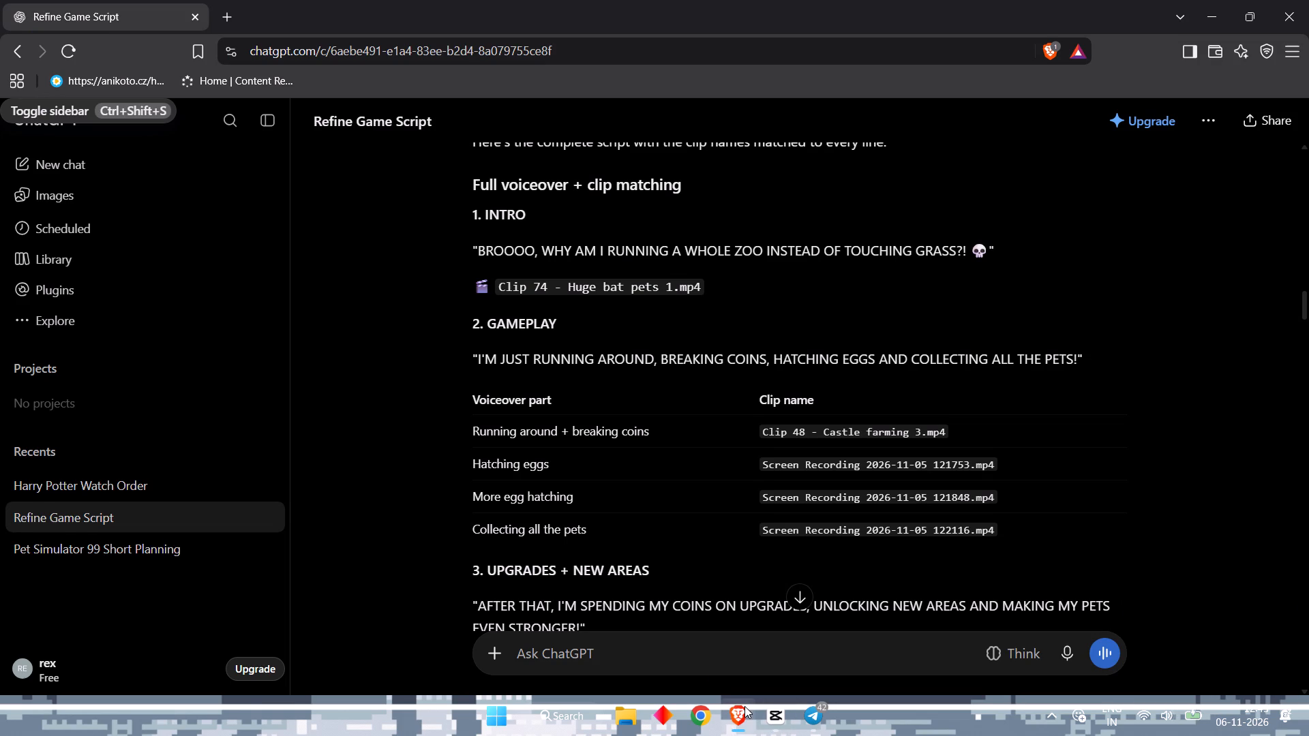
left_click(745, 707)
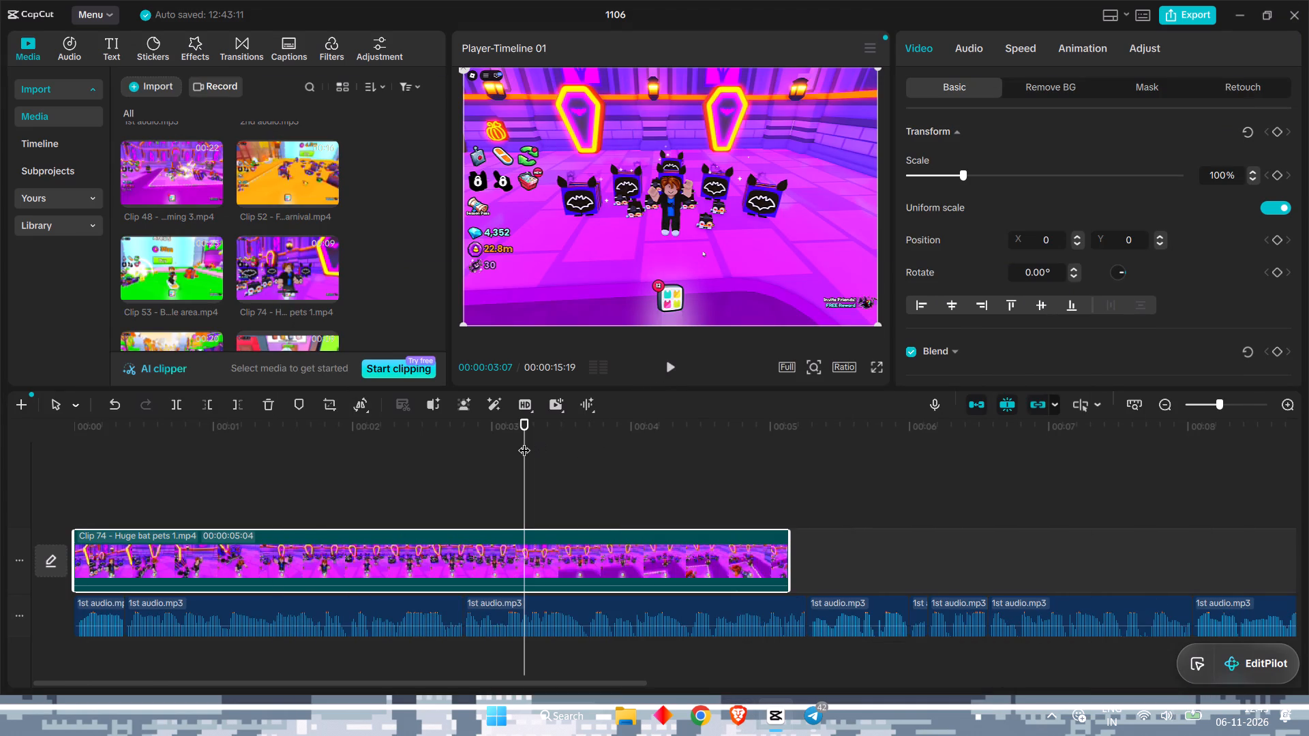
In CapCut, replay Clip 74 against the narration from the beginning to just past the clip's end, and return to the timeline start.
left_click_drag(524, 442, 0, 448)
left_click(665, 365)
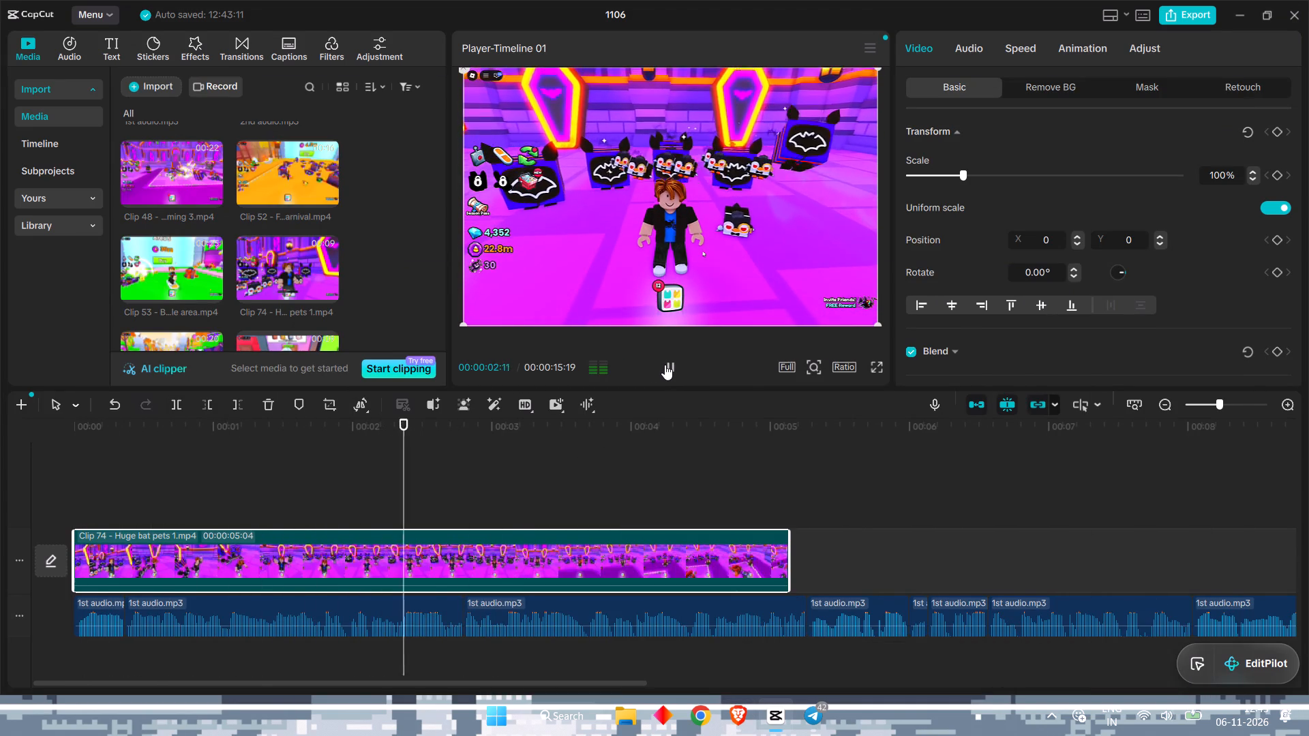
left_click(665, 365)
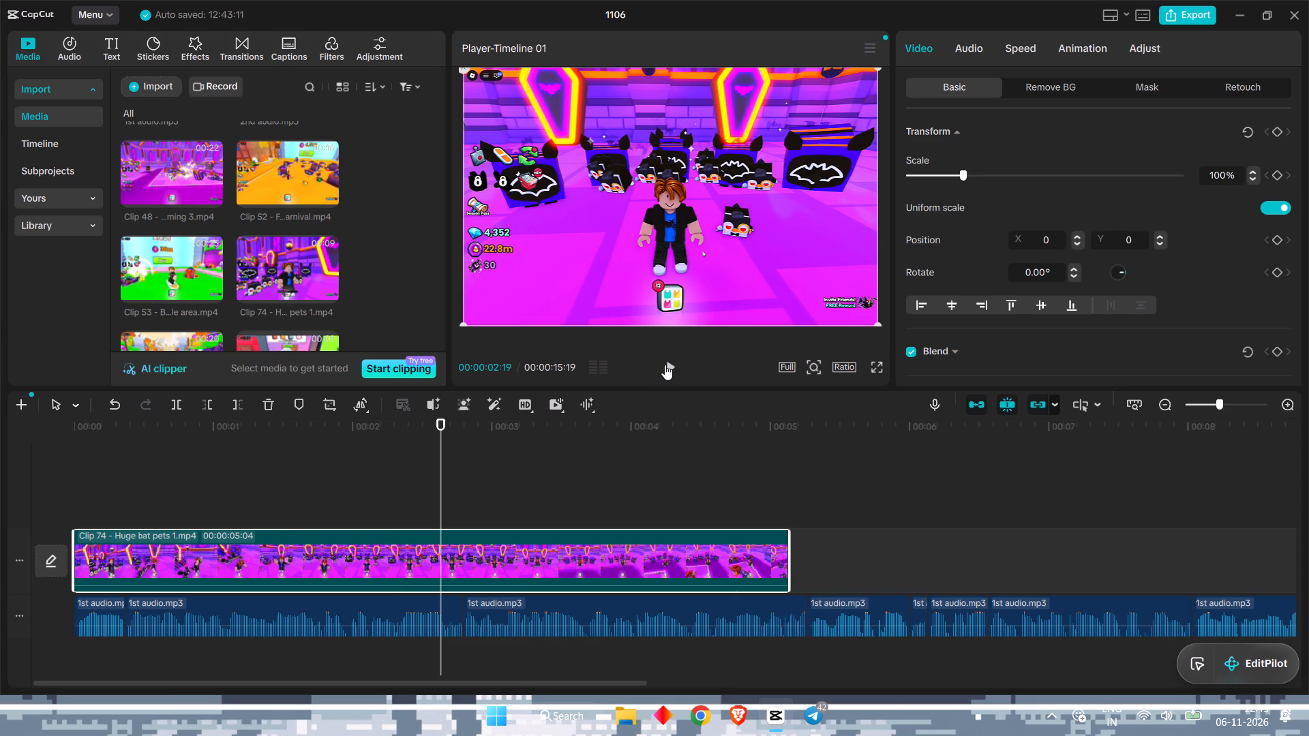
double_click(667, 363)
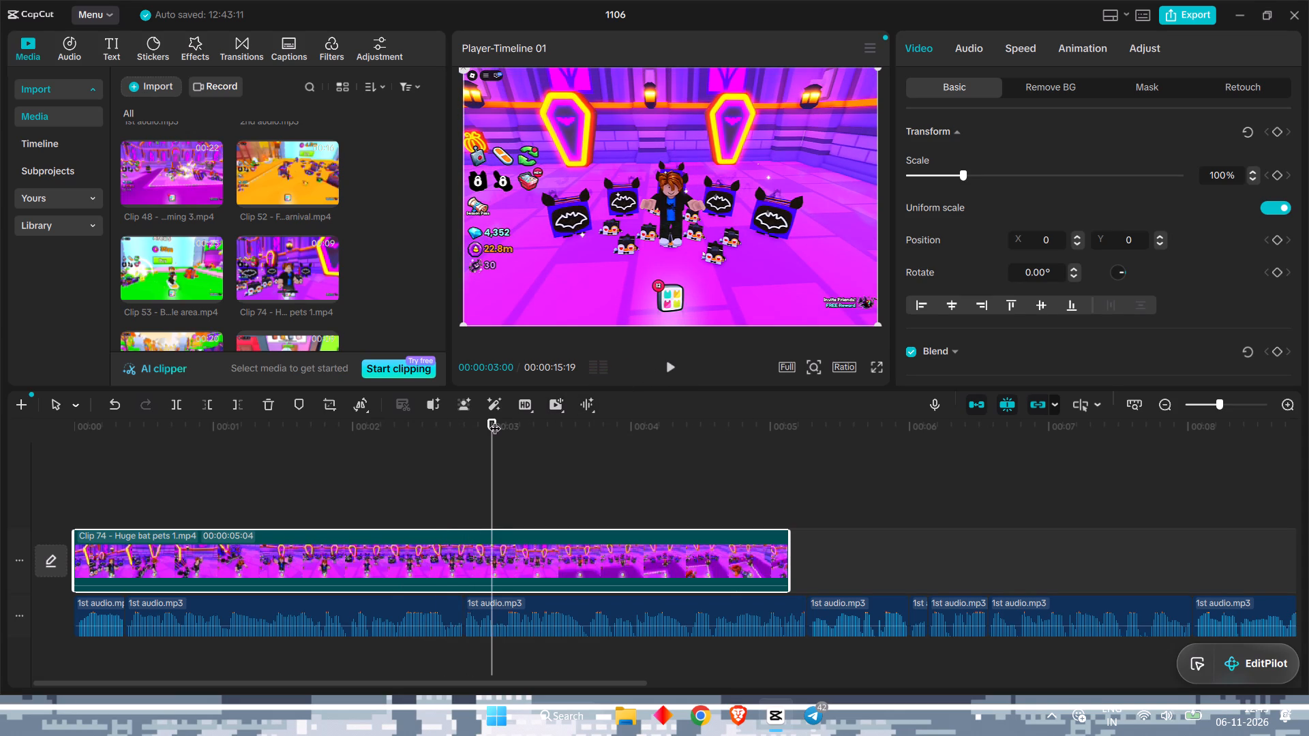
left_click(667, 363)
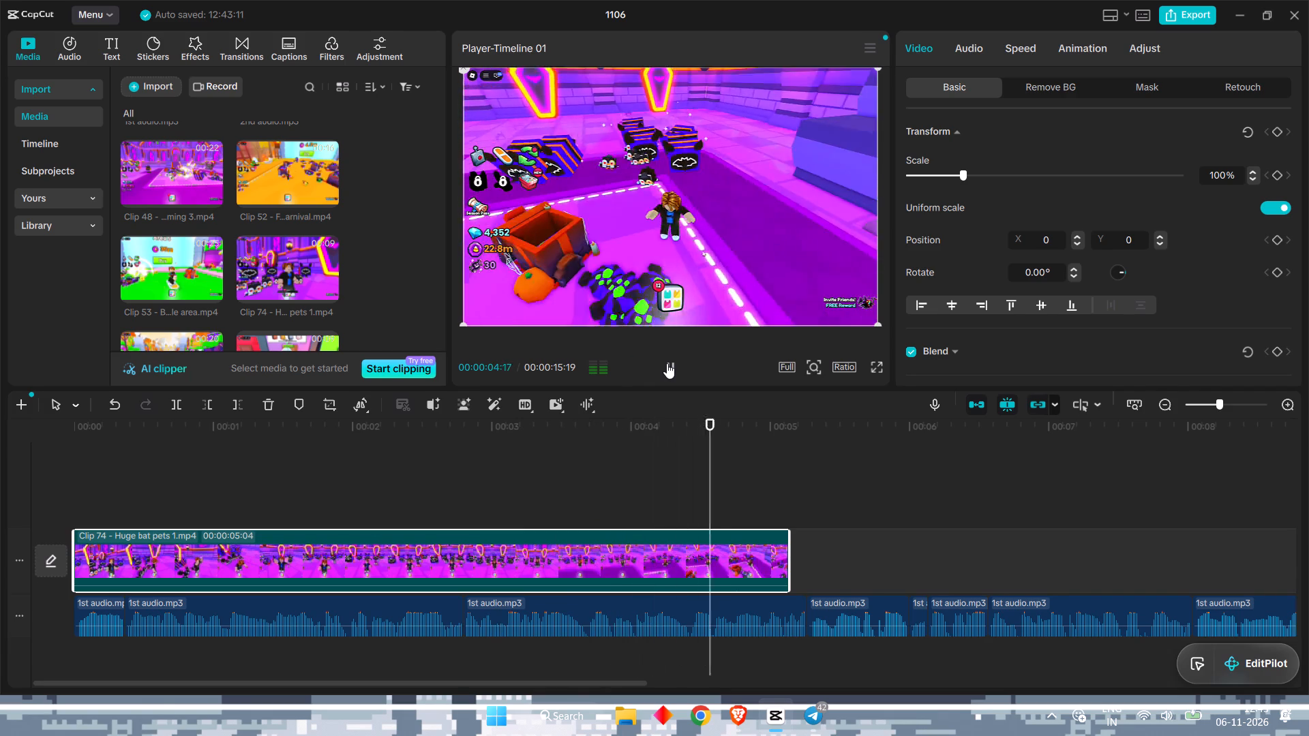
left_click(667, 363)
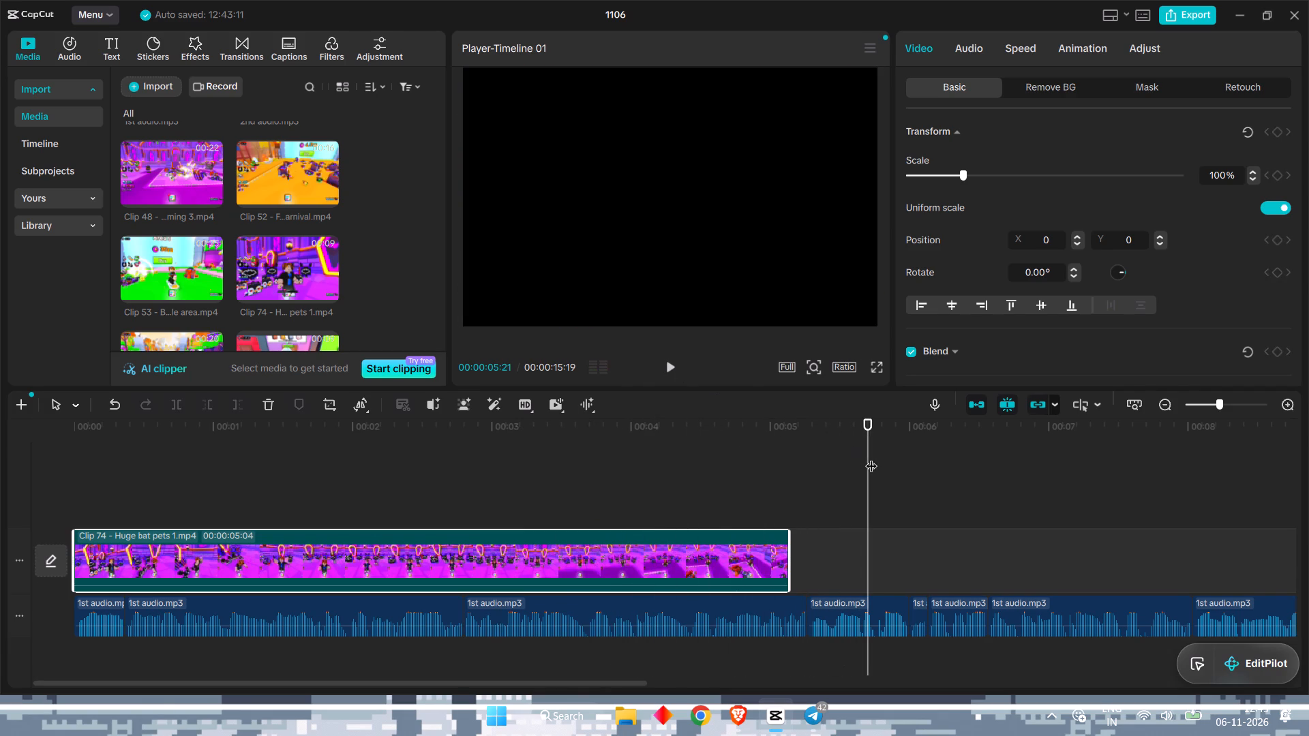
left_click_drag(871, 457, 0, 455)
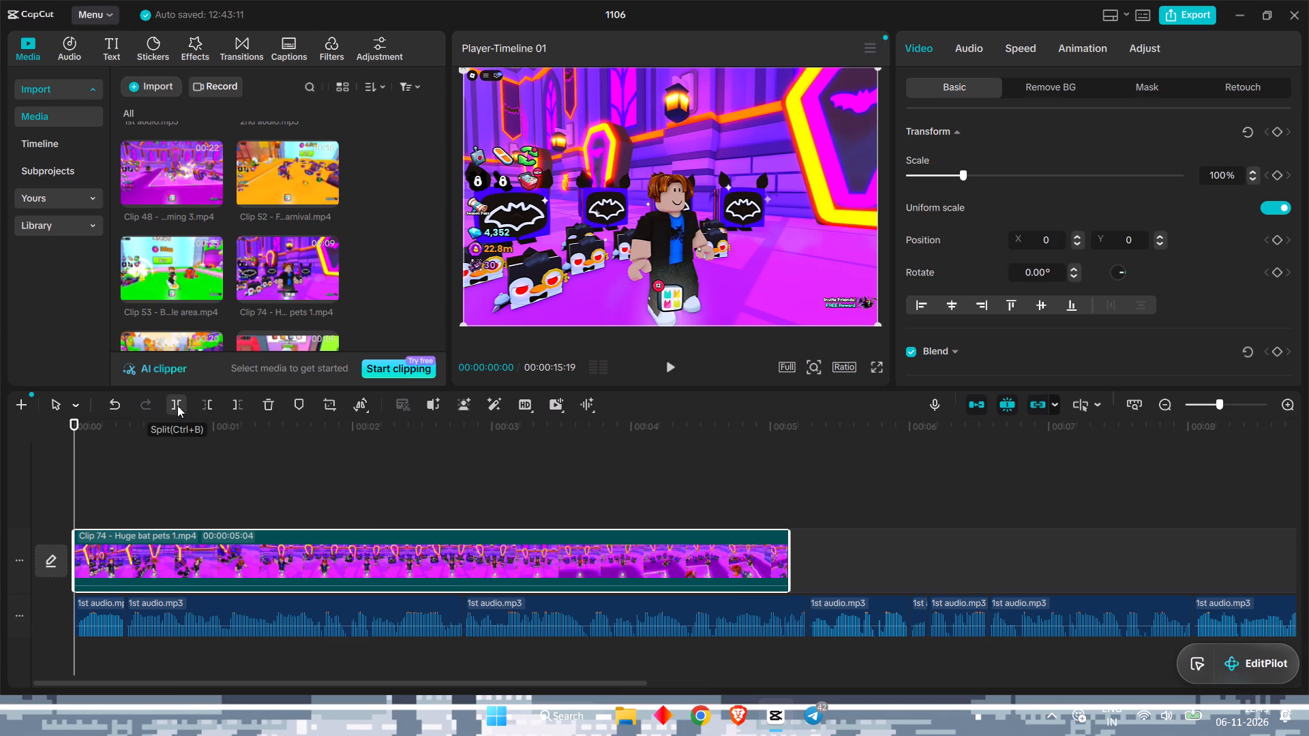
Review Clip 74 against the narration and cut away everything in it after 2 s 24 frames.
left_click_drag(74, 430, 511, 470)
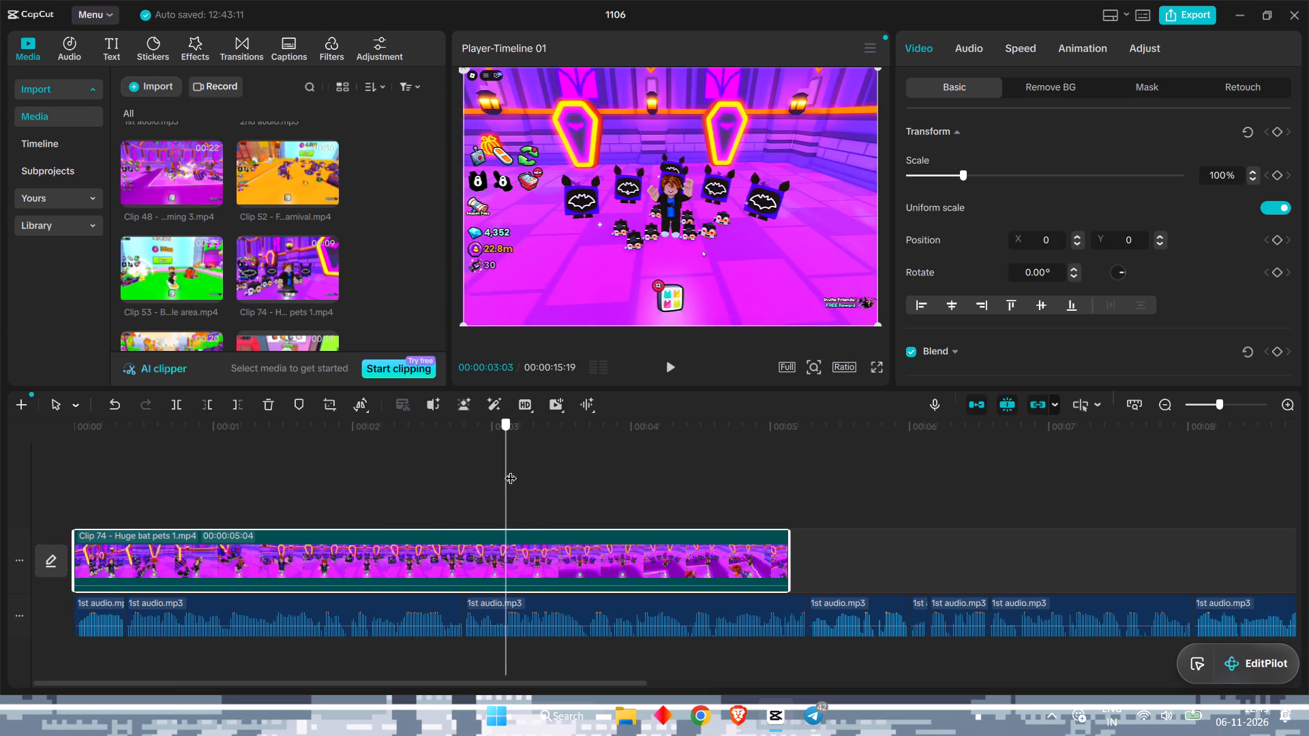
left_click_drag(511, 470, 415, 470)
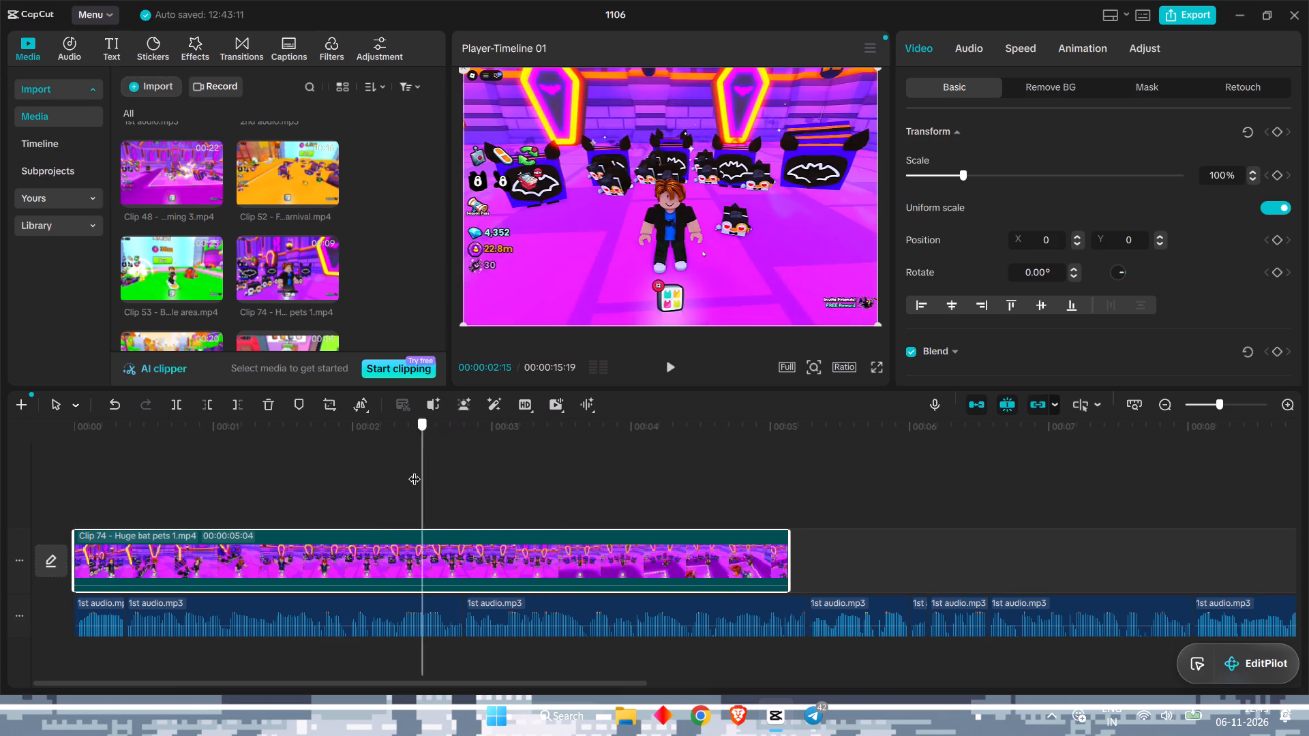
left_click_drag(415, 470, 0, 463)
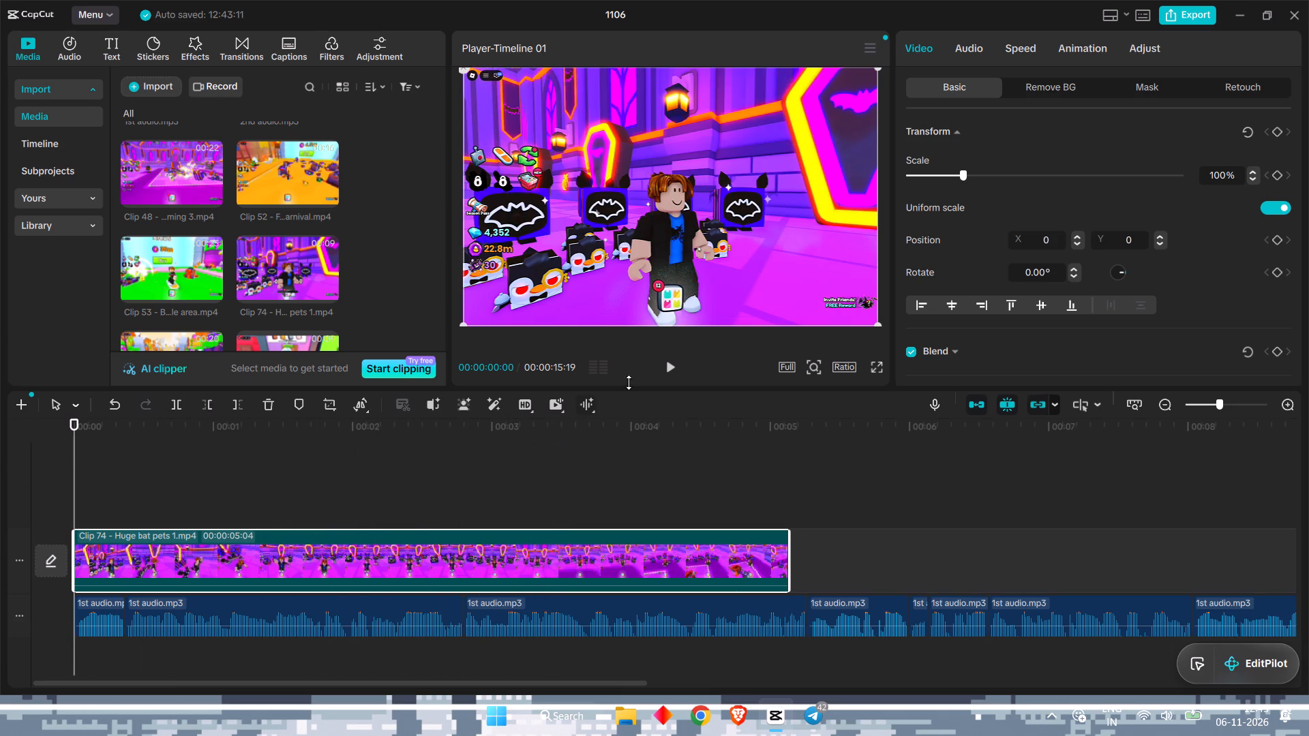
left_click(674, 370)
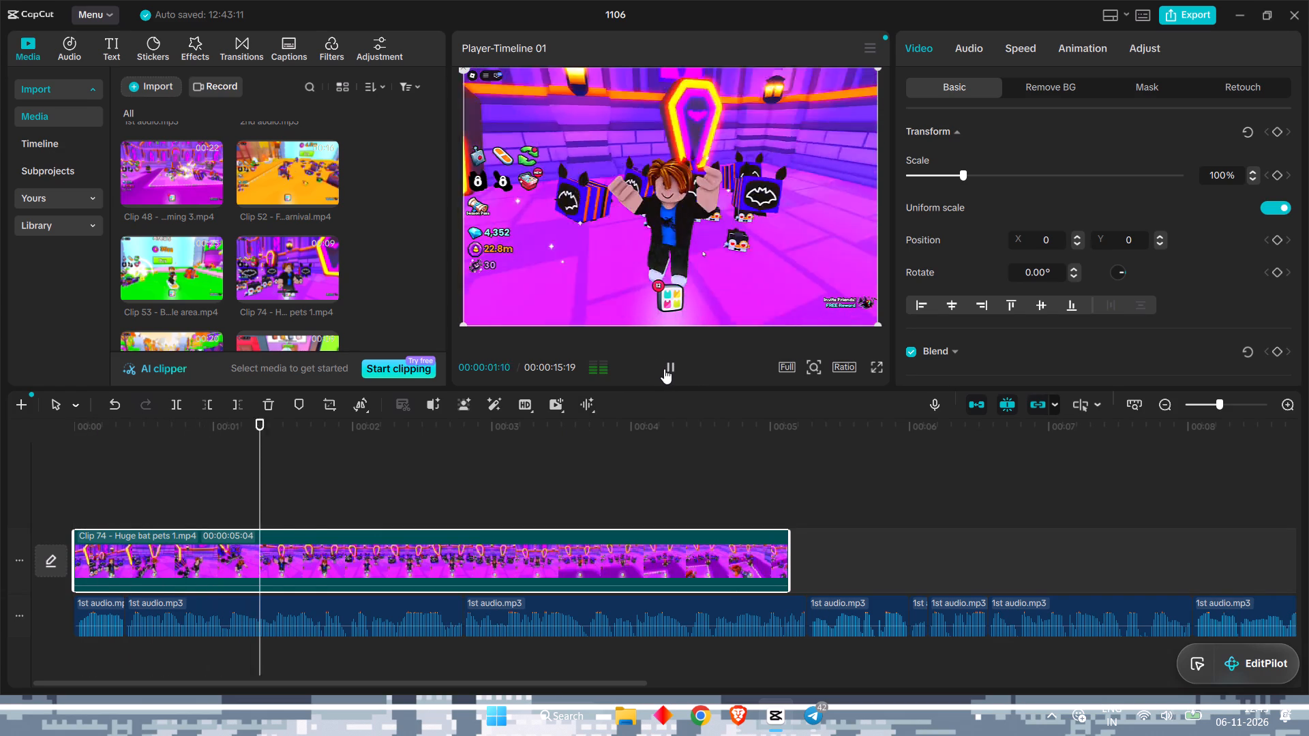
left_click(663, 368)
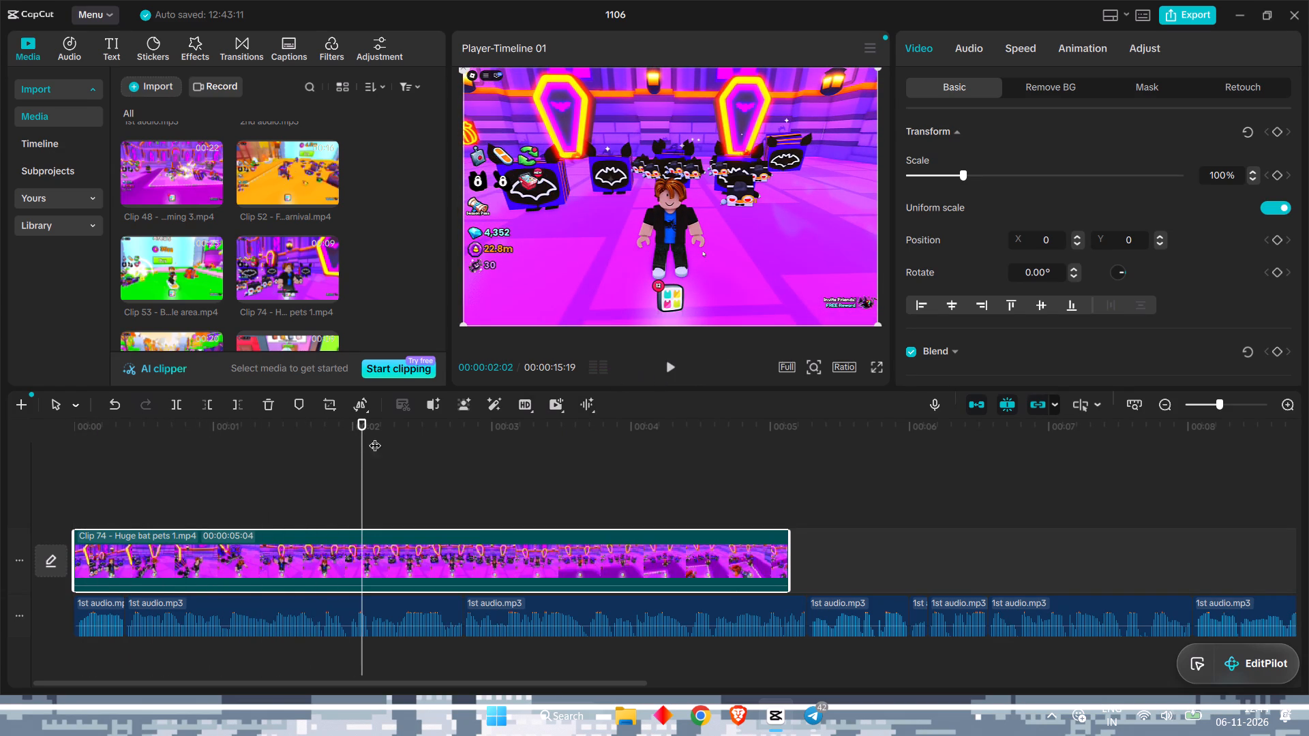
left_click_drag(361, 444, 462, 424)
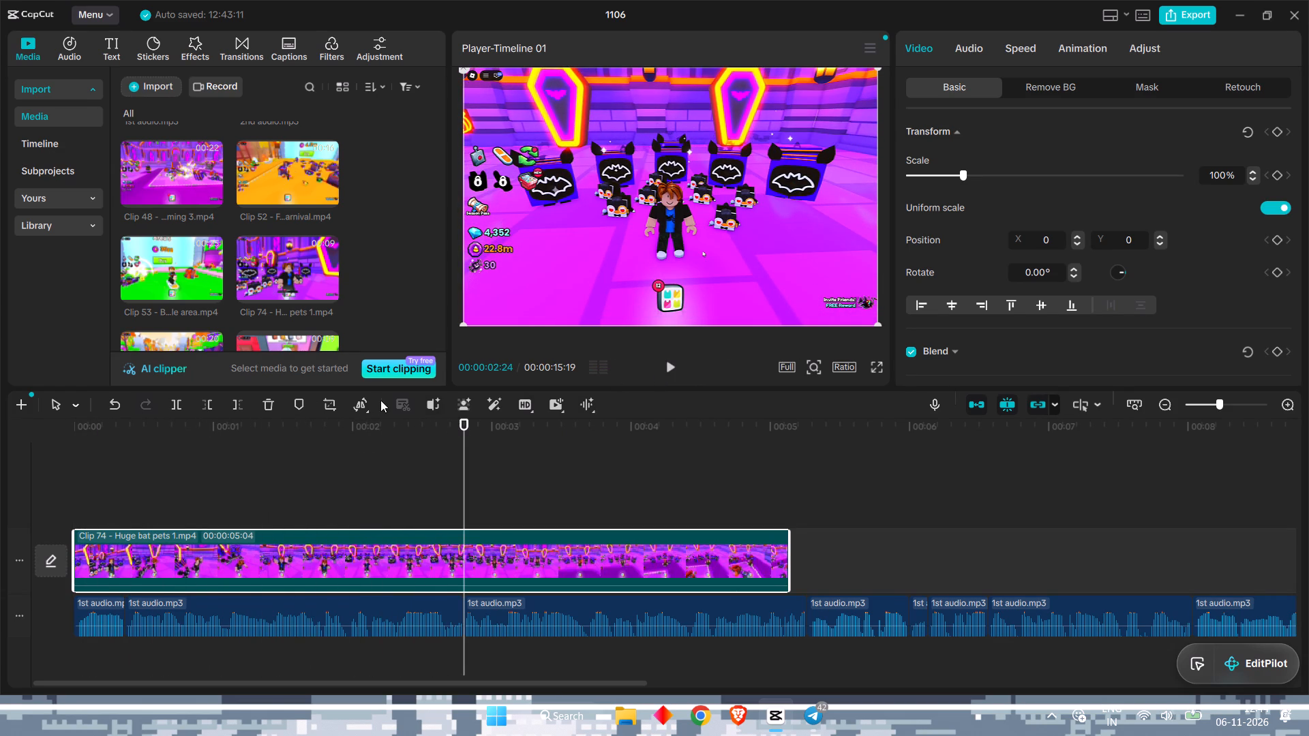
left_click(240, 400)
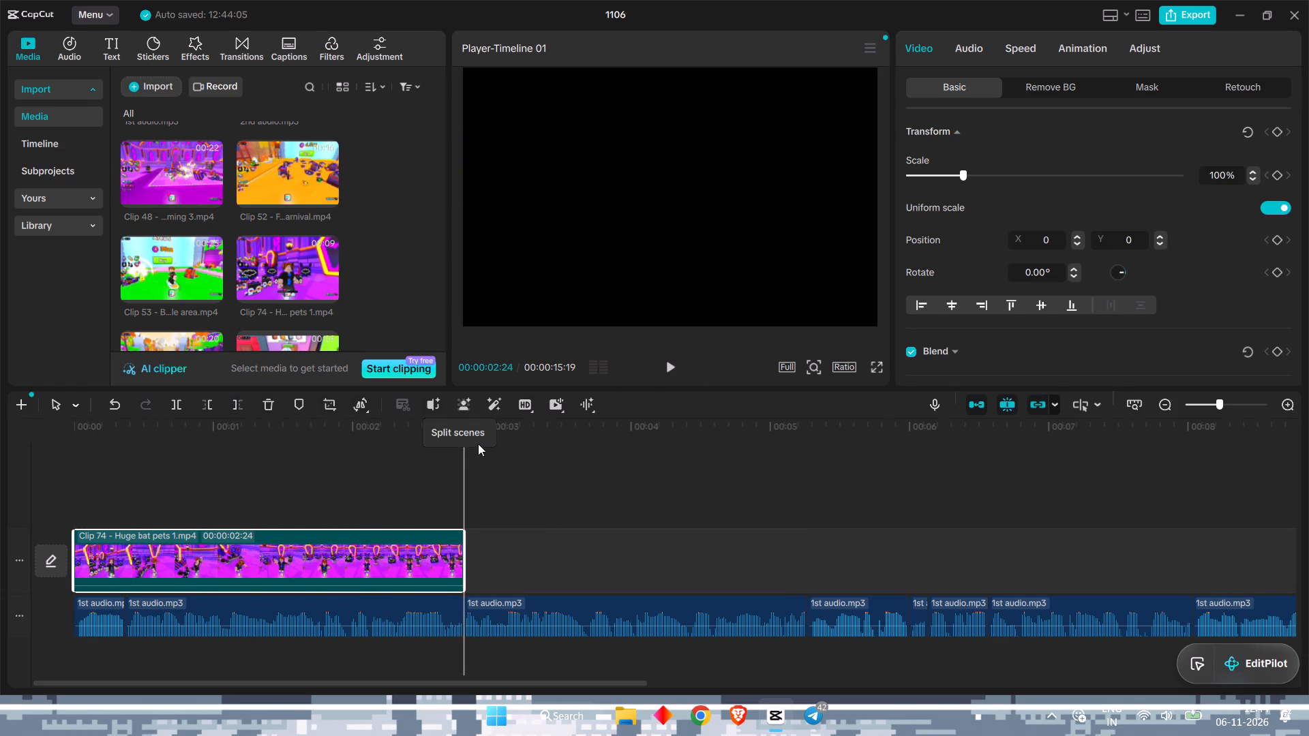
left_click_drag(462, 451, 0, 459)
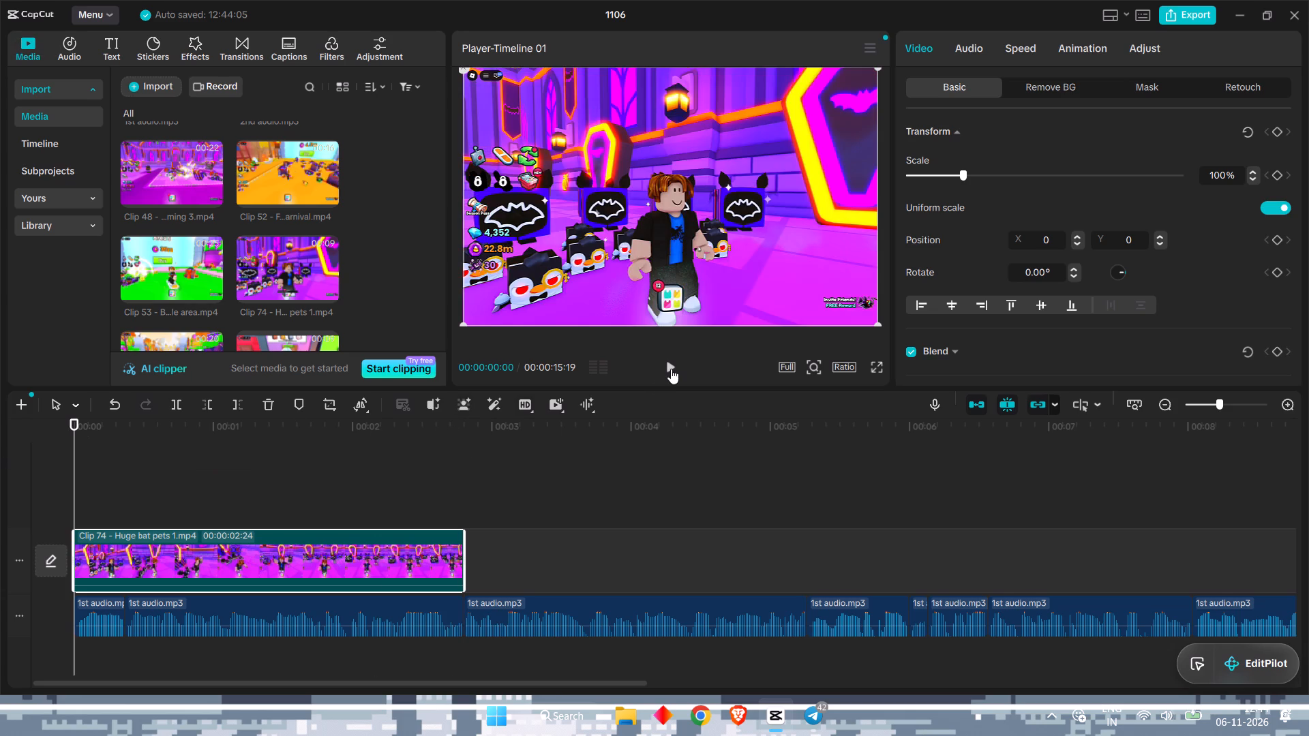
left_click(671, 369)
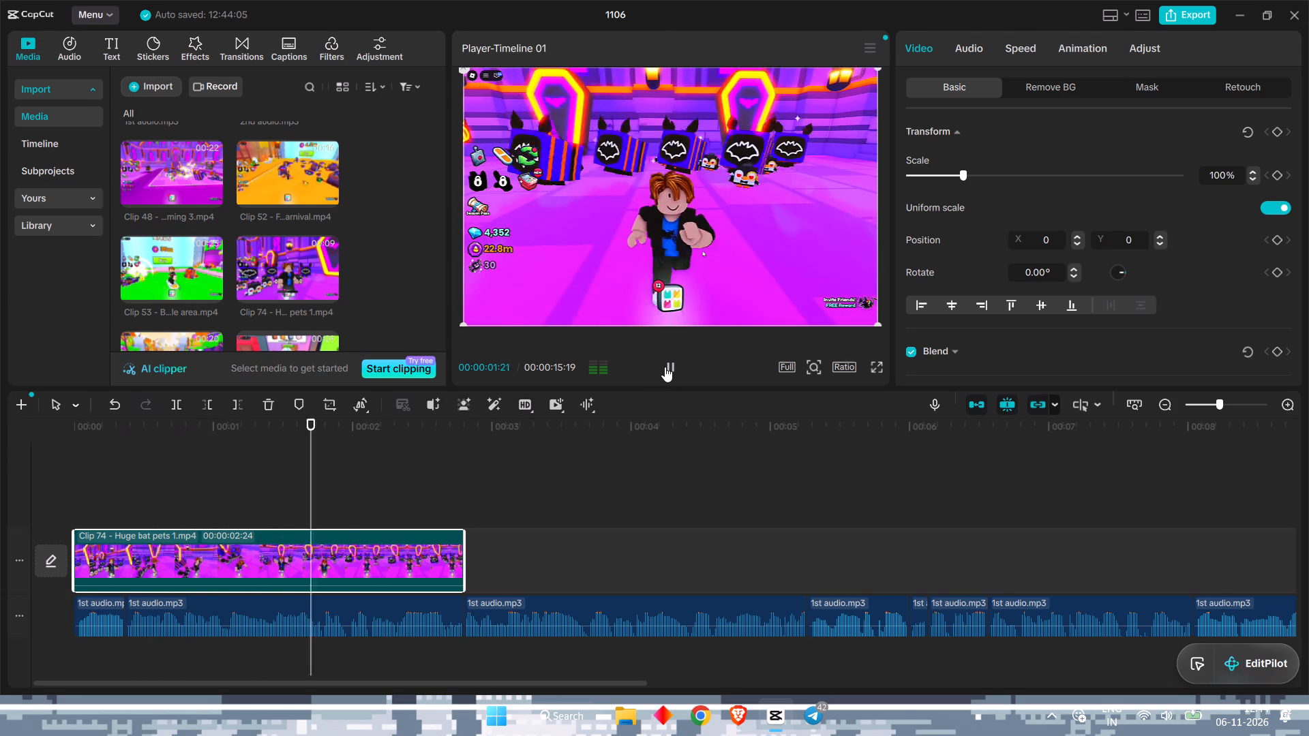
left_click(665, 367)
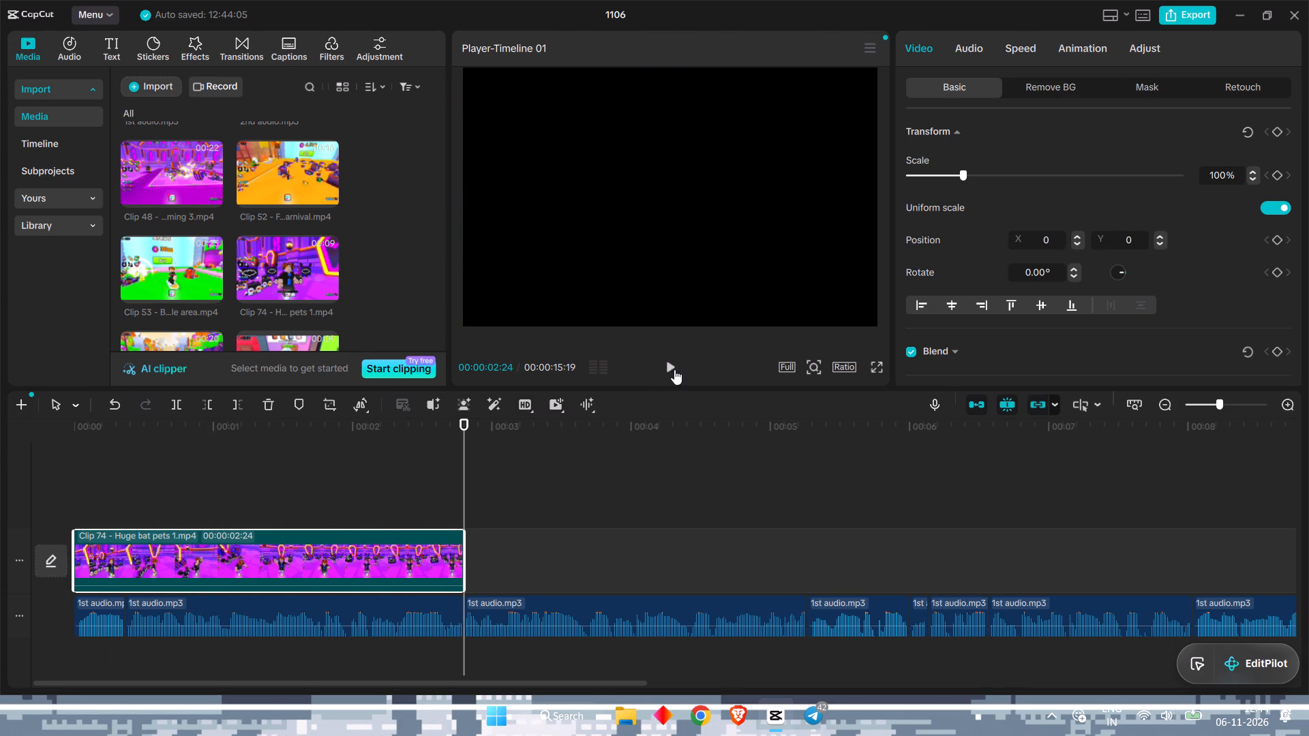
left_click(672, 368)
left_click(672, 368)
key("alt+Tab")
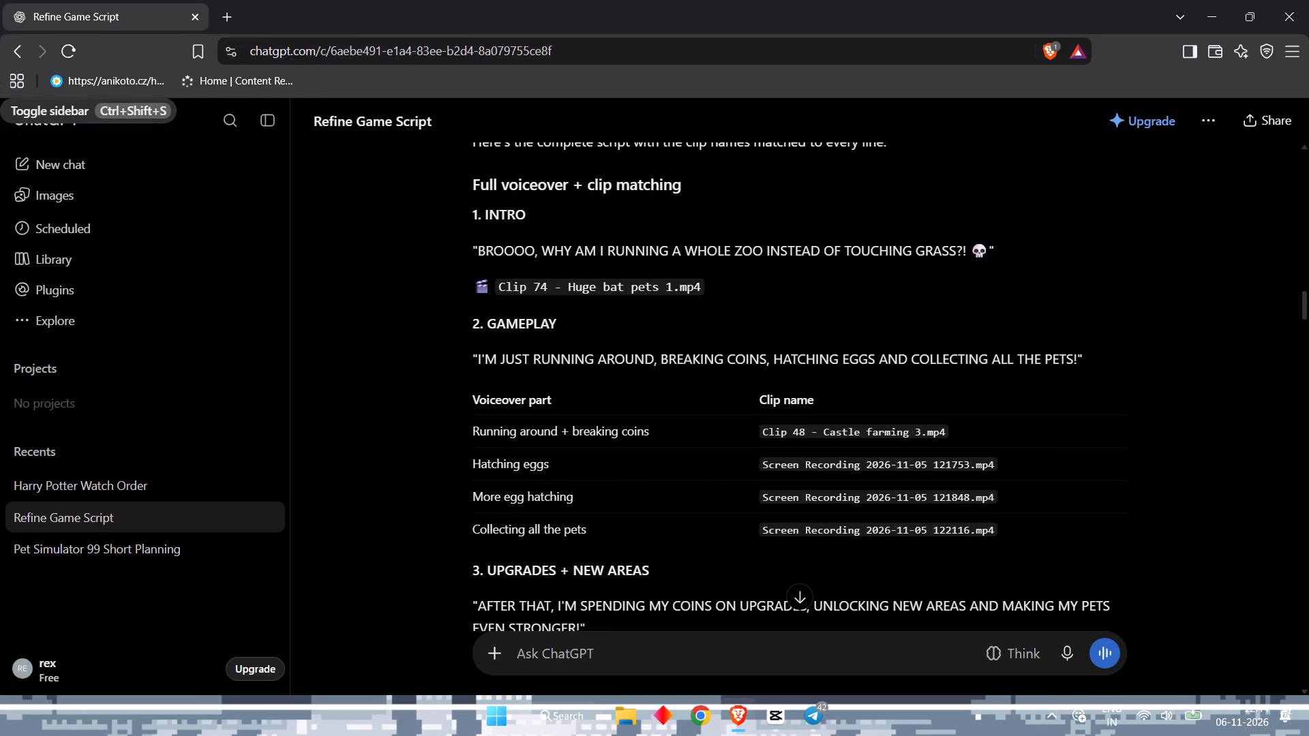
key("alt+Tab")
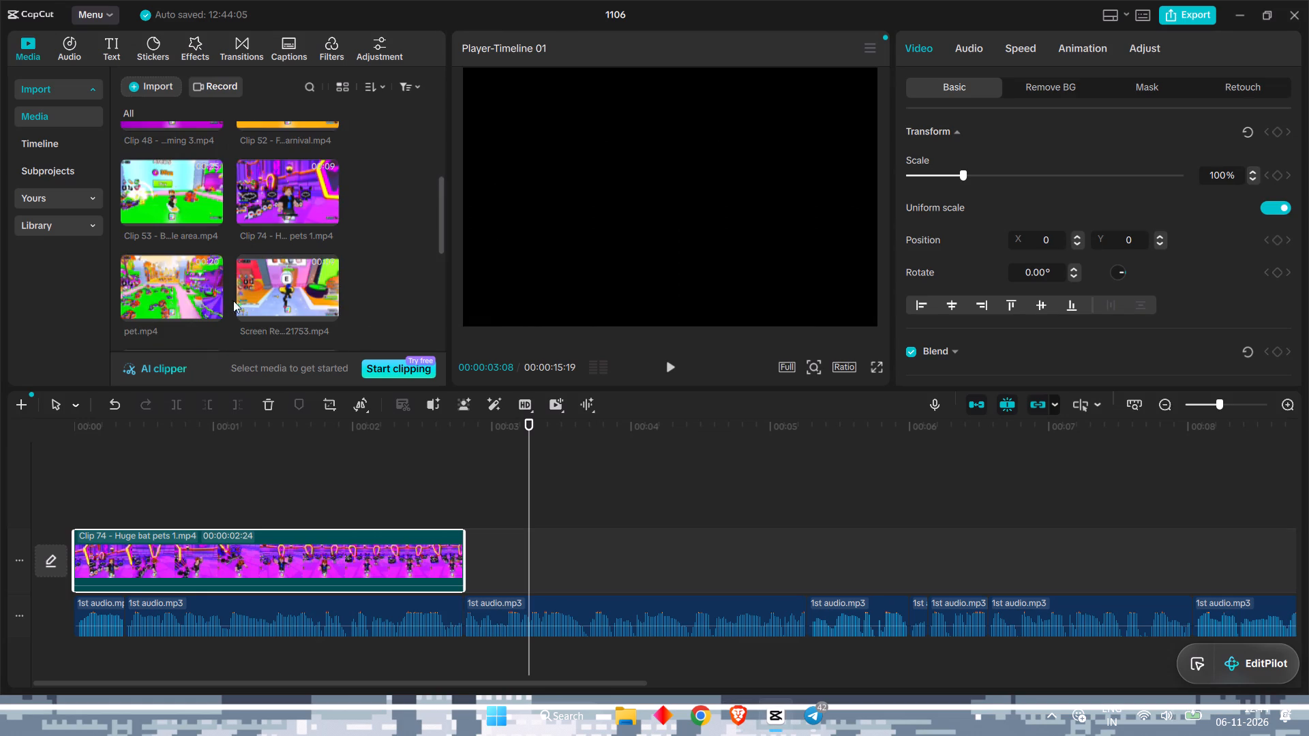
scroll(239, 263, "down", 2)
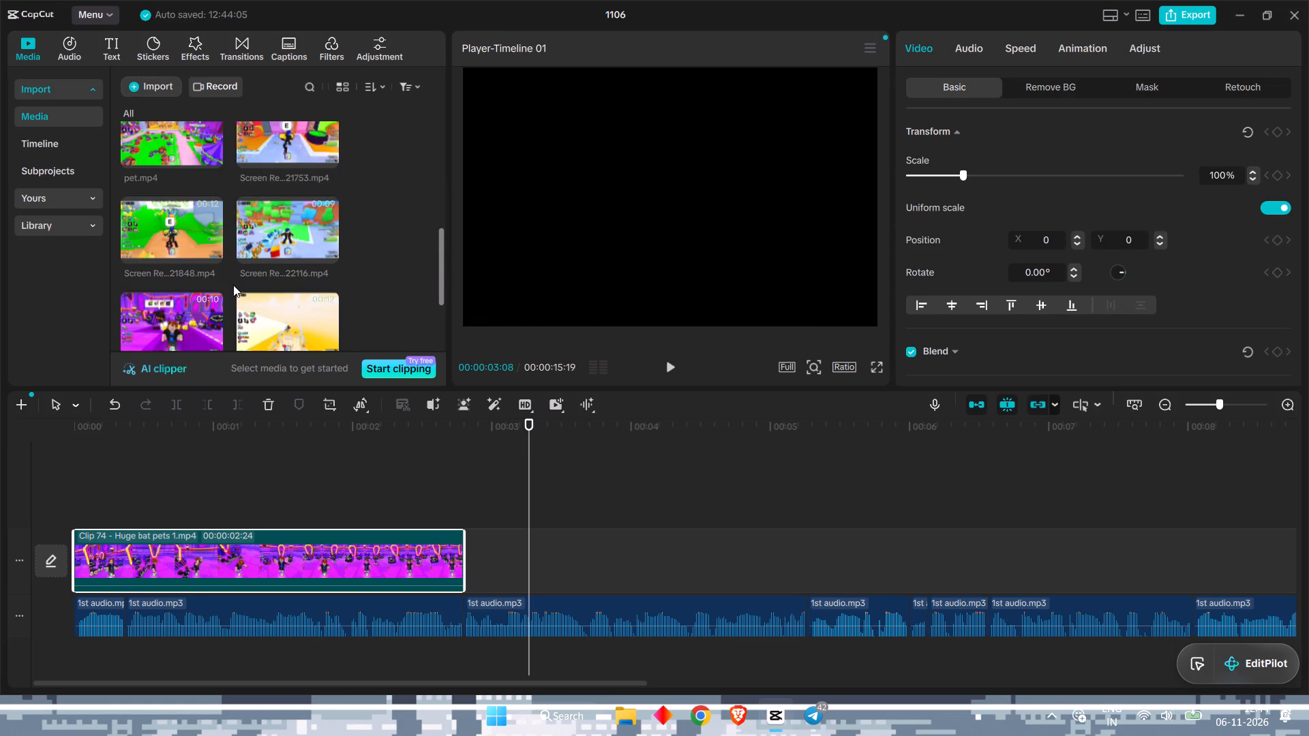
scroll(233, 285, "down", 2)
scroll(233, 317, "up", 3)
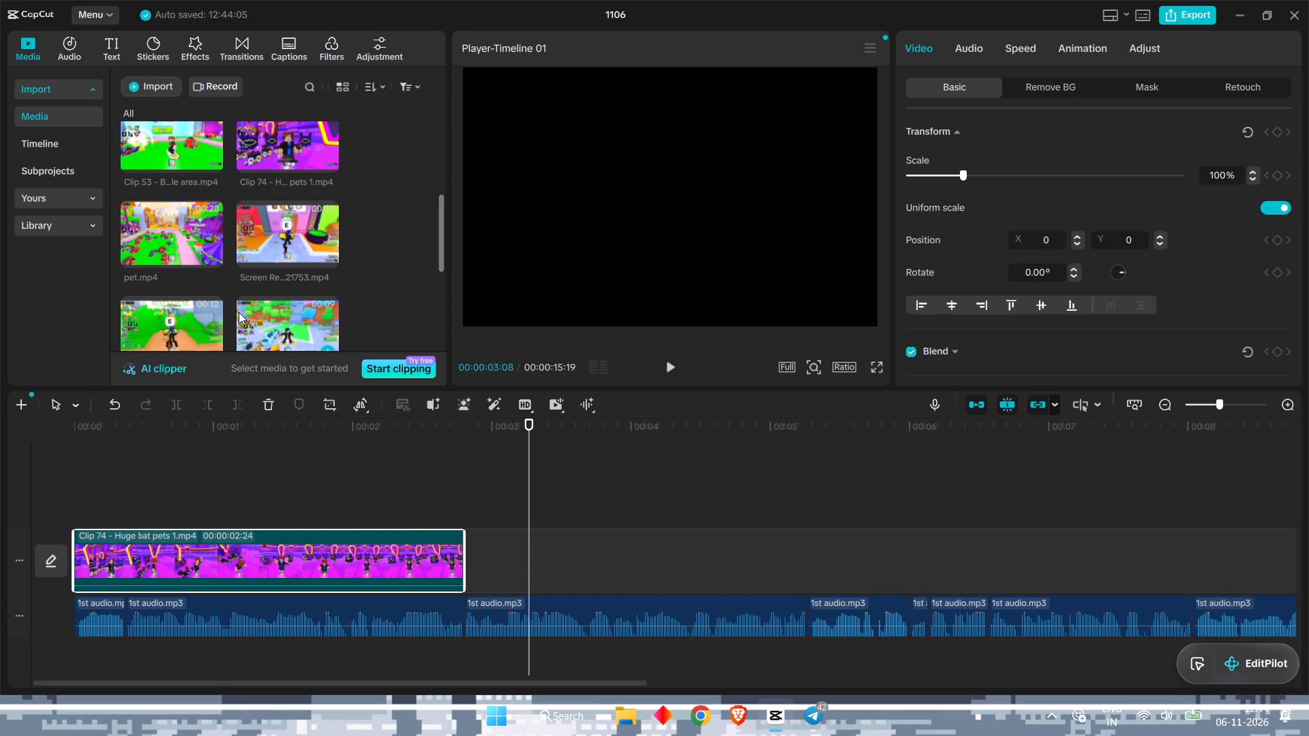
scroll(245, 288, "up", 4)
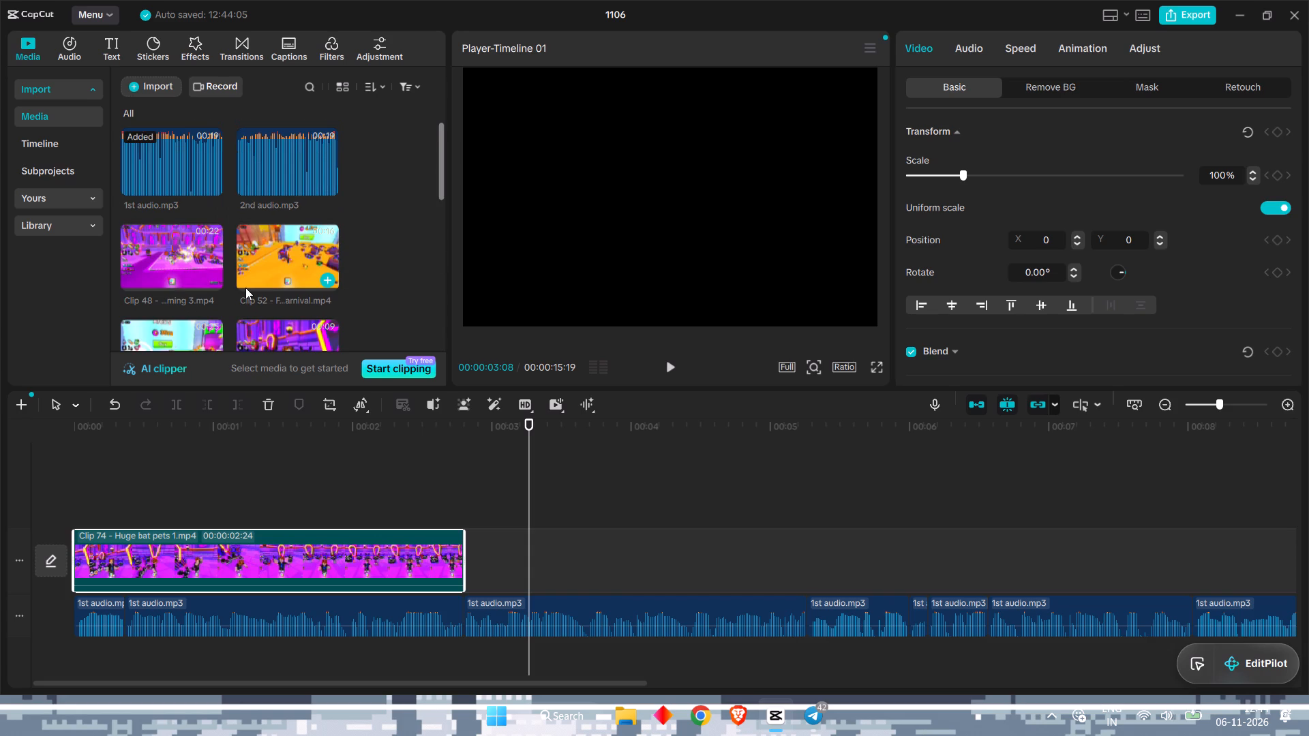
scroll(245, 288, "up", 1)
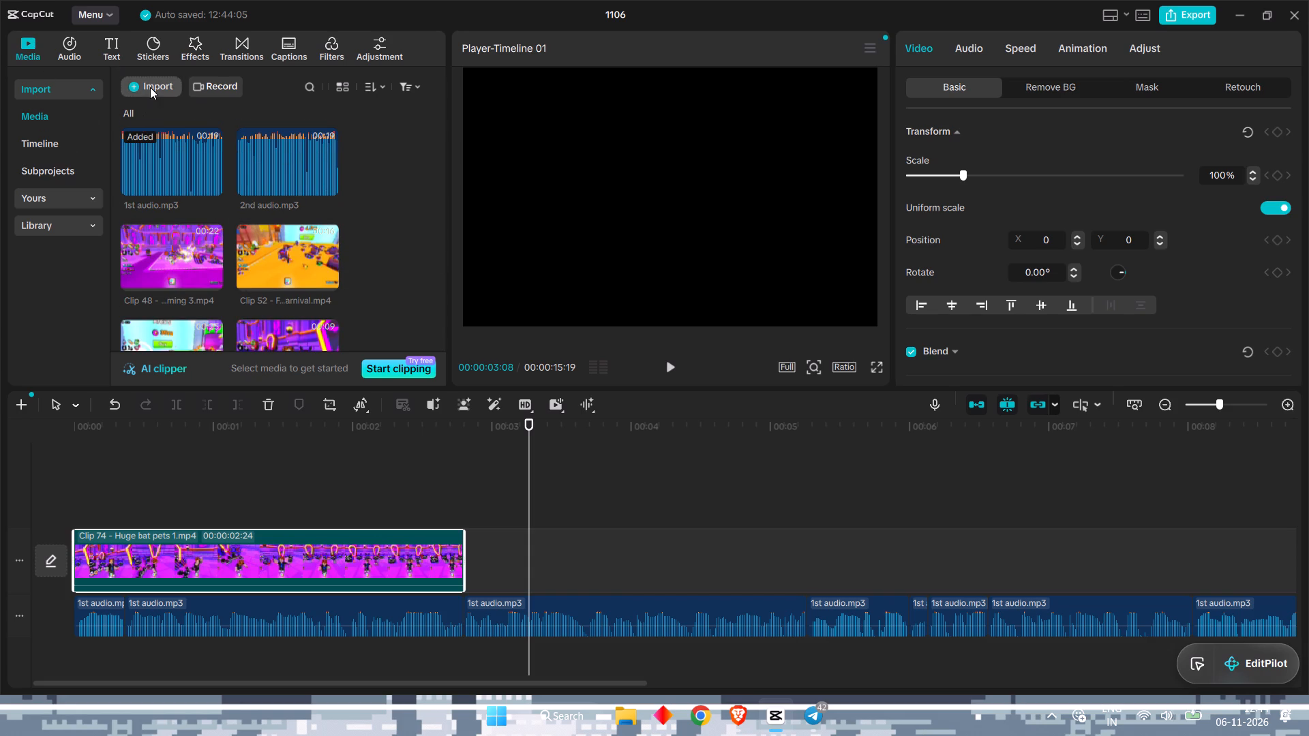
In File Explorer, search Home for "castle", check the clip name against the script, and copy the Clip 48 - Castle farming 3 video.
left_click(638, 714)
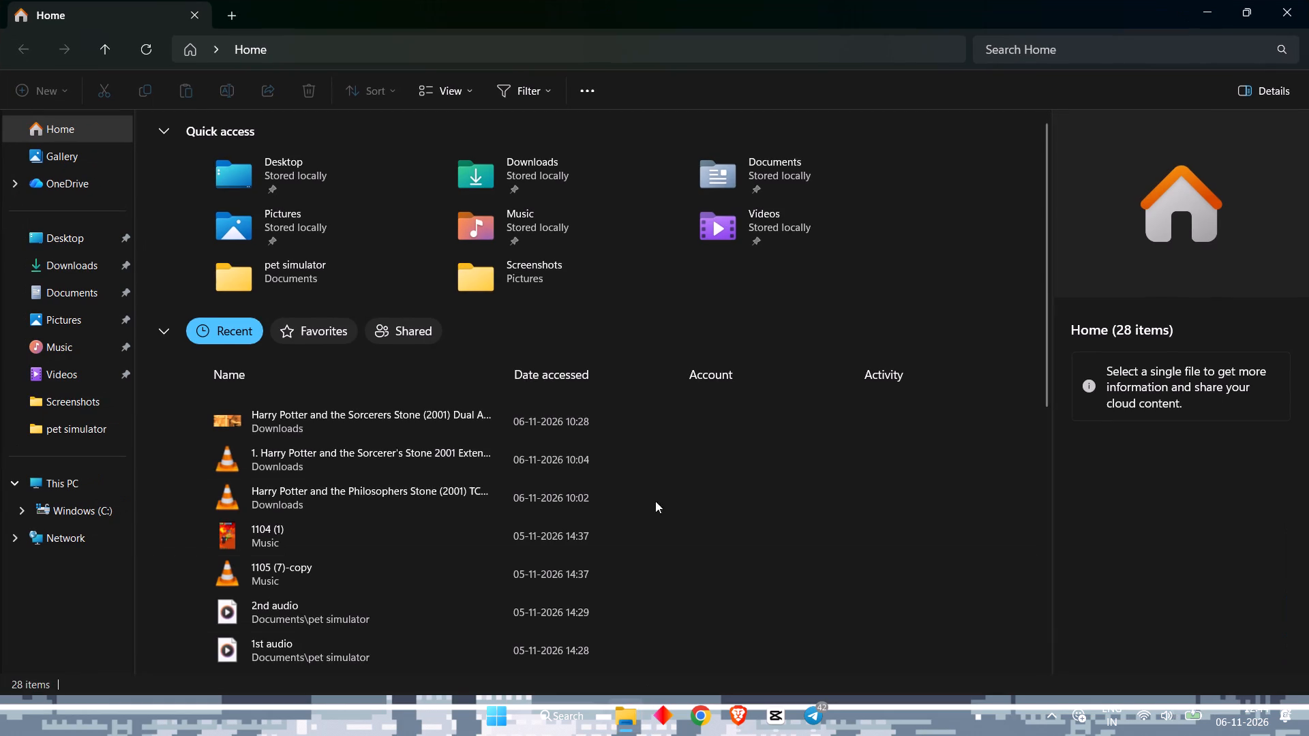
left_click(78, 251)
left_click(78, 270)
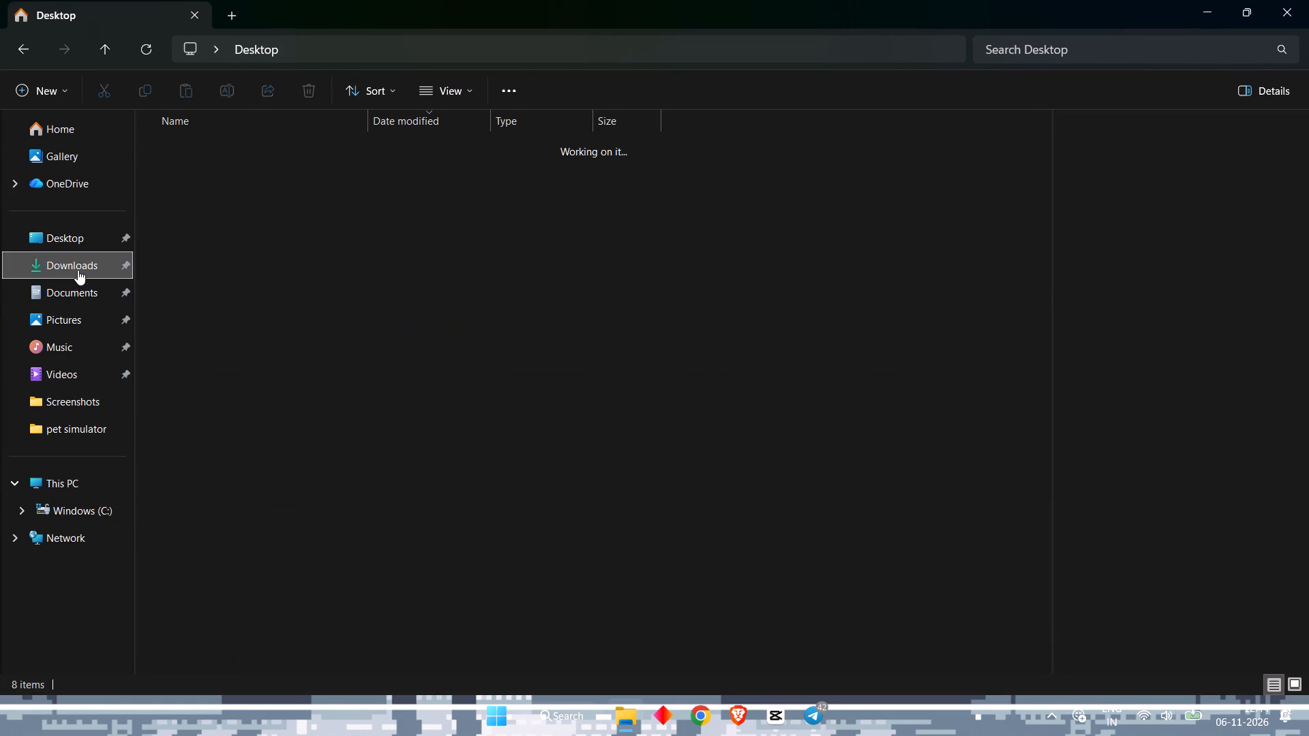
left_click(92, 121)
left_click(1021, 50)
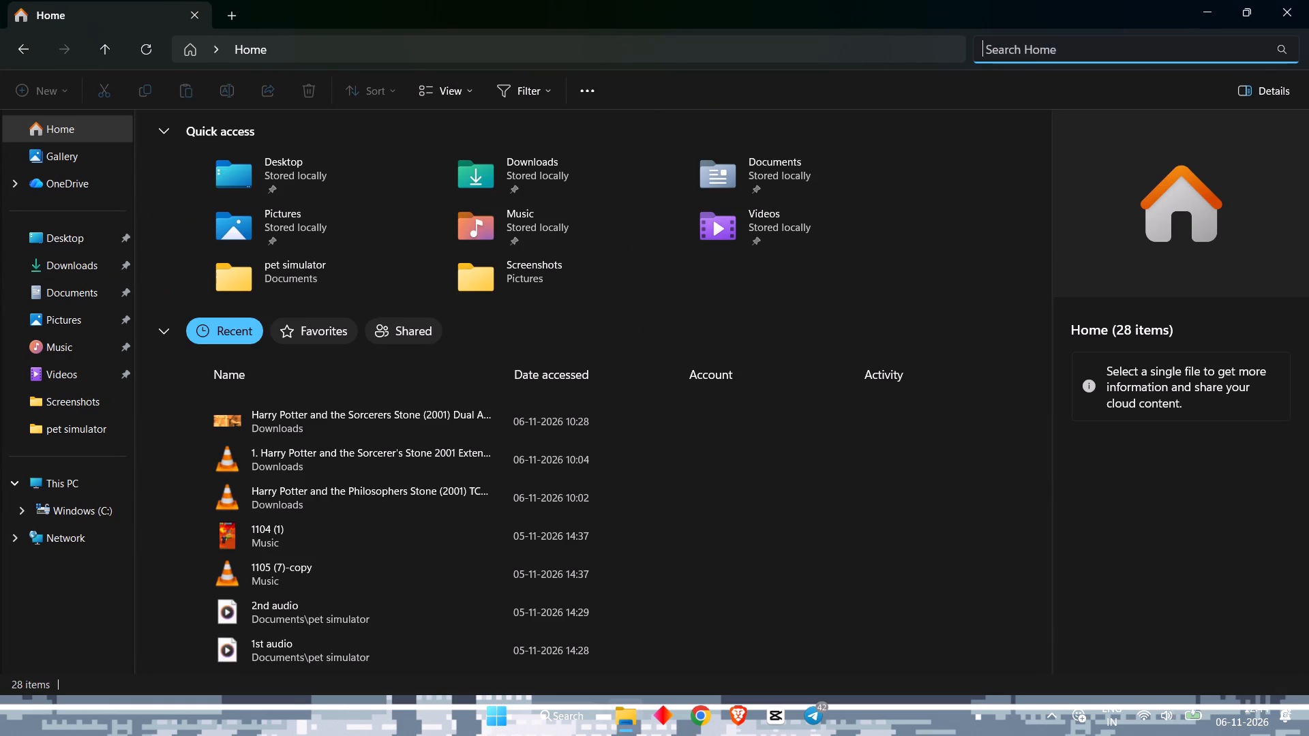
type("castle")
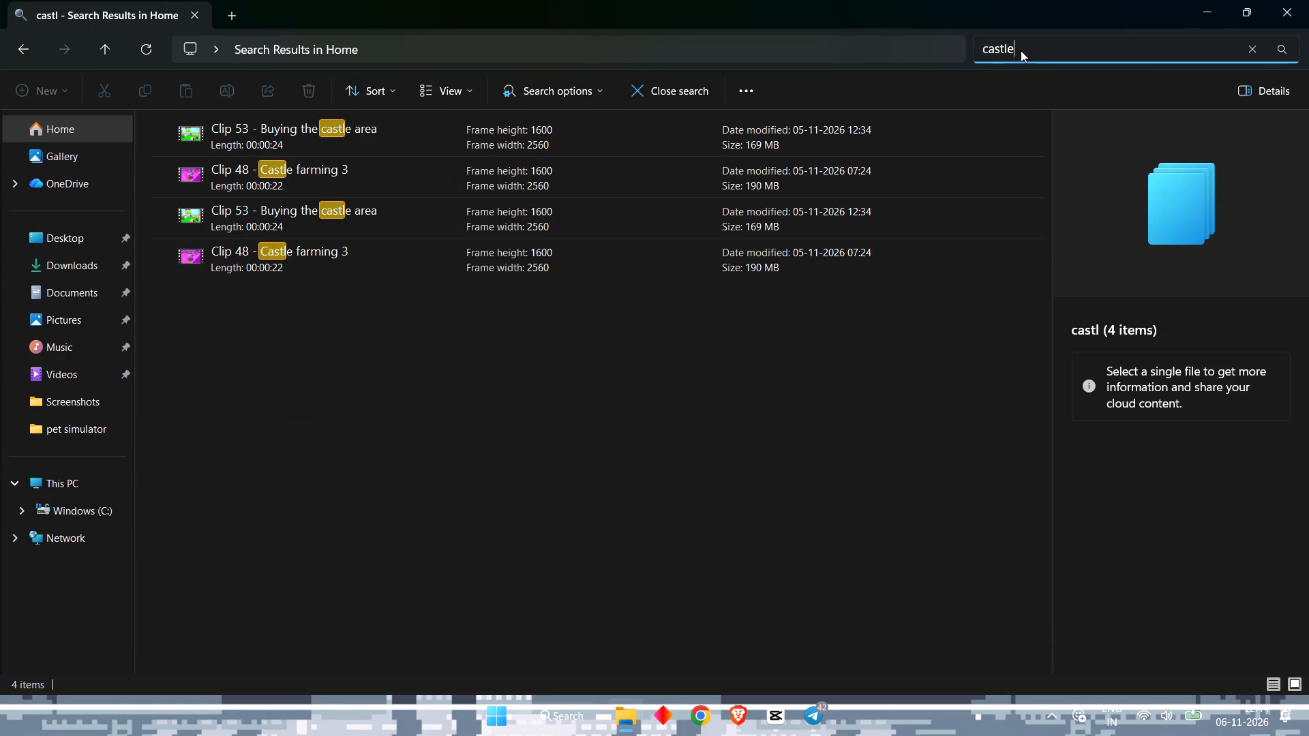
key("alt+Tab")
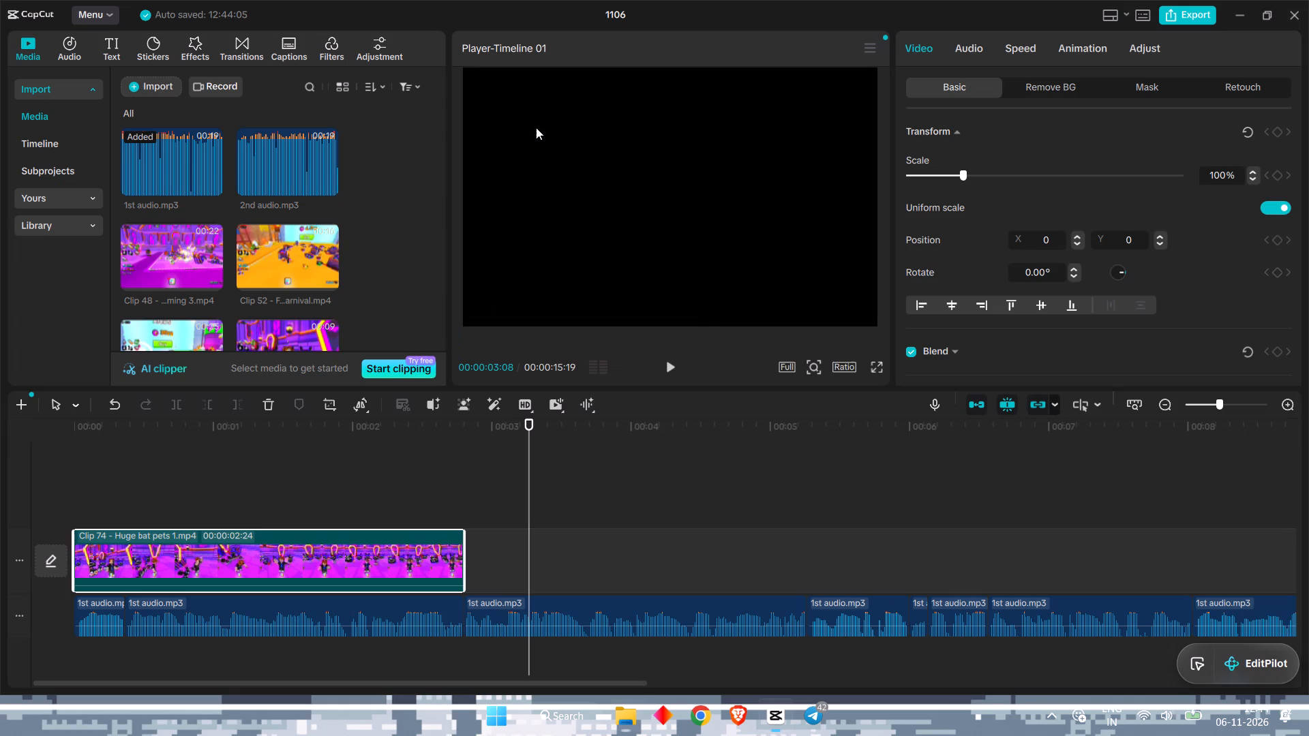
key("alt+Tab")
key("alt+Tab")
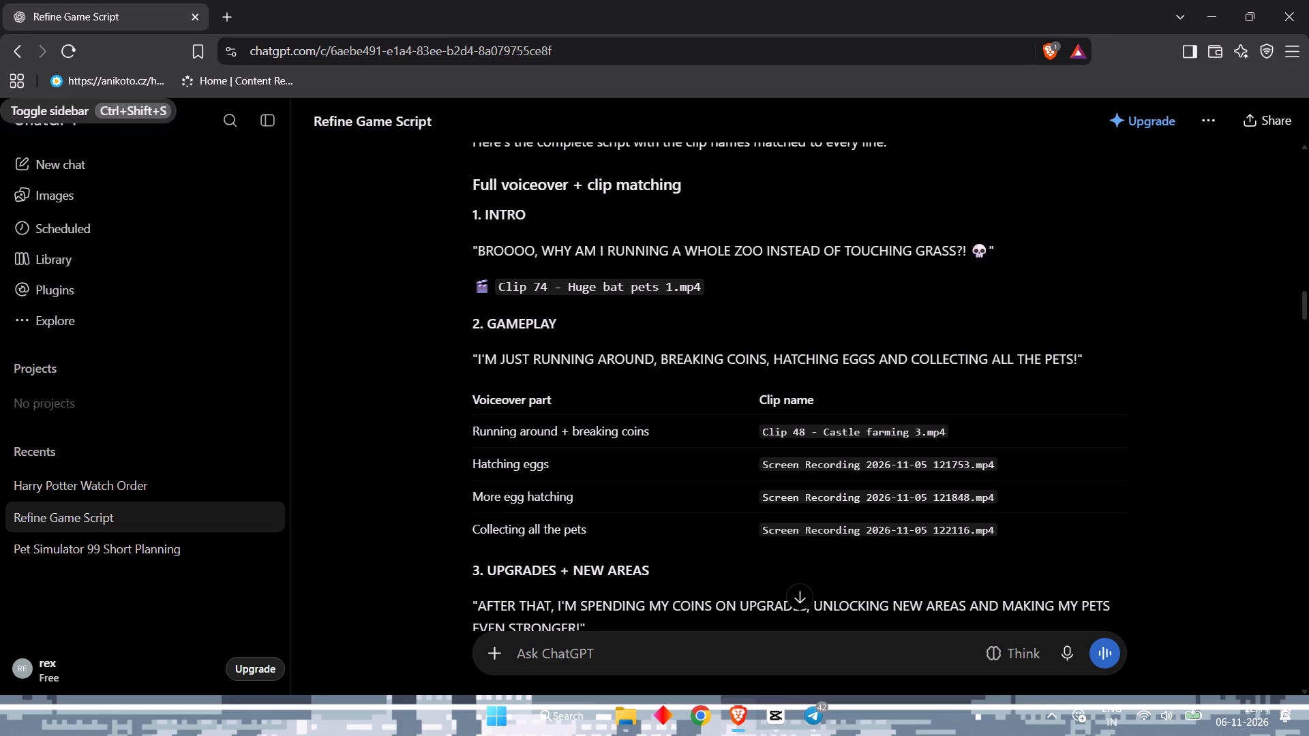
key("alt+Tab")
key("alt+Tab")
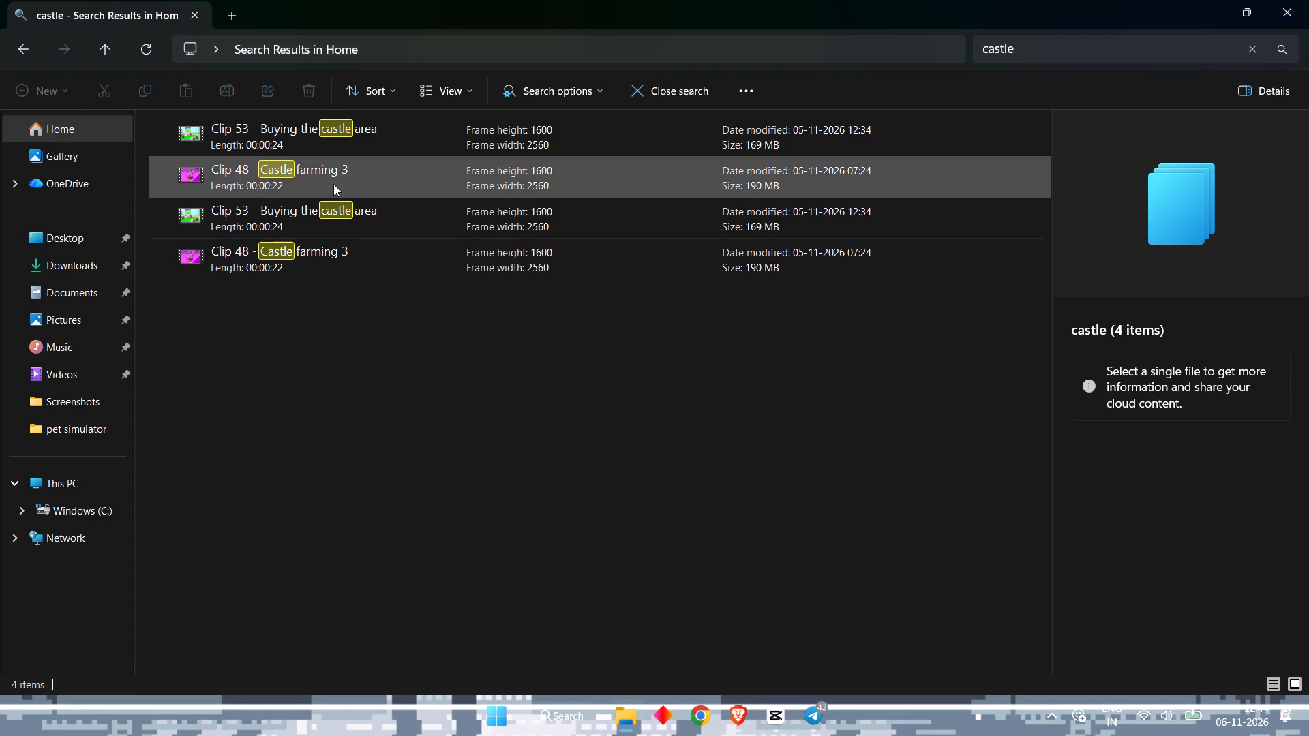
left_click(333, 184)
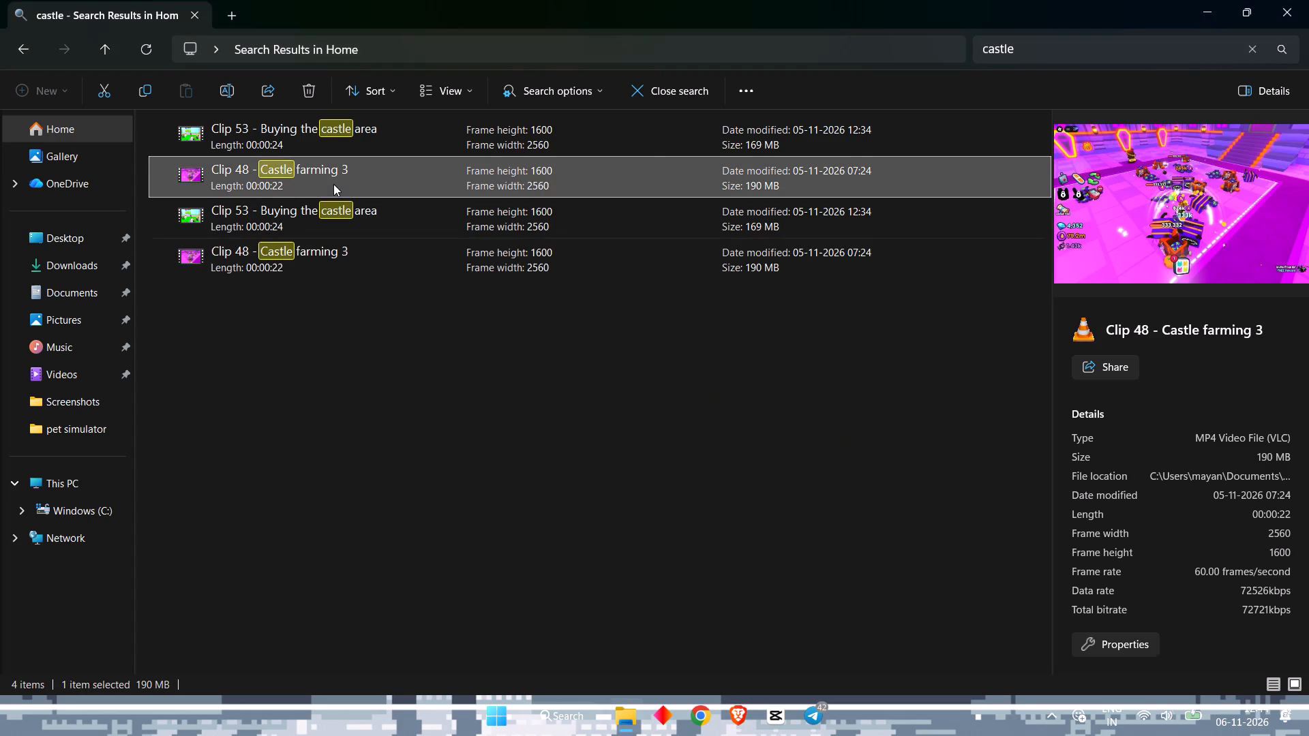
left_click(141, 92)
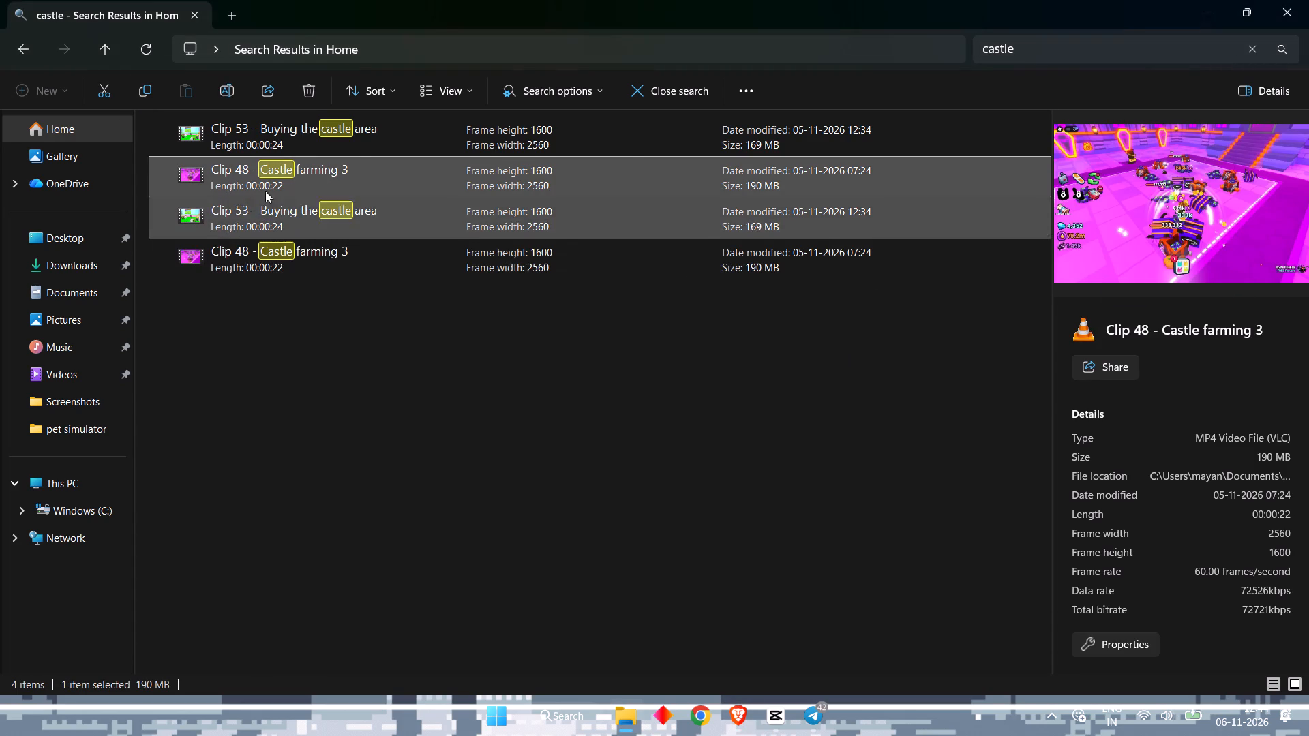
Recheck the script in Brave, return to CapCut, and preview Clip 48 - Castle farming 3 from the imported media.
key("alt+Tab")
key("alt+Tab")
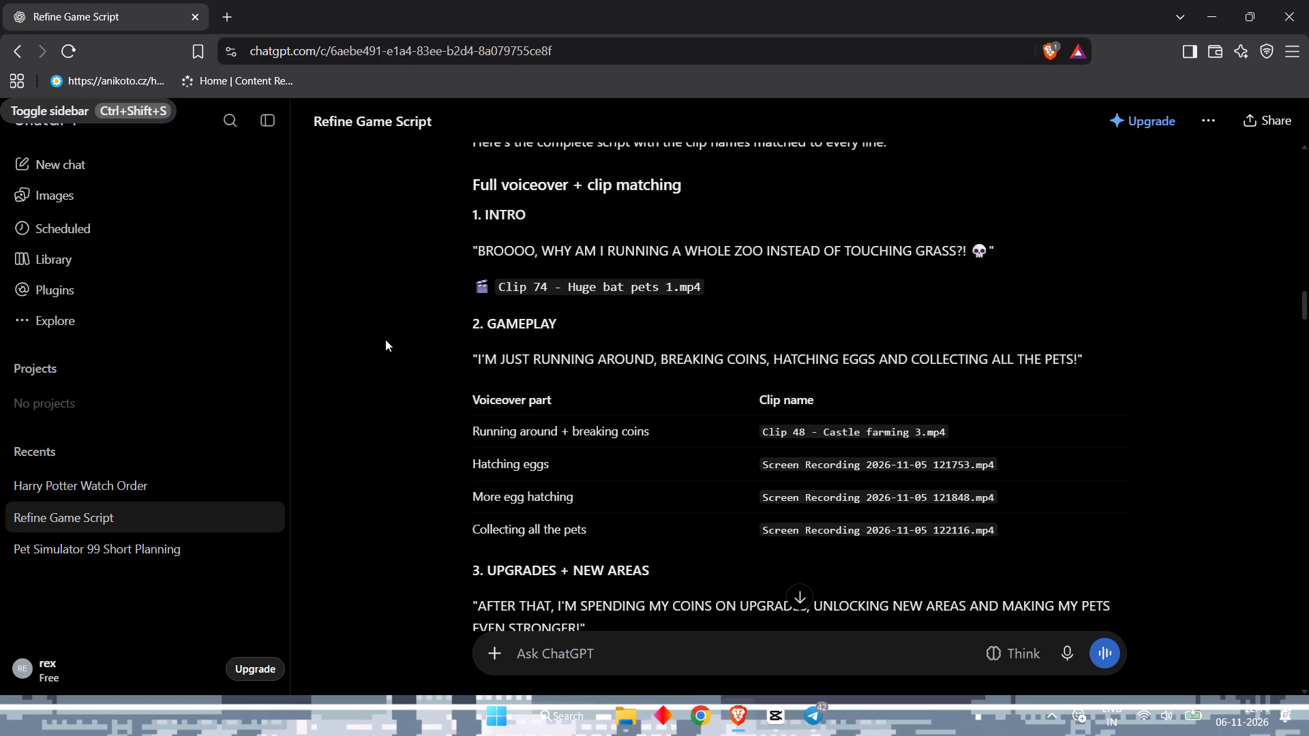
key("alt+Tab")
scroll(272, 260, "down", 1)
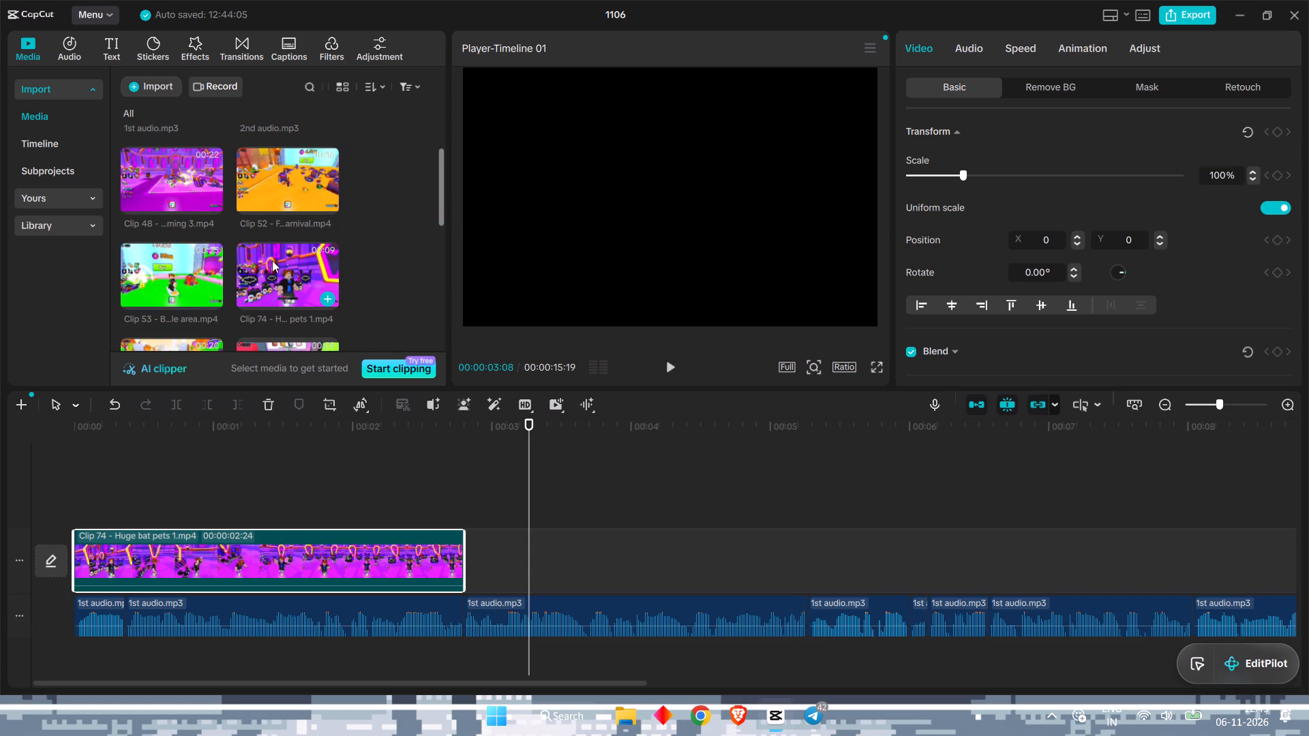
left_click(149, 186)
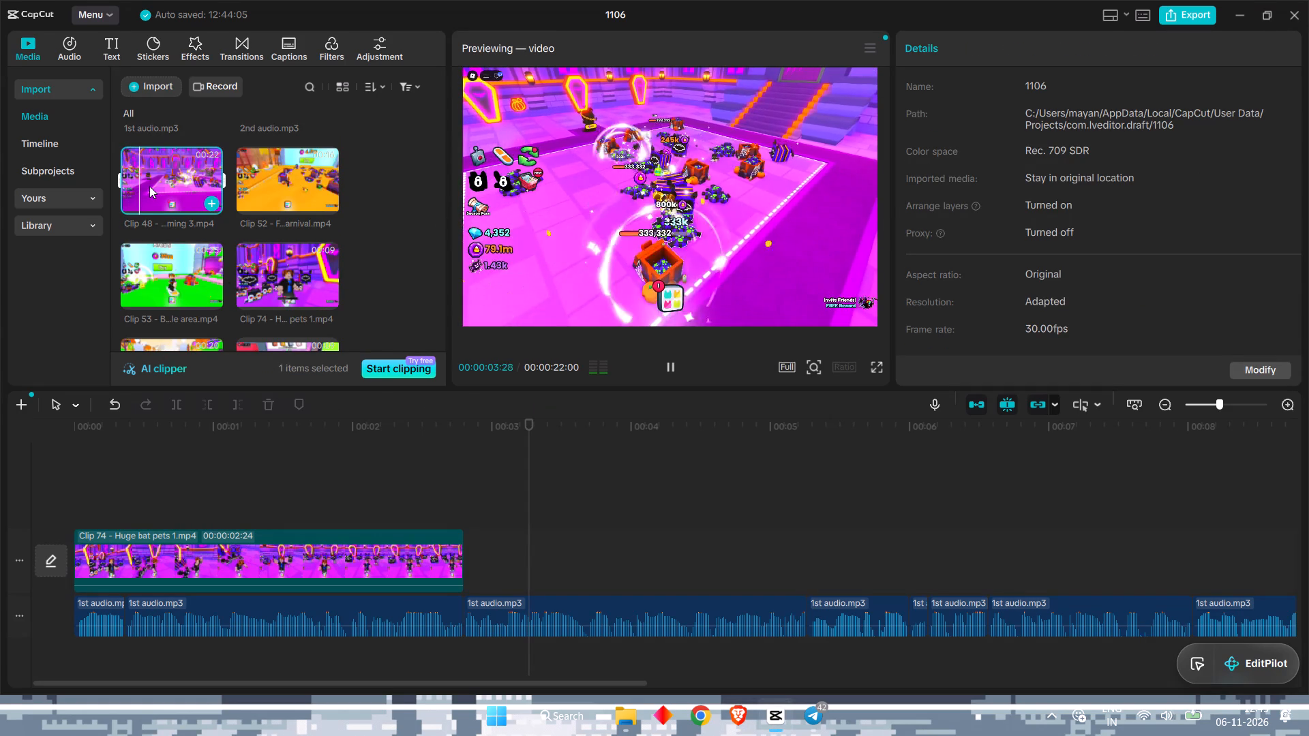
right_click(149, 186)
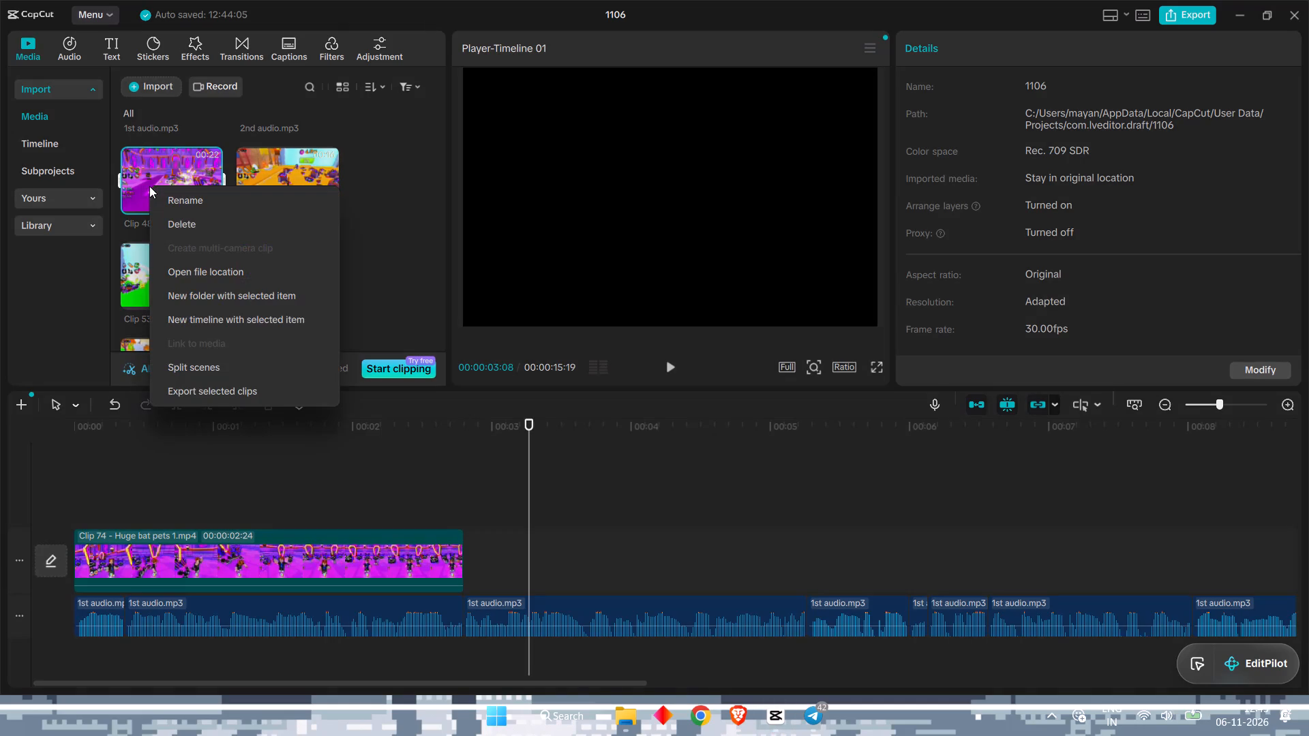
left_click(137, 169)
Search the pet simulator folder for "cast", import the Clip 48 - Castle farming 3 video again, and select it in the media.
left_click(158, 93)
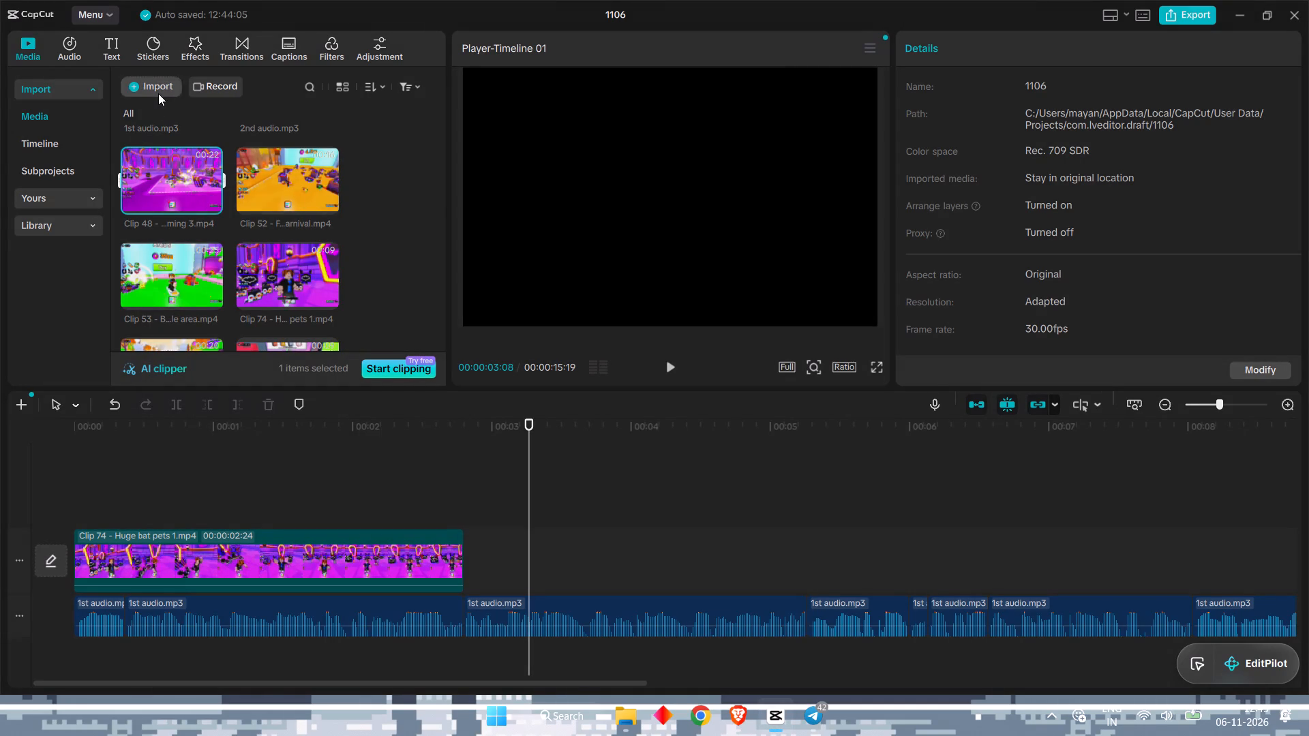
left_click(156, 114)
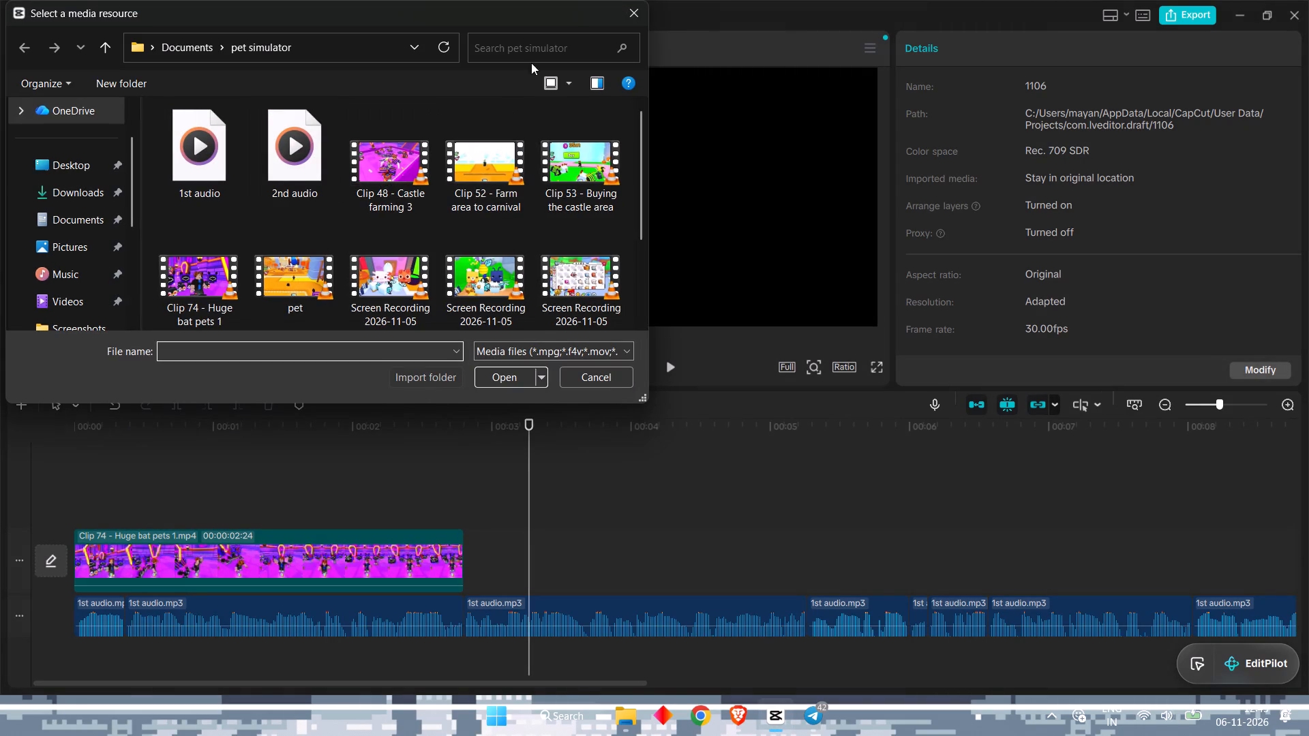
left_click(539, 48)
type("cas")
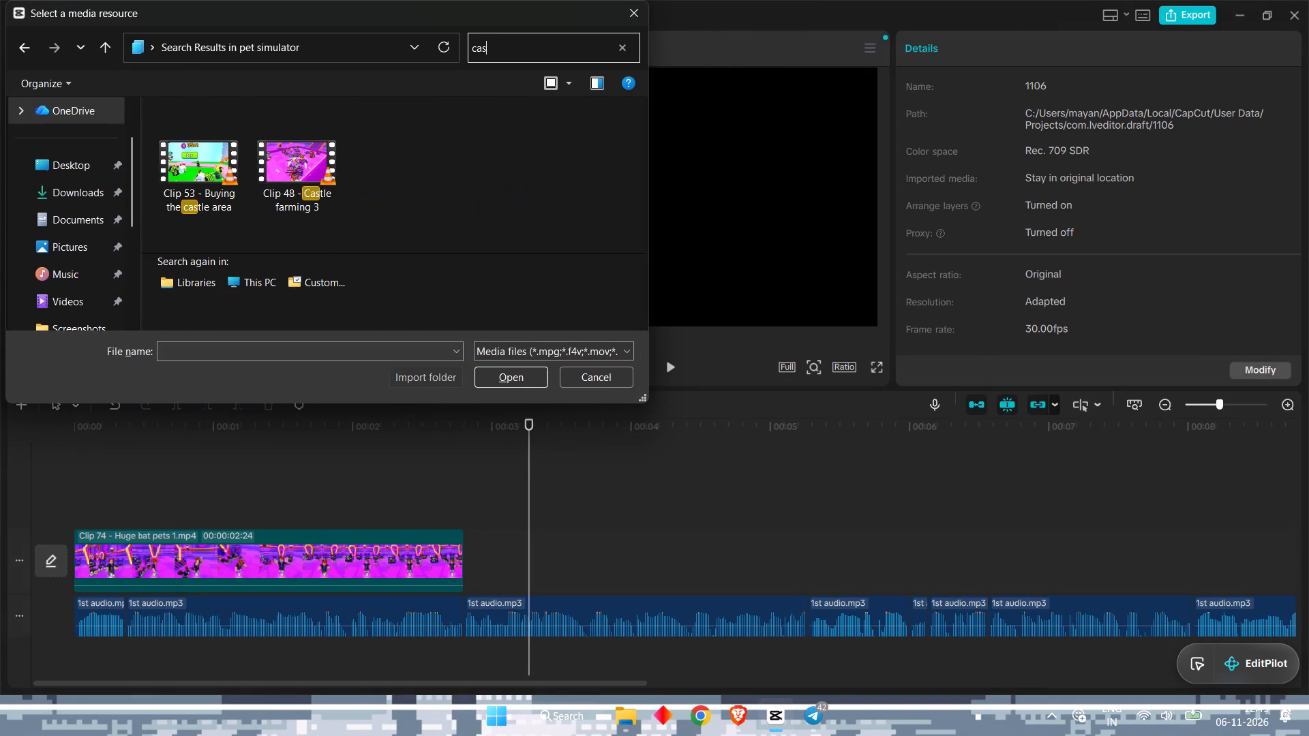
key("t")
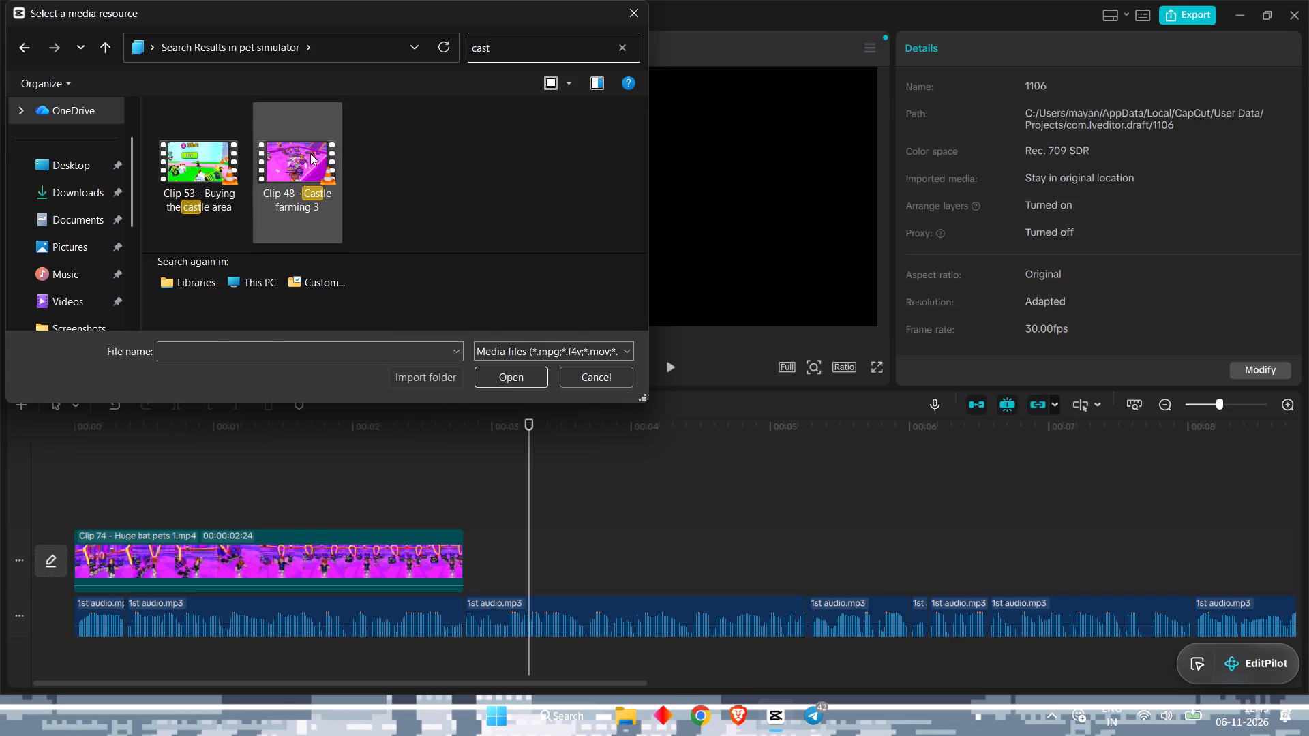
left_click(310, 154)
left_click(498, 371)
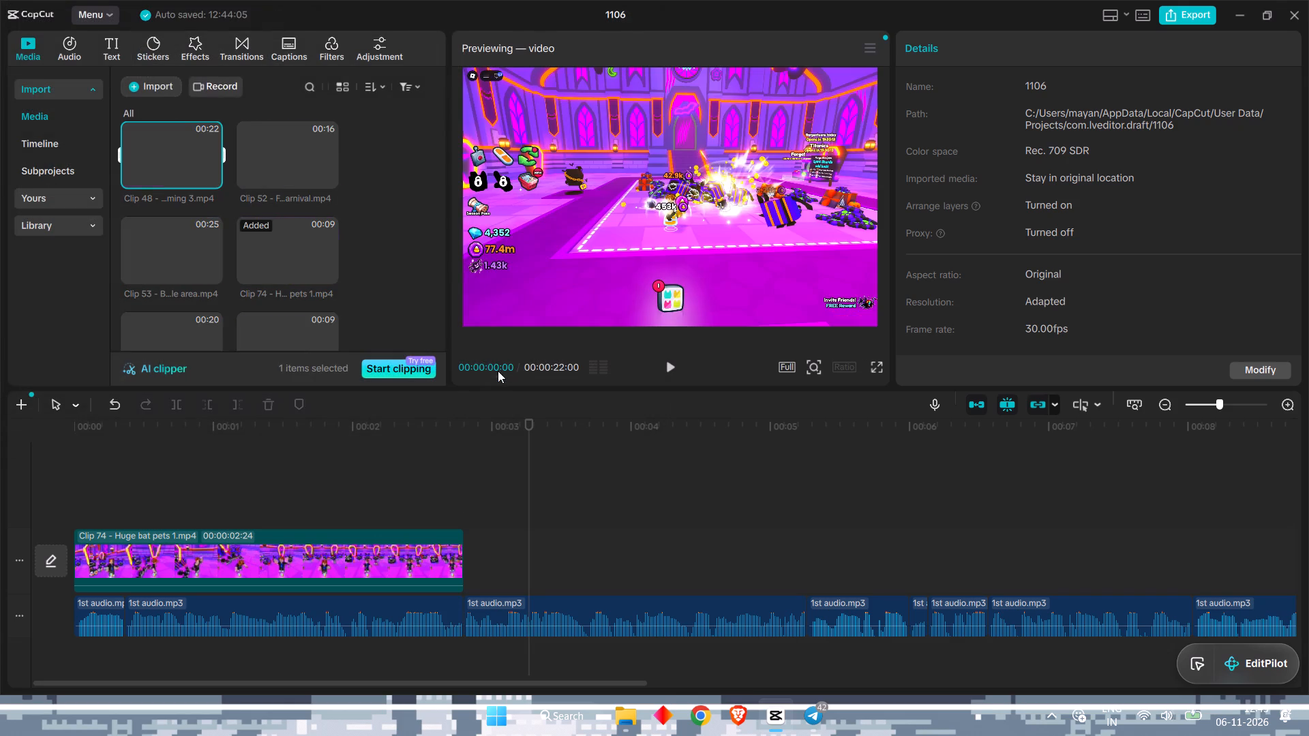
left_click(155, 151)
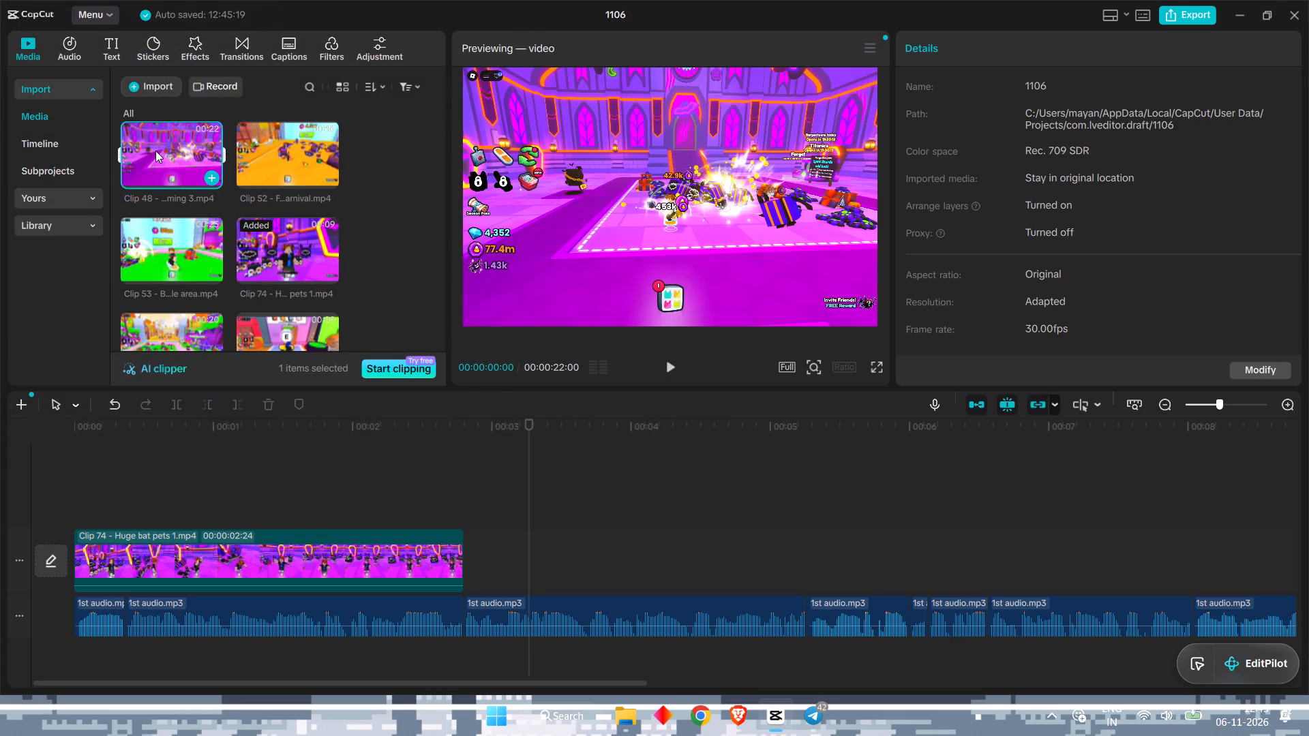
left_click_drag(155, 151, 114, 144)
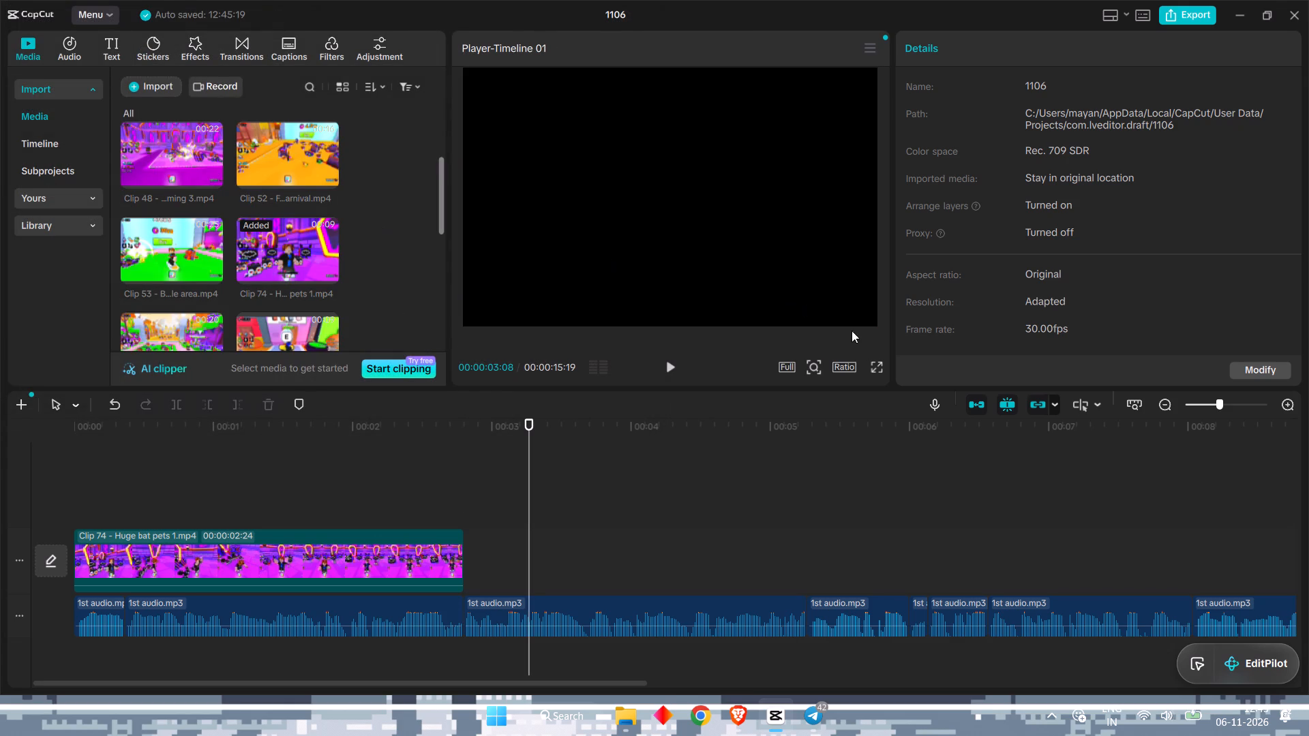
Turn off the timeline's main track magnet, auto snapping and linkage.
left_click(978, 403)
left_click(1004, 399)
left_click(1031, 402)
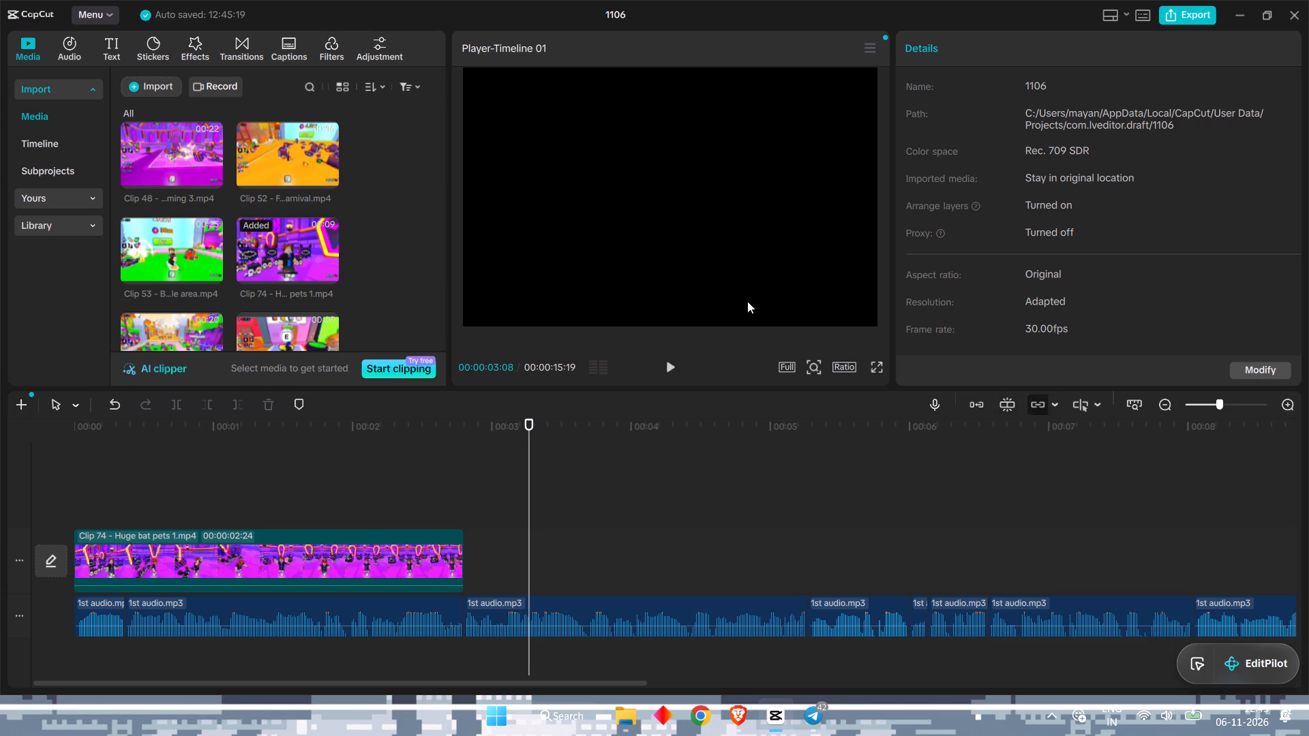
Place Clip 48 - Castle farming 3 on the video track directly after Clip 74 - Huge bat pets 1.
left_click(177, 140)
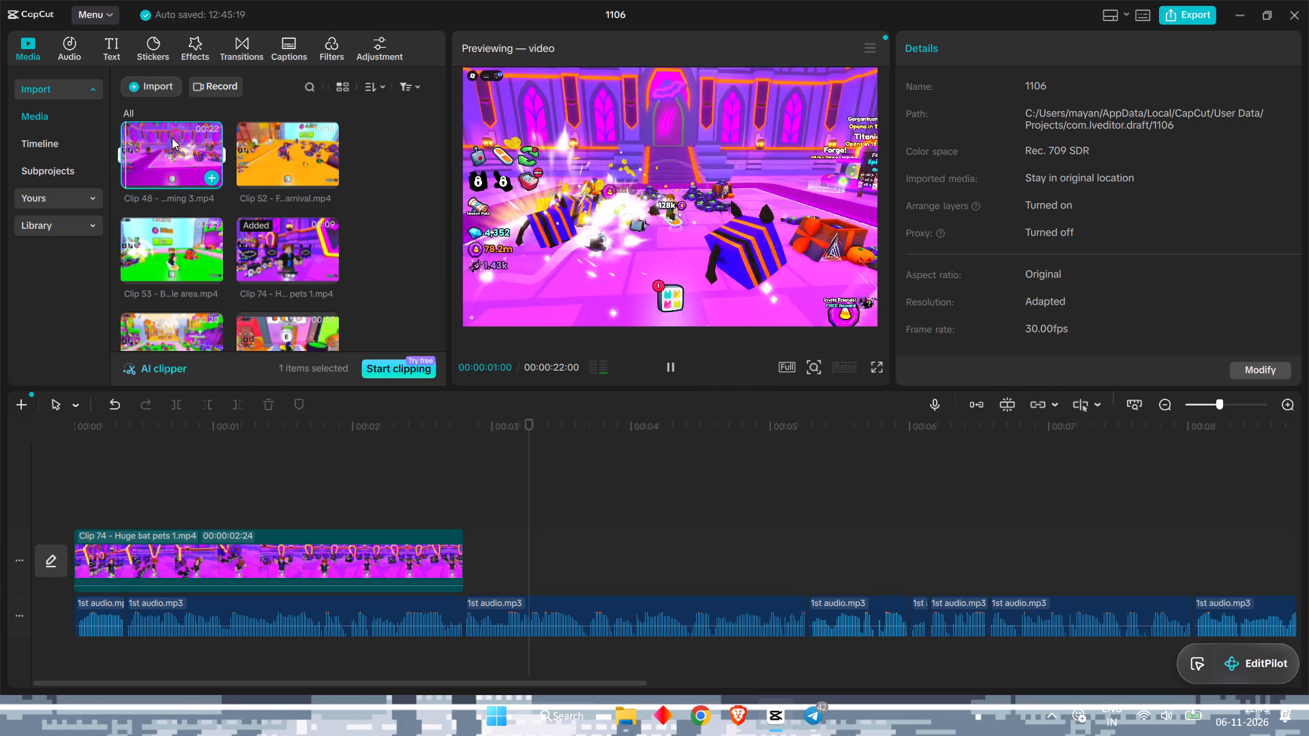
left_click_drag(172, 138, 175, 140)
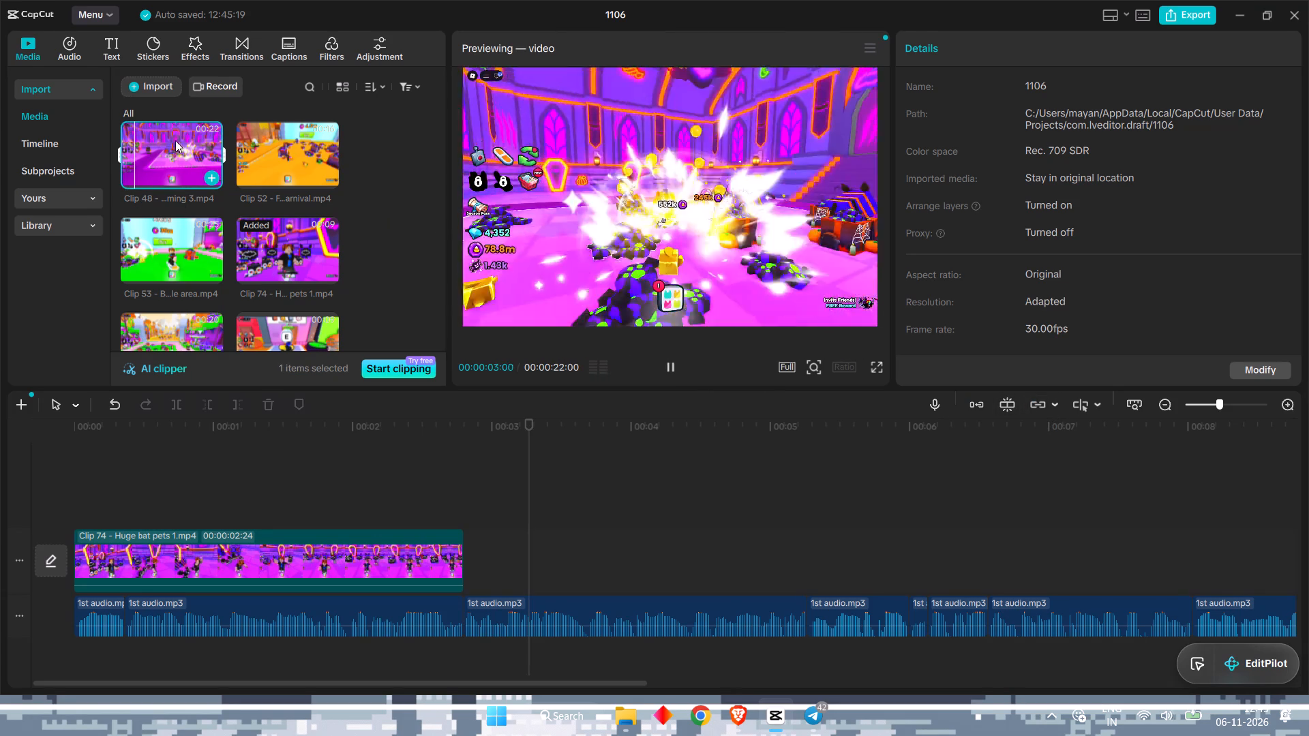
left_click_drag(175, 140, 466, 555)
Play the timeline from within Clip 74 to about 00:00:10:01 to check Clip 48 against the 1st audio.mp3 narration.
left_click_drag(526, 446, 521, 446)
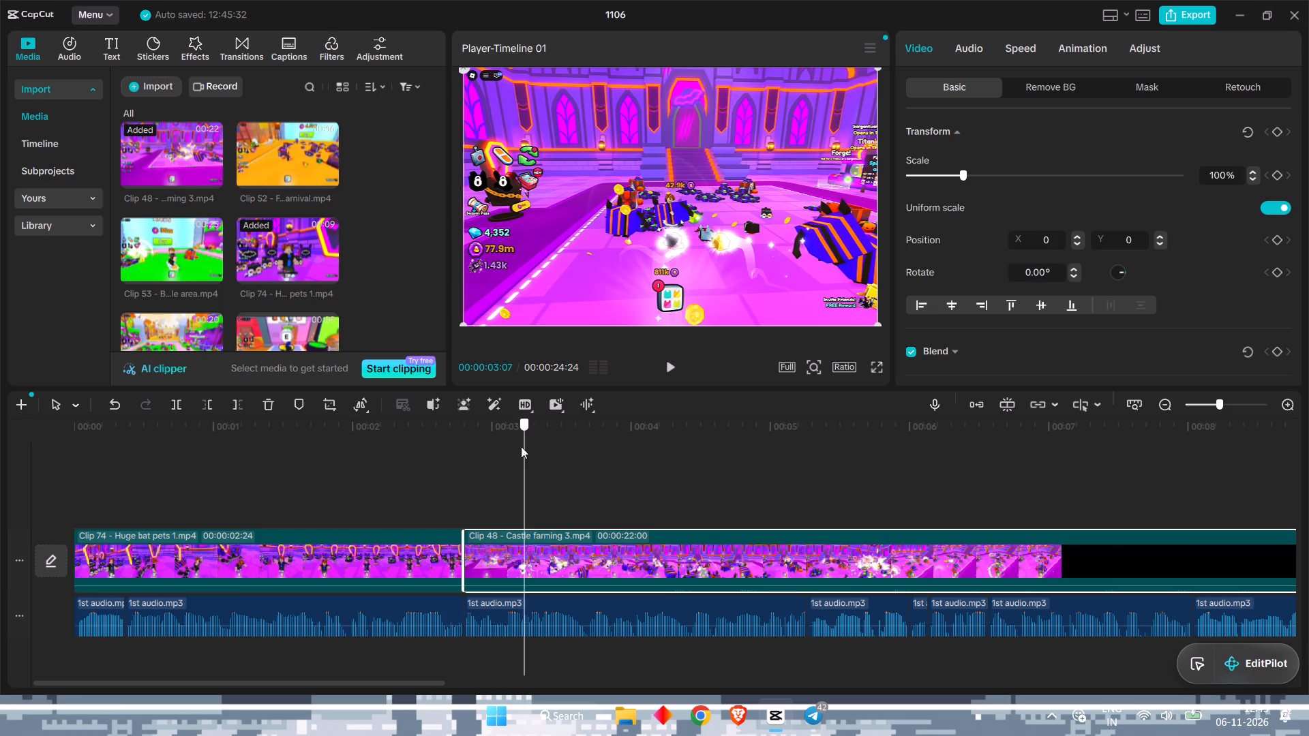
left_click_drag(521, 446, 250, 472)
left_click(665, 372)
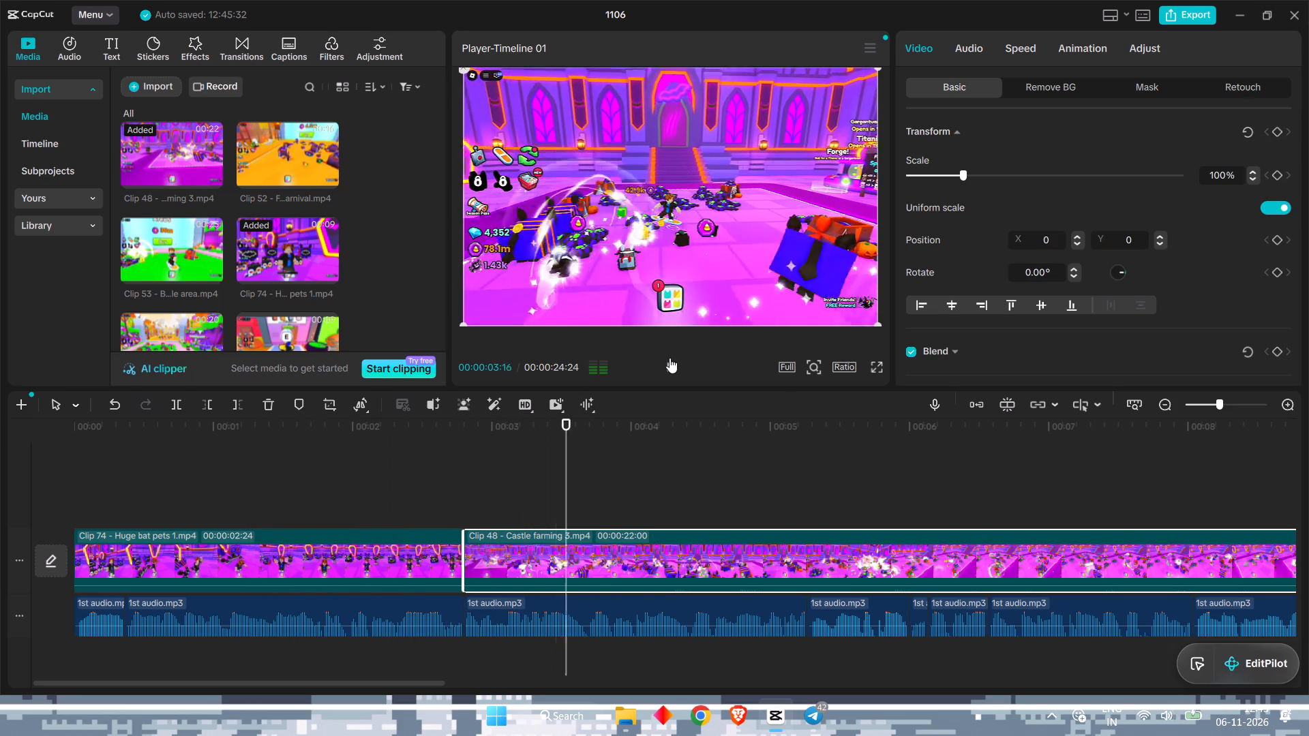
left_click(669, 358)
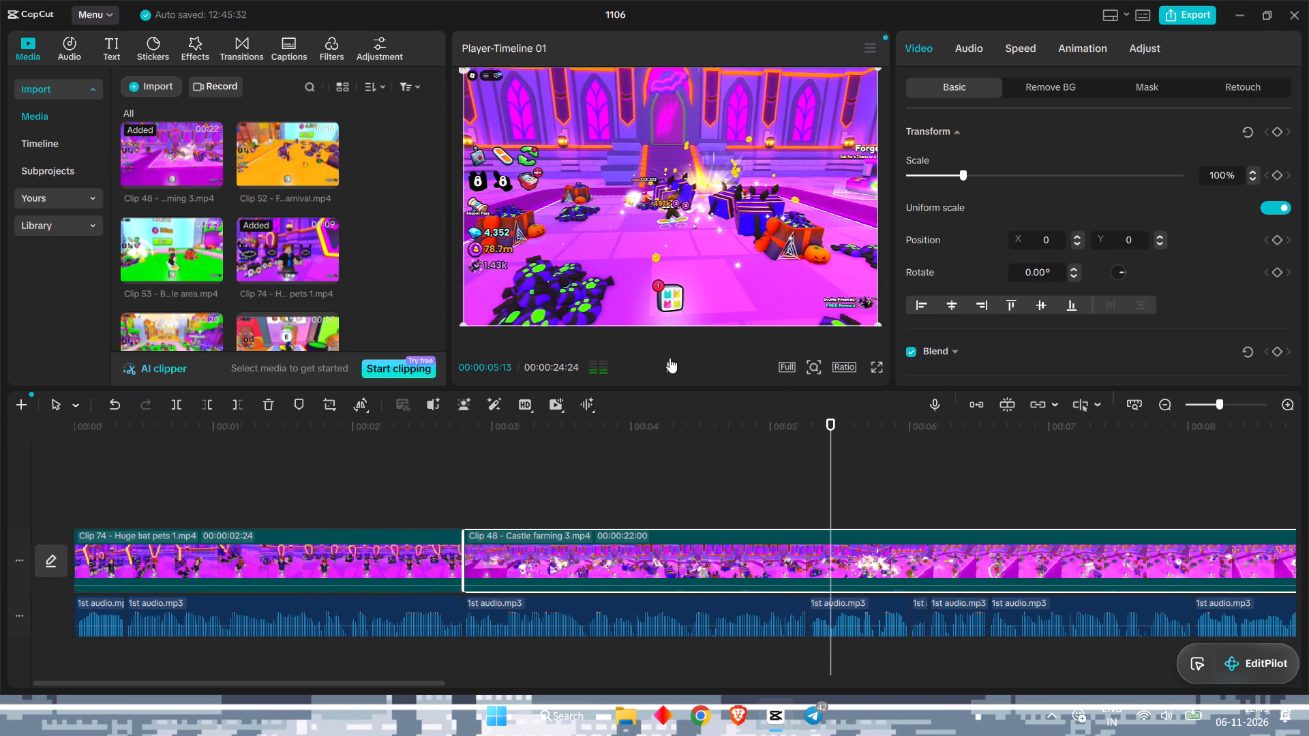
left_click(829, 474)
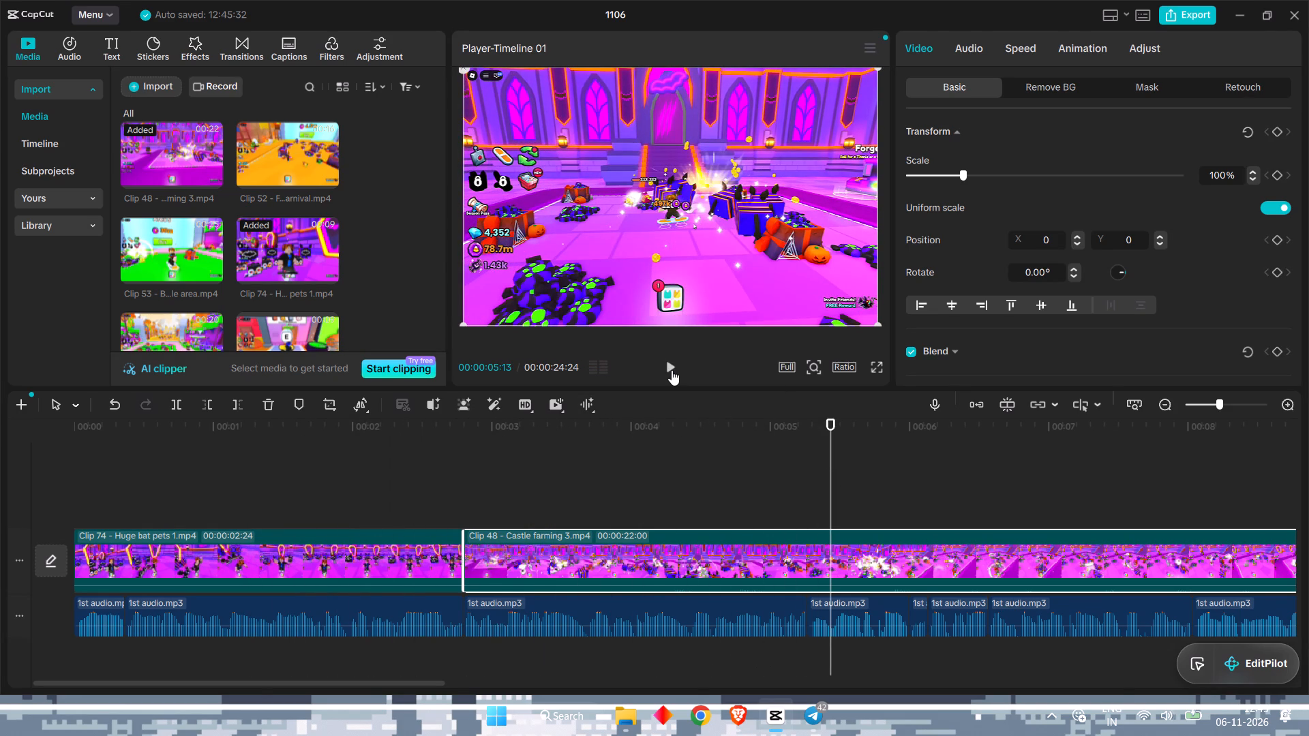
left_click(672, 370)
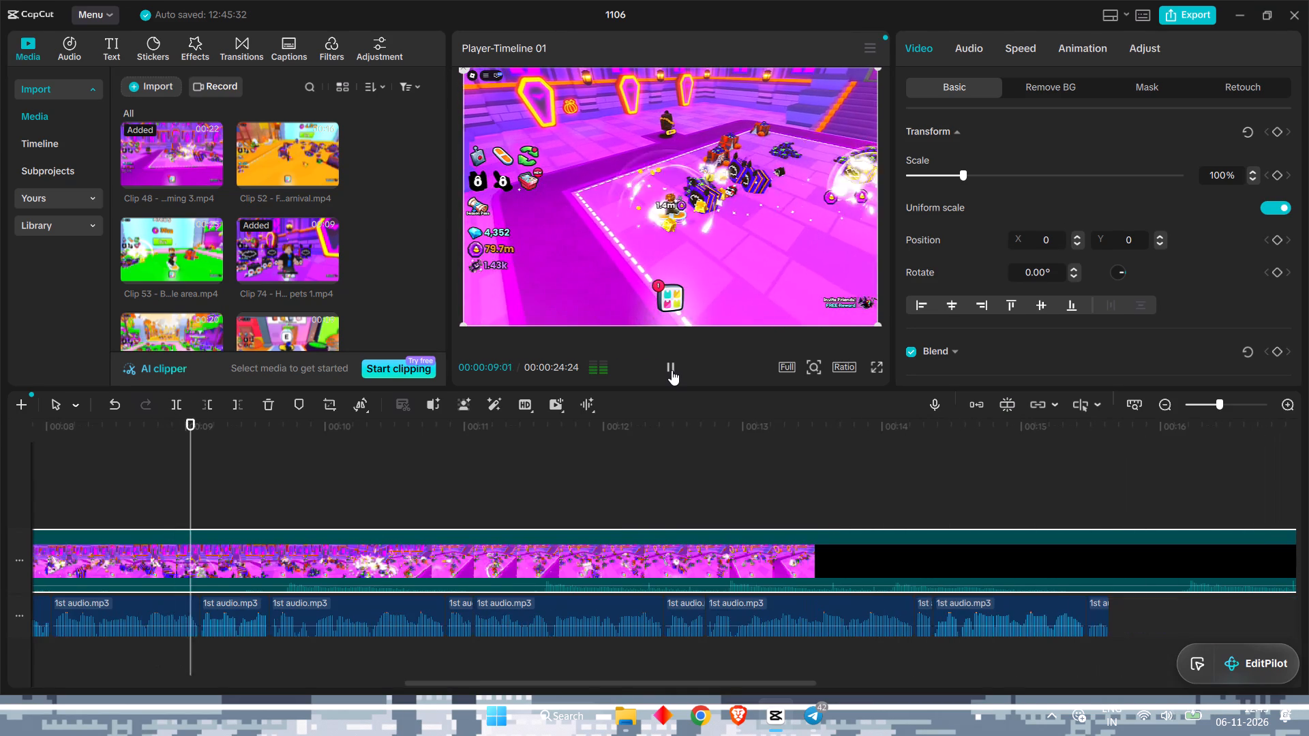
left_click(672, 370)
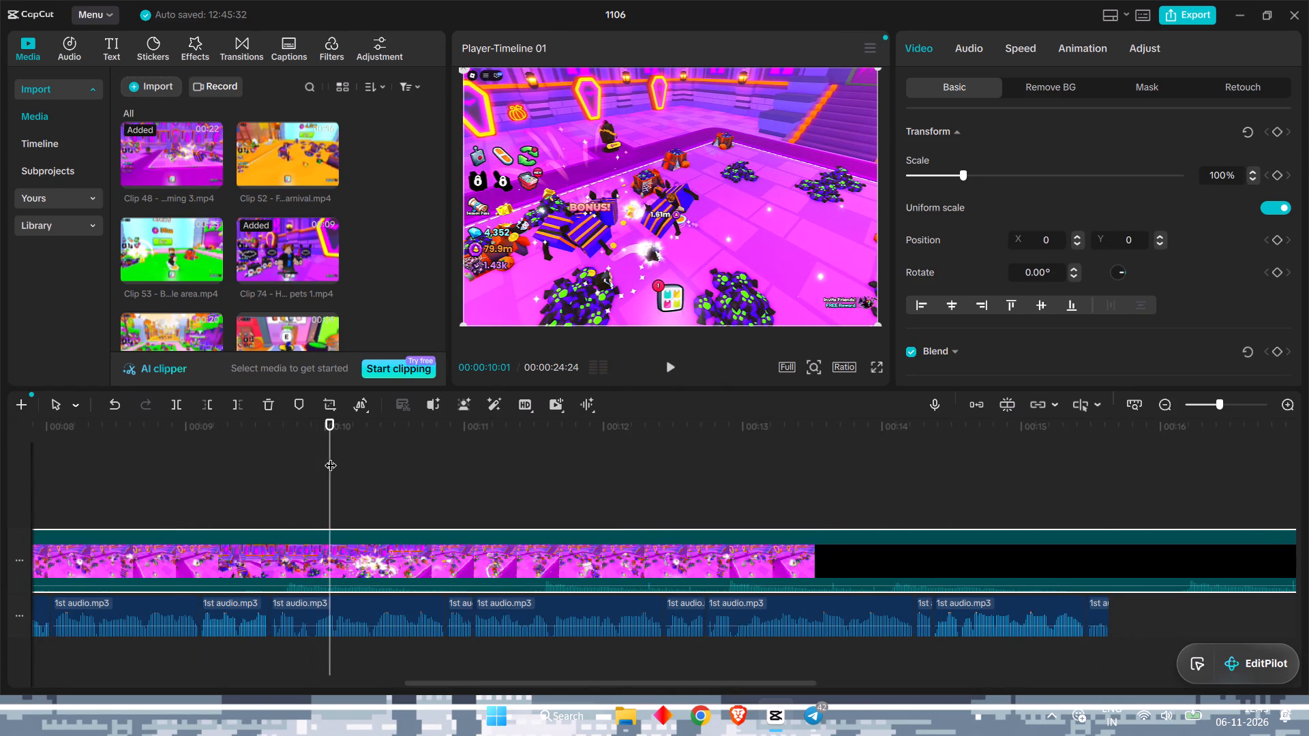
Replay the start of Clip 48 with the narration from 00:00:02:24 to about 00:00:04:15.
left_click_drag(330, 457, 302, 470)
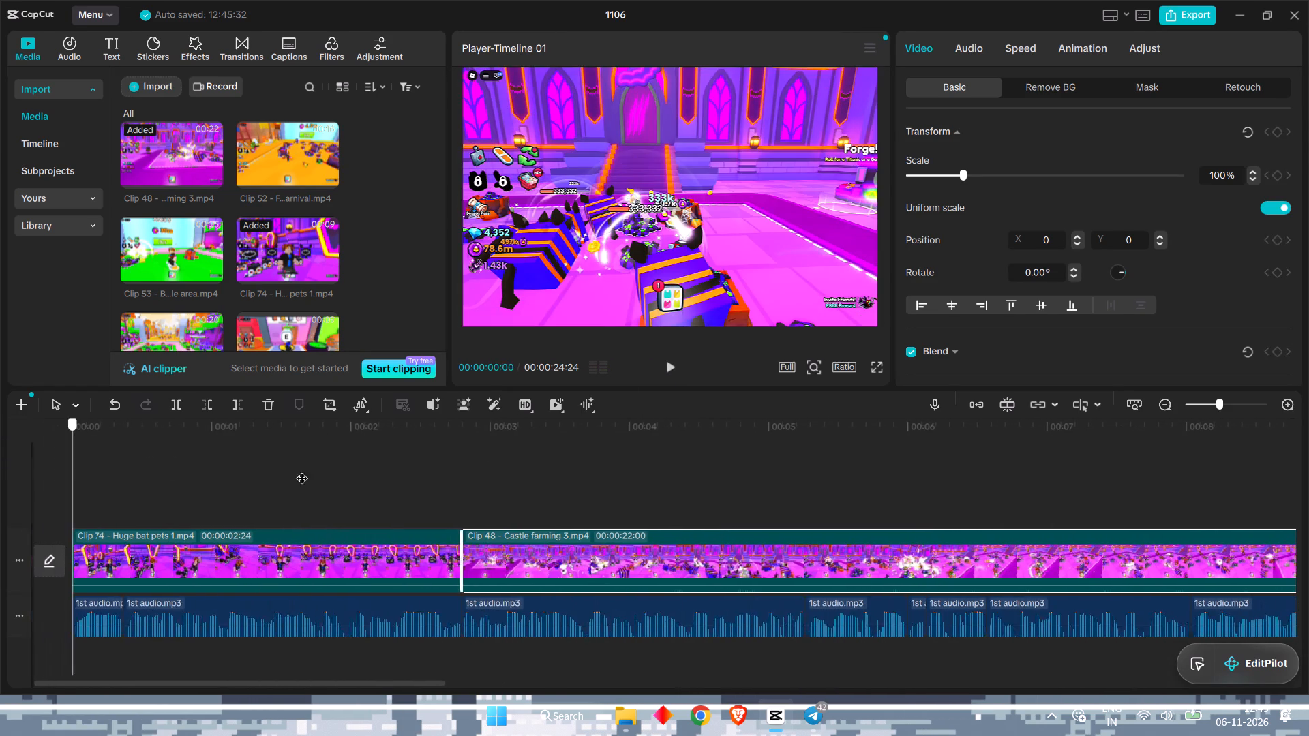
left_click_drag(302, 470, 462, 485)
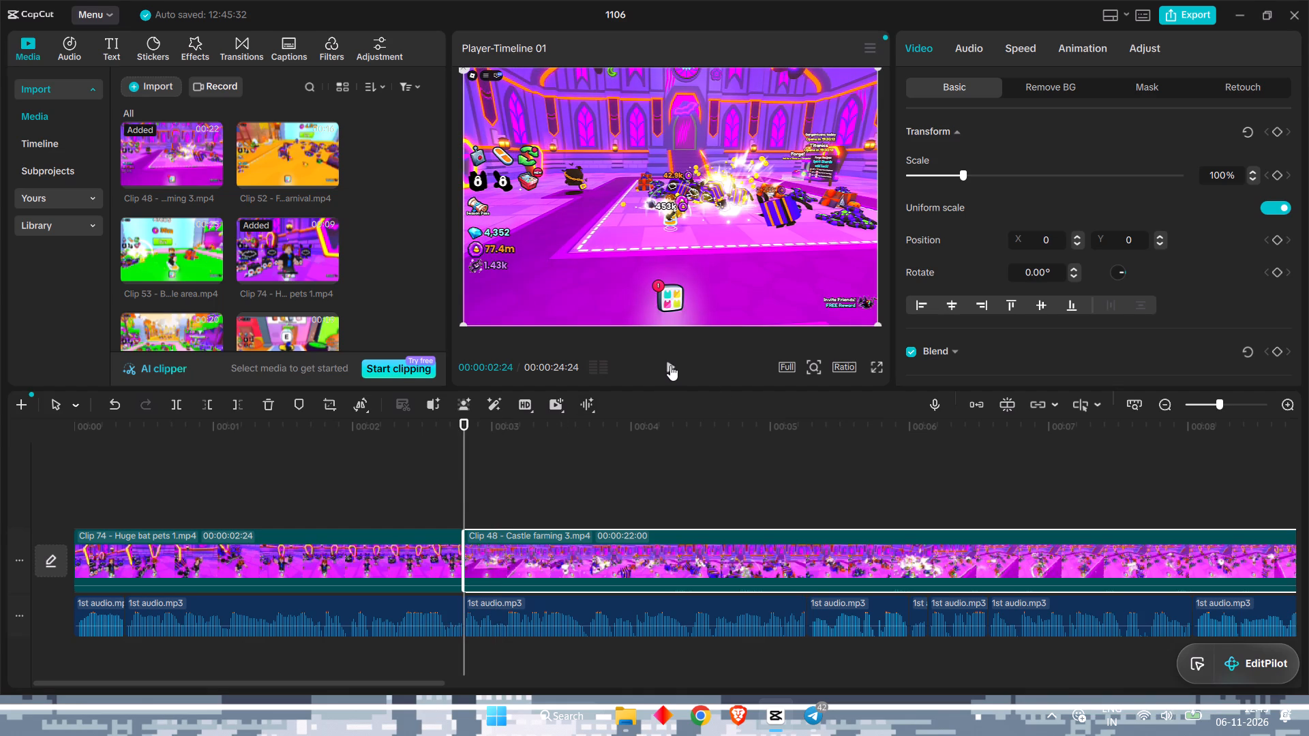
left_click(670, 365)
left_click(670, 365)
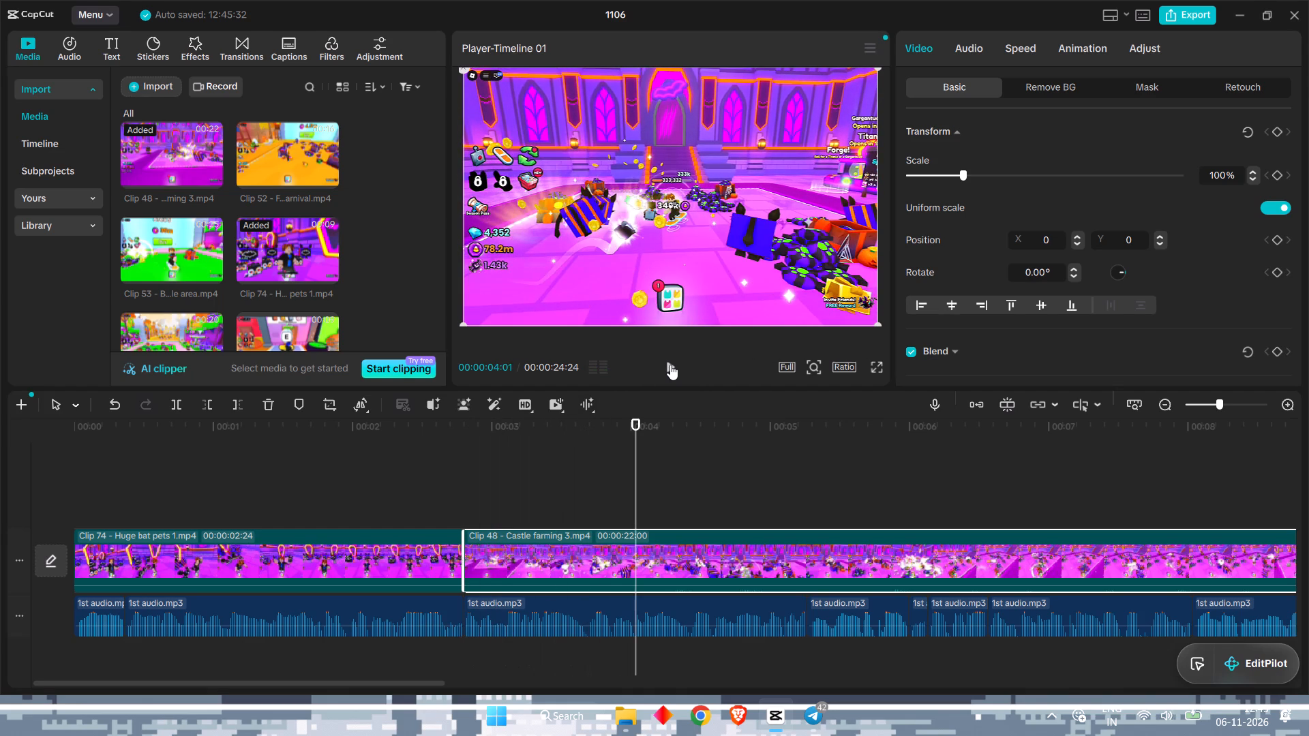
left_click(670, 365)
left_click(670, 365)
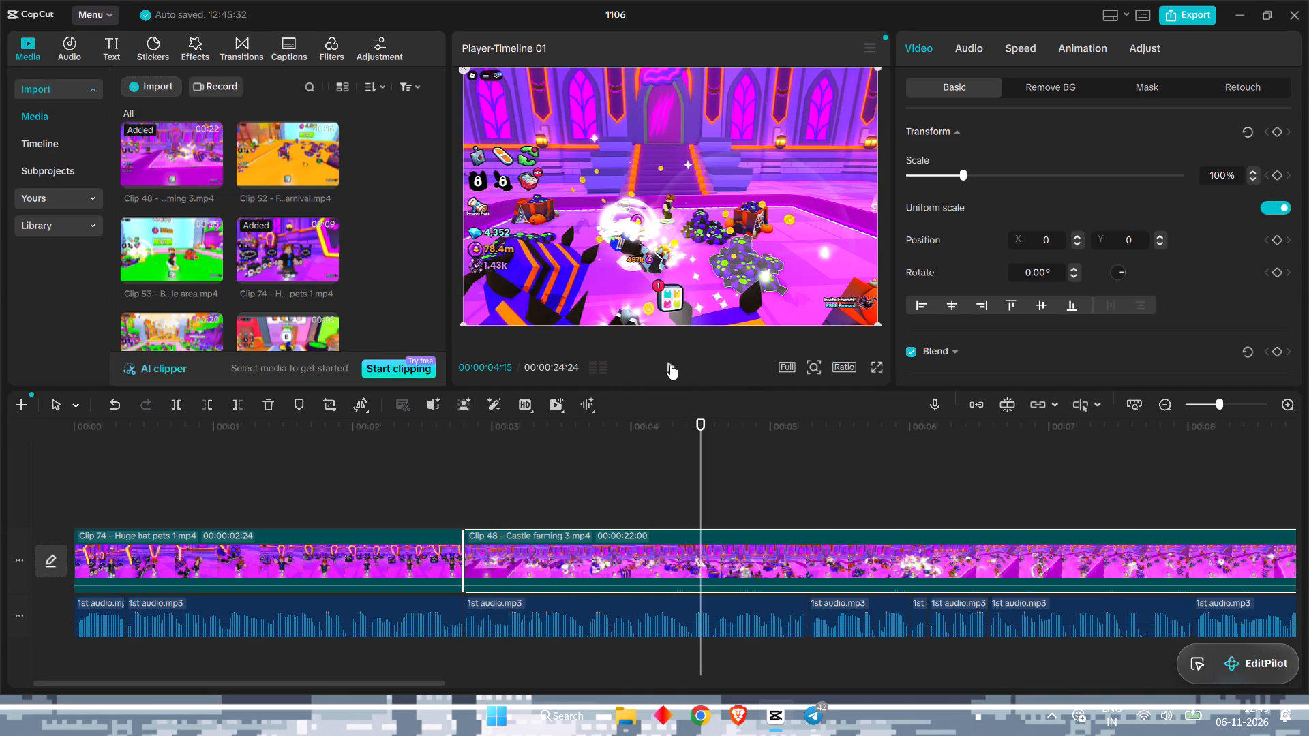
Trim off everything in Clip 48 after about 00:00:06:14, leaving a clip of 00:00:03:20.
left_click_drag(697, 445, 766, 452)
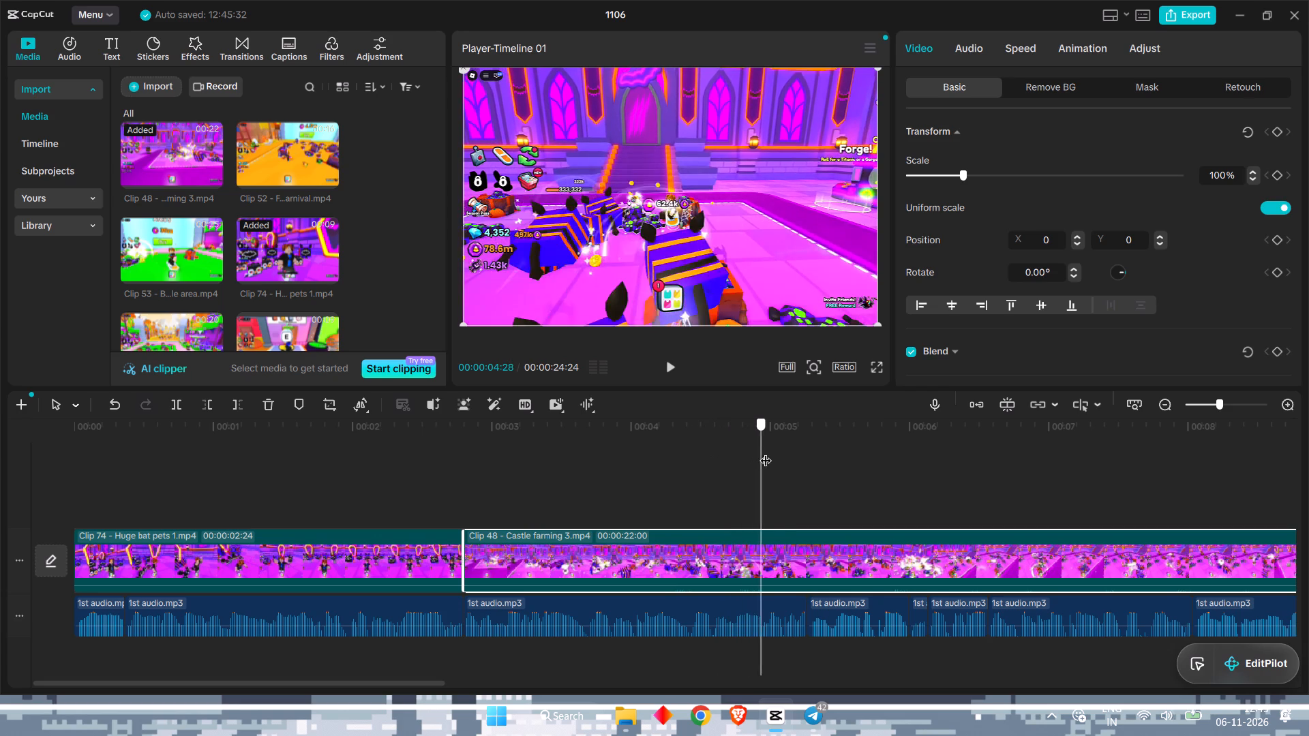
left_click_drag(766, 452, 879, 474)
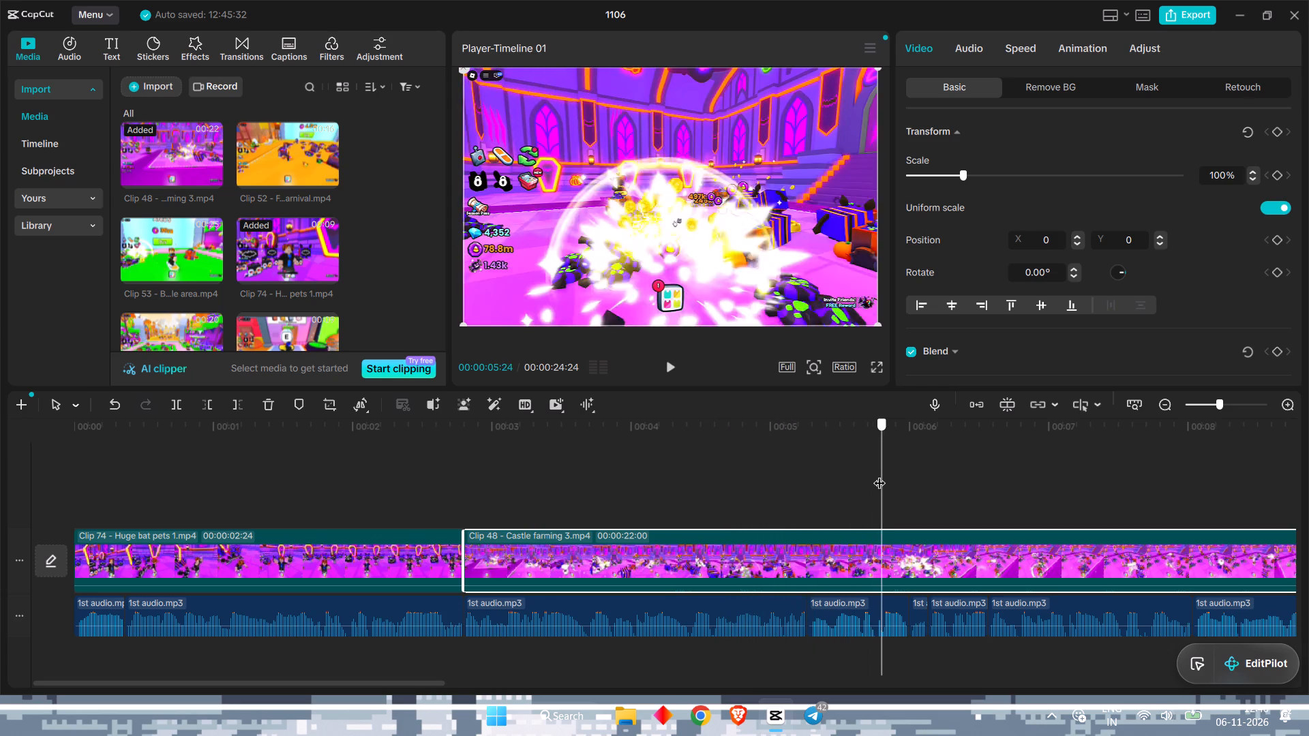
left_click_drag(879, 474, 948, 476)
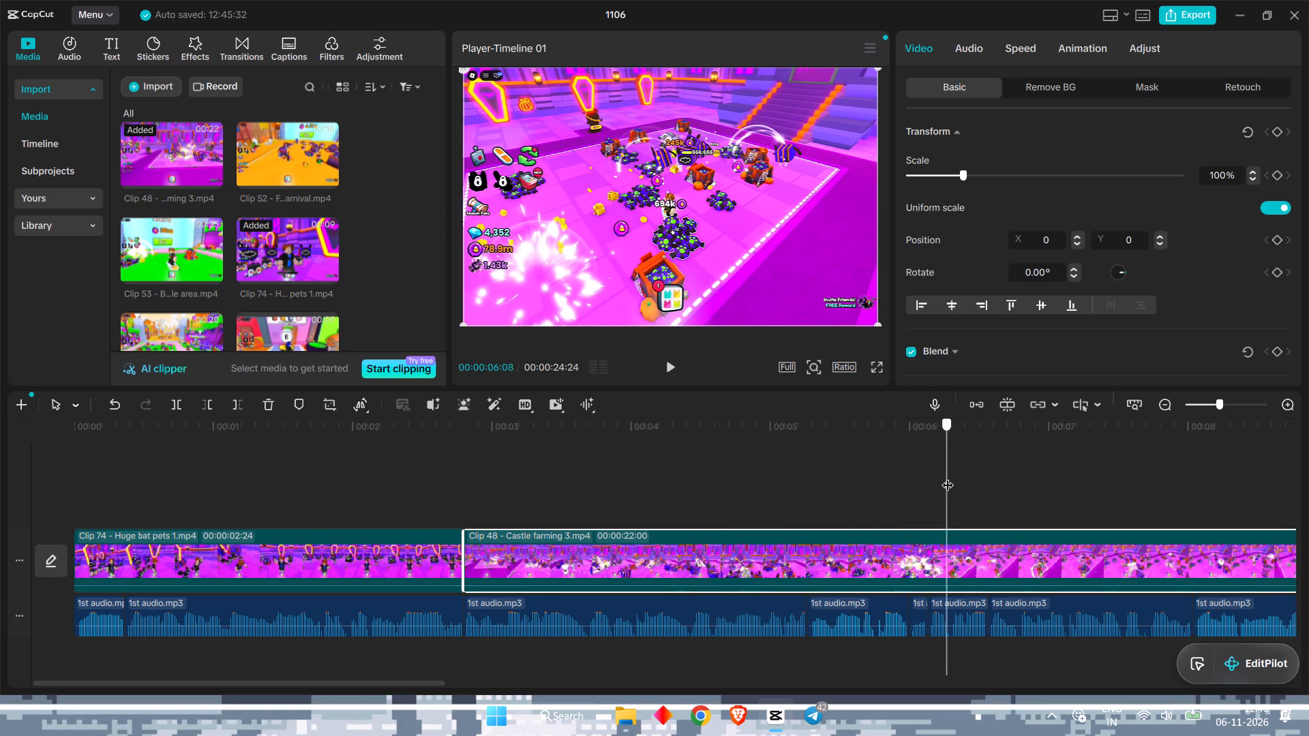
left_click_drag(948, 476, 976, 472)
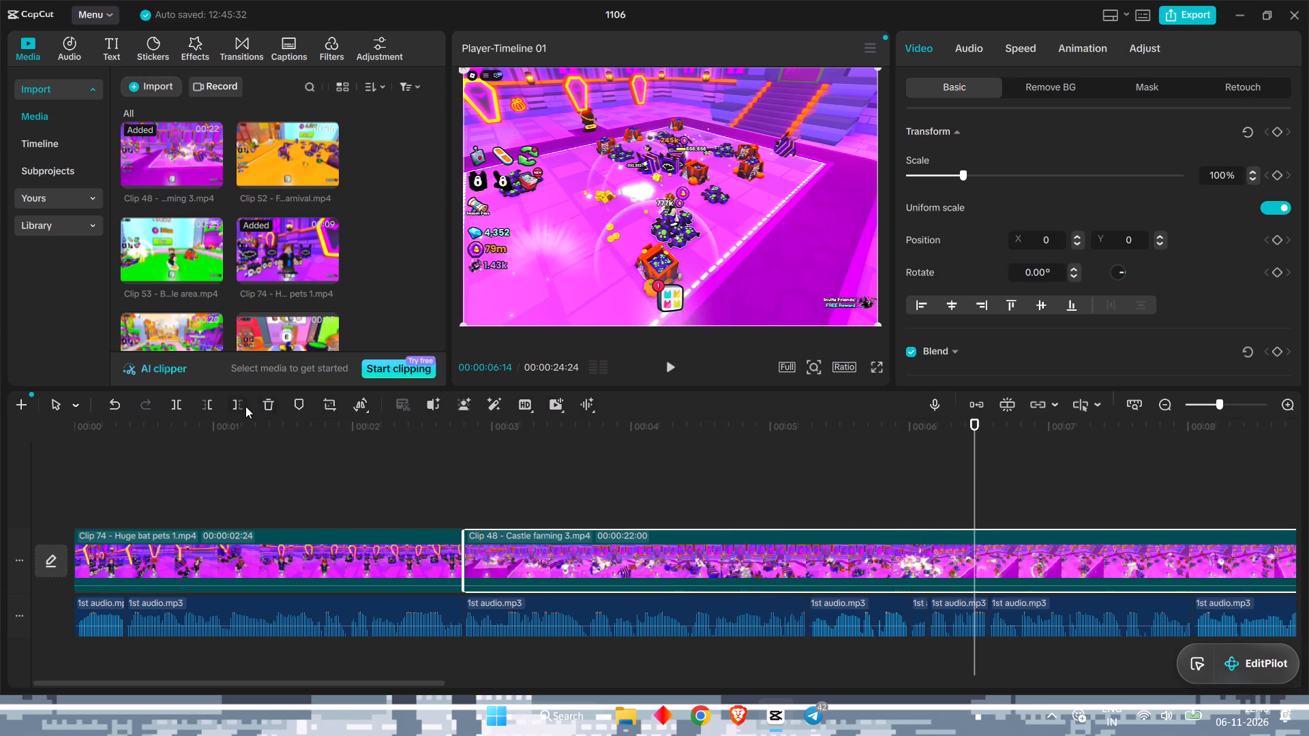
left_click(245, 406)
Replay from the end of Clip 74 through the trimmed Clip 48 to just past its end, checking it against the narration.
left_click_drag(973, 464, 646, 487)
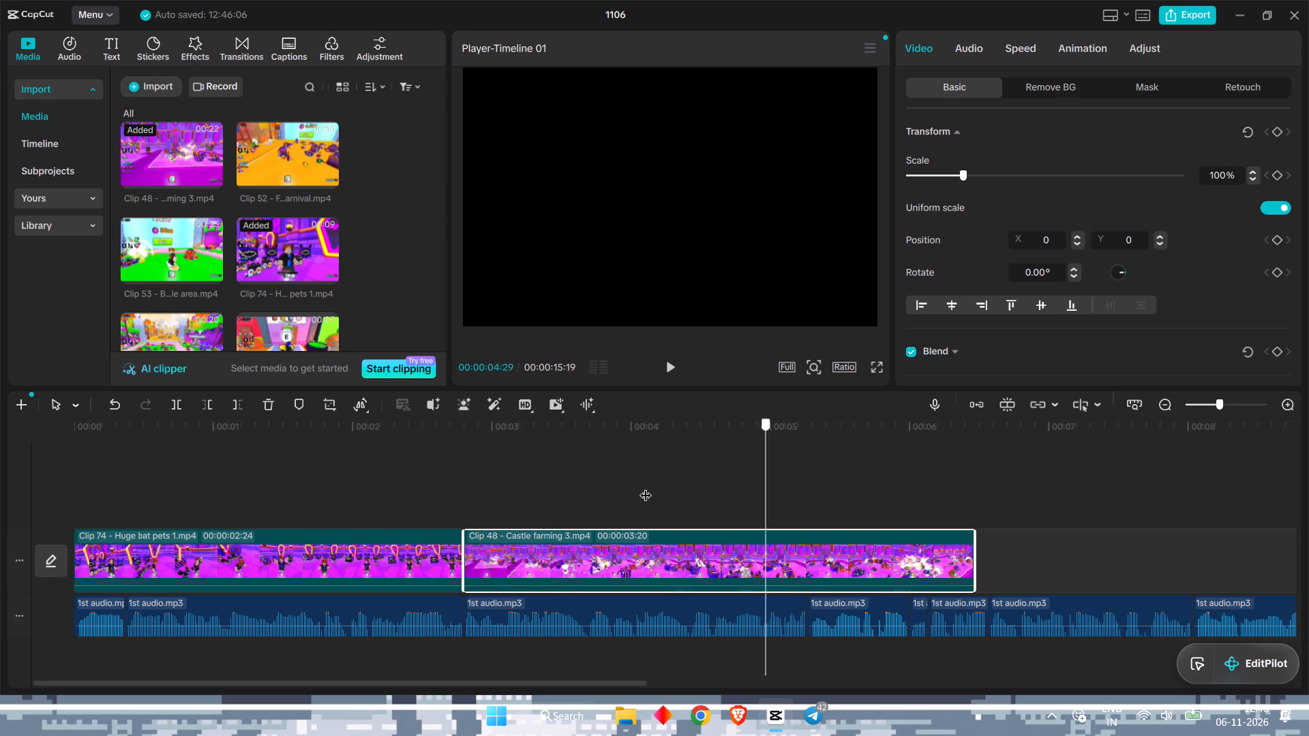
left_click_drag(646, 487, 458, 473)
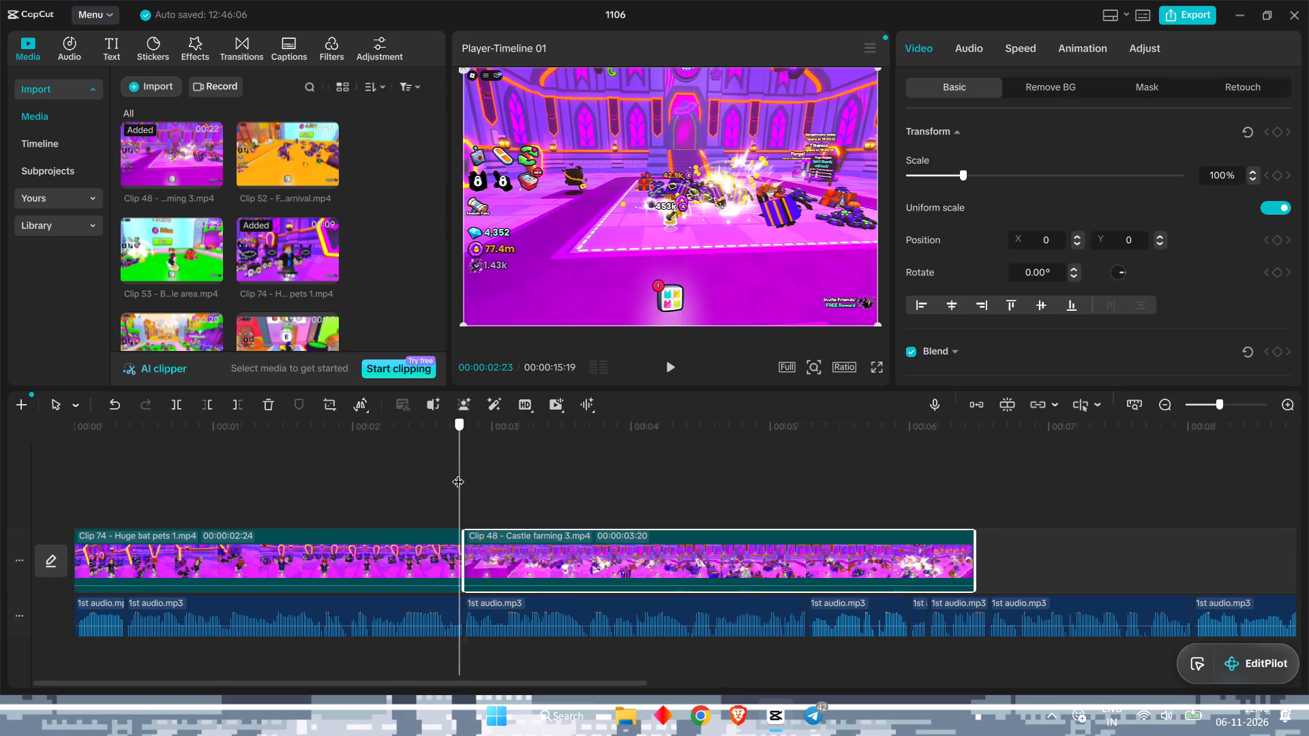
left_click_drag(458, 473, 438, 471)
left_click(671, 368)
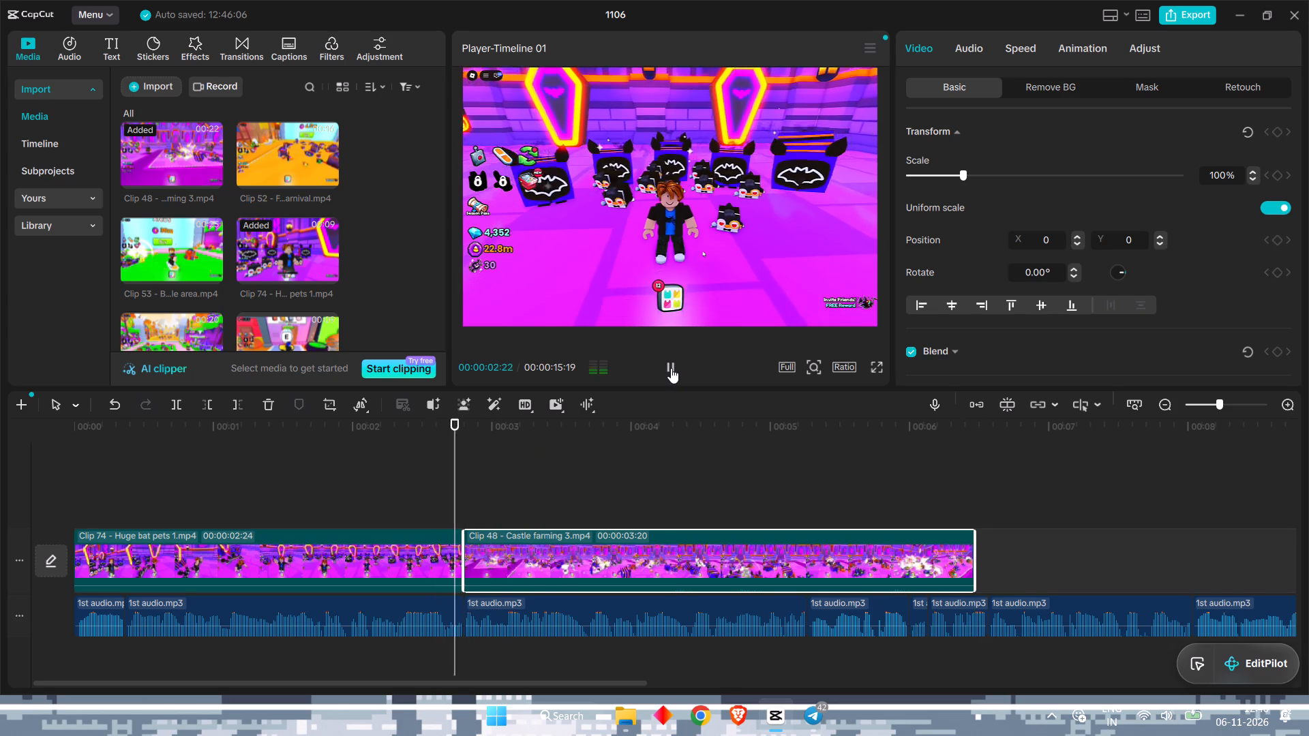
left_click(671, 368)
left_click(671, 368)
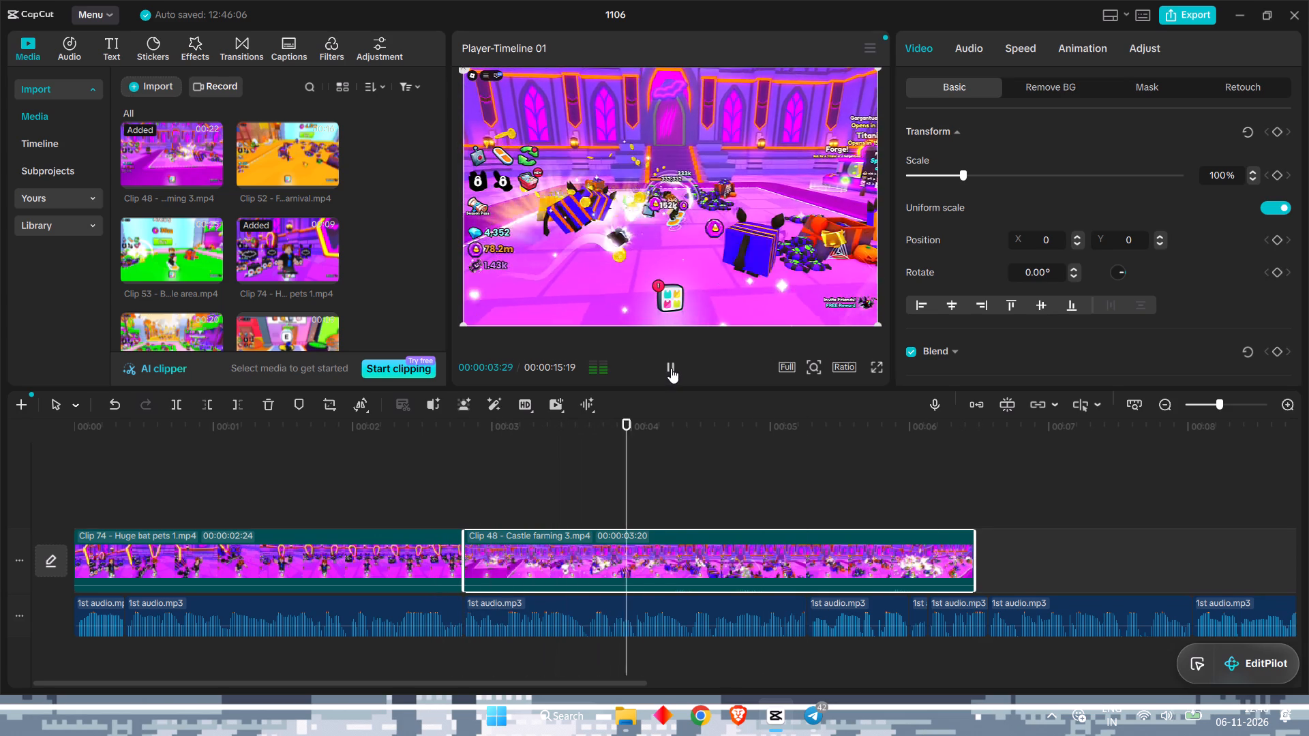
left_click(671, 368)
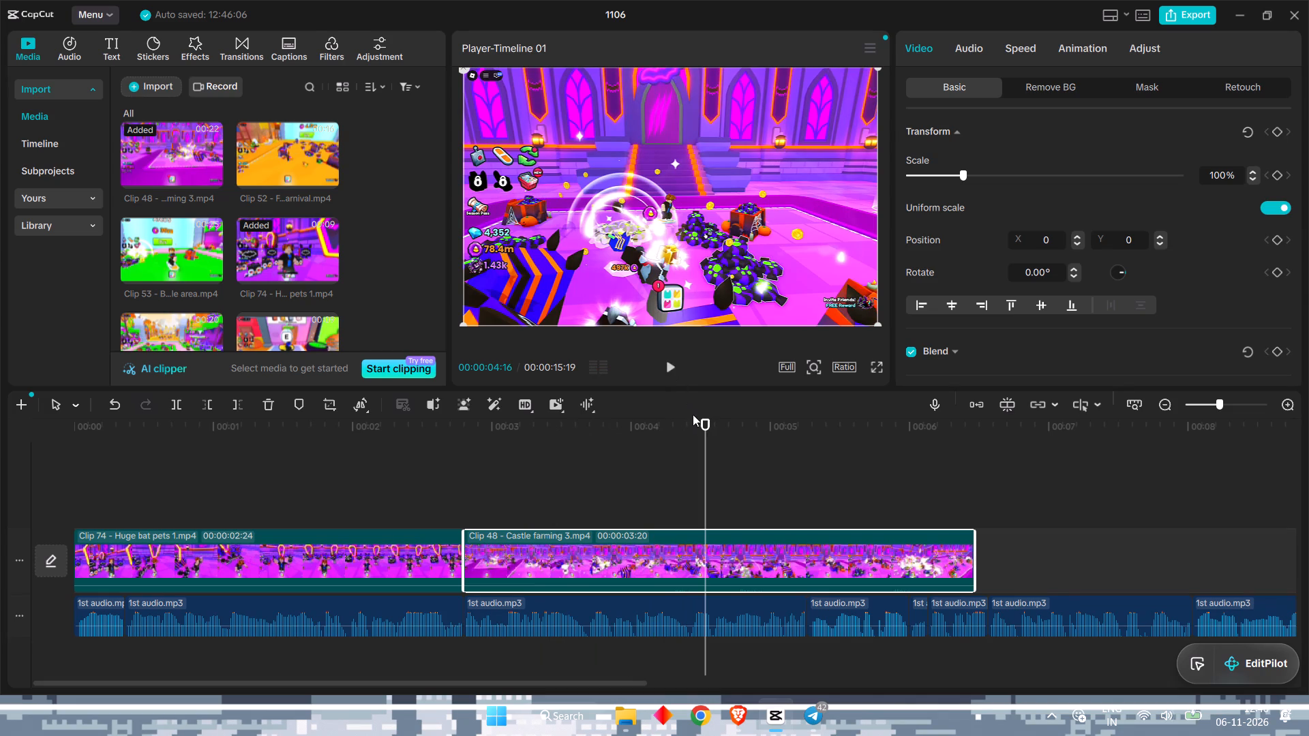
left_click(673, 362)
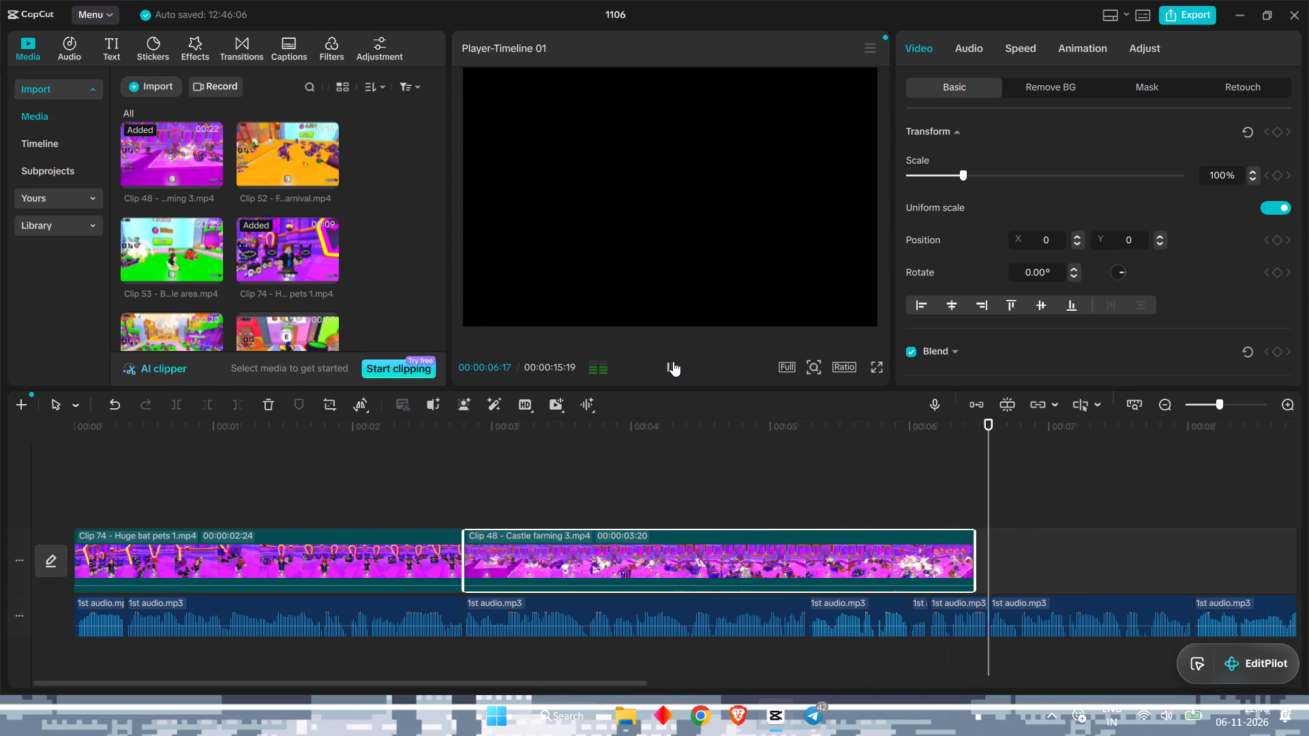
left_click(673, 361)
Replay the Clip 74 to Clip 48 transition with the narration from about 00:00:02:05 to about 00:00:05:03.
left_click_drag(1072, 446, 894, 436)
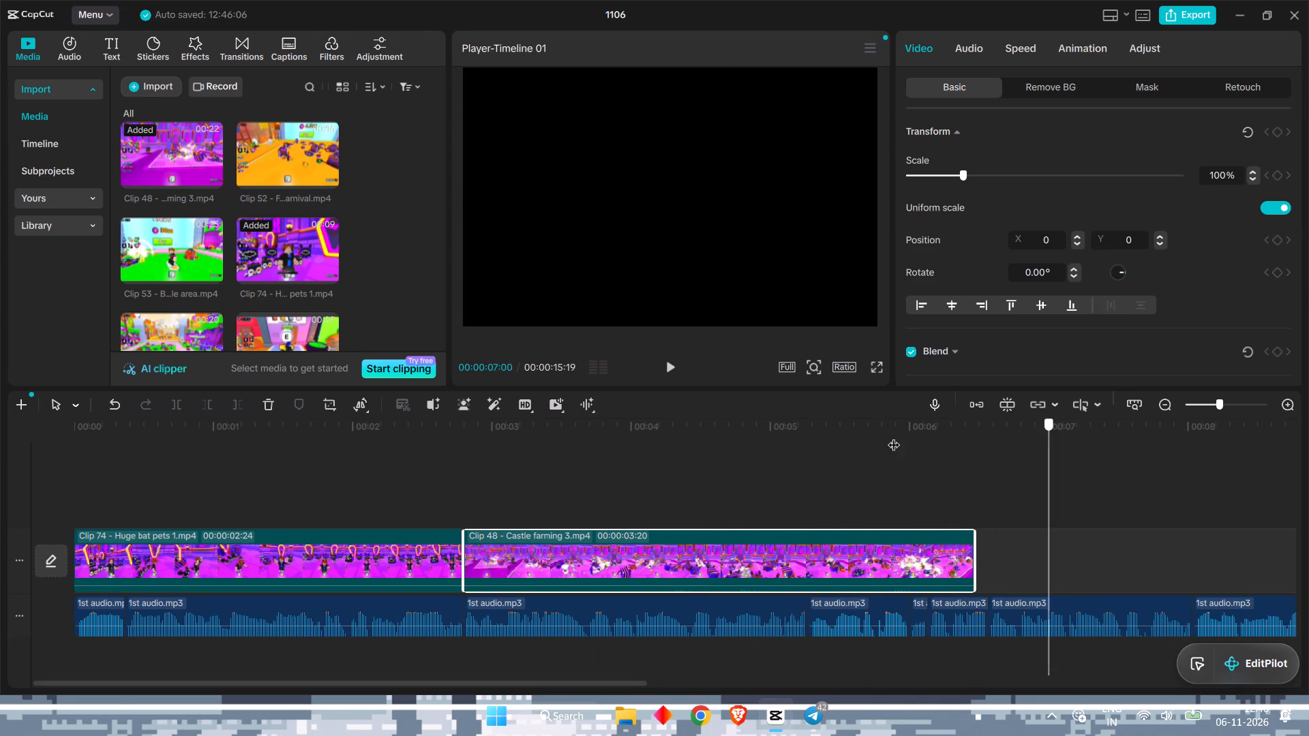
left_click_drag(894, 436, 378, 453)
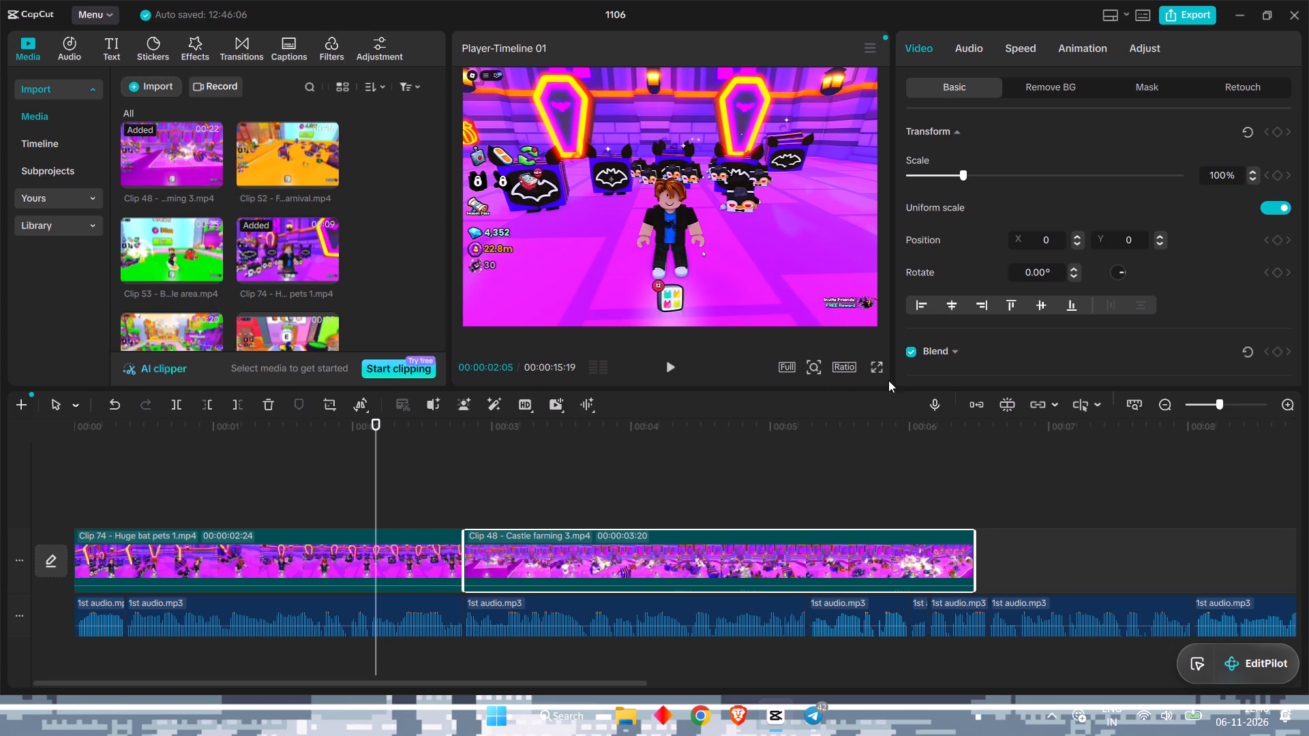
left_click(884, 367)
left_click(668, 363)
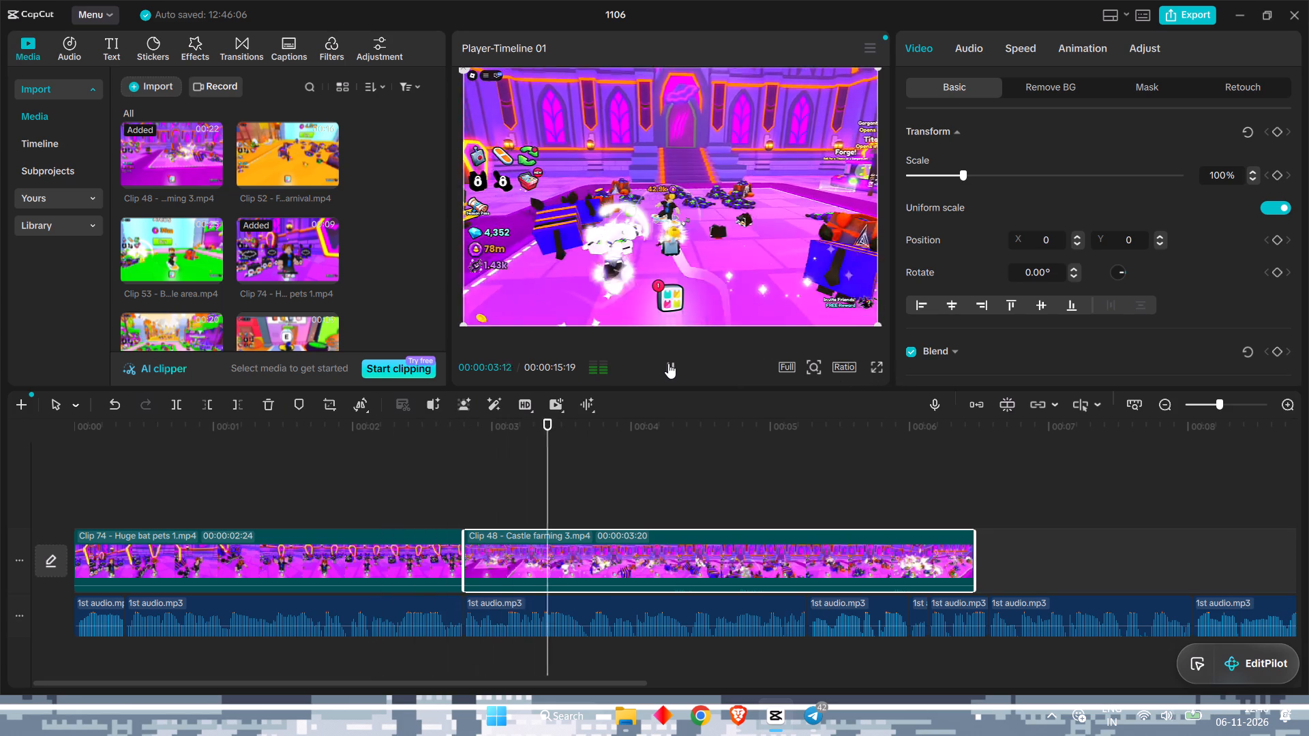
left_click(668, 363)
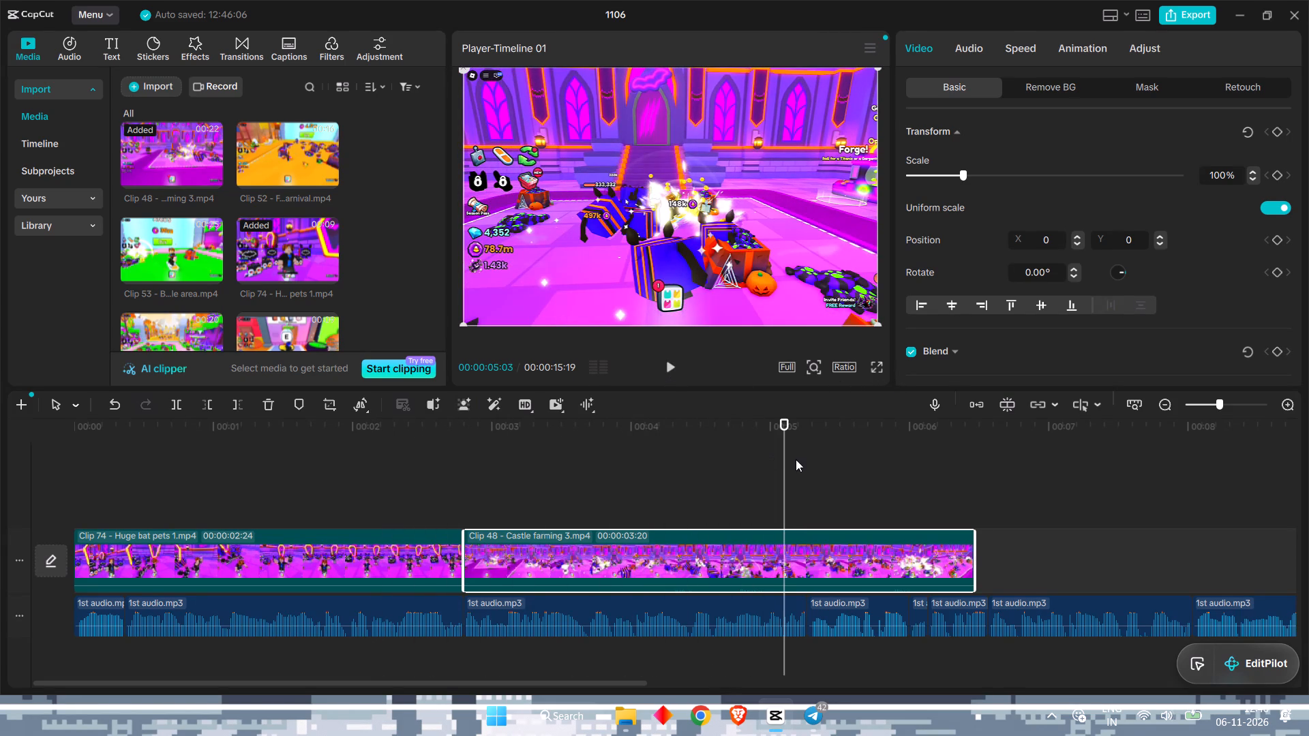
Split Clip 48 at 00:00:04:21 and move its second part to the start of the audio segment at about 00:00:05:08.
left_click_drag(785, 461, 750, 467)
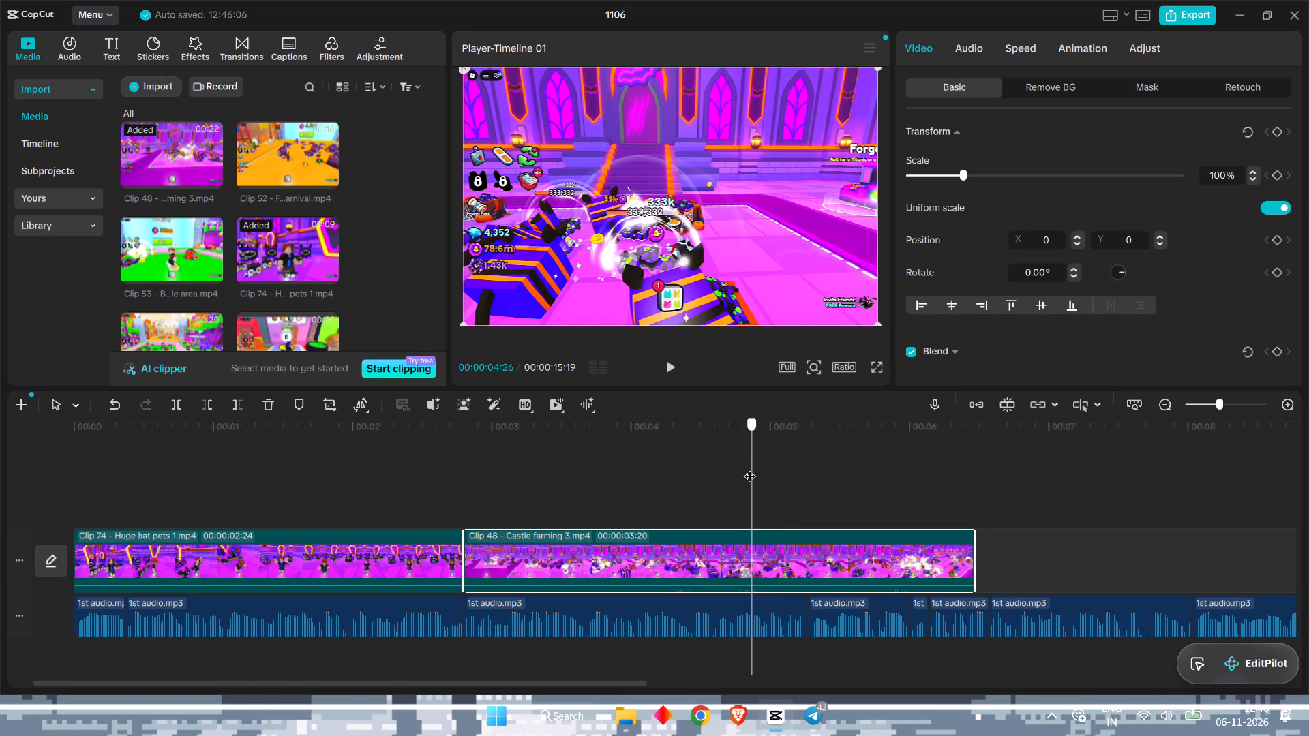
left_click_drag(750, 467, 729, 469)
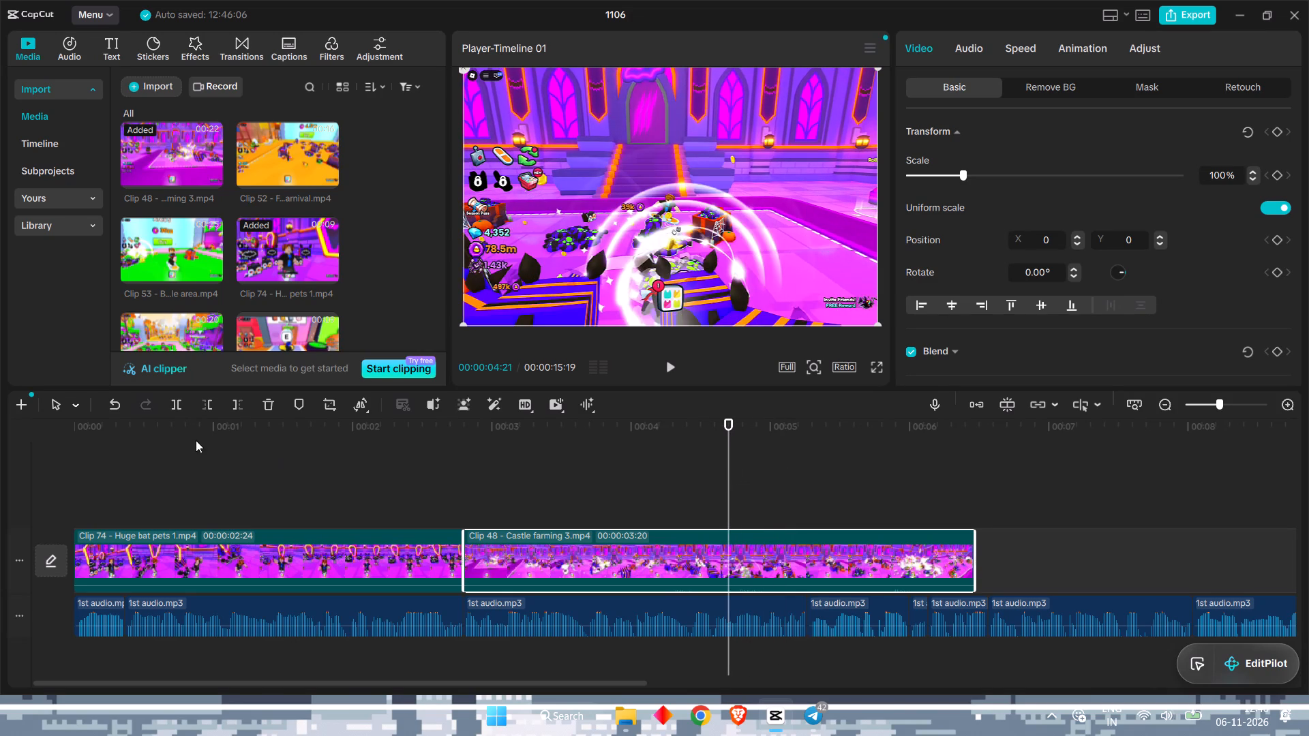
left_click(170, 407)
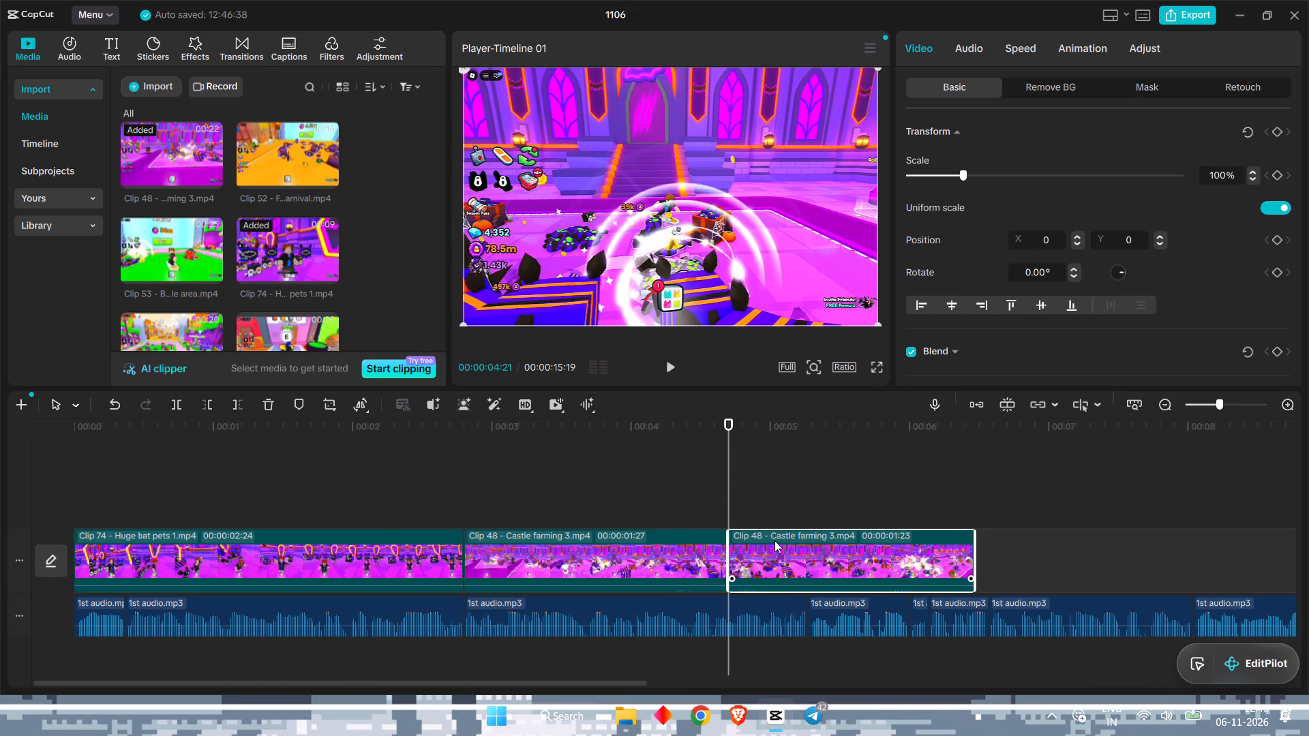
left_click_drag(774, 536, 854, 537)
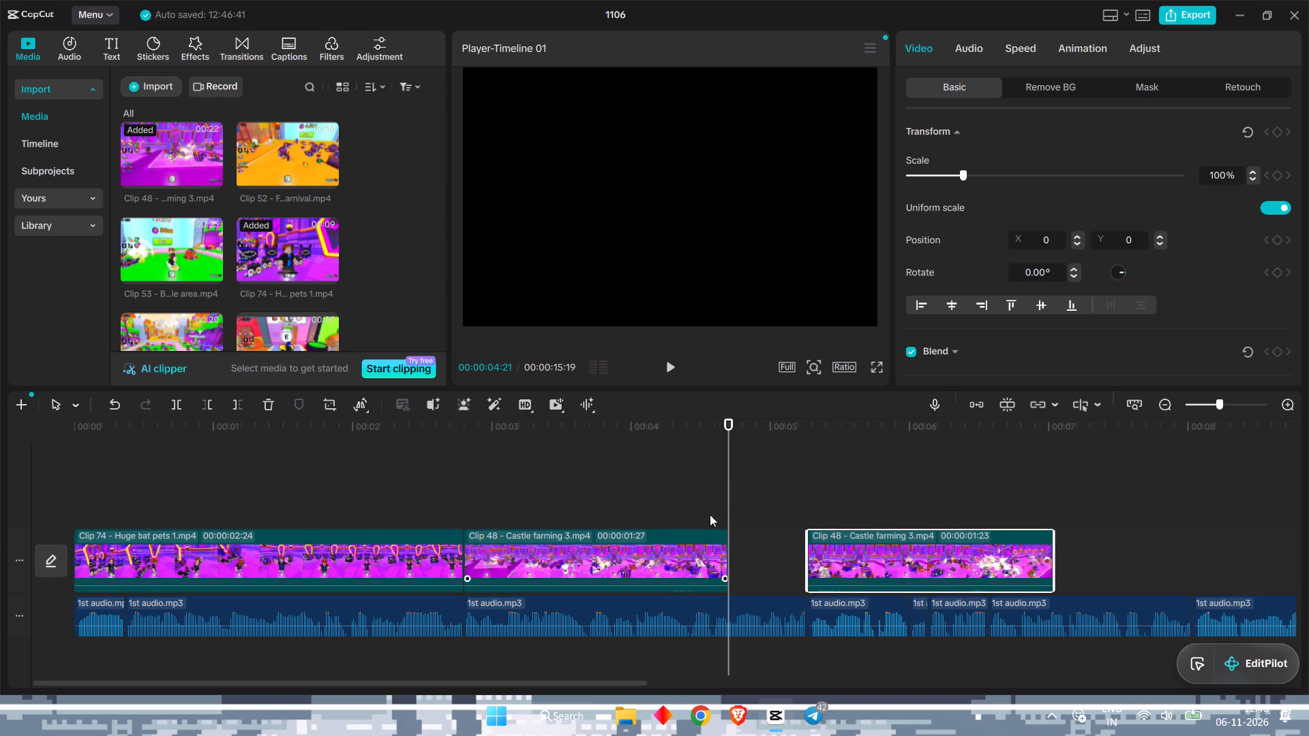
Review the first part of Clip 48 against the narration, scrubbing and replaying from about 00:00:02:23 to about 00:00:04:25.
left_click_drag(729, 479, 471, 488)
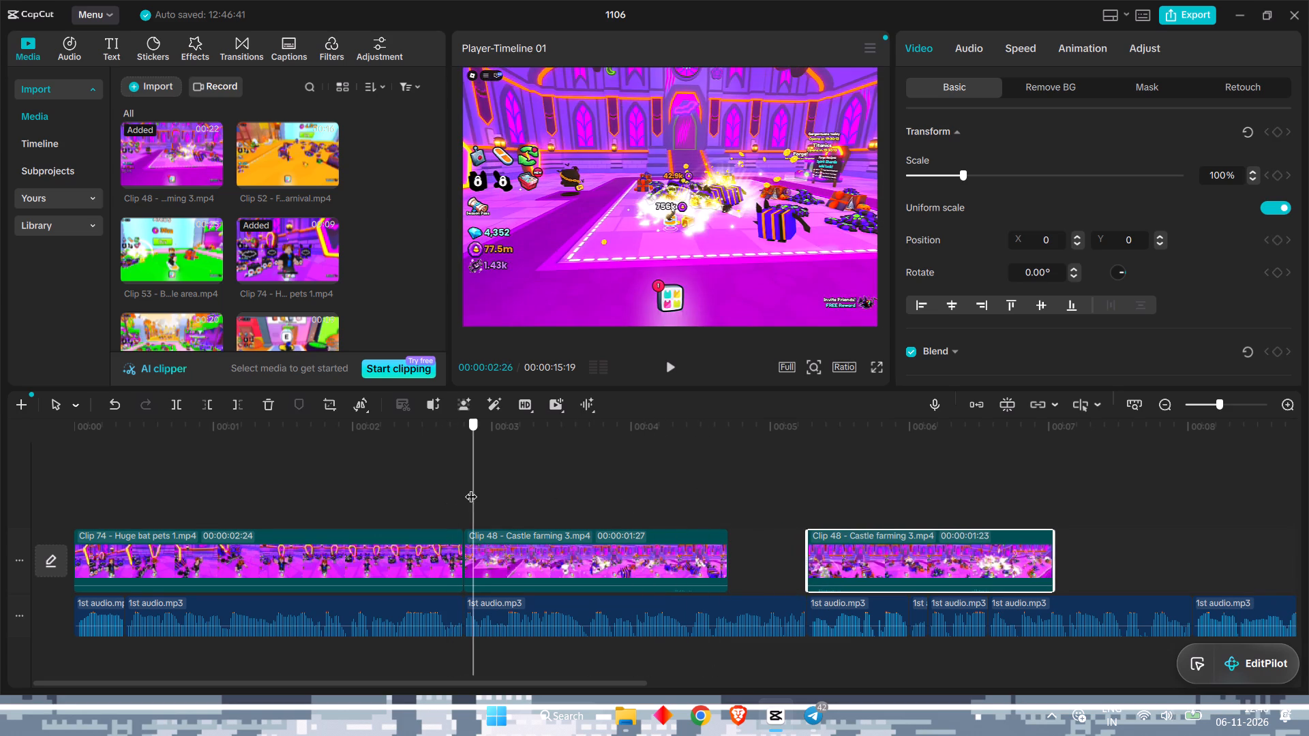
left_click_drag(471, 488, 501, 485)
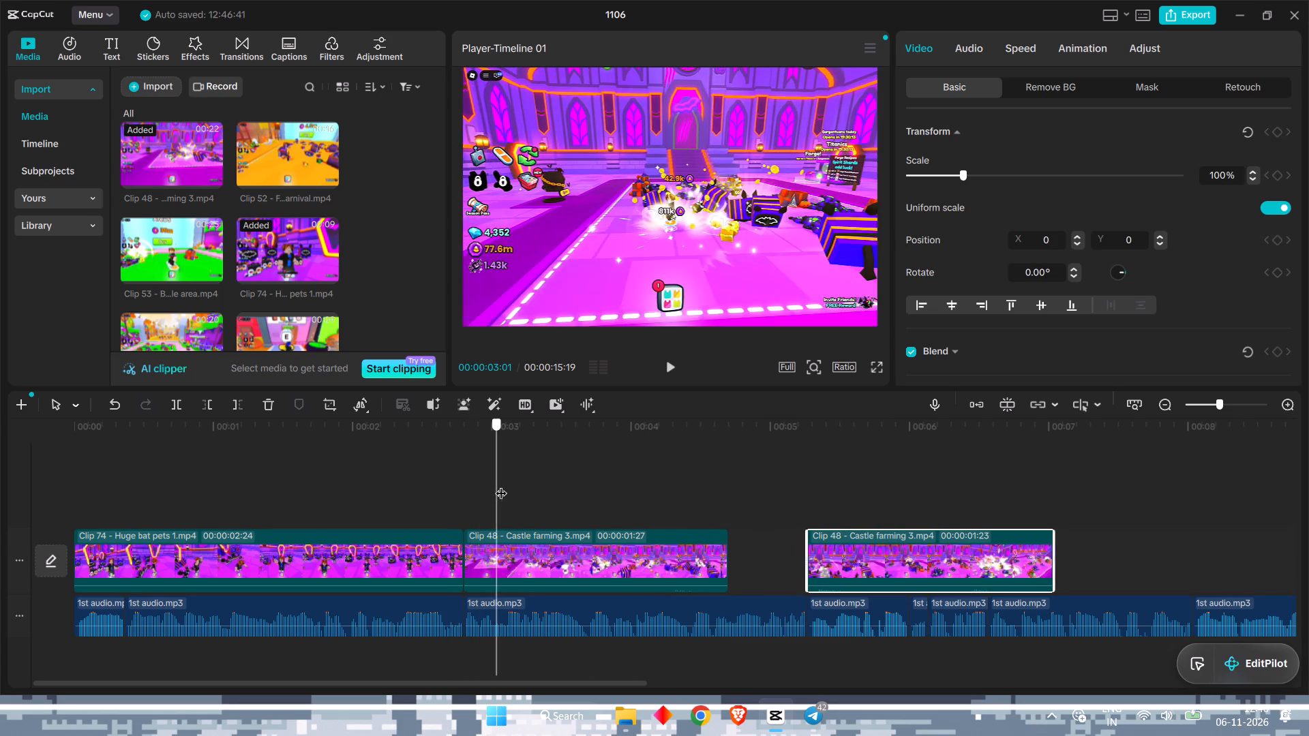
left_click_drag(501, 485, 616, 489)
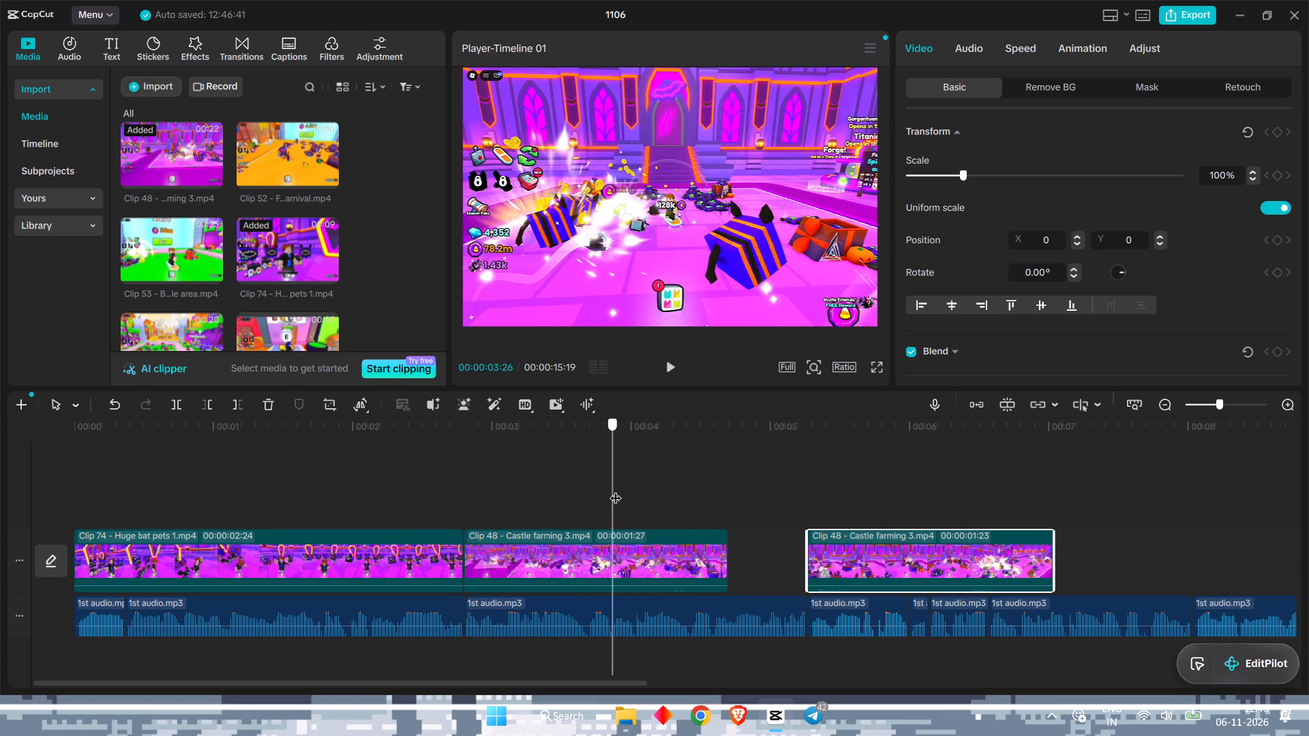
left_click_drag(616, 489, 678, 496)
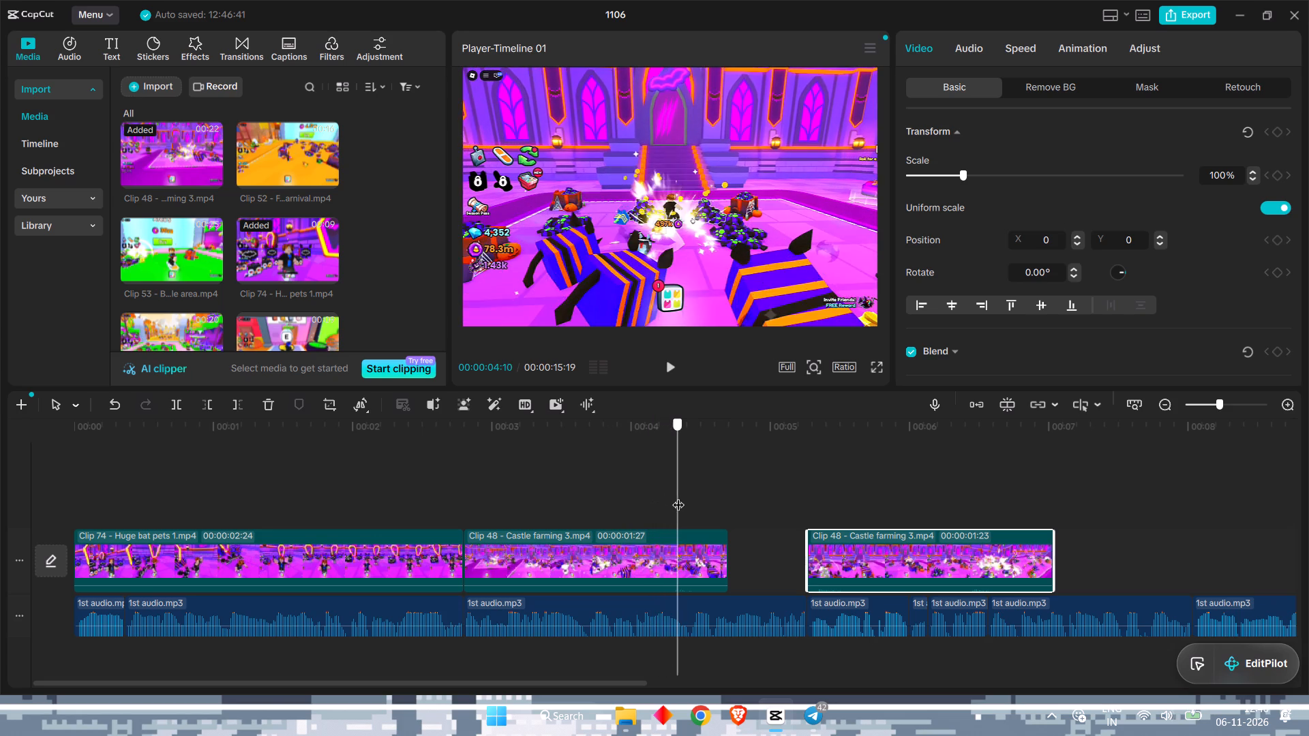
left_click_drag(678, 496, 710, 507)
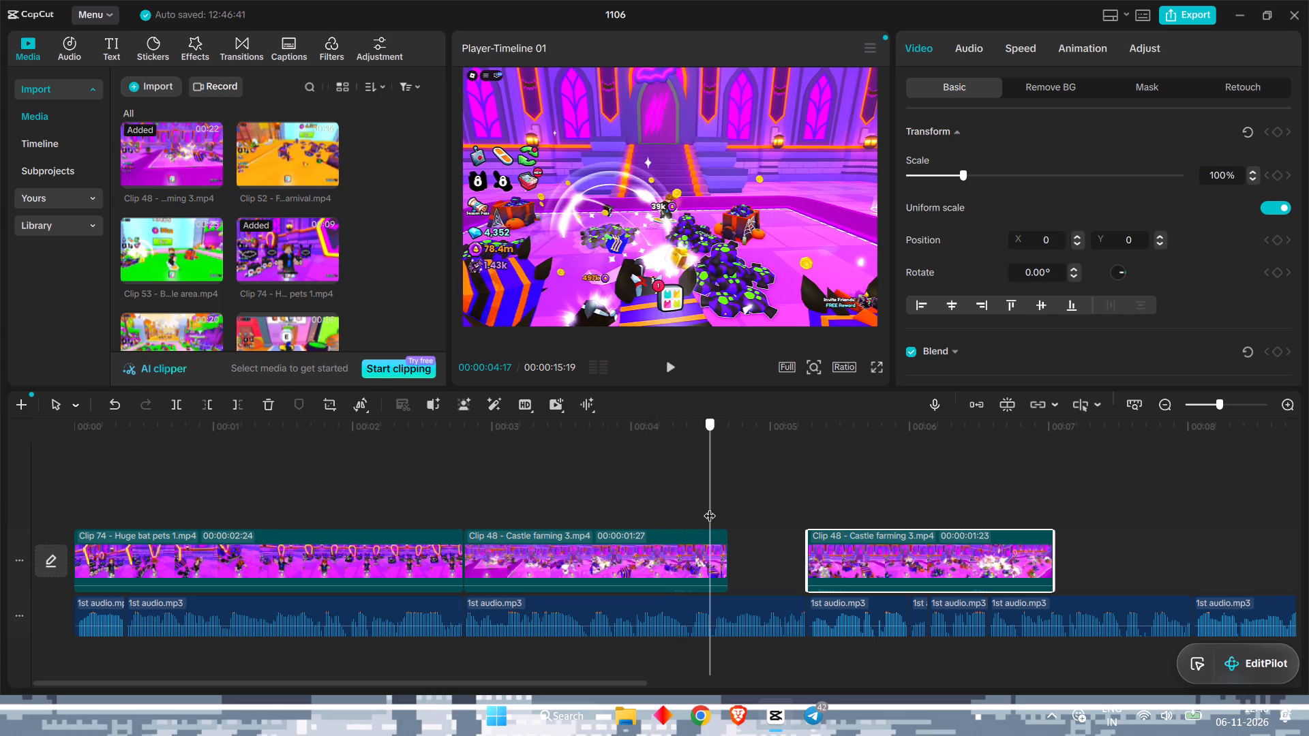
left_click_drag(710, 507, 757, 517)
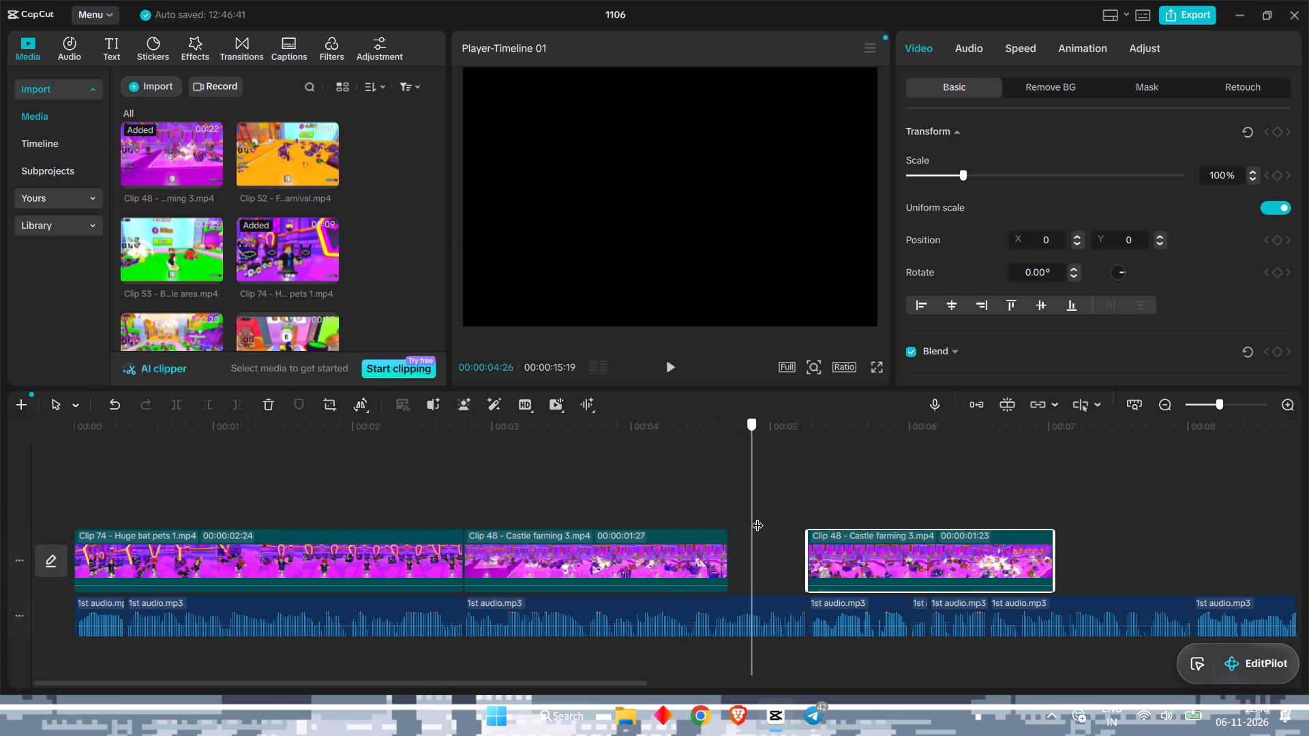
left_click_drag(757, 517, 459, 524)
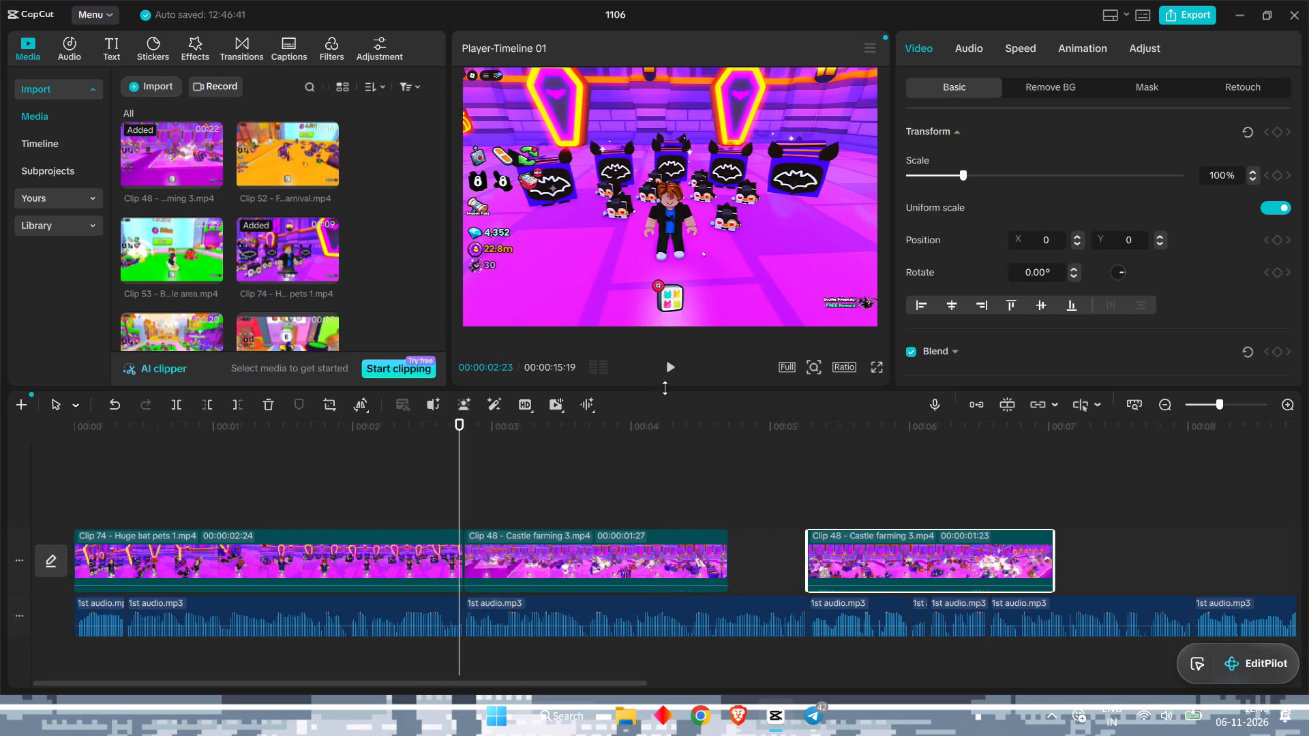
left_click(668, 369)
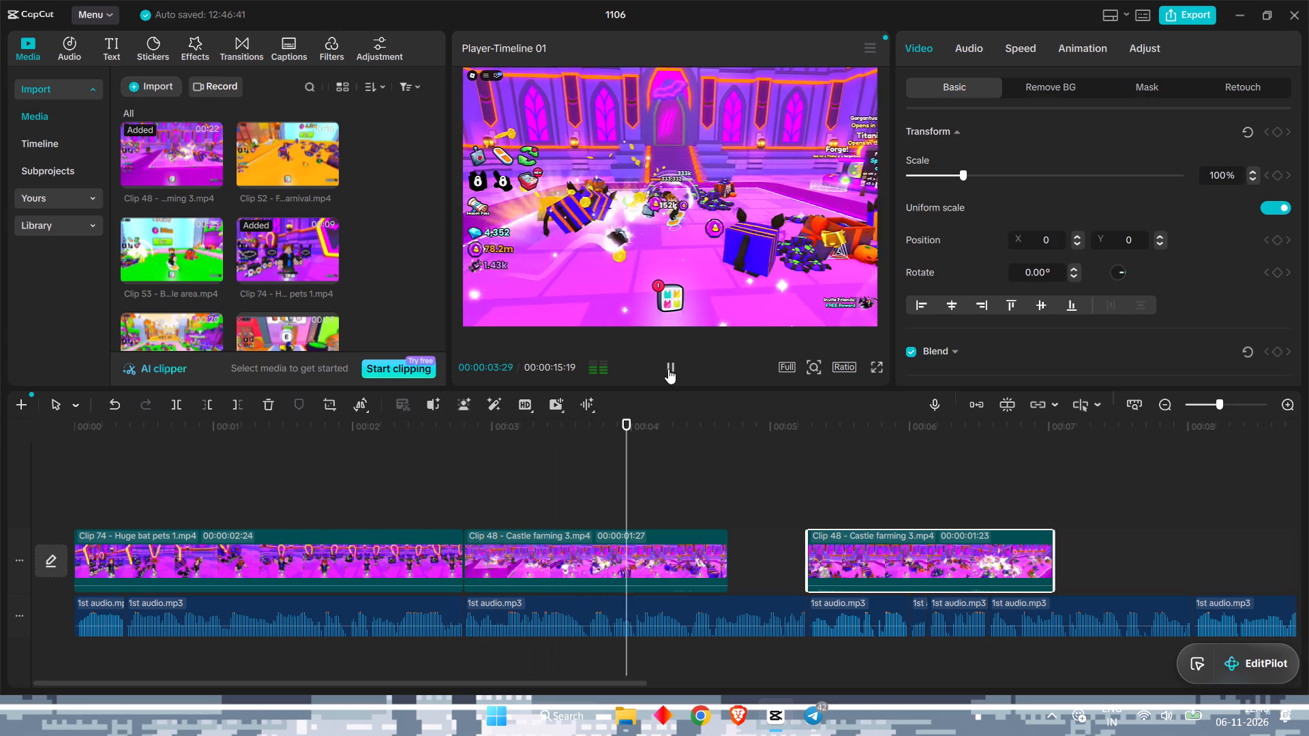
left_click(668, 369)
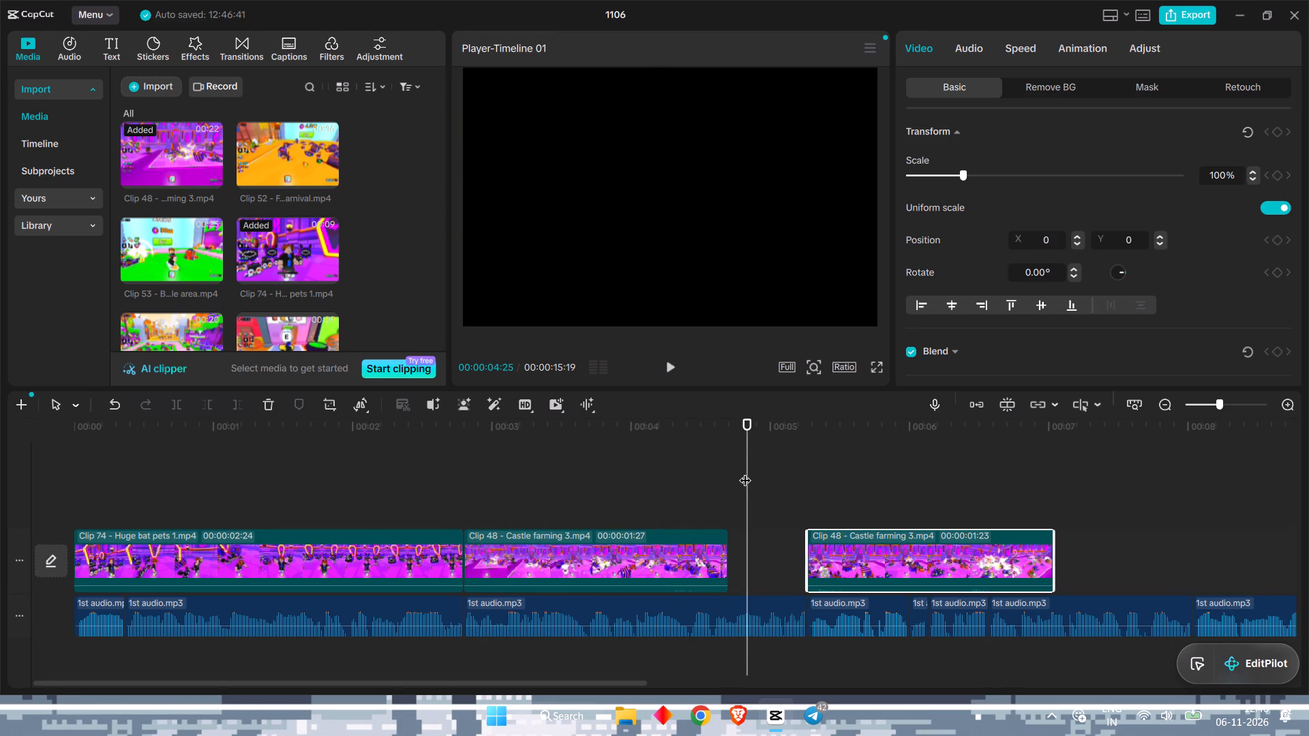
left_click_drag(747, 472, 728, 470)
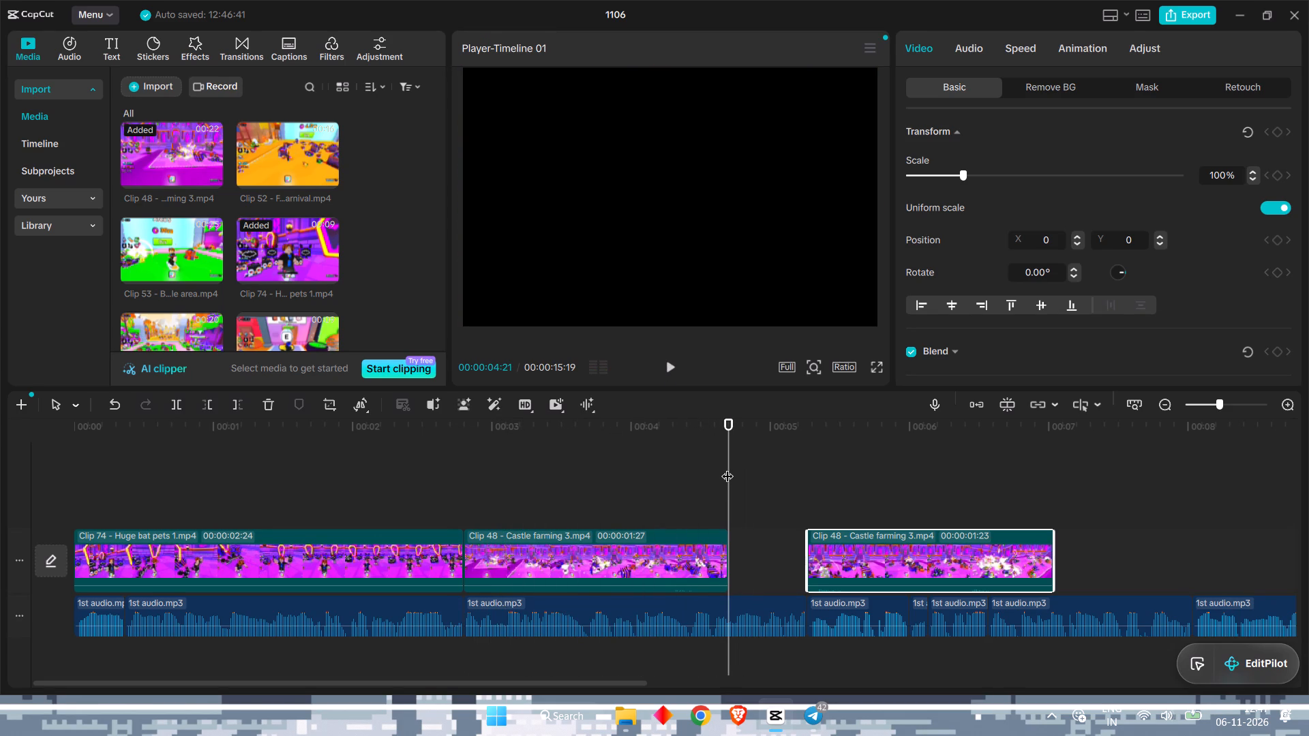
left_click_drag(727, 467, 438, 476)
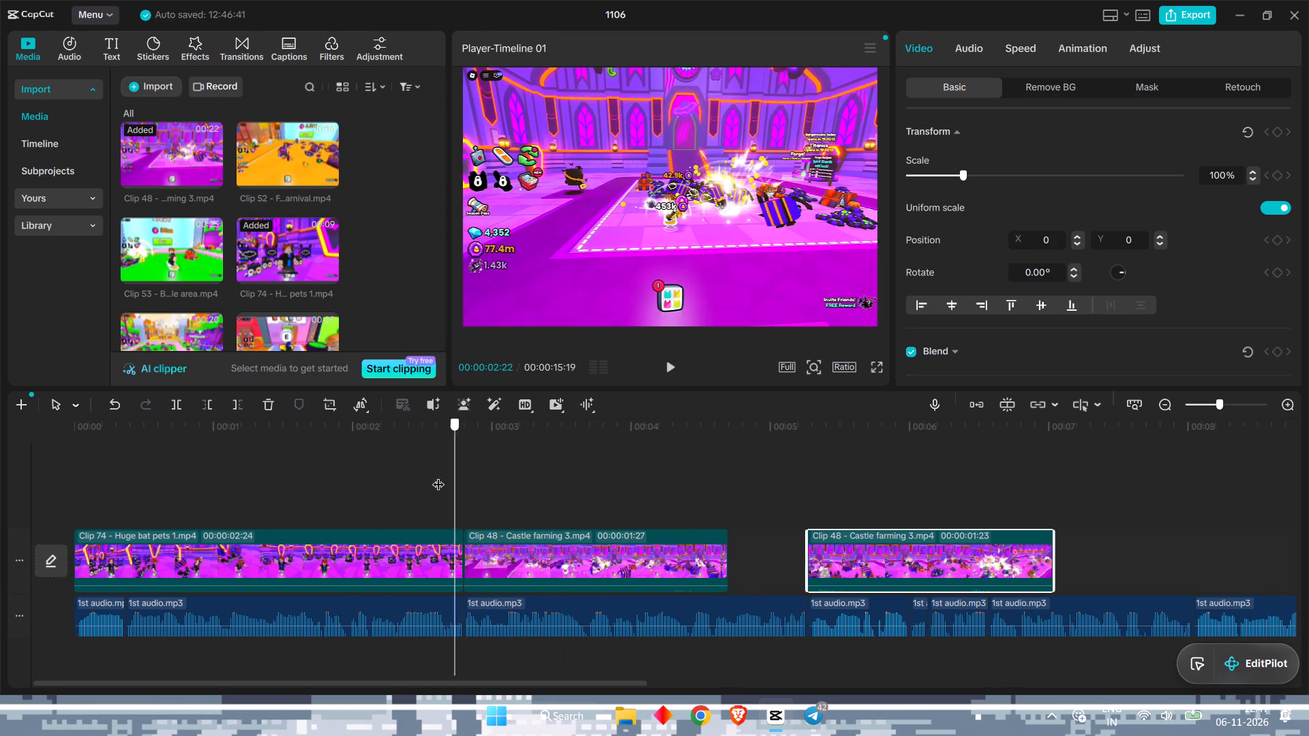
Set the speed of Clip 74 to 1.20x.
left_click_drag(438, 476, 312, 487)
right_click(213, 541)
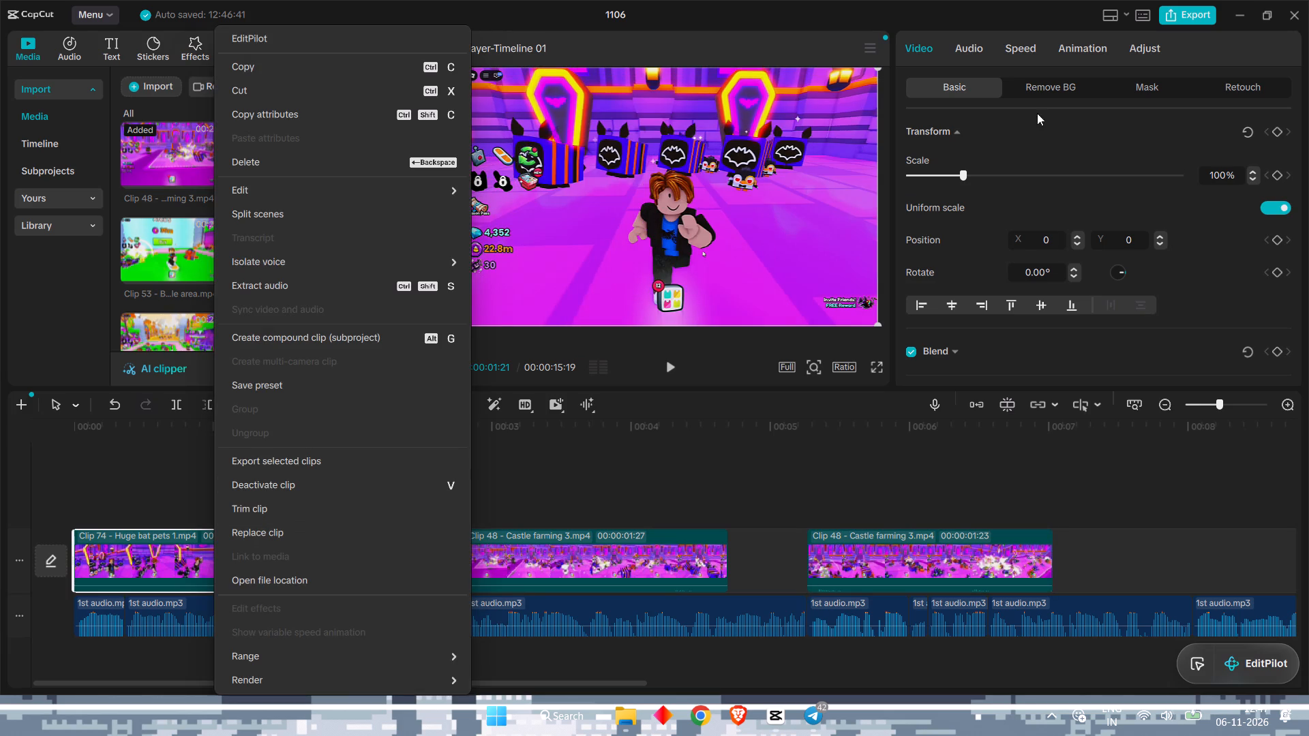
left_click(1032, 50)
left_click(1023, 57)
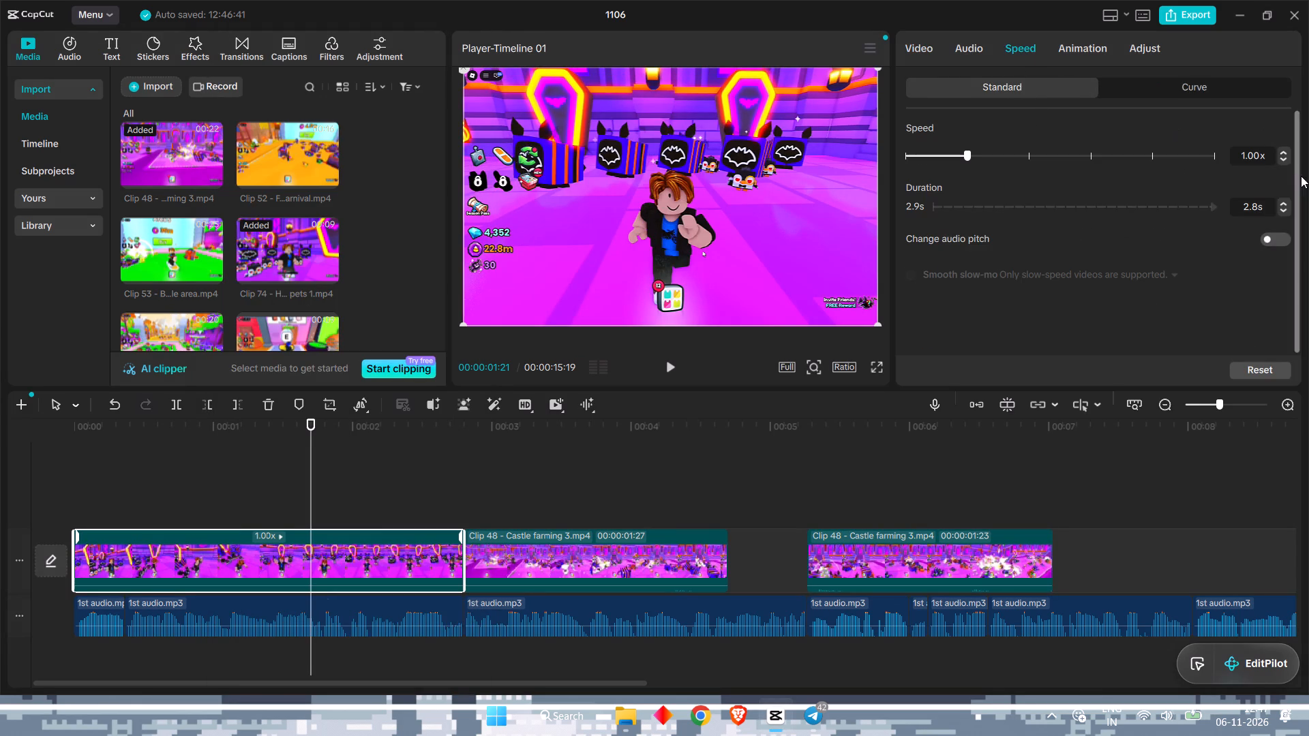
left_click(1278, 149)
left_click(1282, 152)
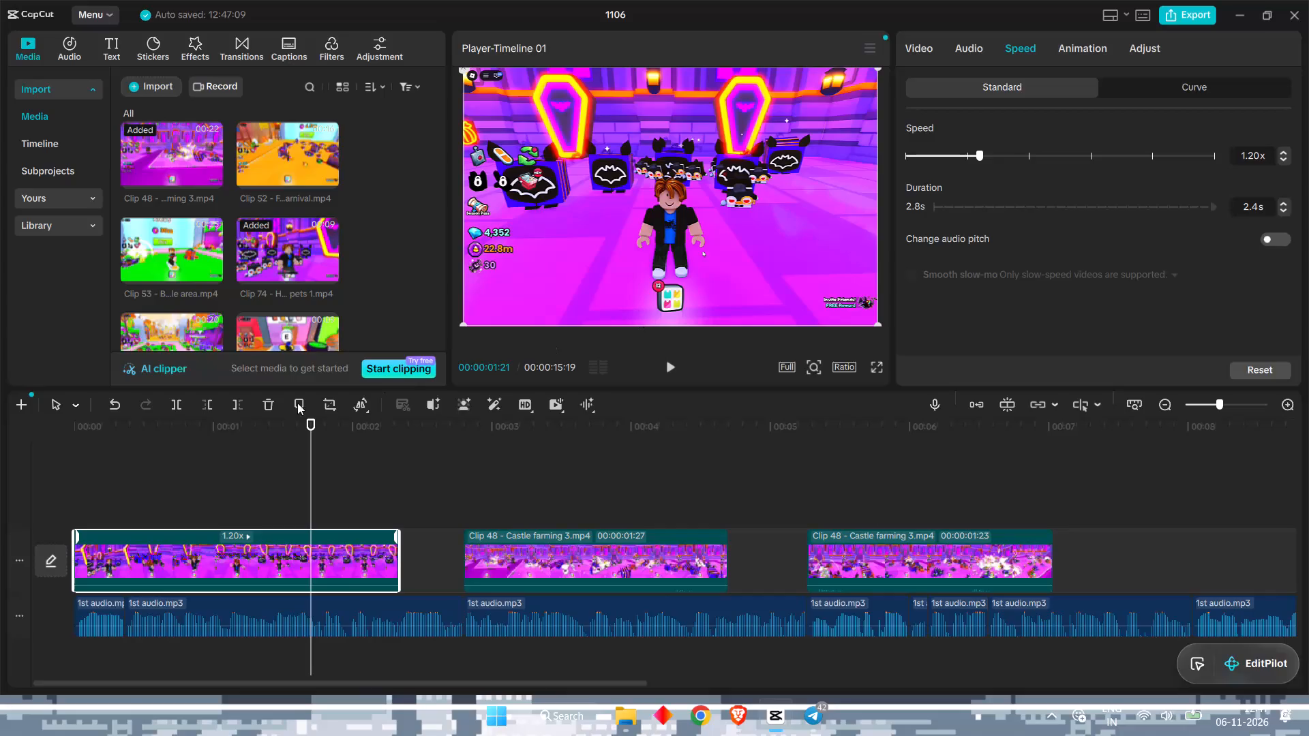
Replay the sped-up Clip 74 with the narration from the beginning to about 00:00:02:24.
left_click_drag(311, 444, 0, 463)
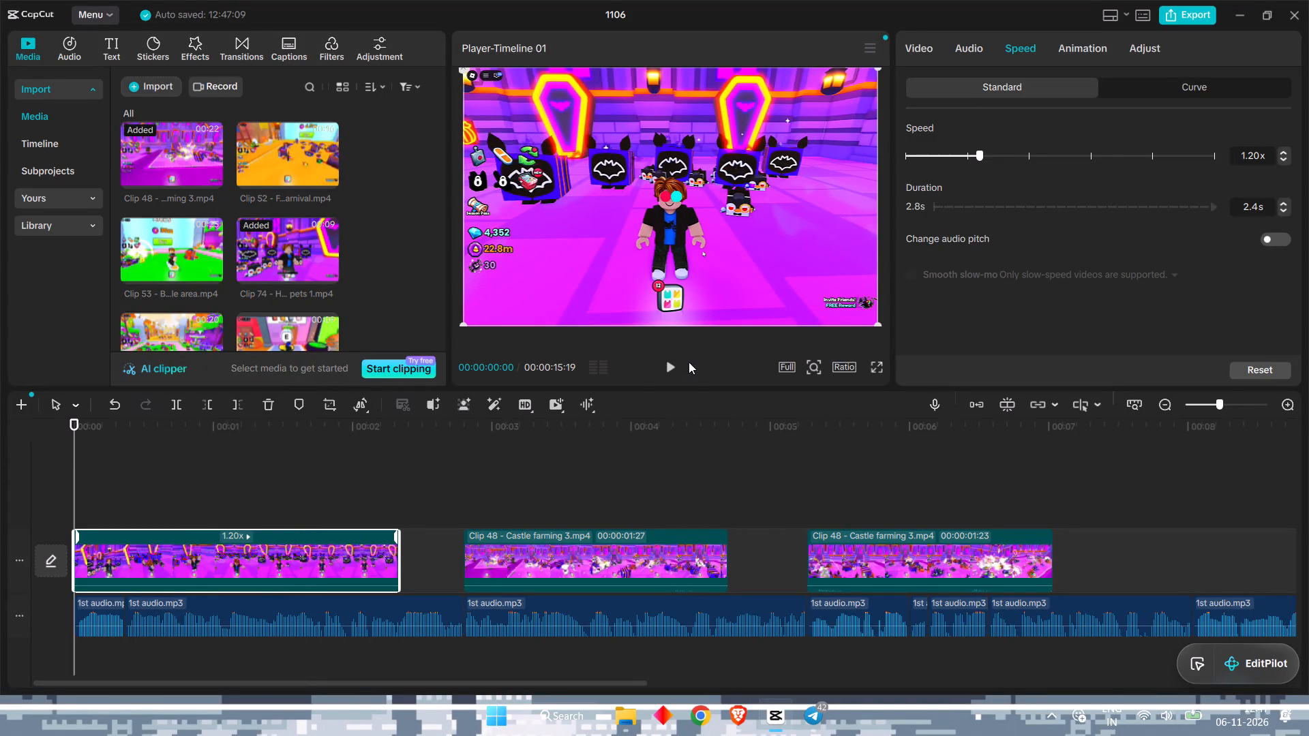
left_click(669, 363)
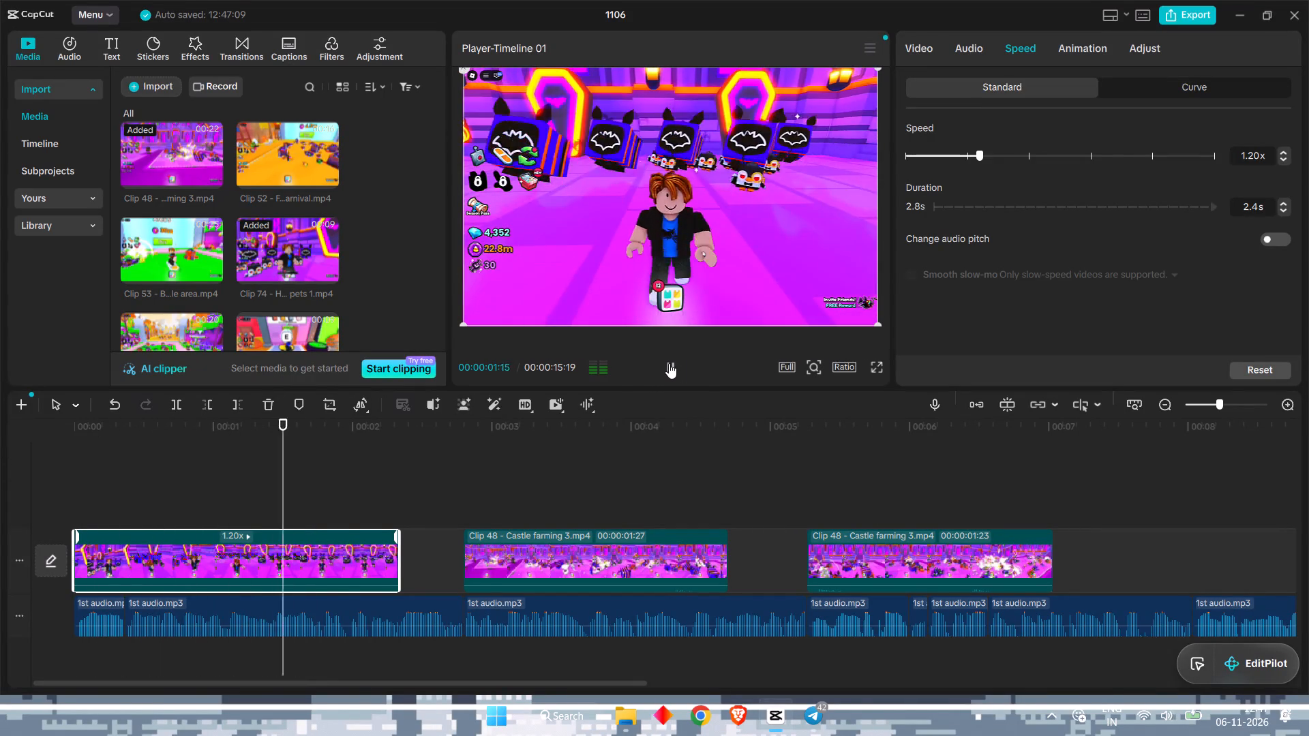
left_click(669, 363)
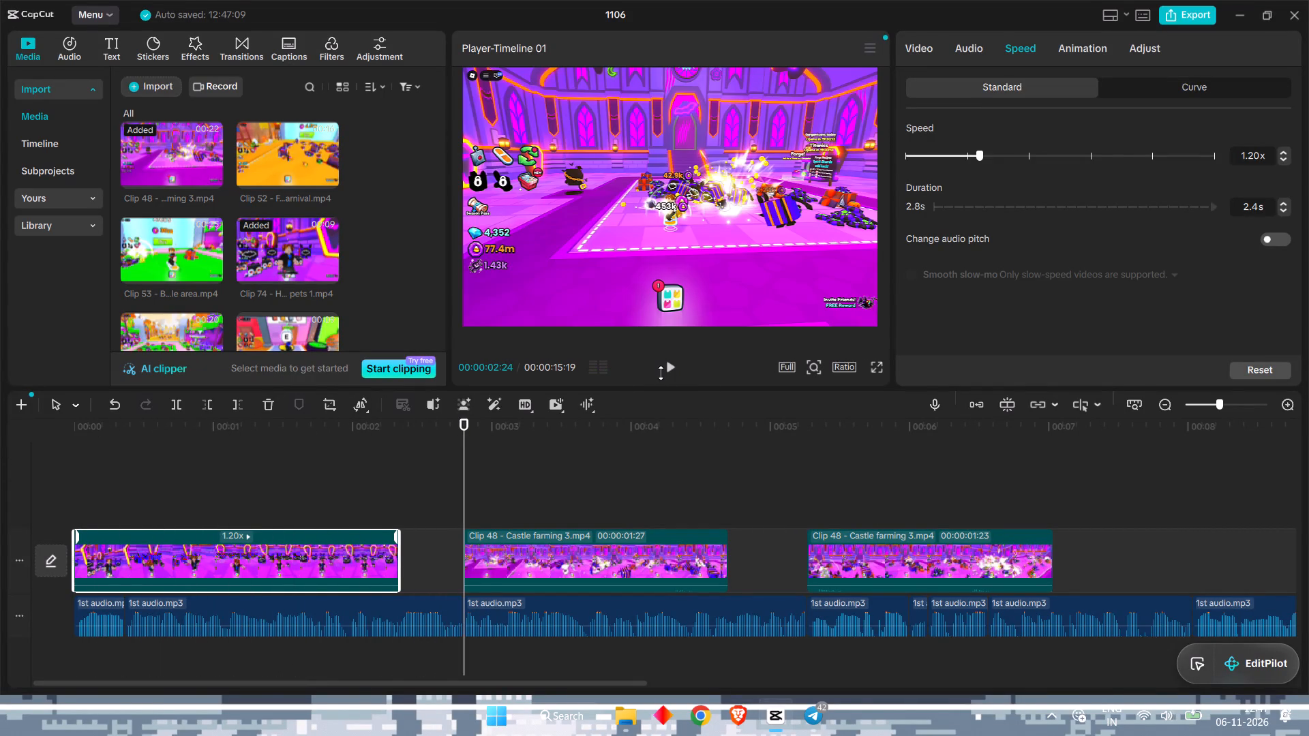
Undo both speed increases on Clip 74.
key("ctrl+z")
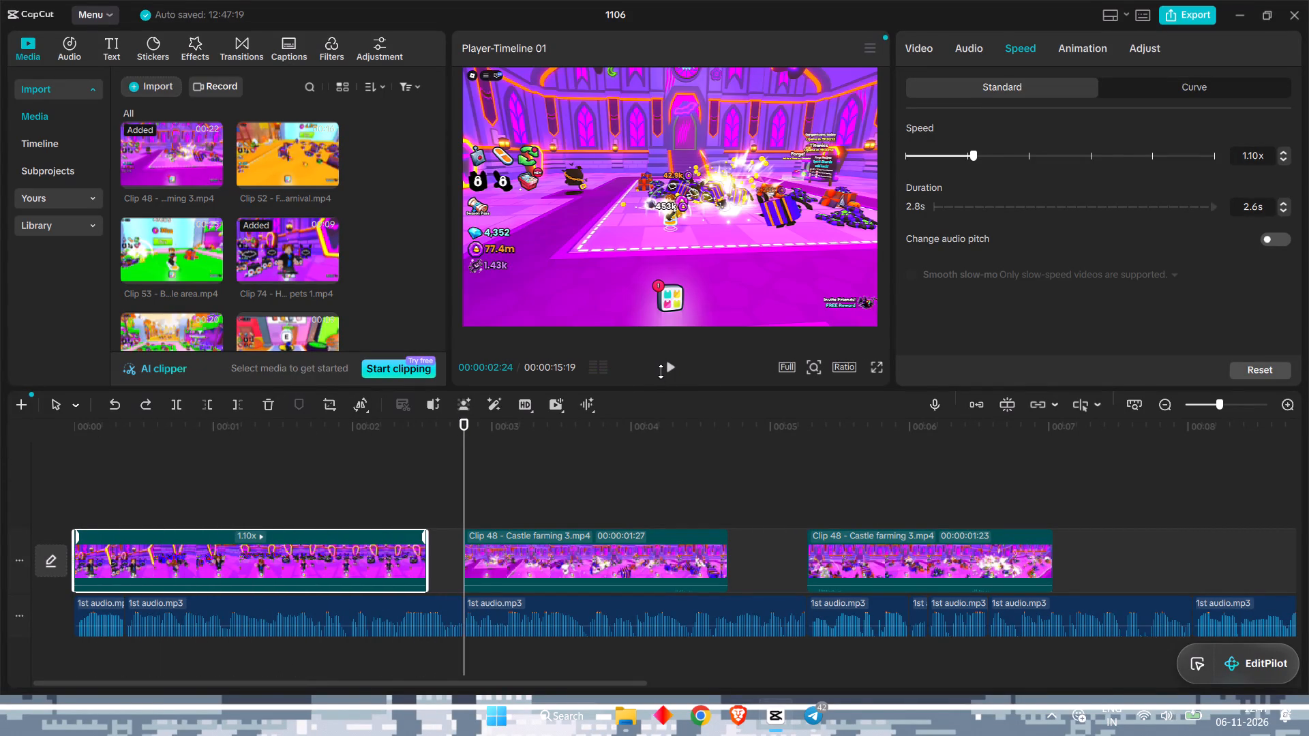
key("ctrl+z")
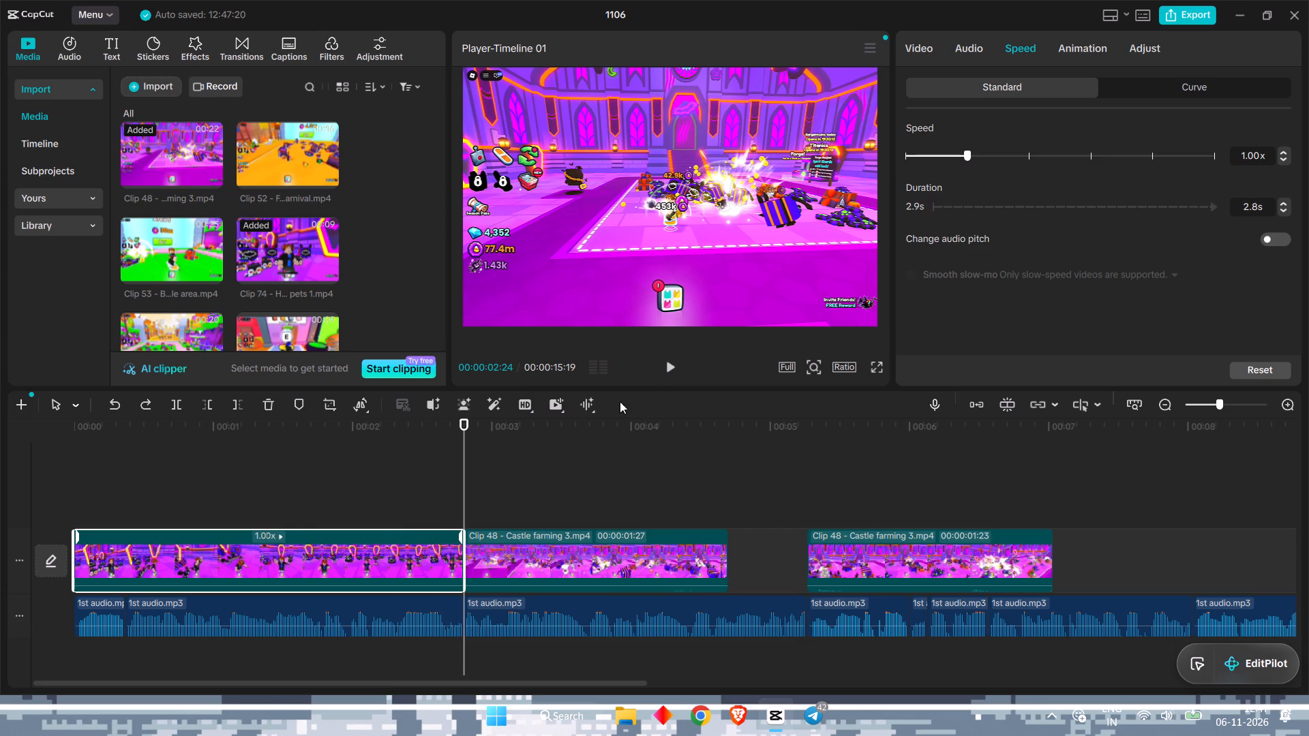
Replay the timeline with the narration from the beginning to about 00:00:05:09, through the gap between the Clip 48 parts.
left_click_drag(463, 488, 0, 506)
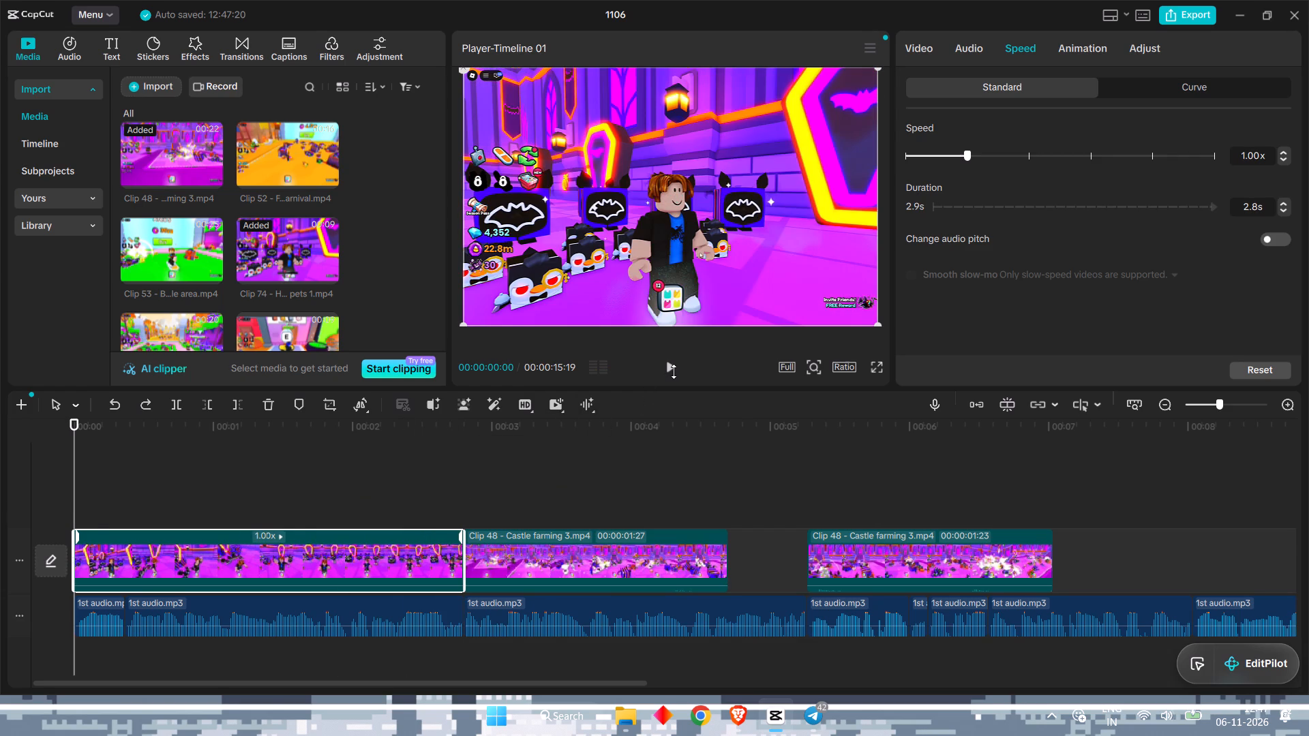
left_click(675, 371)
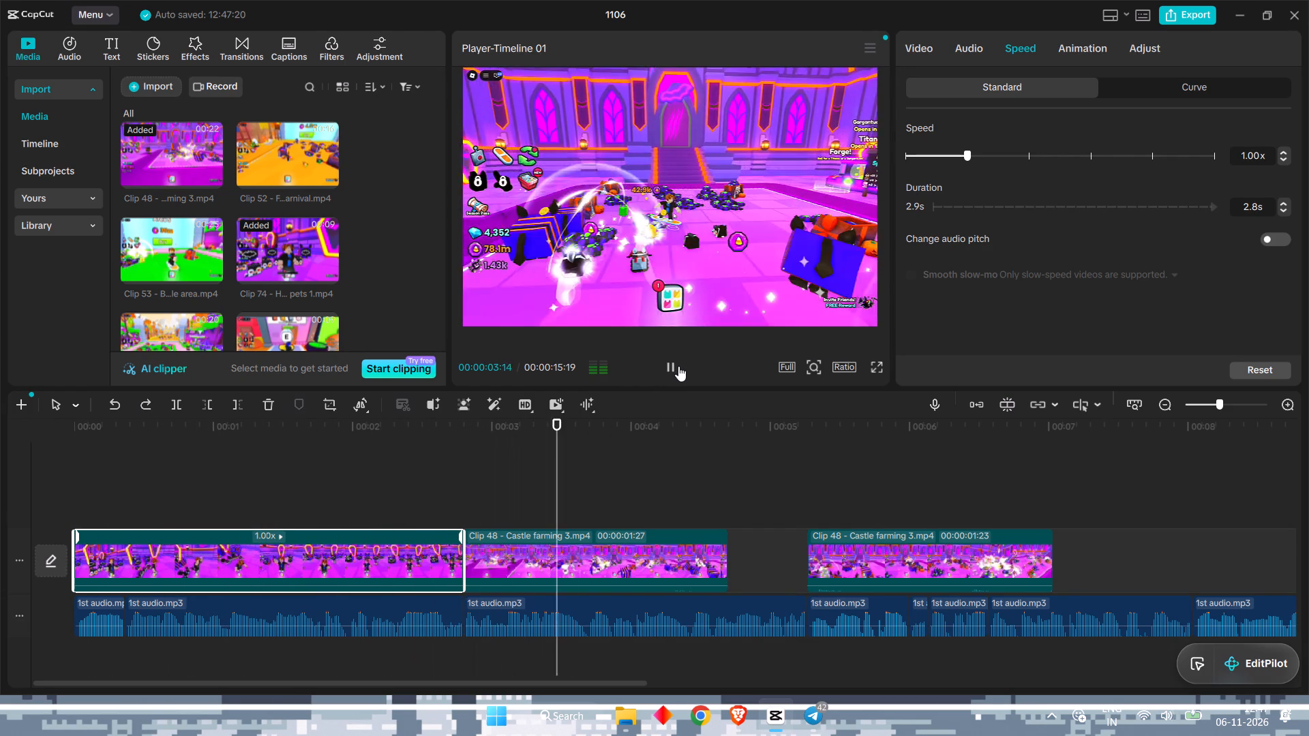
left_click(678, 366)
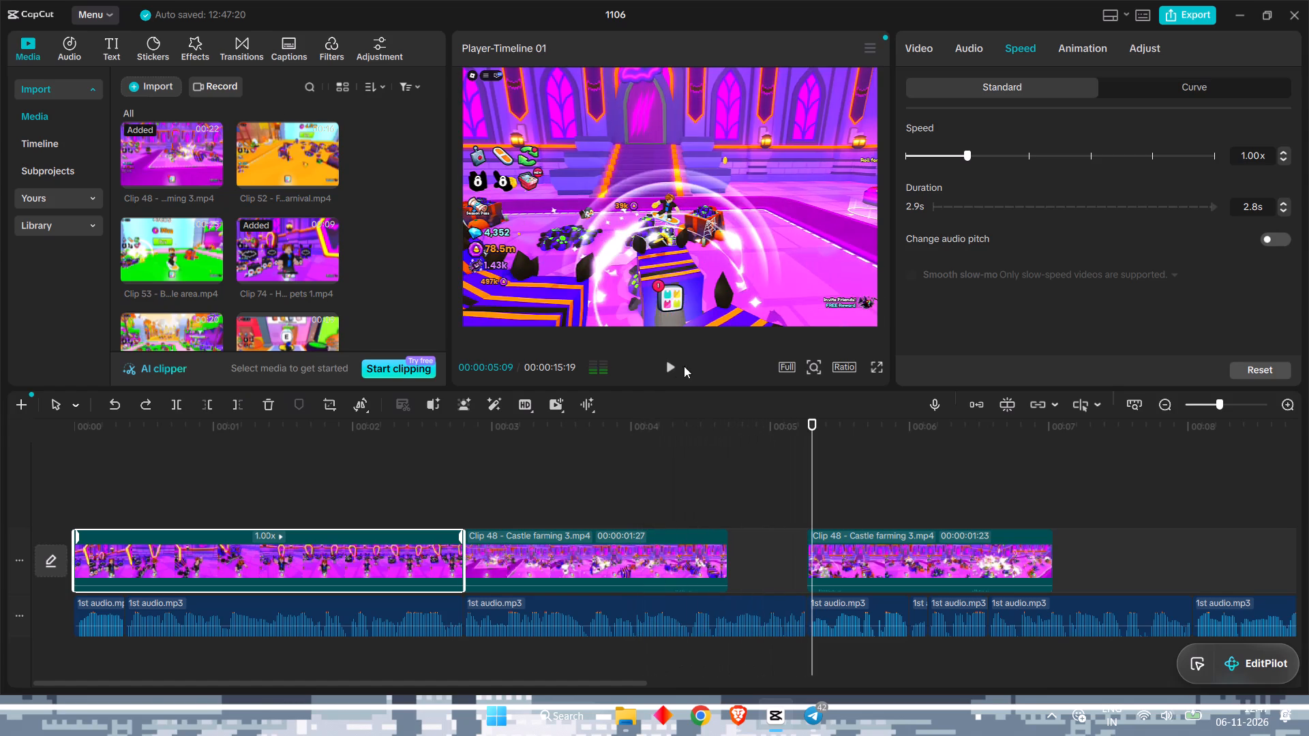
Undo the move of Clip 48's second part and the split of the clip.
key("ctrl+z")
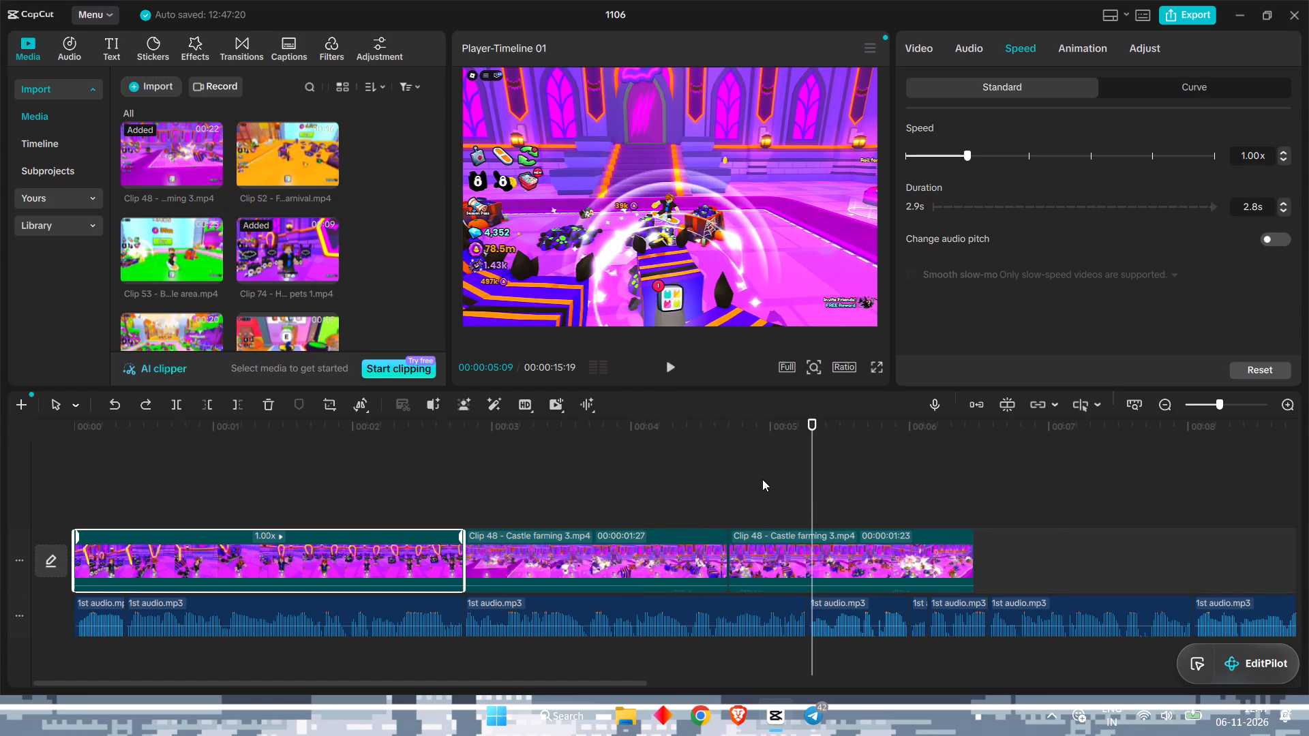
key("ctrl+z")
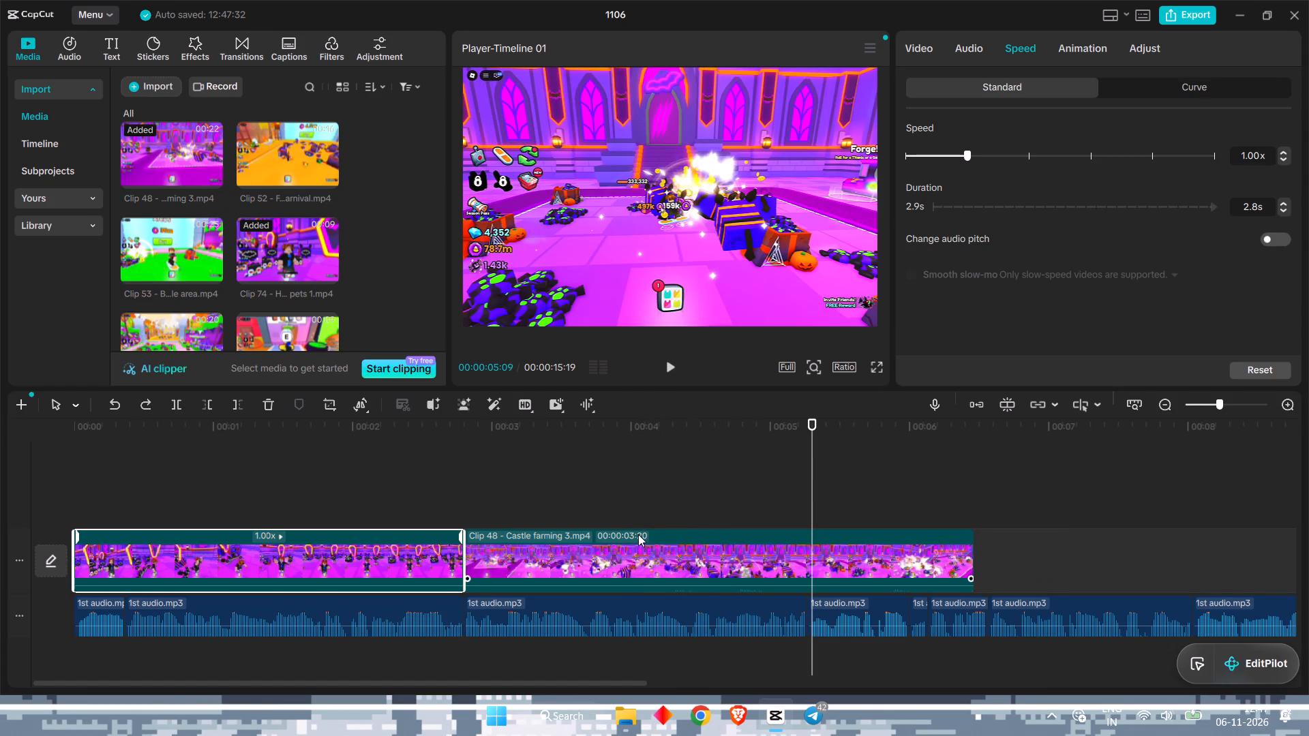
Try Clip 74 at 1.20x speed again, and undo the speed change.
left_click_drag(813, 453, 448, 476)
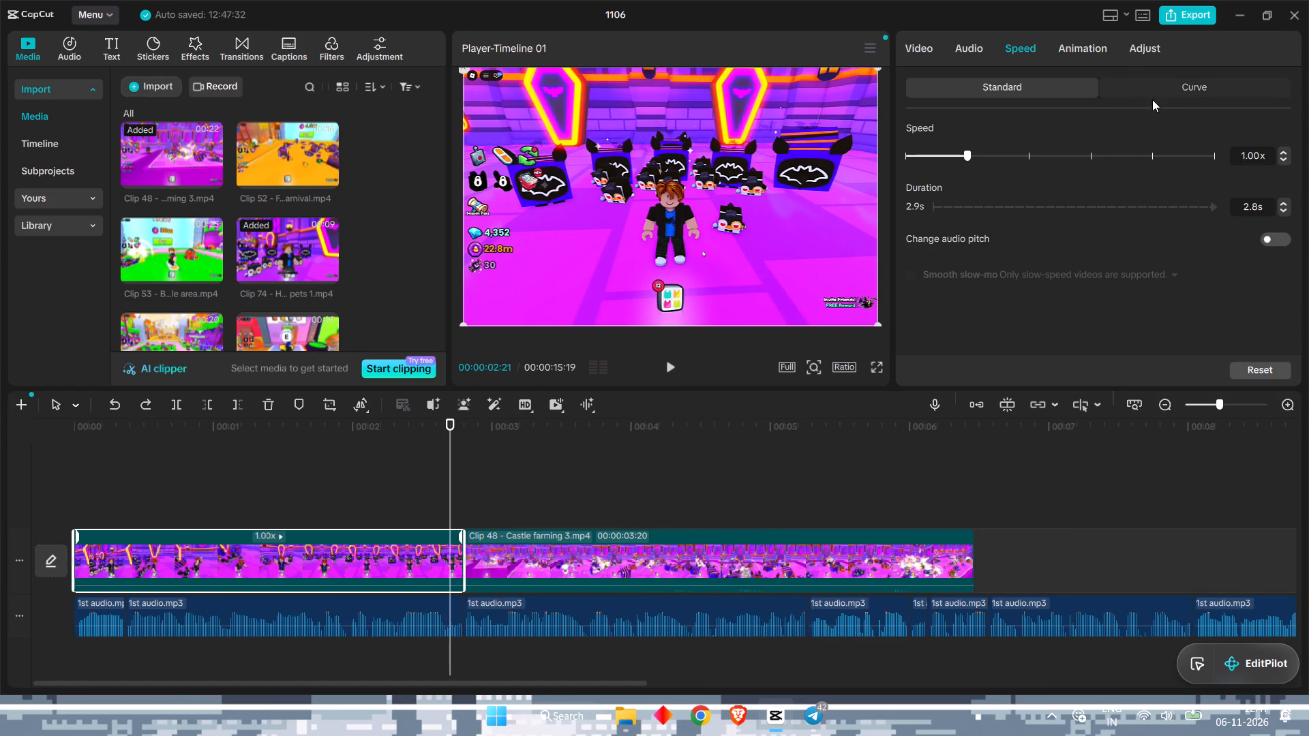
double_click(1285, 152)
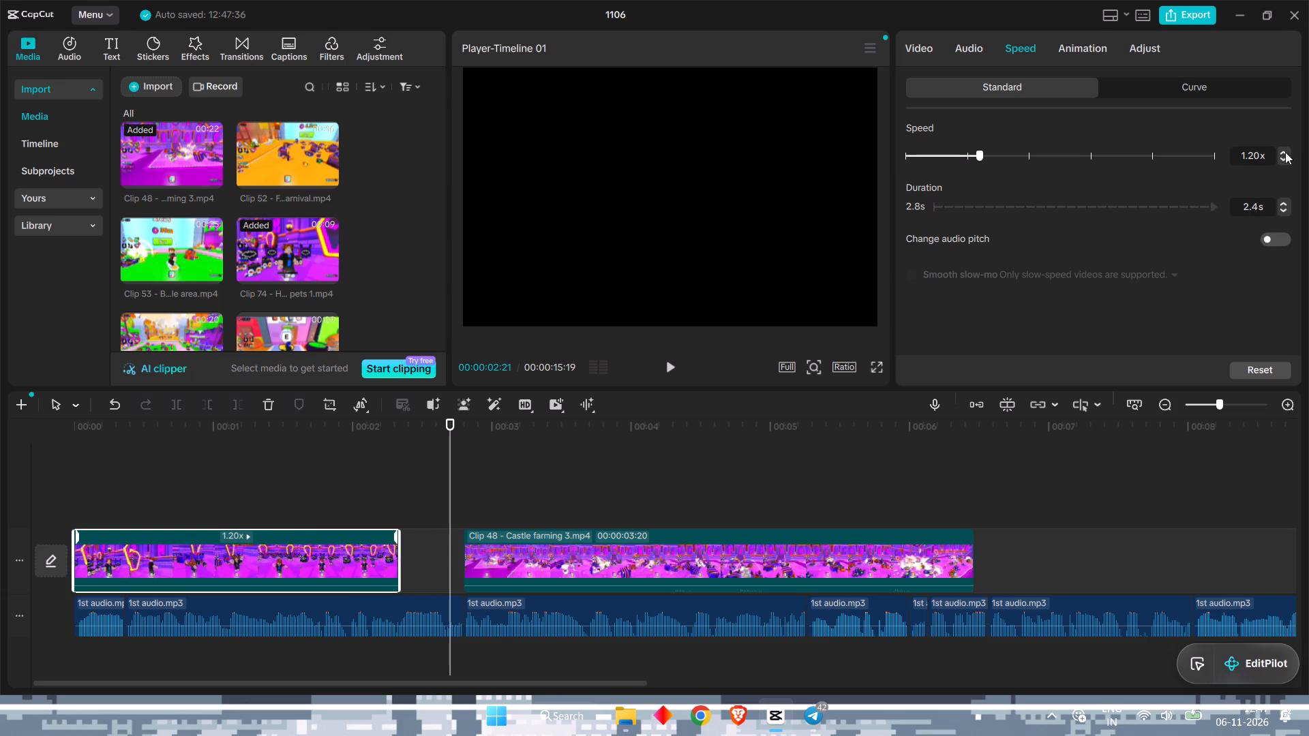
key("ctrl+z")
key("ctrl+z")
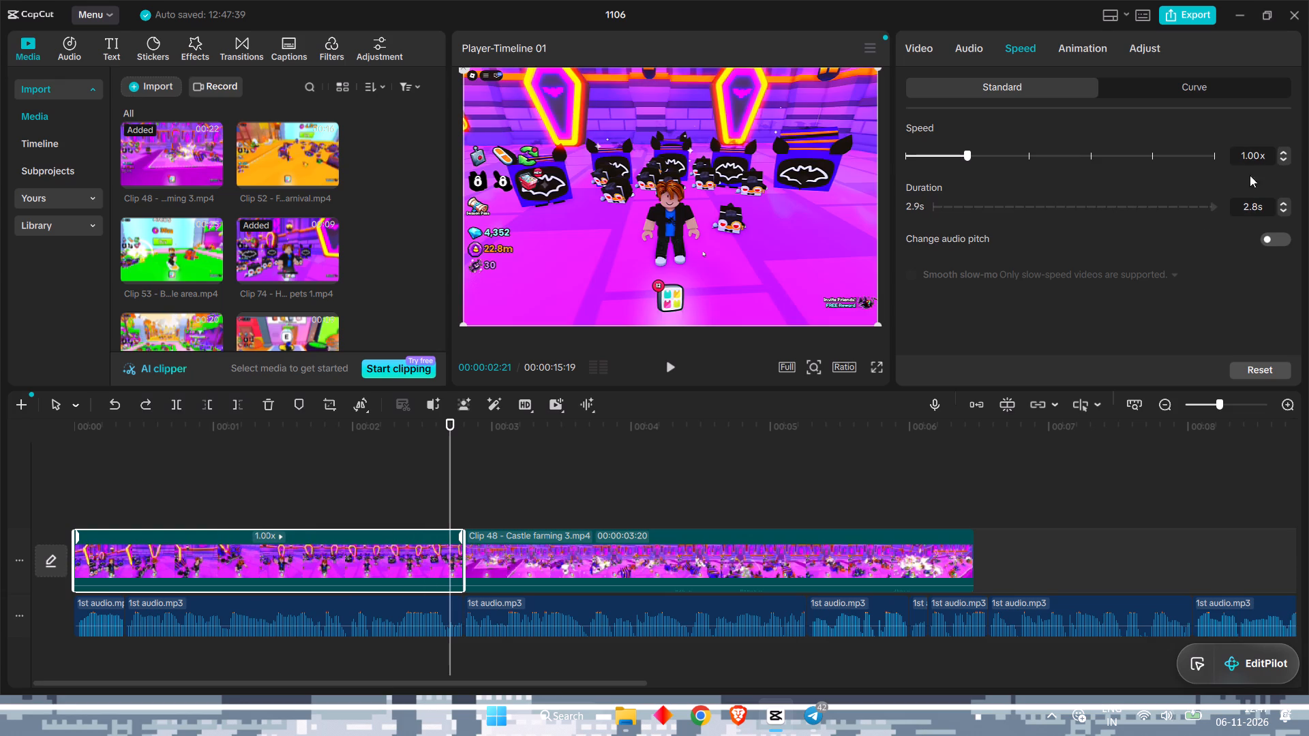
Set the speed of Clip 48 to 1.20x.
left_click(646, 534)
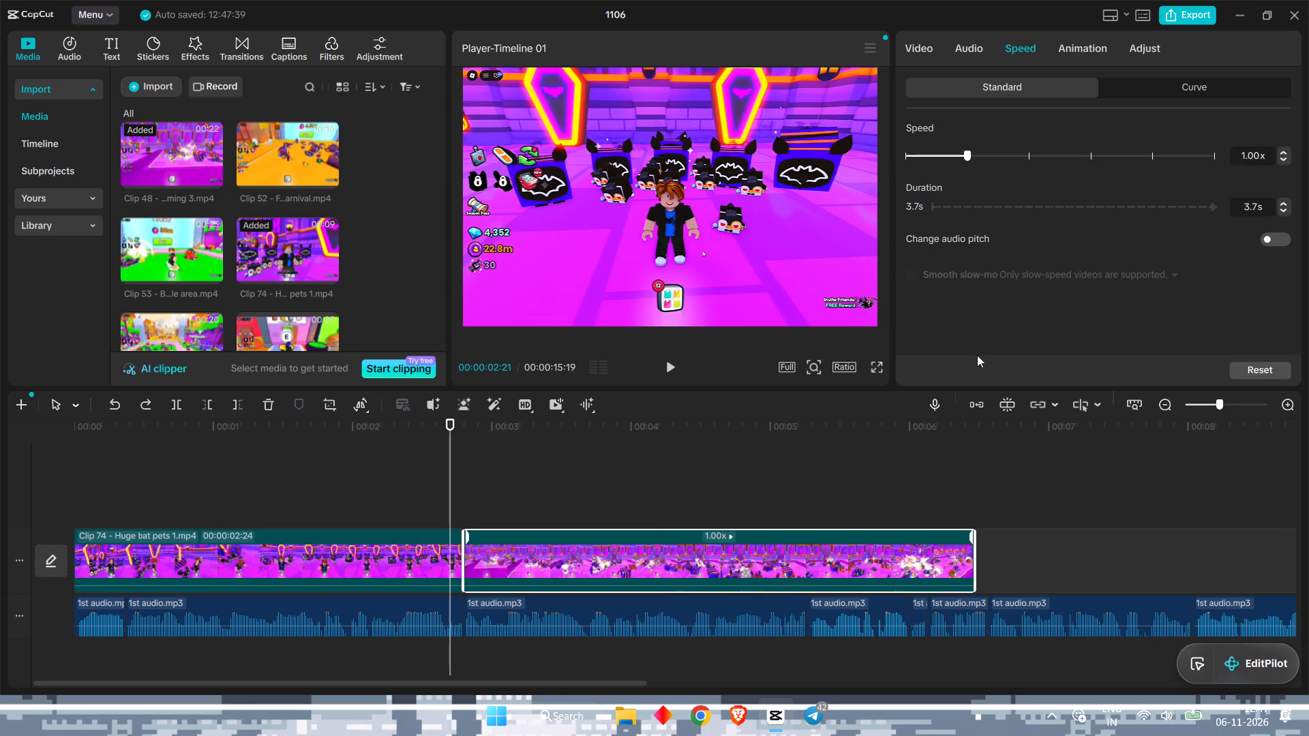
double_click(1282, 154)
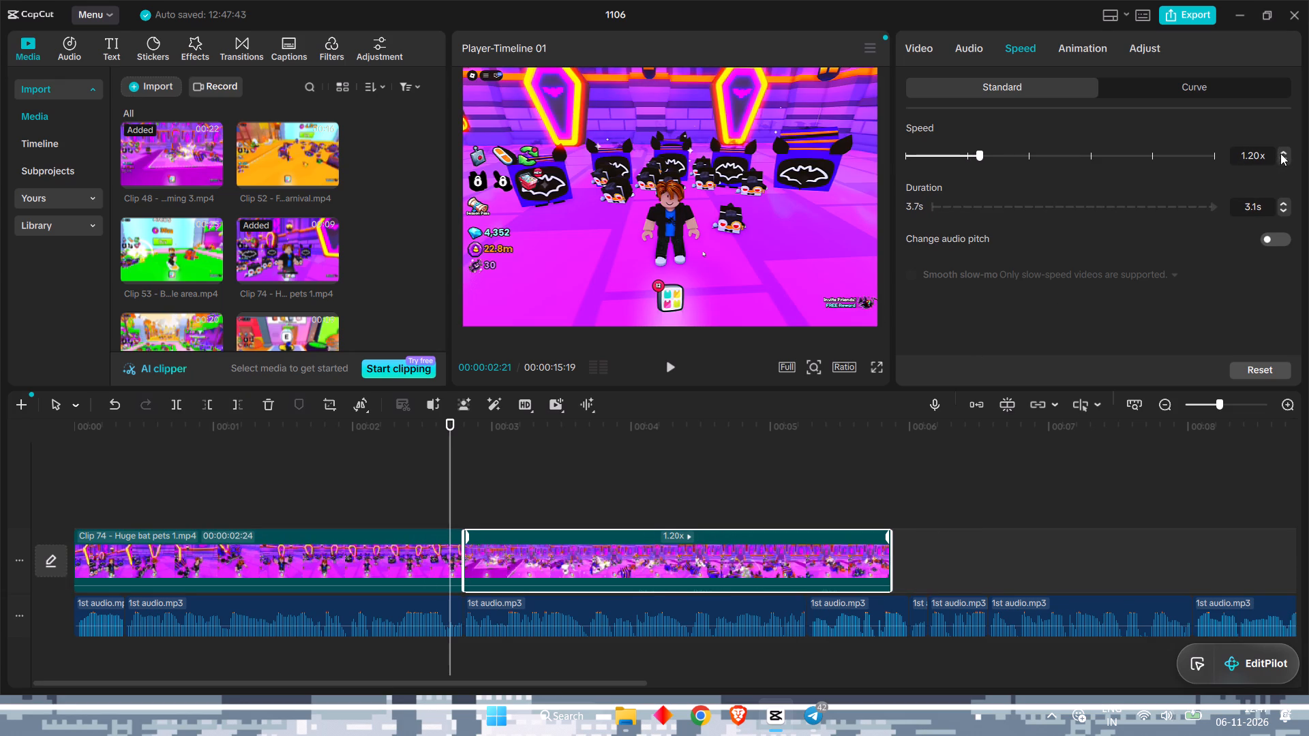
Replay the sped-up Clip 48 with the narration from about 00:00:02:21 to about 00:00:04:22.
left_click(666, 363)
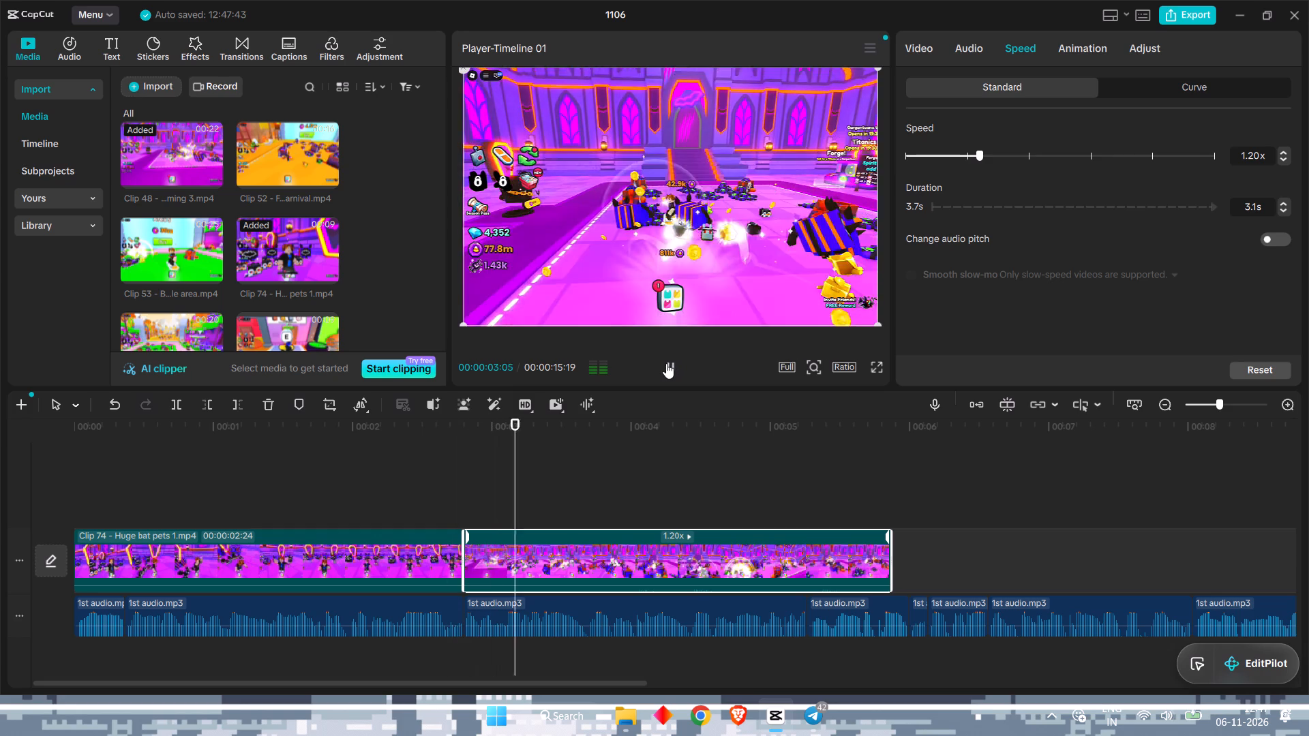
left_click(666, 363)
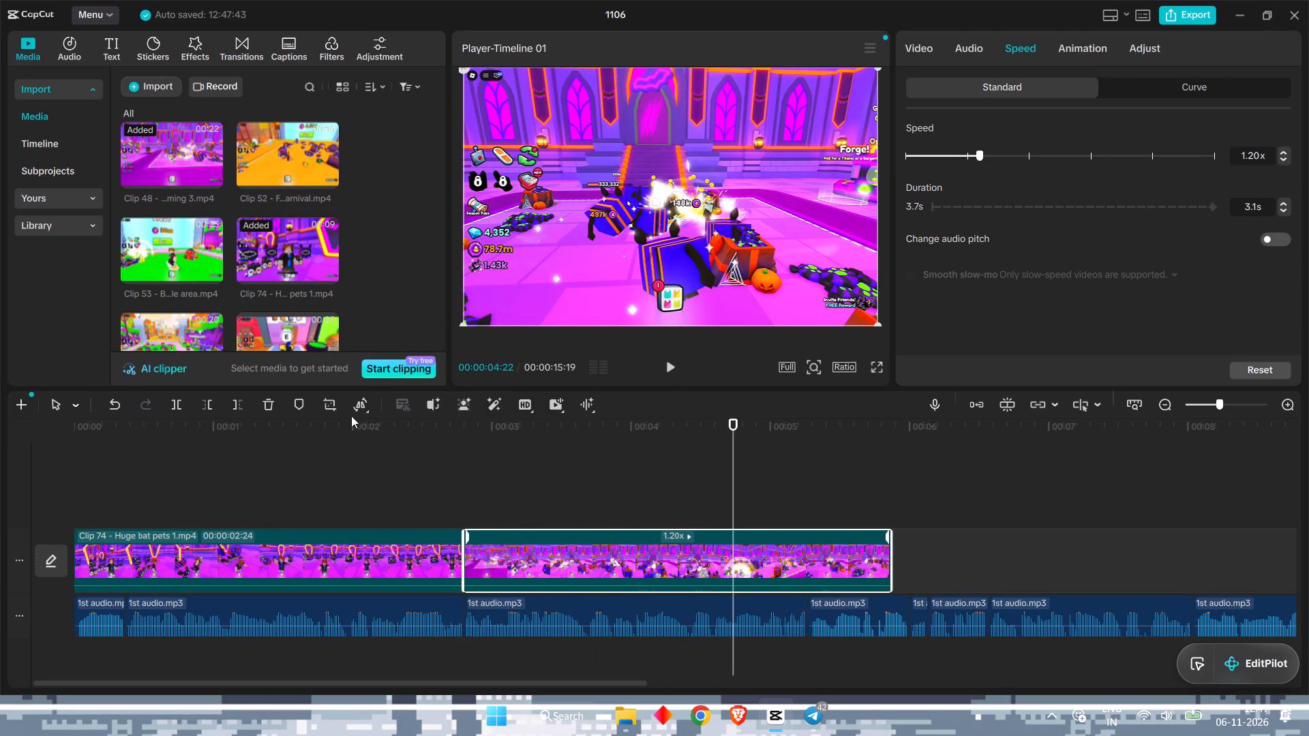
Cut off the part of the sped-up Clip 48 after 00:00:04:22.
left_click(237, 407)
Replay the trimmed Clip 48 with the narration from about 00:00:03:06 to about 00:00:04:11.
left_click_drag(732, 436, 520, 440)
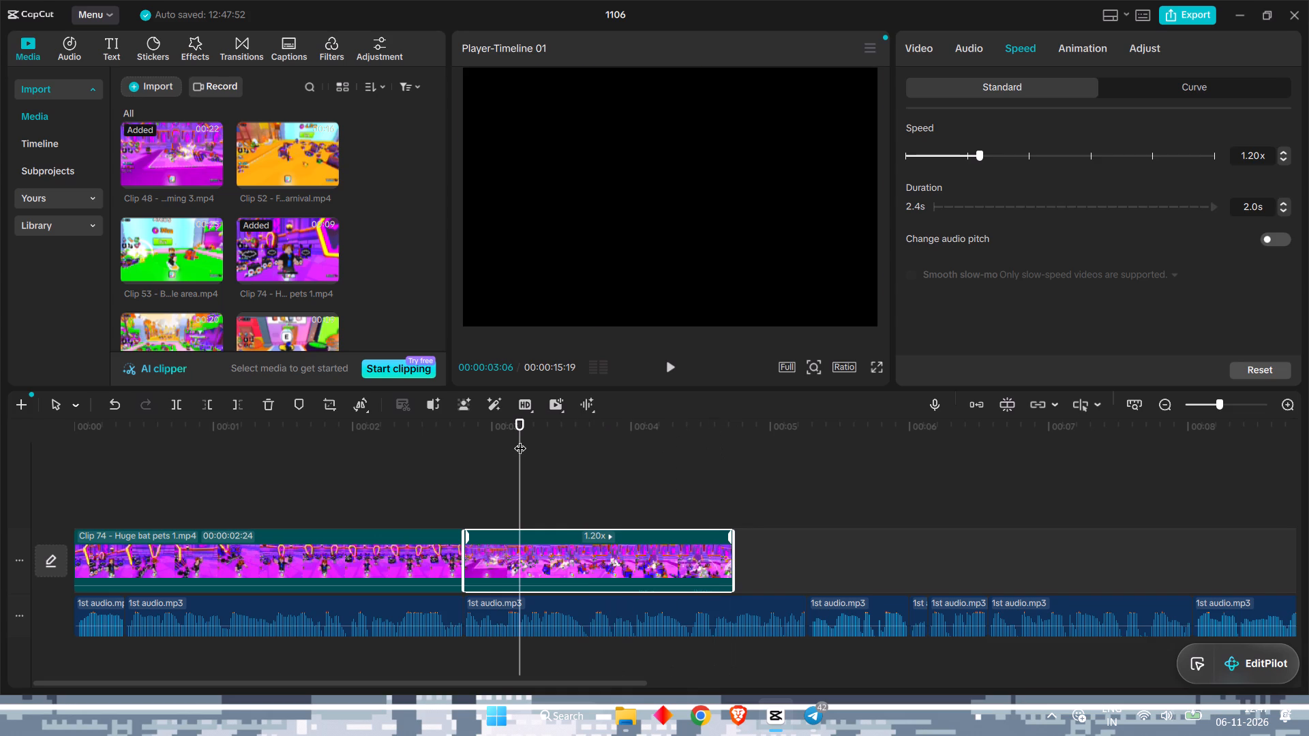
left_click(675, 365)
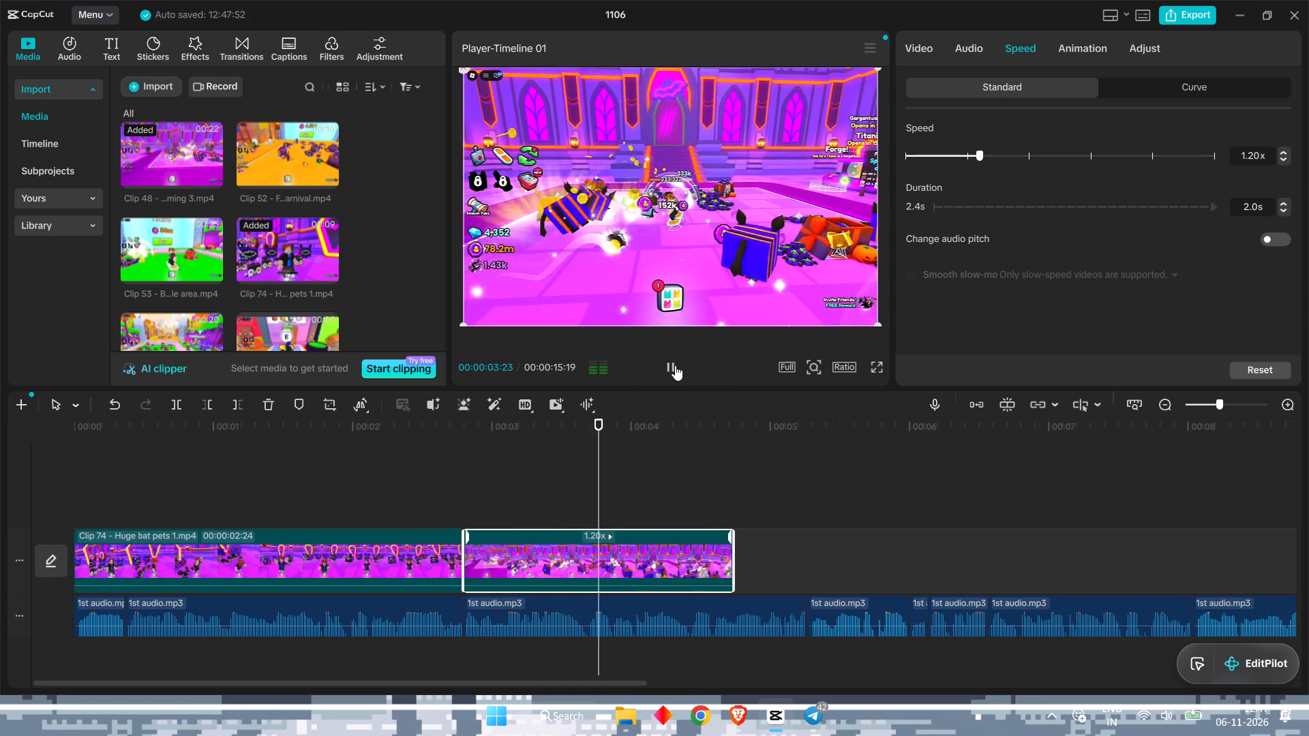
left_click(675, 365)
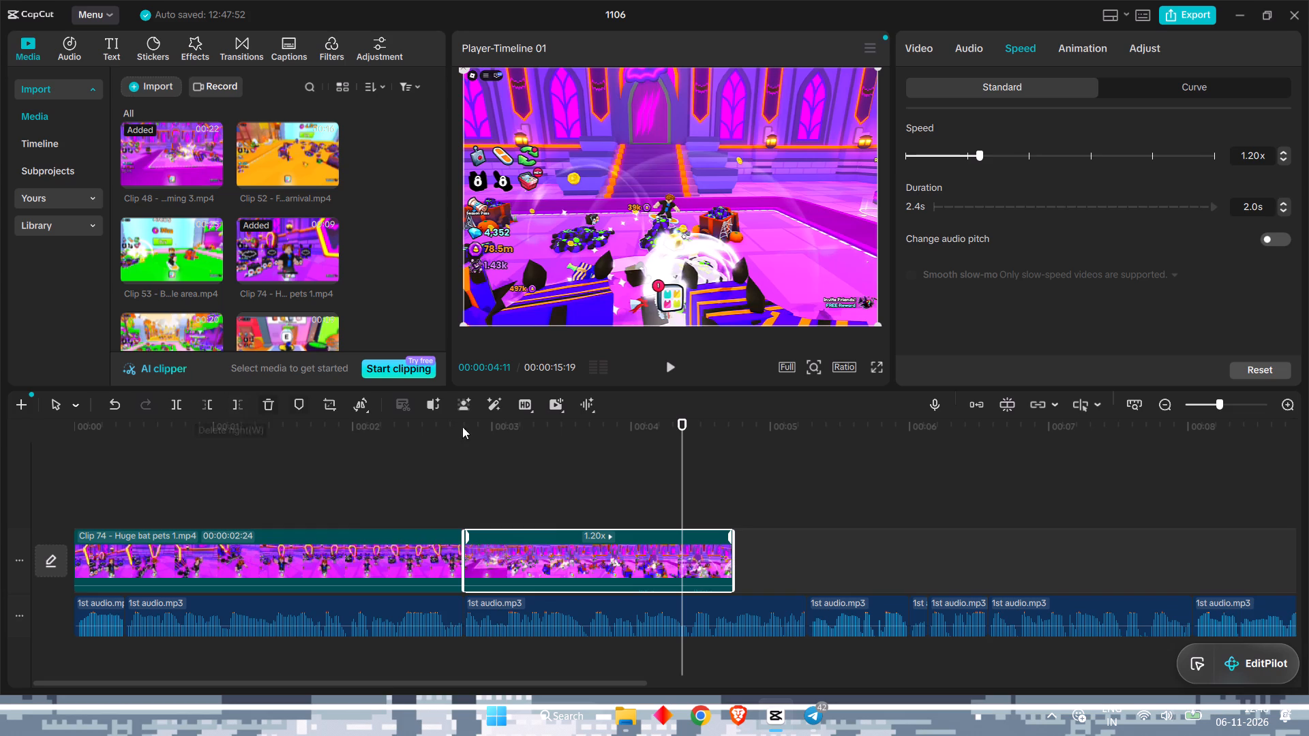
Trim Clip 48 so that it ends at 00:00:04:13.
left_click_drag(684, 473, 692, 472)
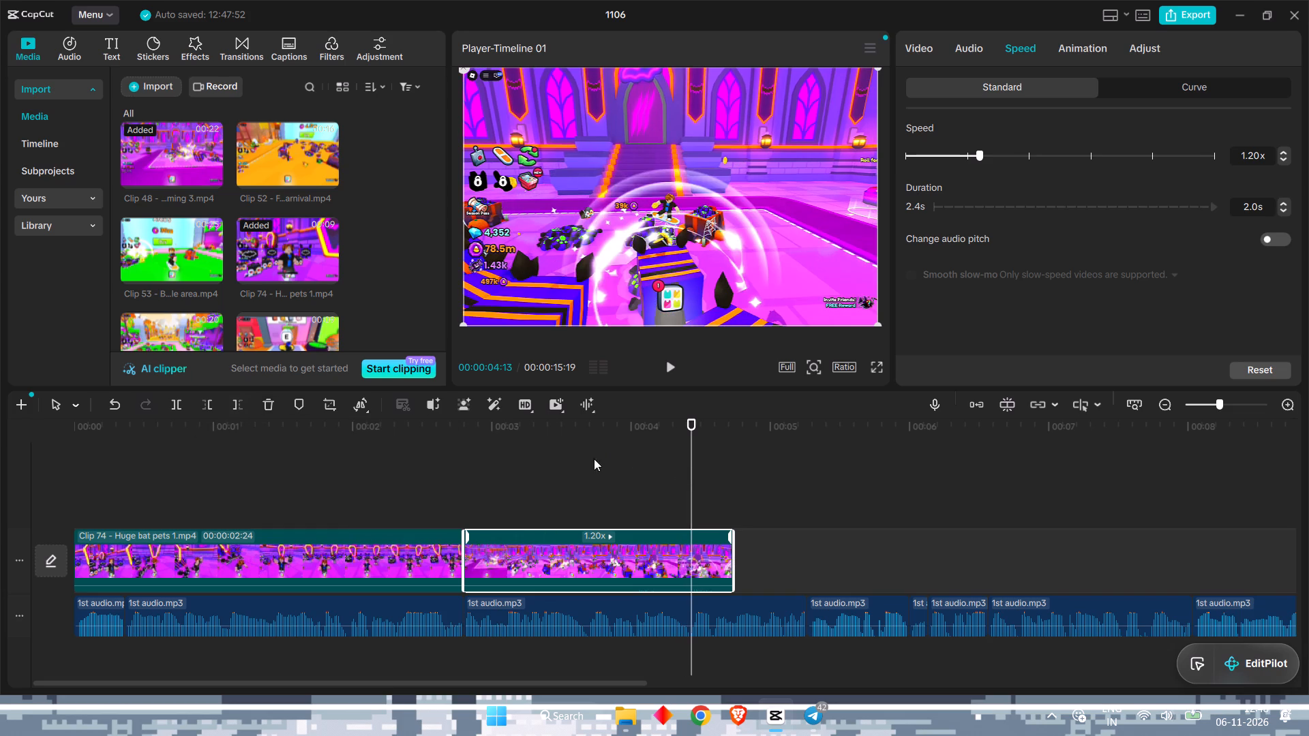
left_click(209, 402)
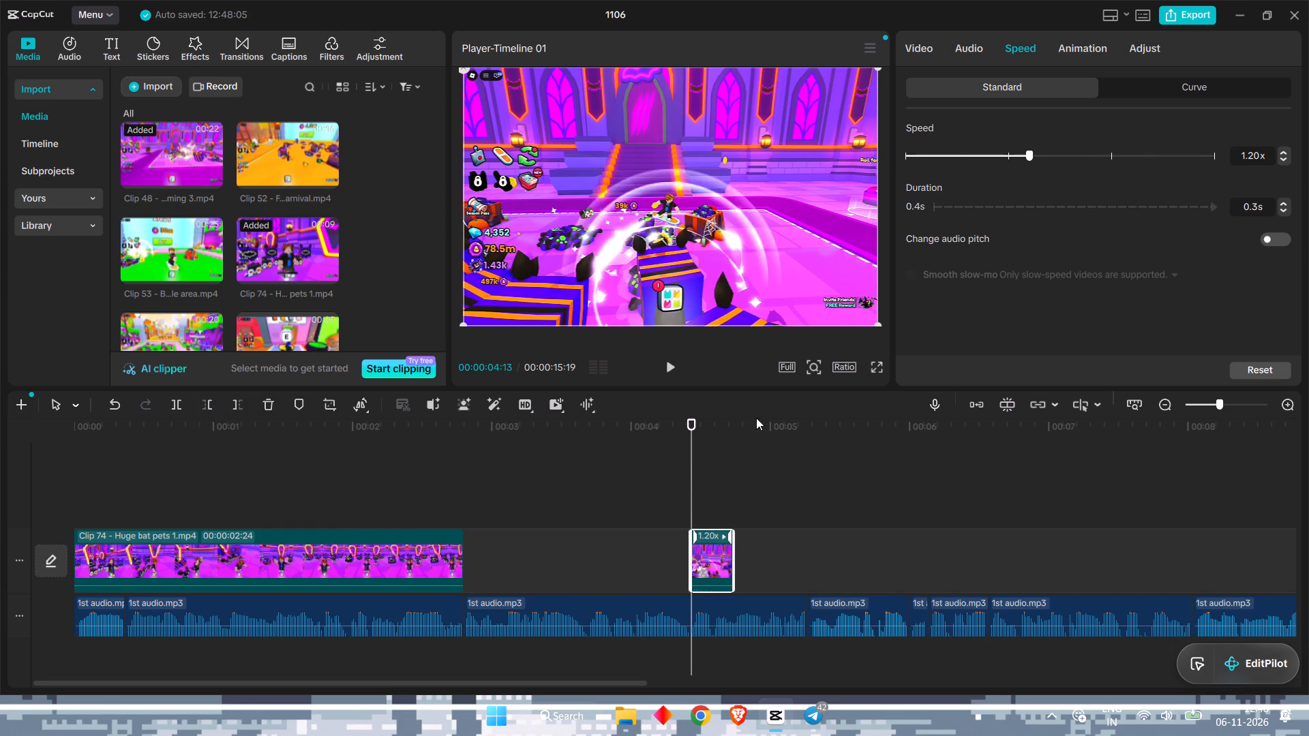
key("ctrl+z")
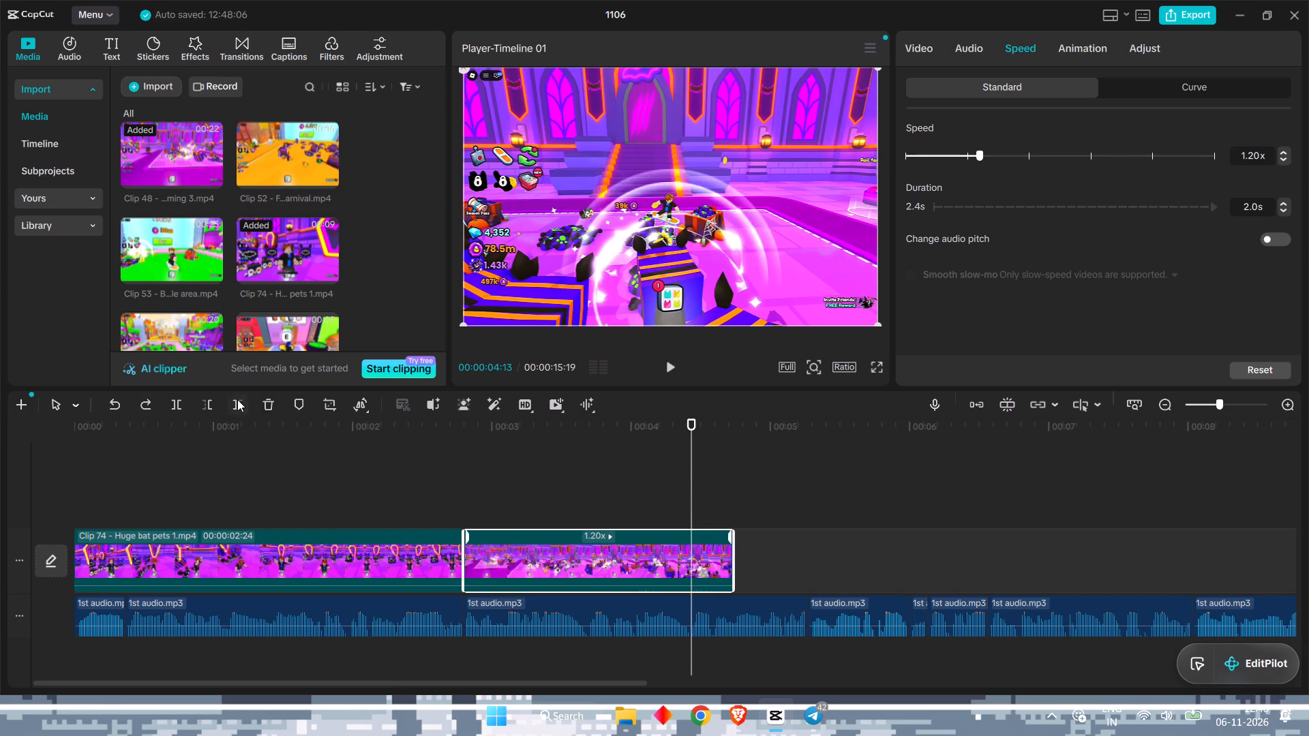
left_click(237, 399)
Replay Clip 48 with the narration past its new end, up to about 00:00:04:24.
left_click_drag(694, 469, 464, 457)
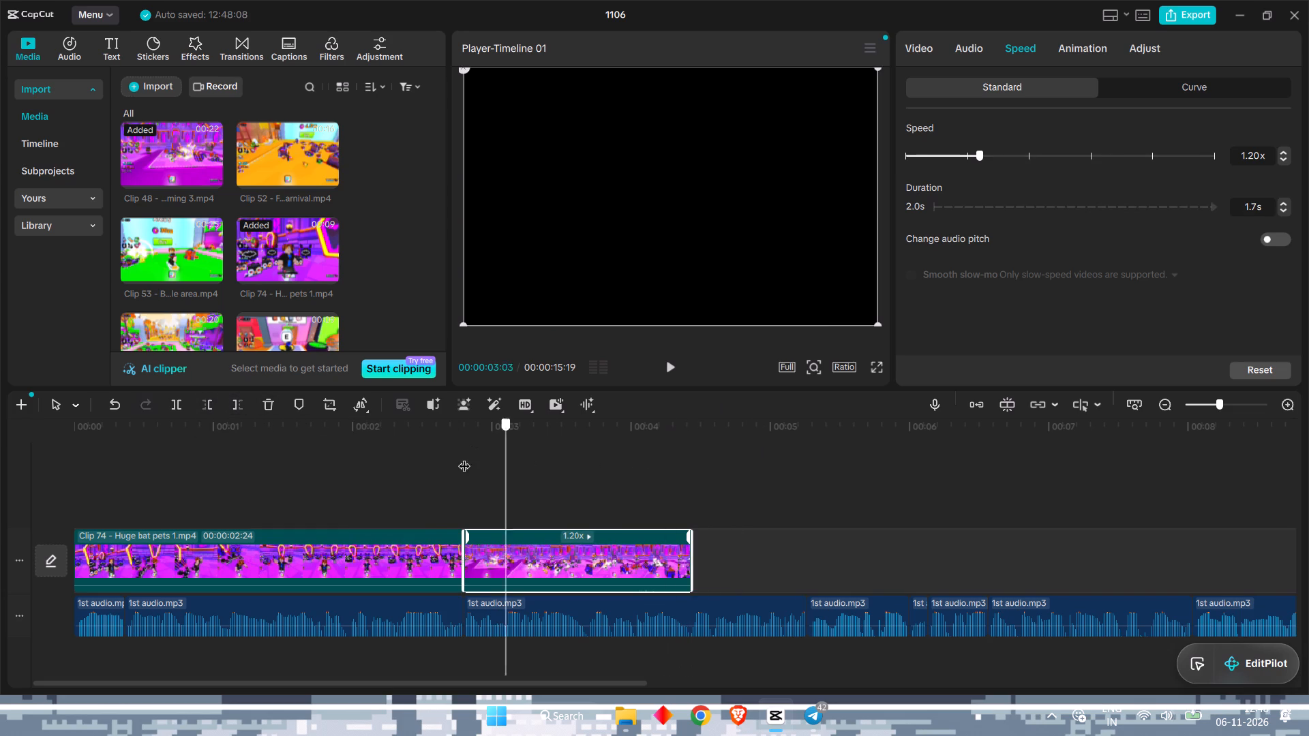
left_click(672, 371)
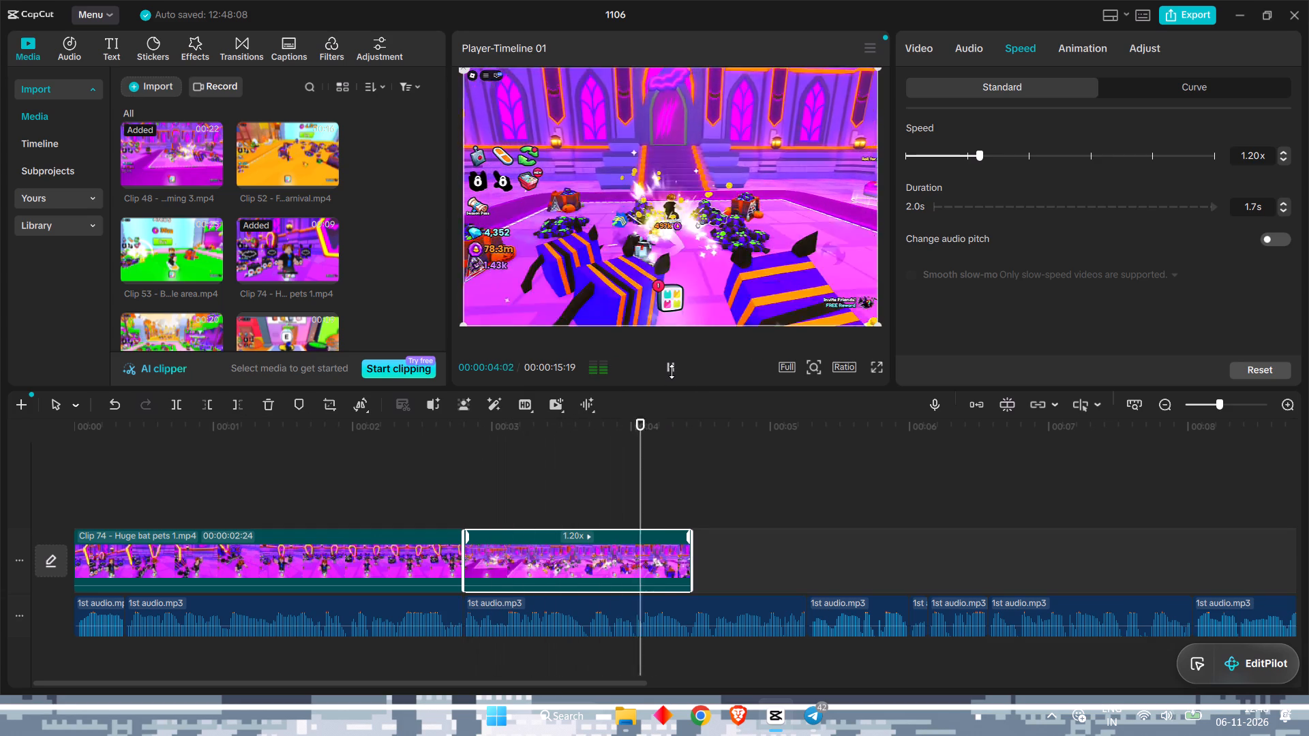
left_click(672, 371)
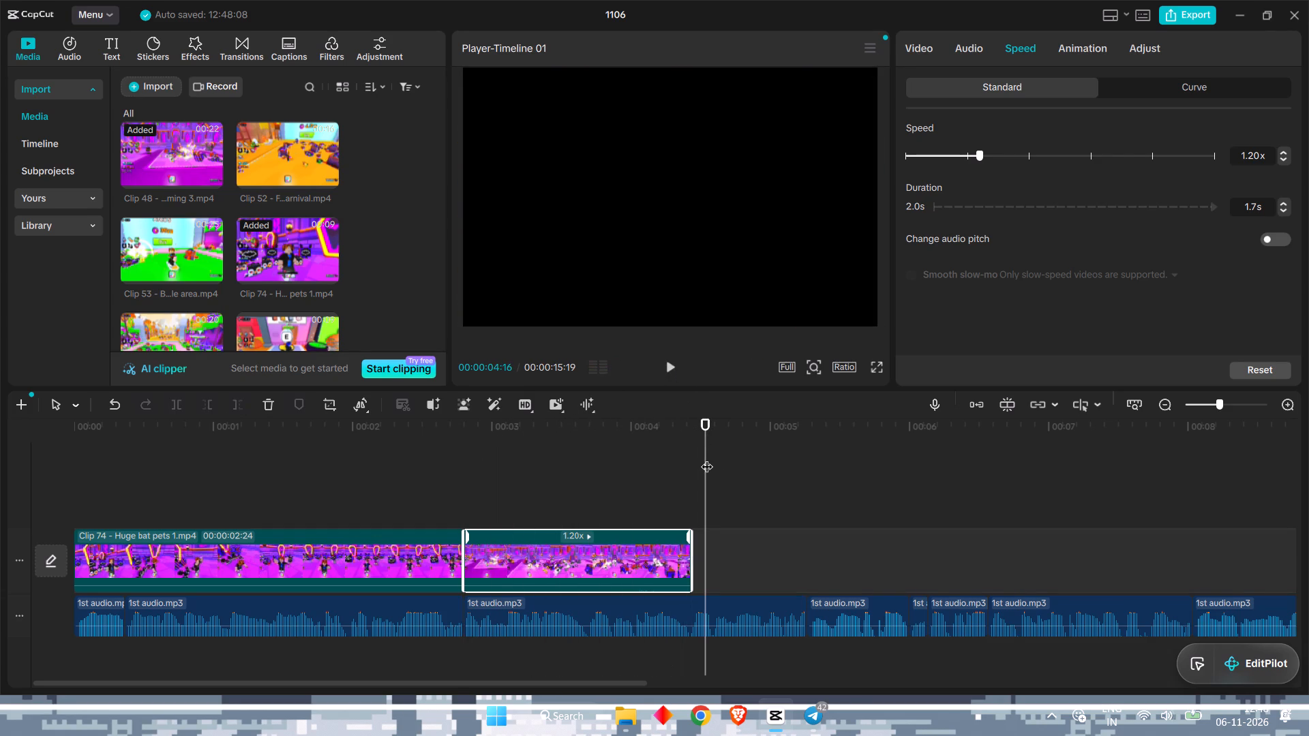
left_click_drag(707, 458, 690, 453)
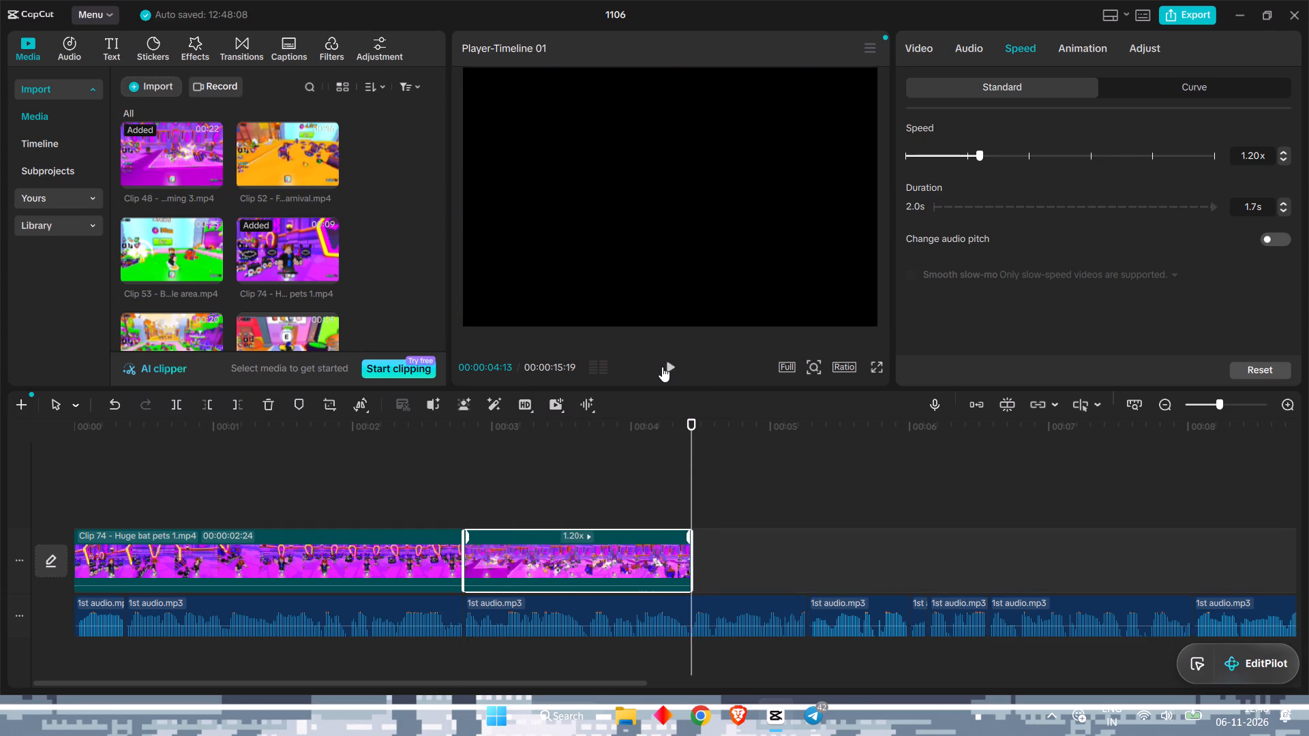
left_click(662, 367)
left_click(662, 367)
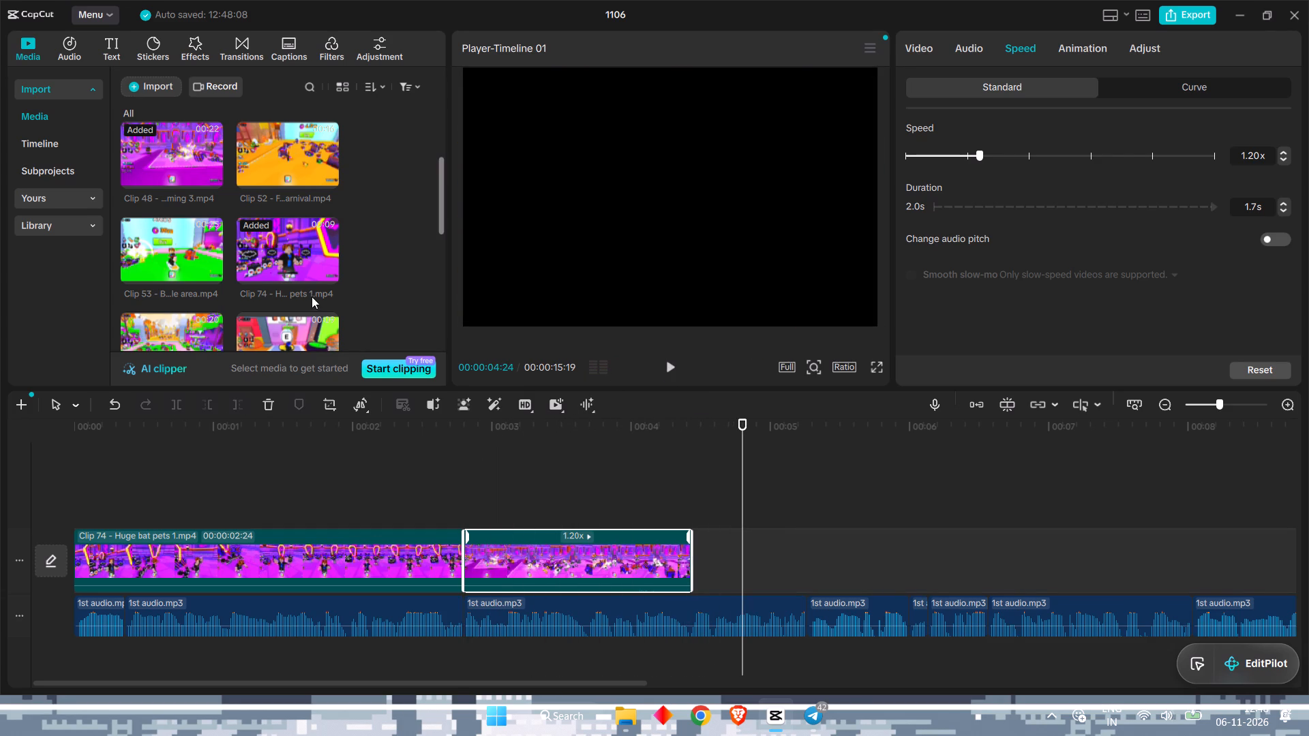
Browse the imported media and check the script in Brave for the recordings matched to the egg-hatching lines.
scroll(261, 254, "down", 3)
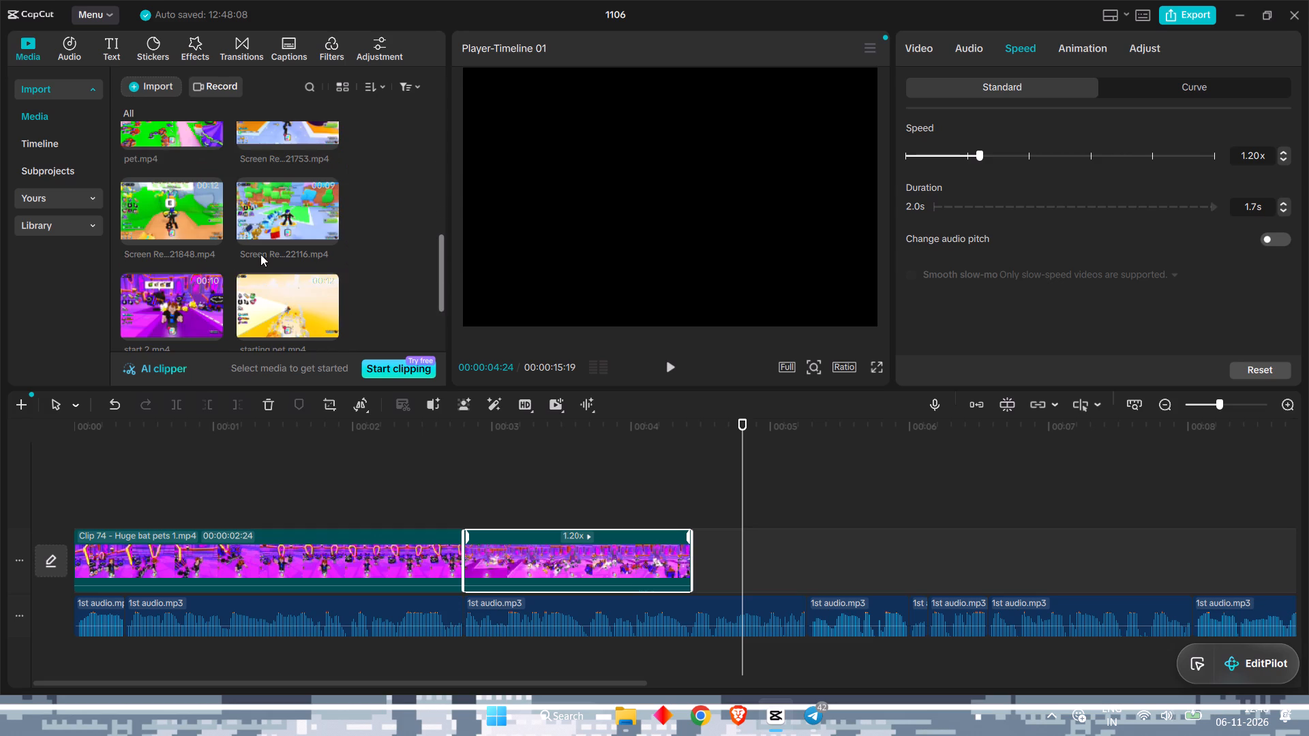
scroll(257, 275, "down", 2)
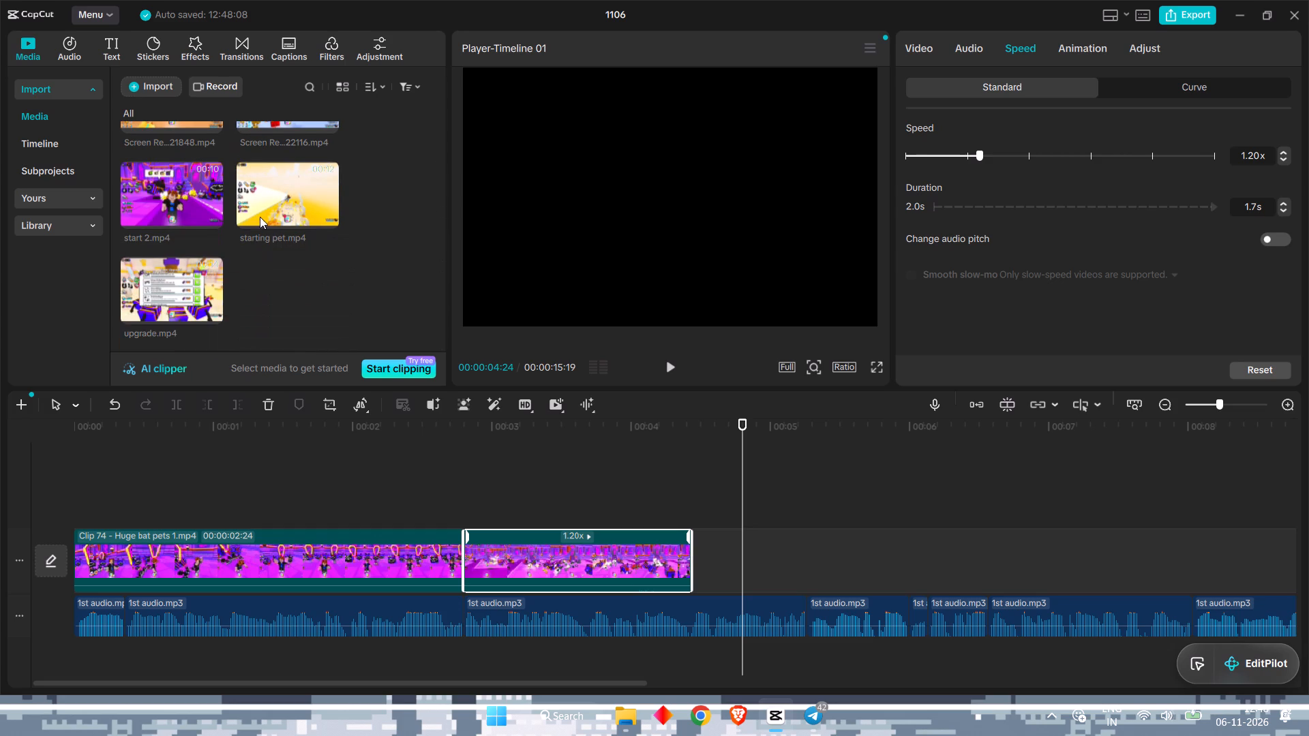
scroll(265, 245, "up", 2)
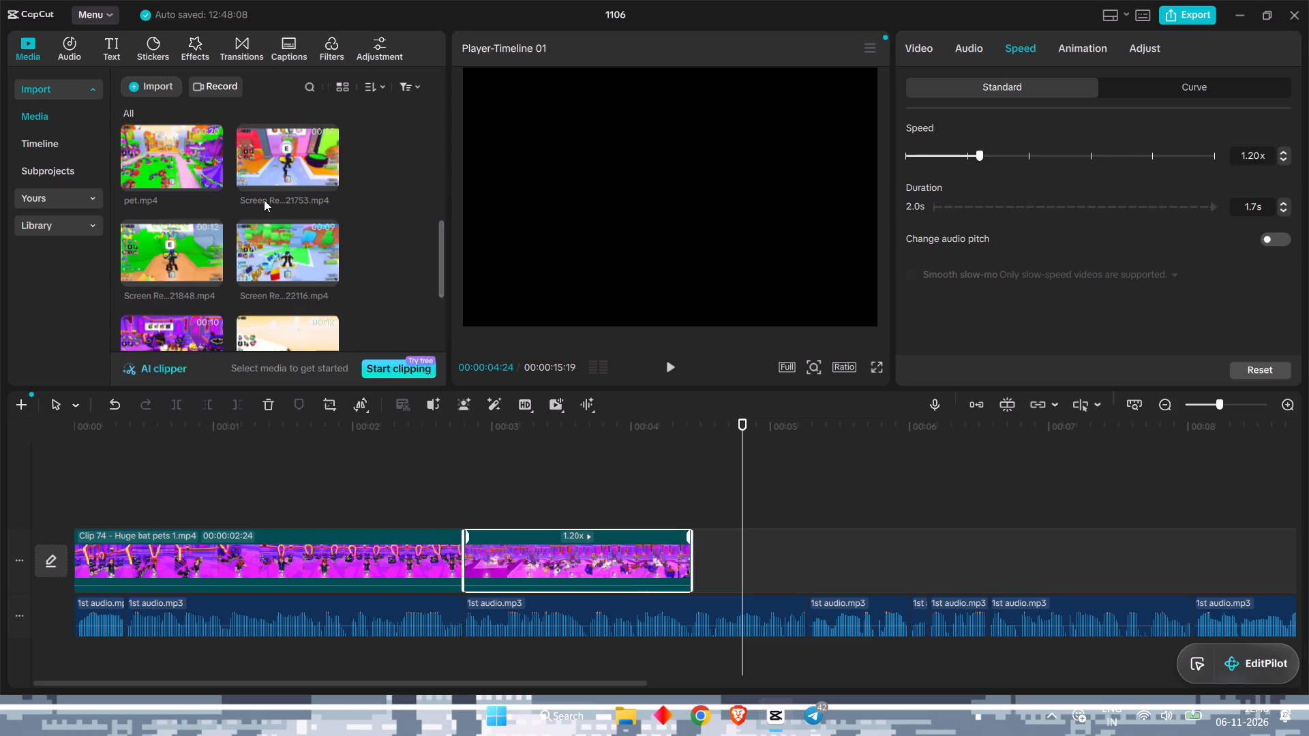
left_click_drag(276, 153, 607, 448)
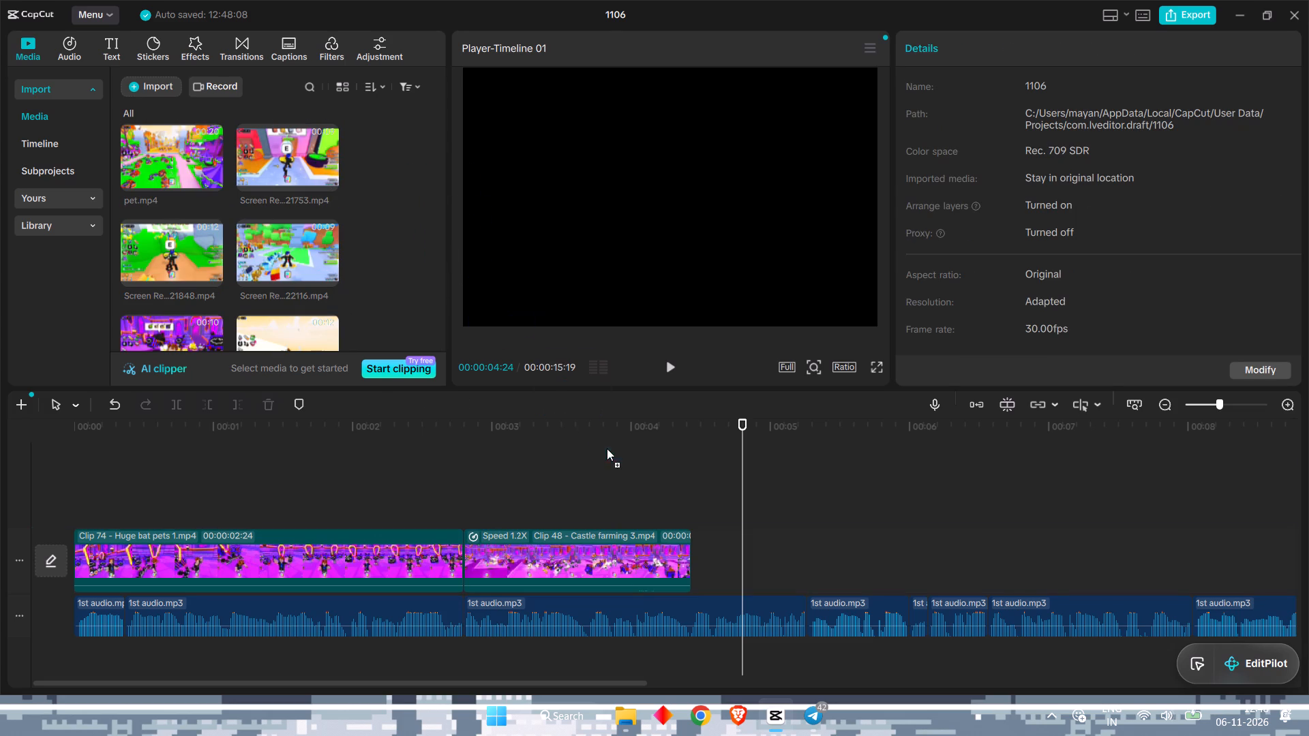
left_click_drag(607, 448, 294, 173)
key("alt+Tab")
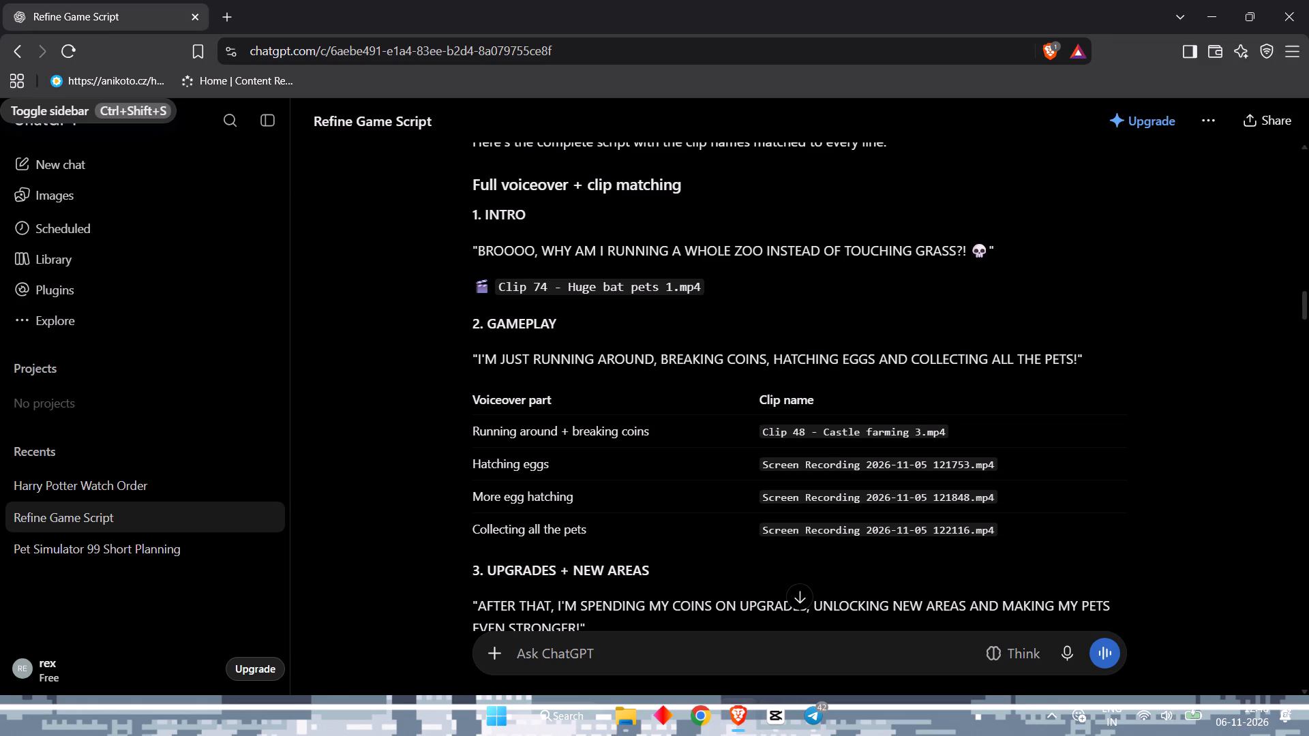
key("alt+Tab")
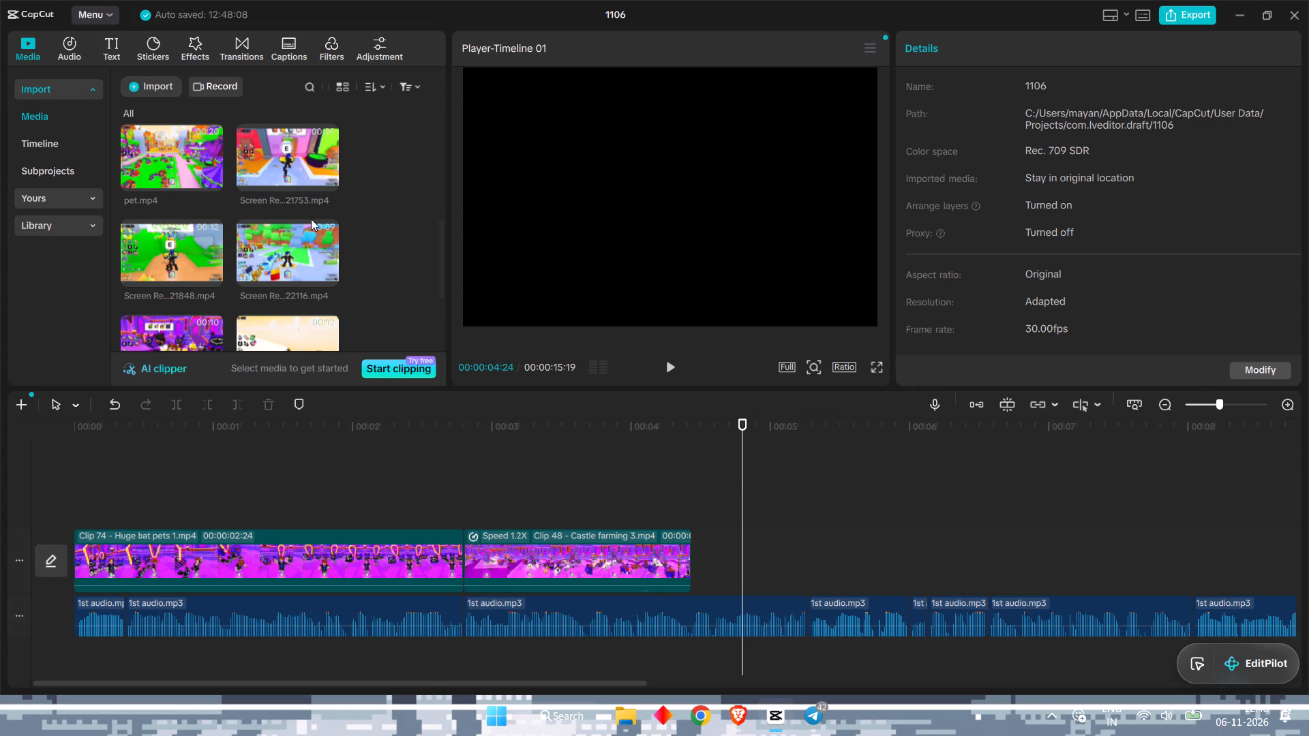
key("alt+Tab")
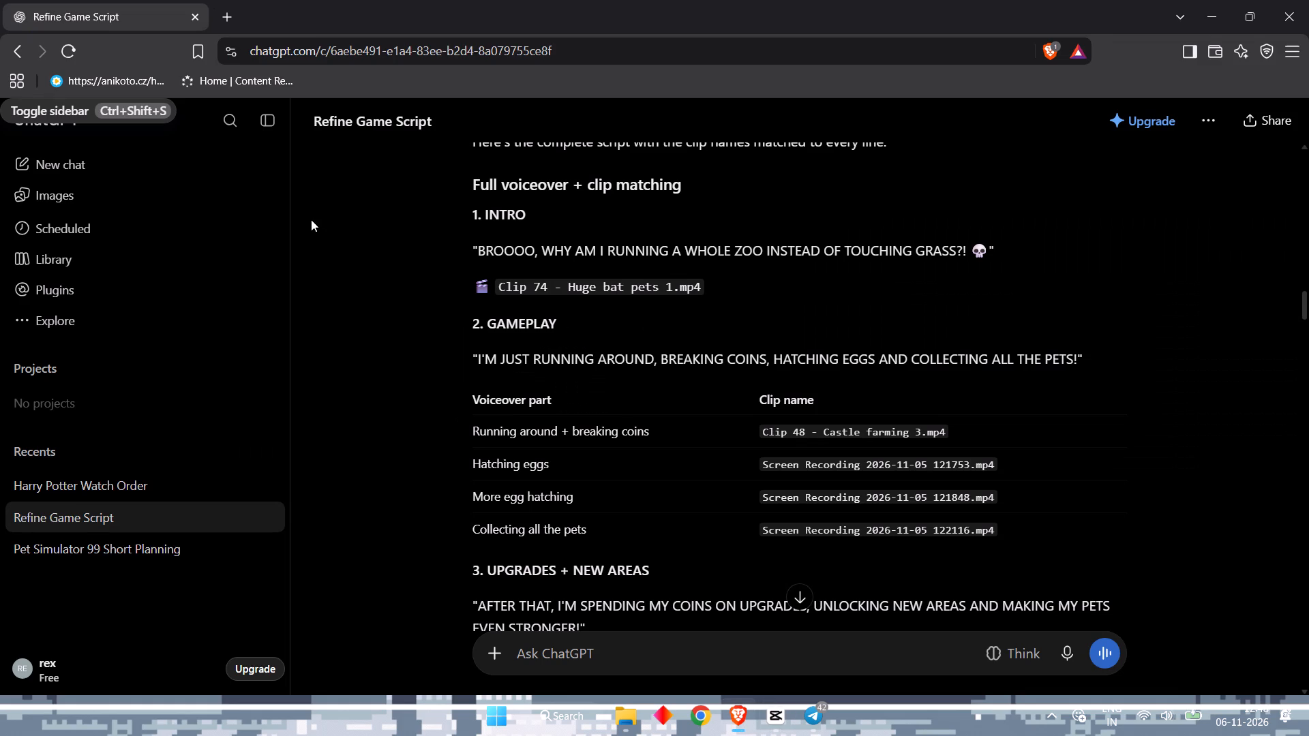
key("alt+Tab")
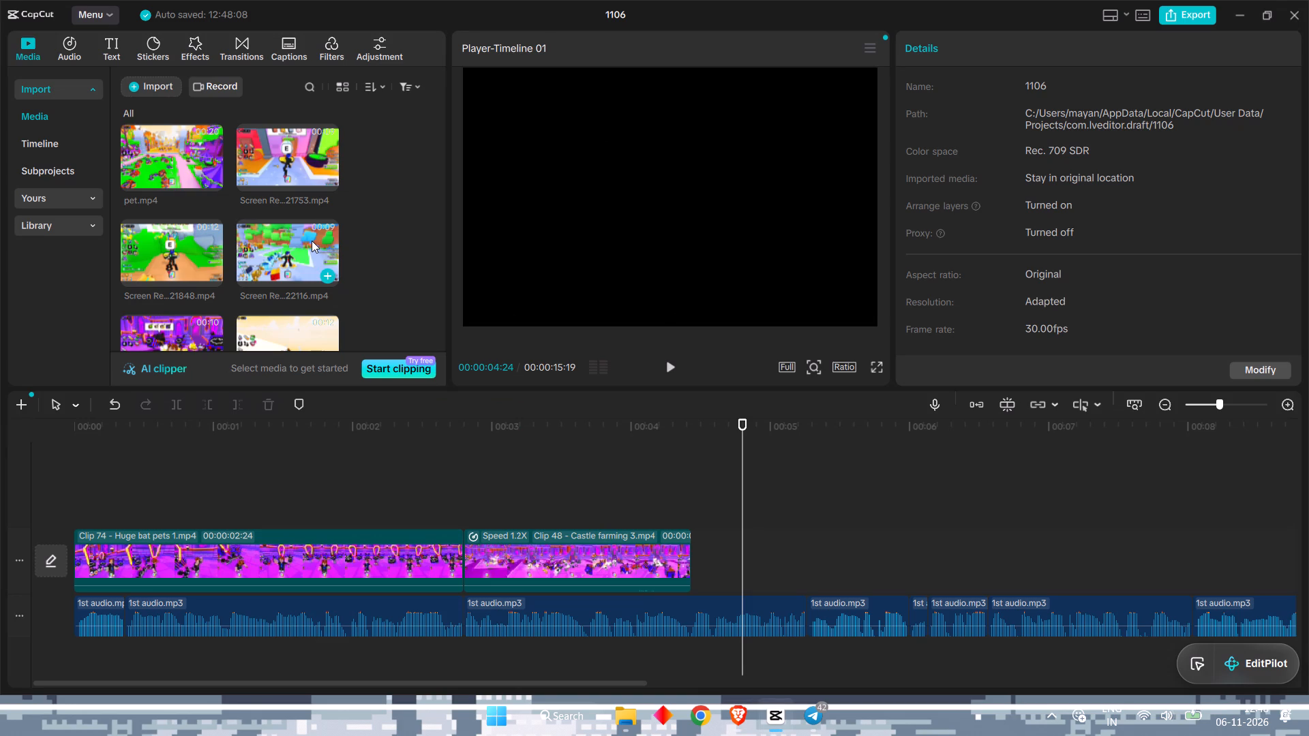
key("alt+Tab")
key("alt+Tab")
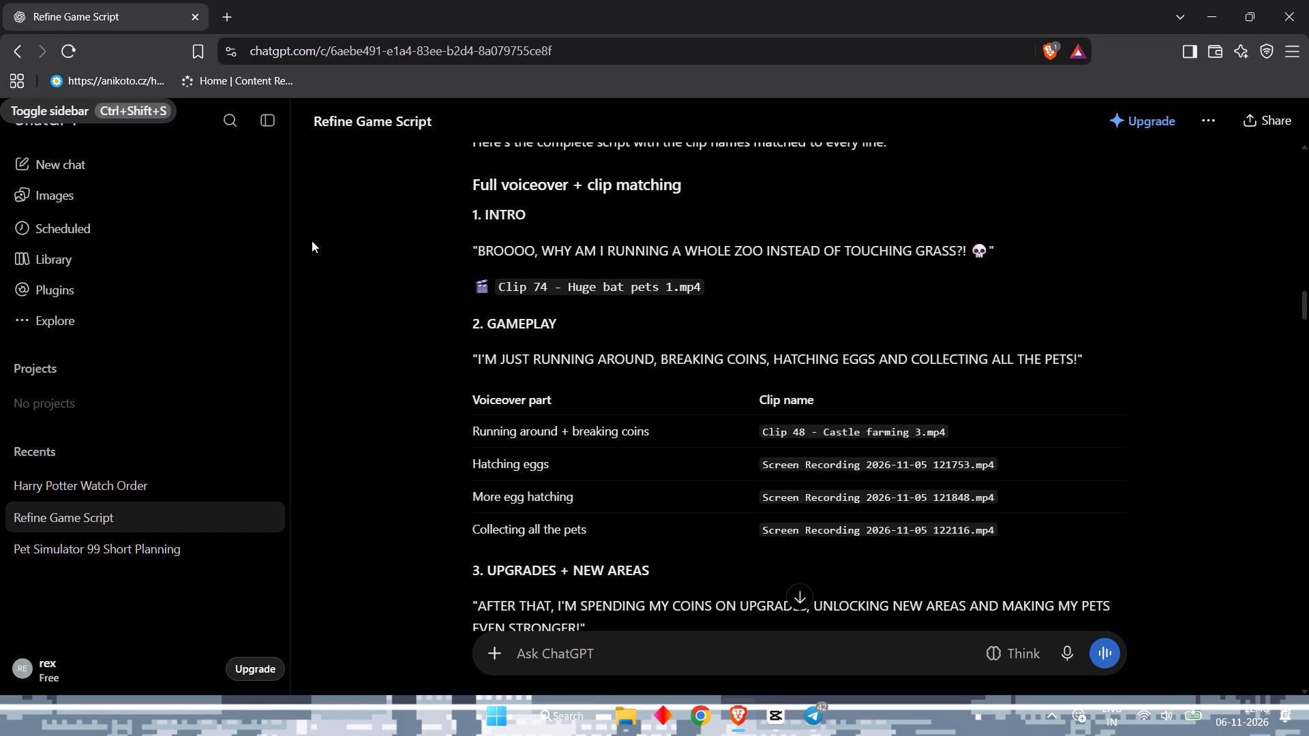
Preview the 121753 and 121848 screen recordings in the media library and compare them with the script in Brave.
left_click(260, 164)
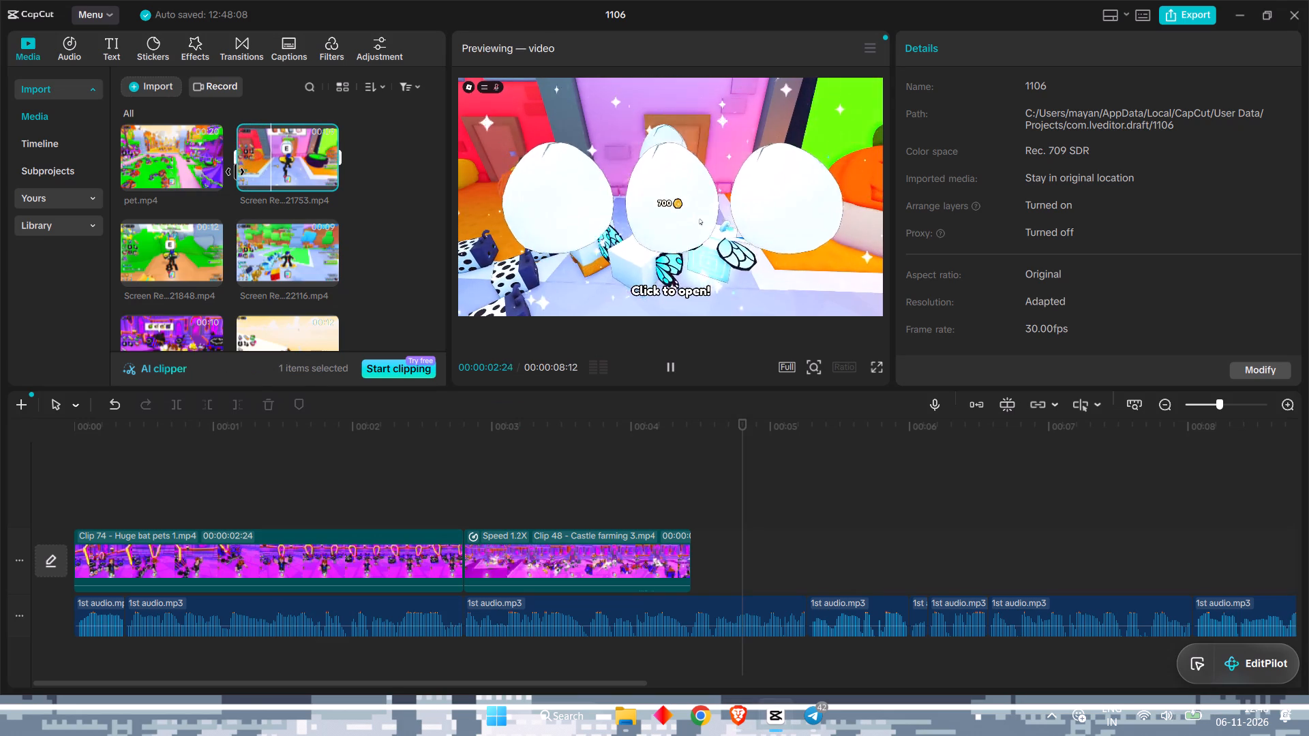
left_click(160, 234)
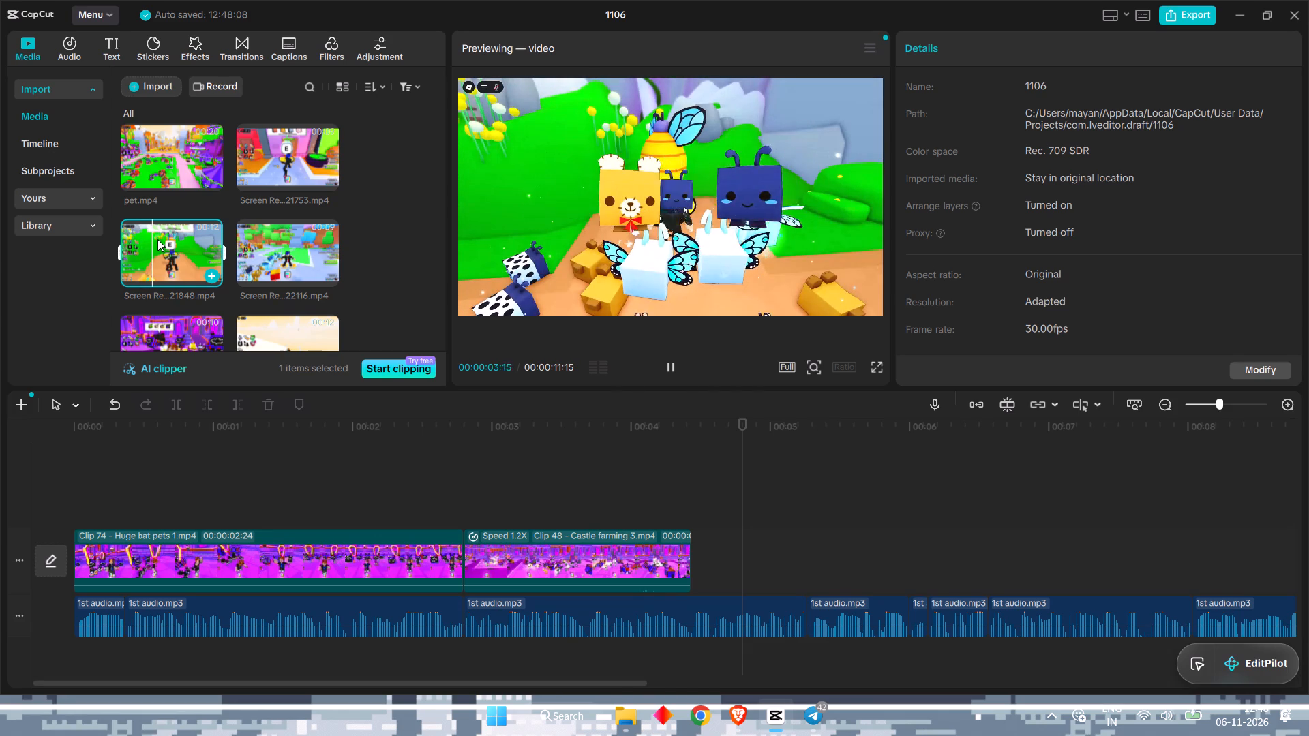
key("alt+Tab")
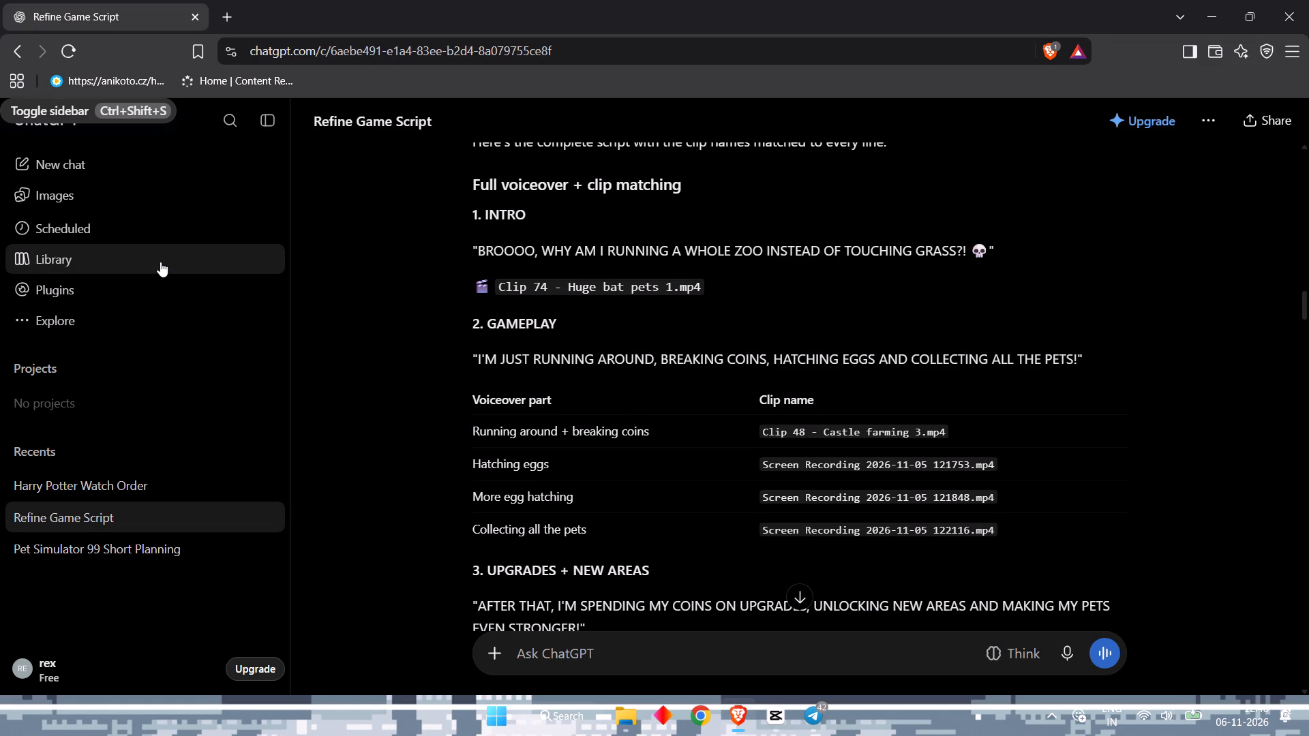
key("alt+Tab")
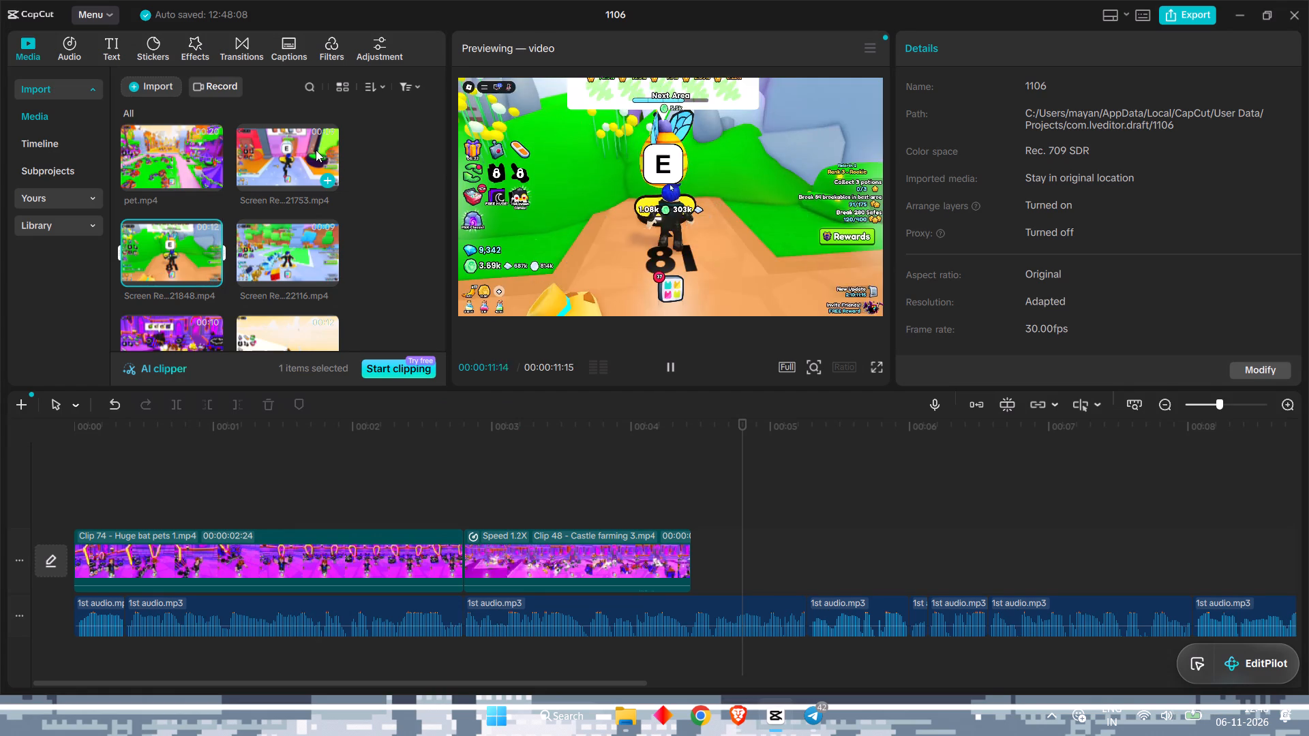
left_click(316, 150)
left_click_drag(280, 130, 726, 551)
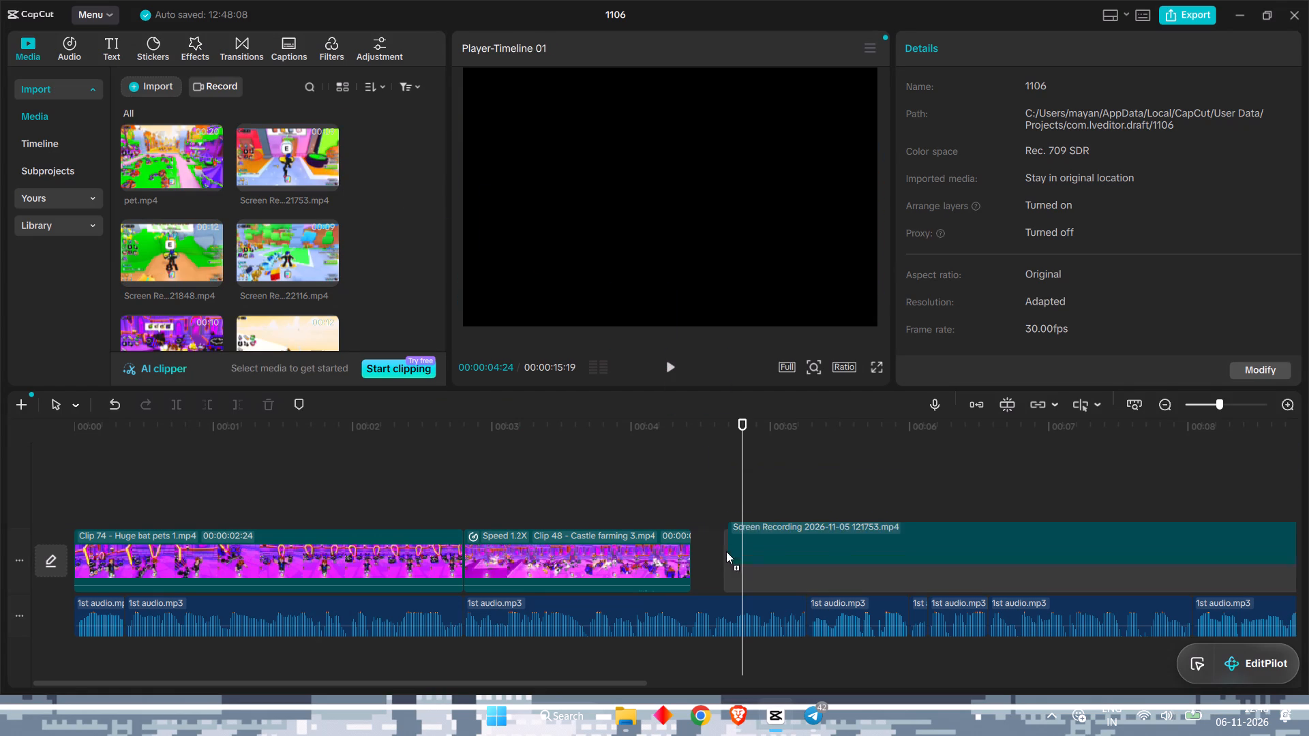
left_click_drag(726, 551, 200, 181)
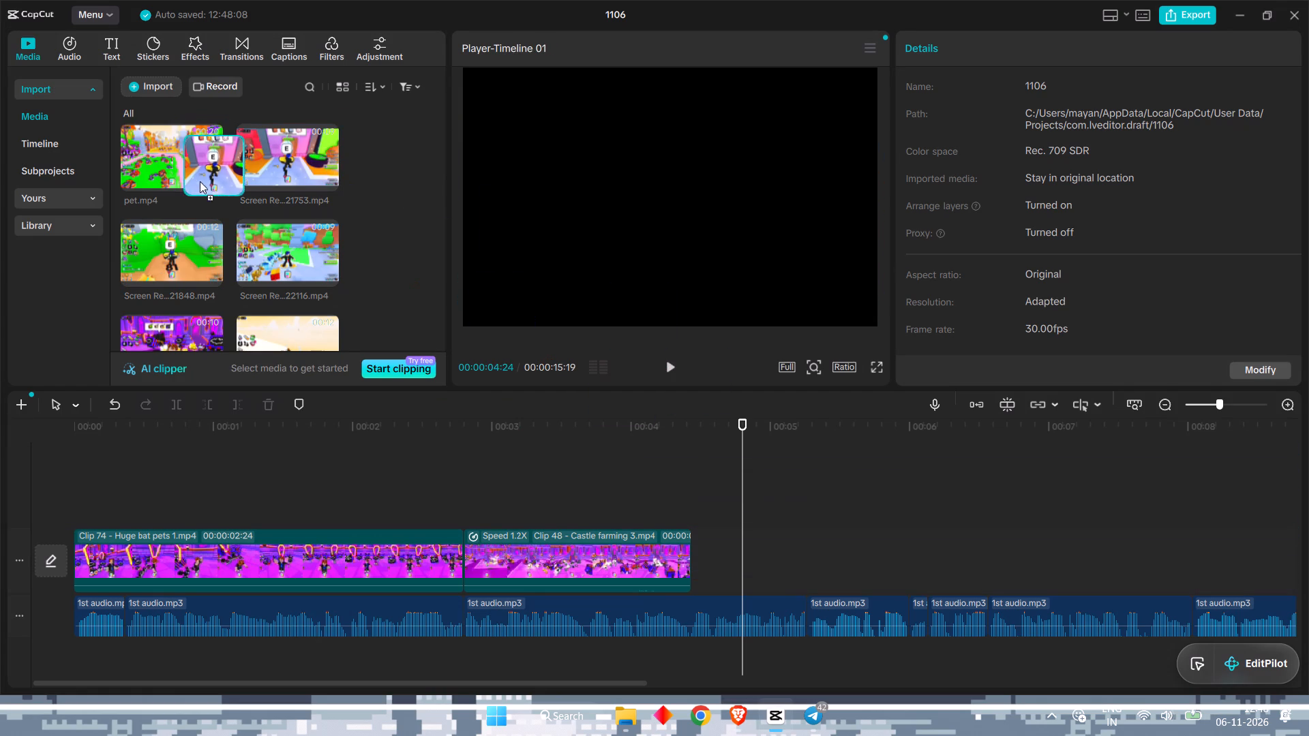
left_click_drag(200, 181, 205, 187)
Replay the timeline from about 00:00:02:14 to hear the narration that follows Clip 48.
left_click_drag(744, 441, 417, 431)
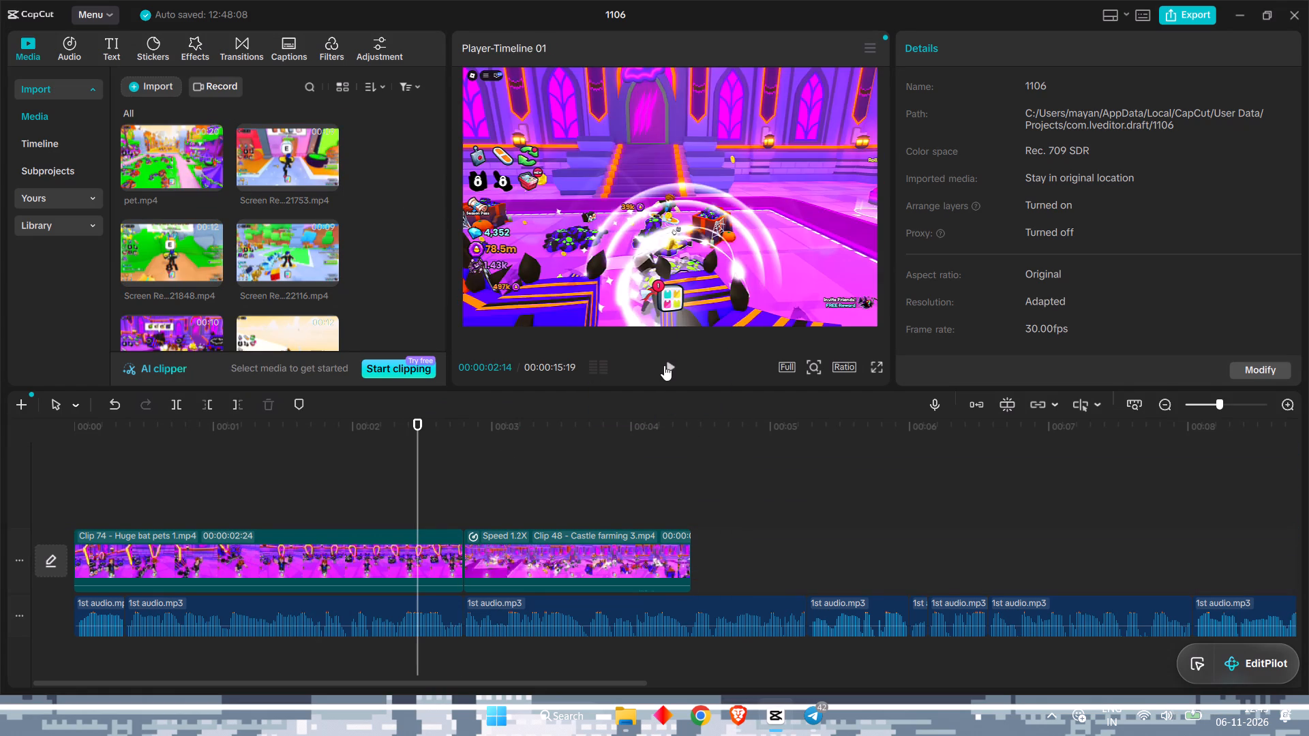
left_click(664, 365)
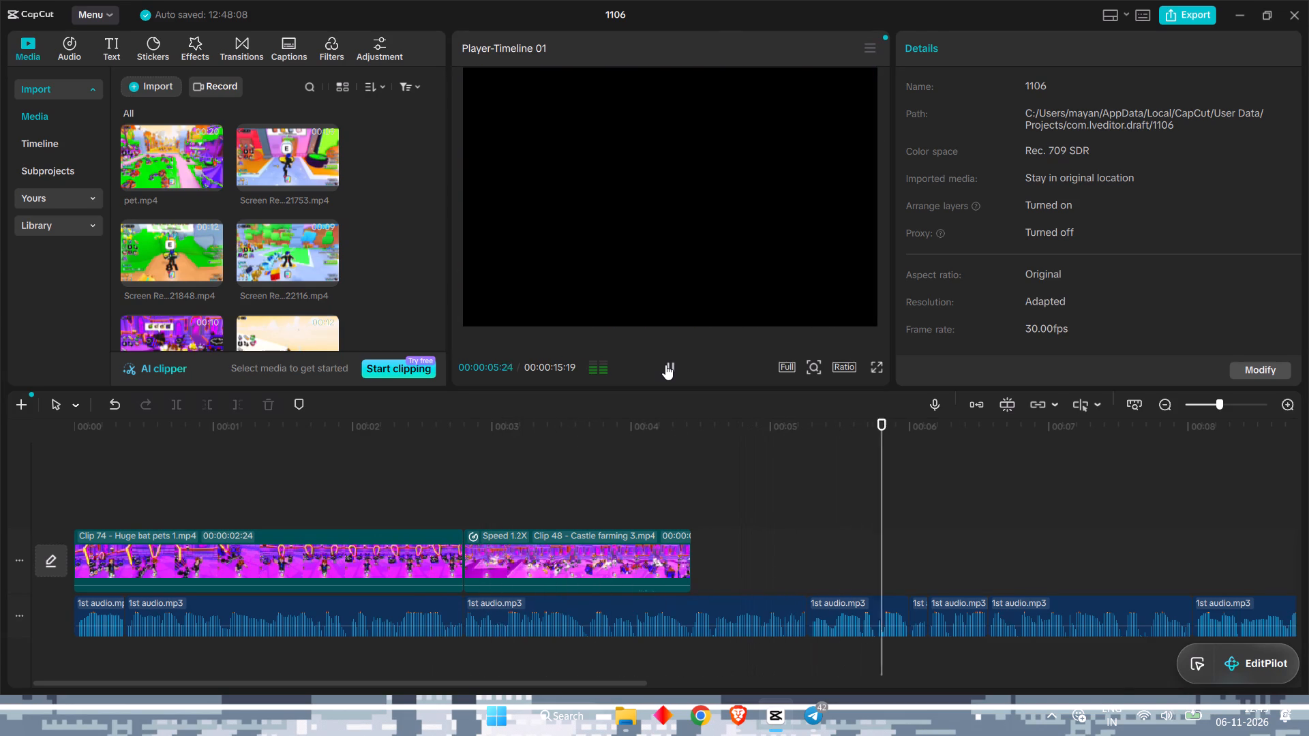
left_click(665, 365)
Add Screen Recording 2026-11-05 121848.mp4 to the video track directly after Clip 48.
left_click_drag(168, 249, 694, 548)
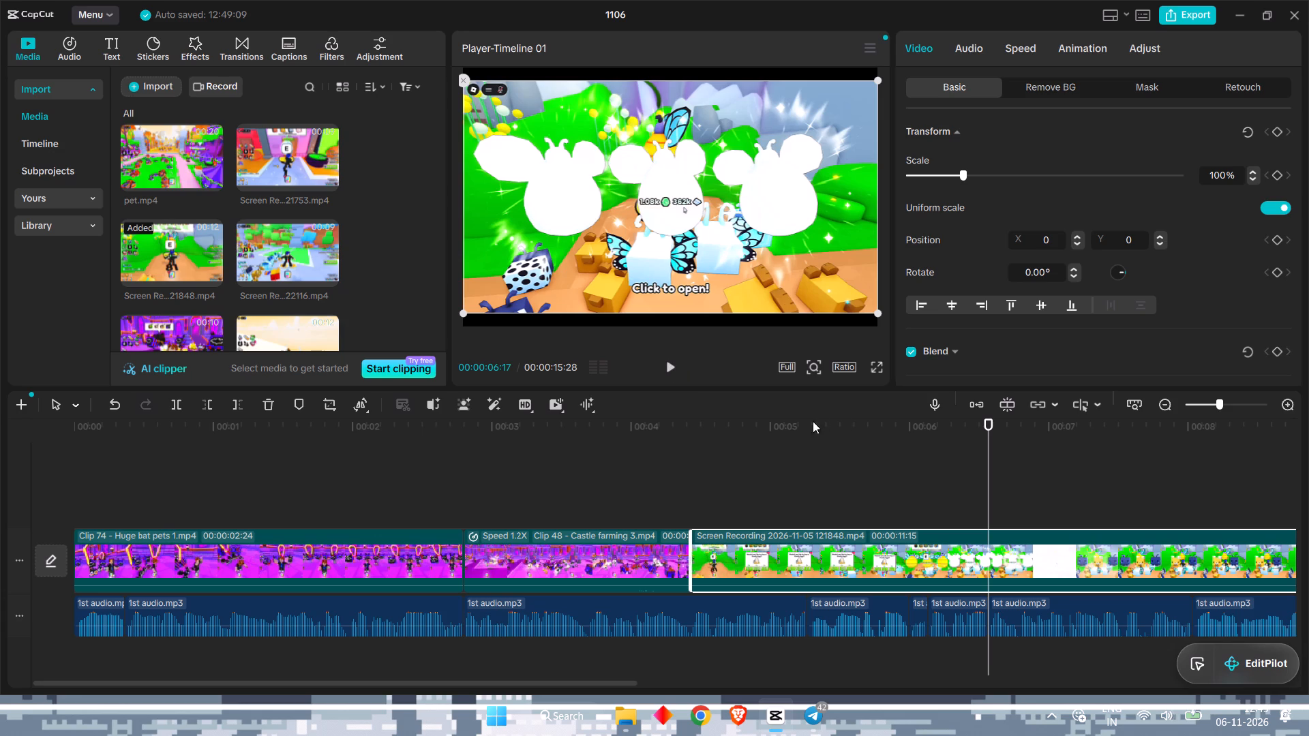
Set the speed of the newly added 121848 screen recording to 1.30x.
left_click_drag(987, 445, 444, 481)
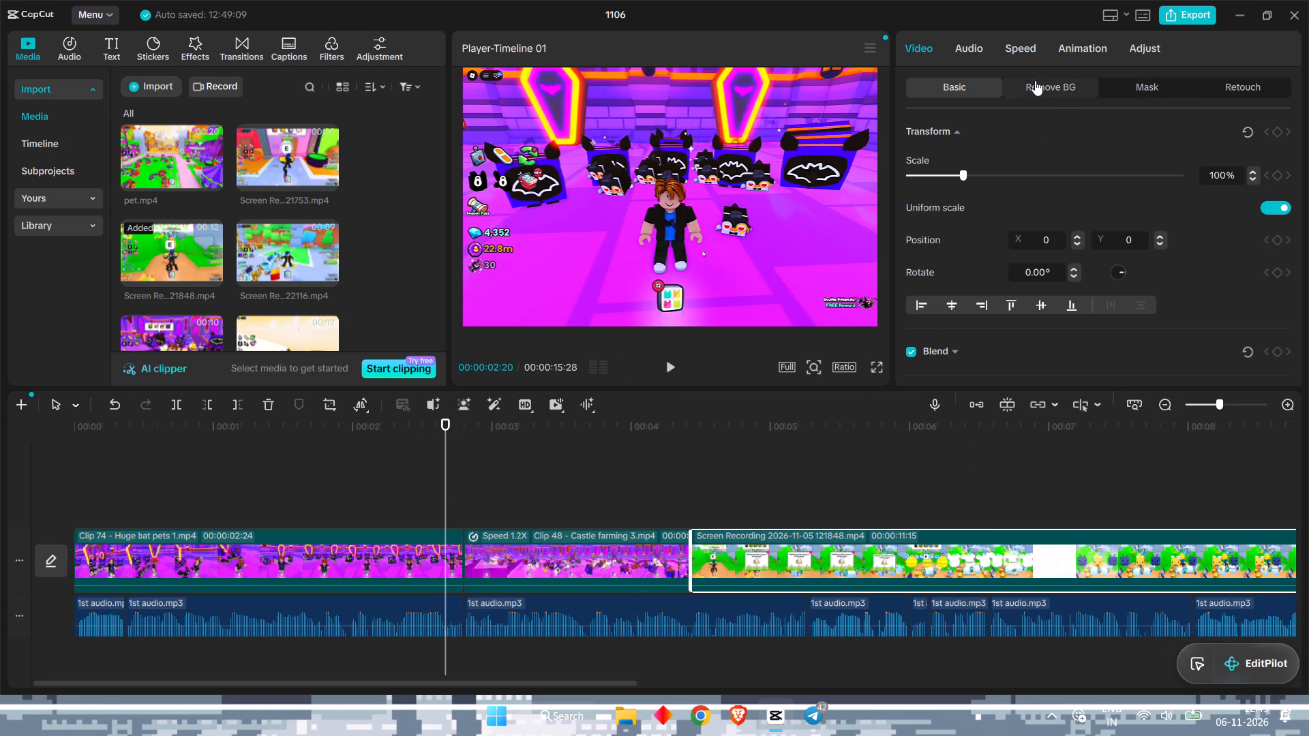
left_click(1013, 43)
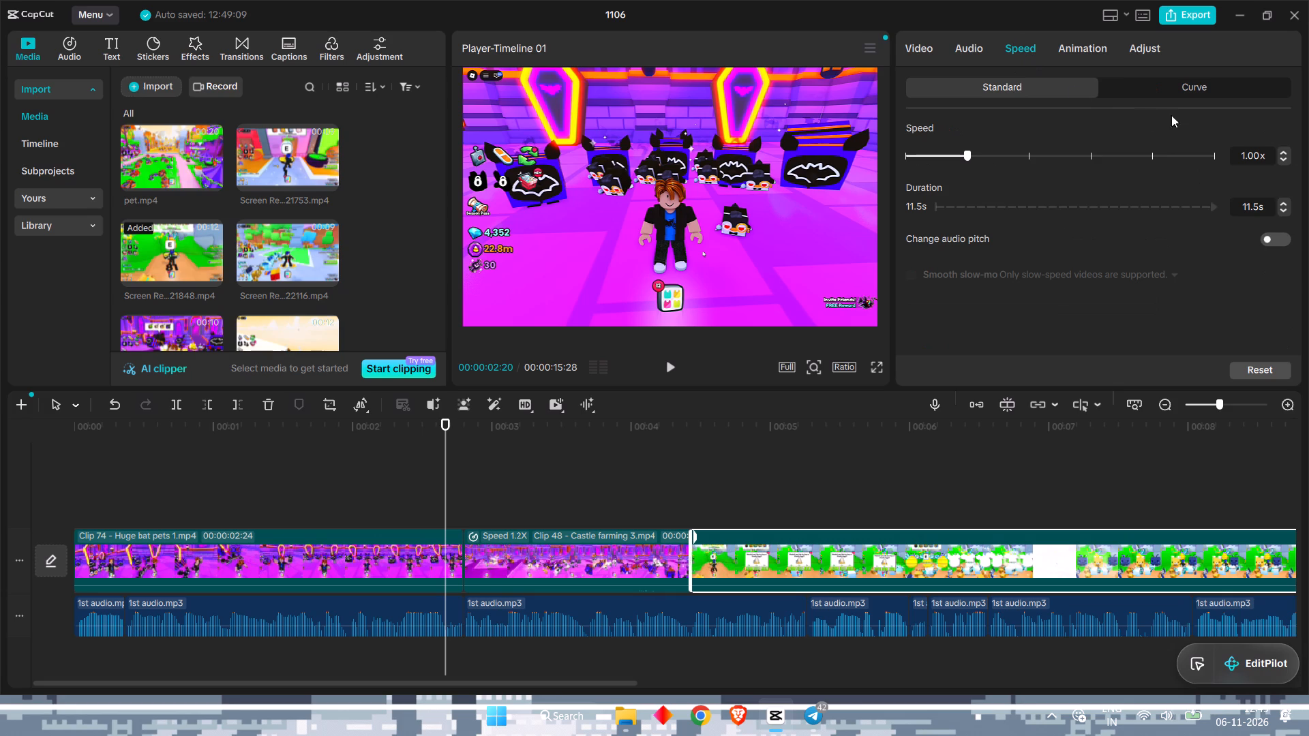
triple_click(1282, 153)
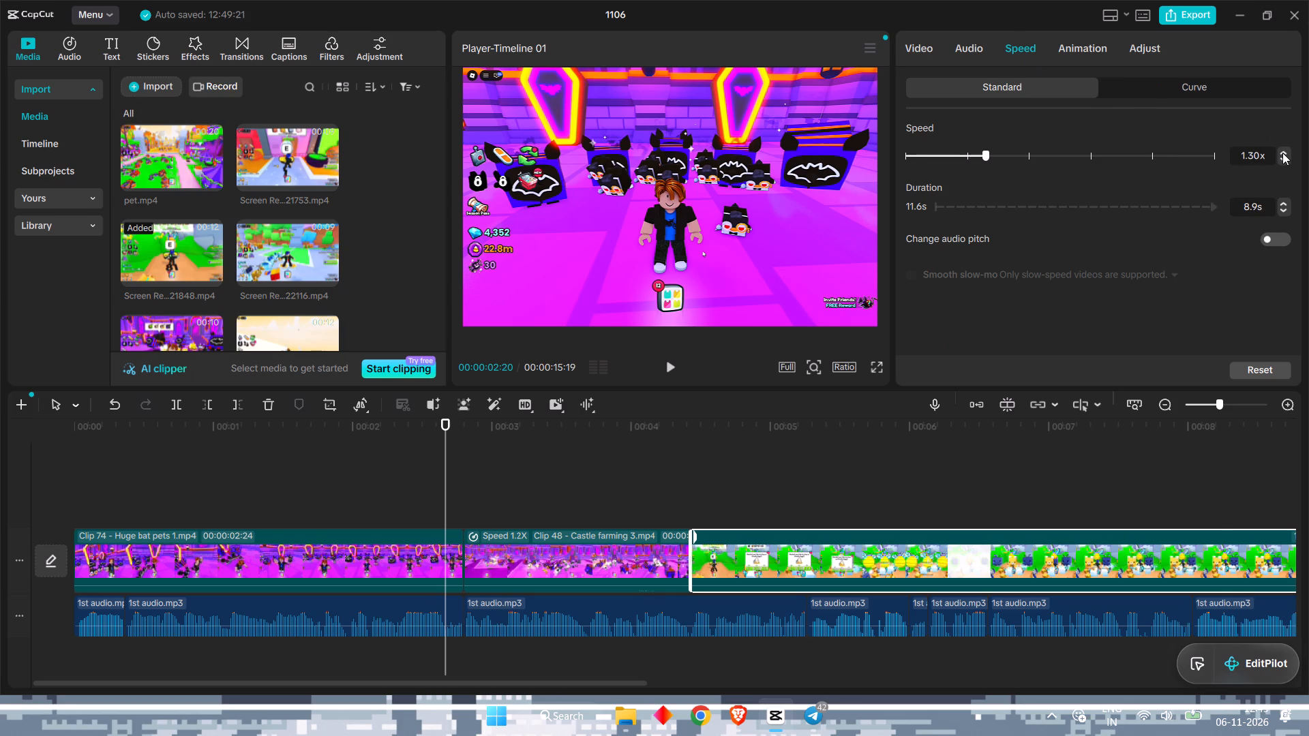
Cut off the part of the 121848 screen recording on the timeline that lies before 00:00:05:19.
left_click(667, 367)
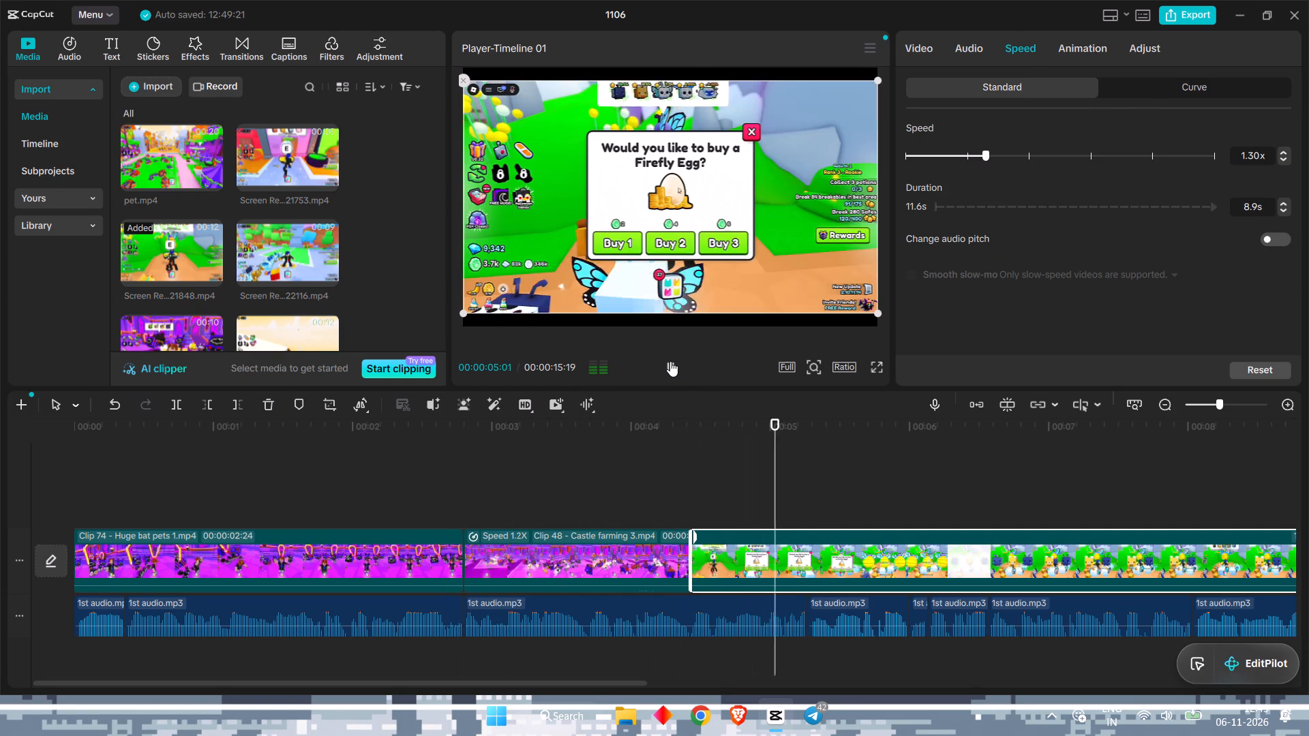
left_click(670, 361)
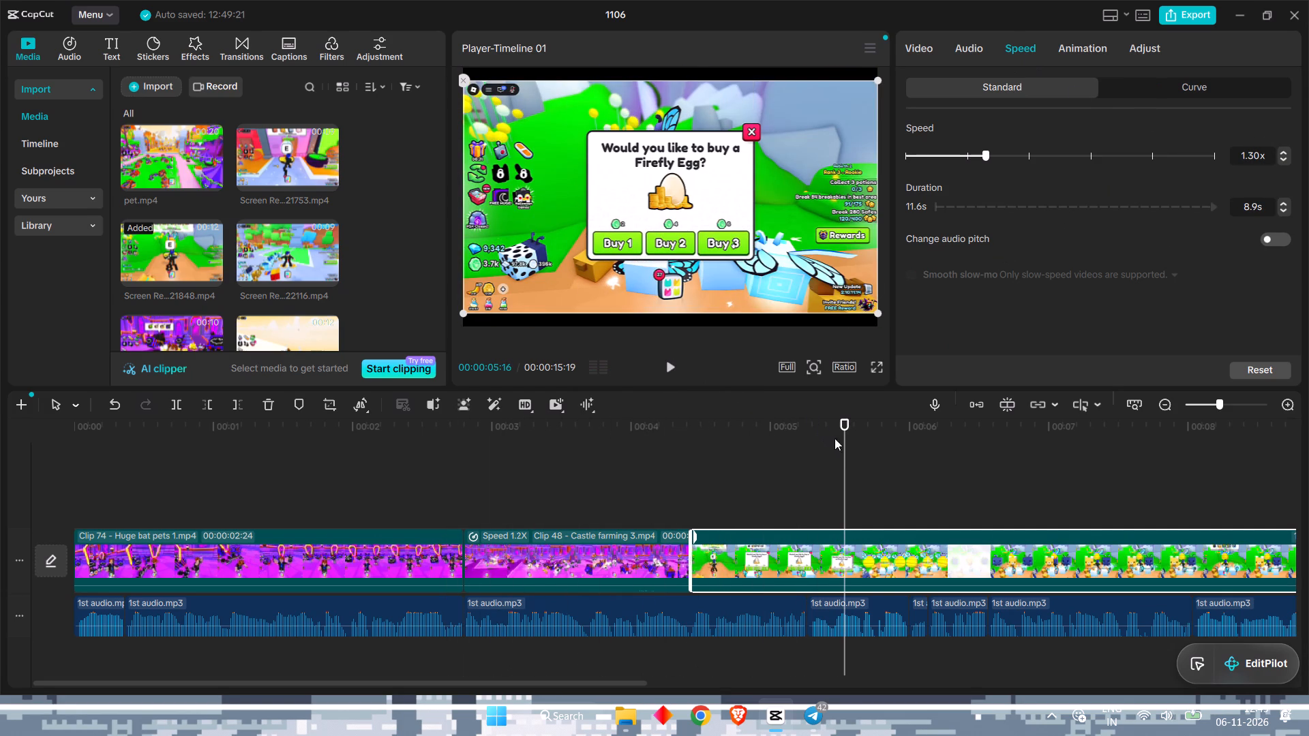
left_click_drag(841, 442, 878, 433)
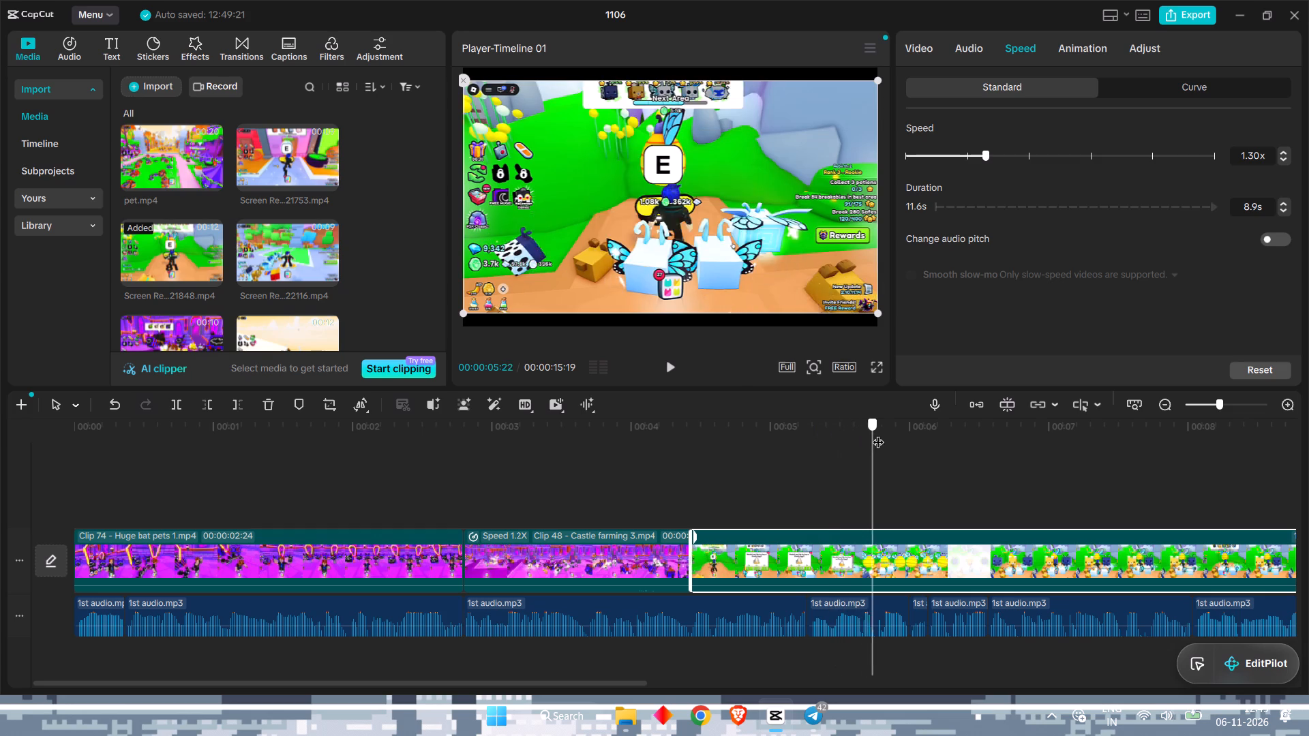
left_click_drag(878, 433, 862, 429)
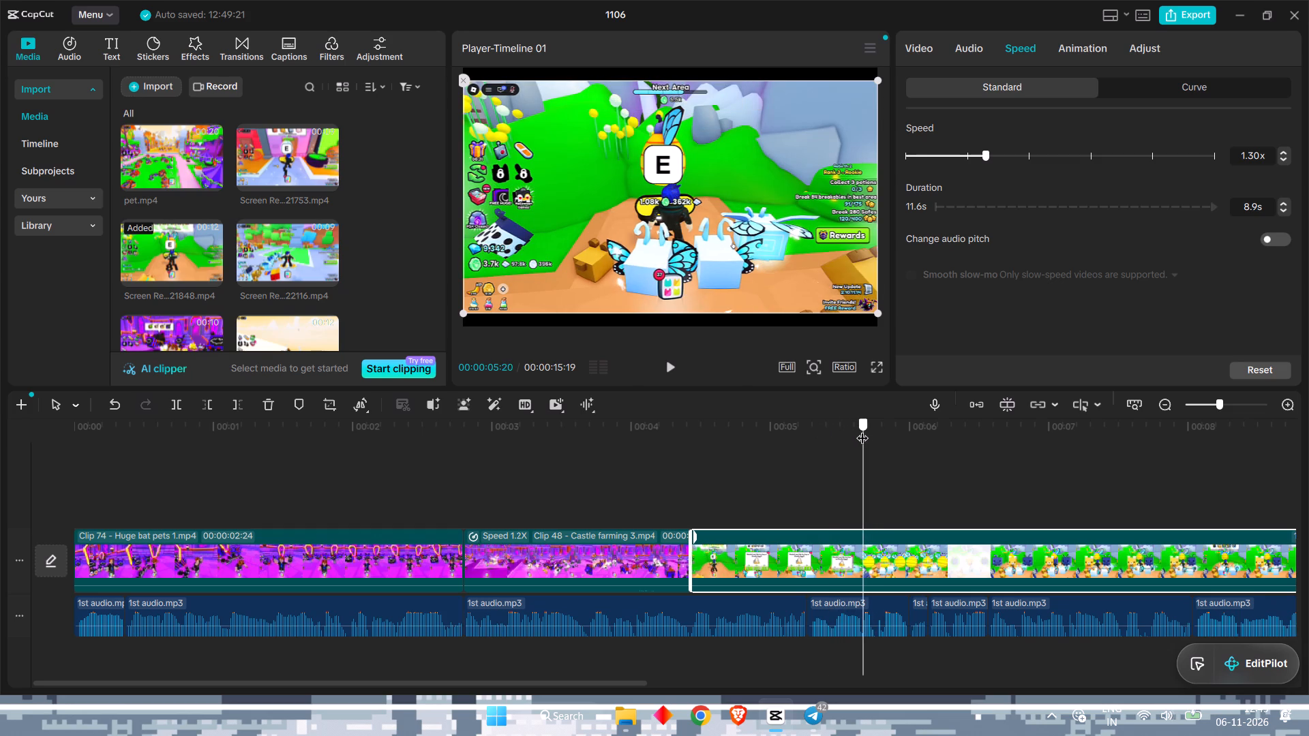
left_click_drag(862, 429, 858, 429)
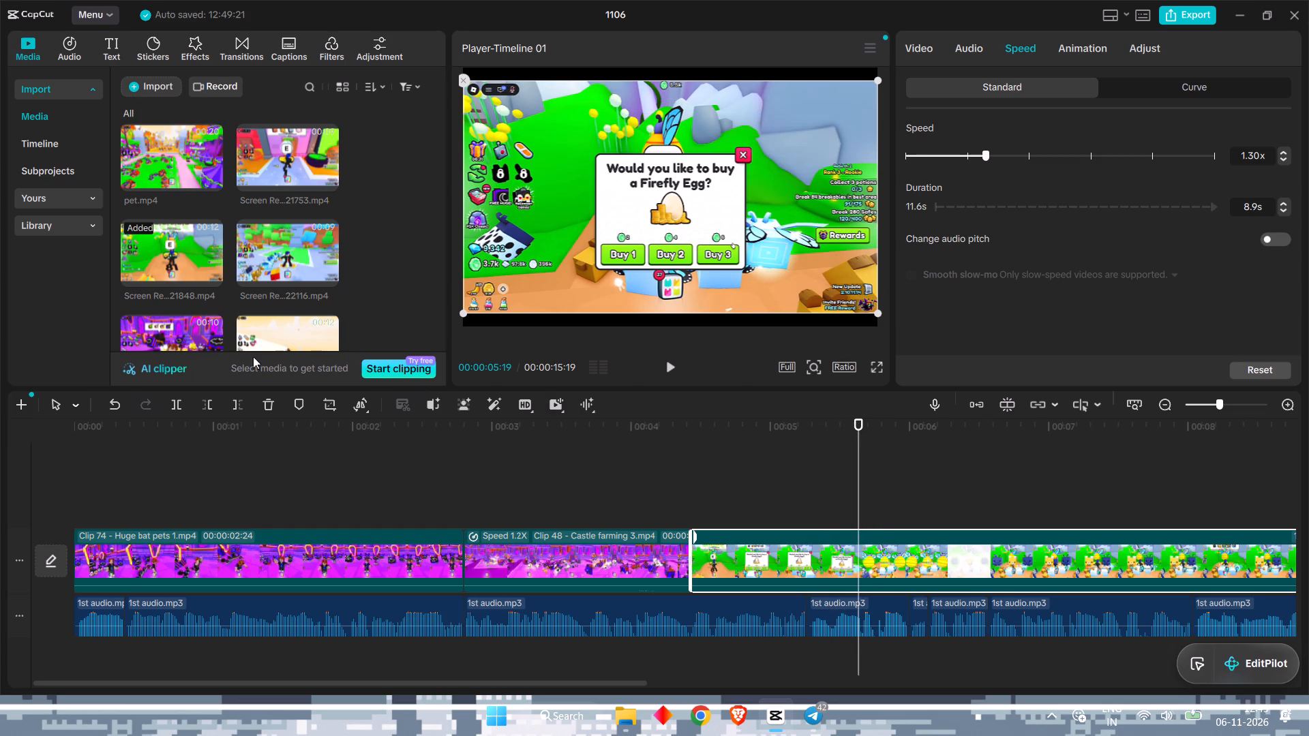
left_click(214, 405)
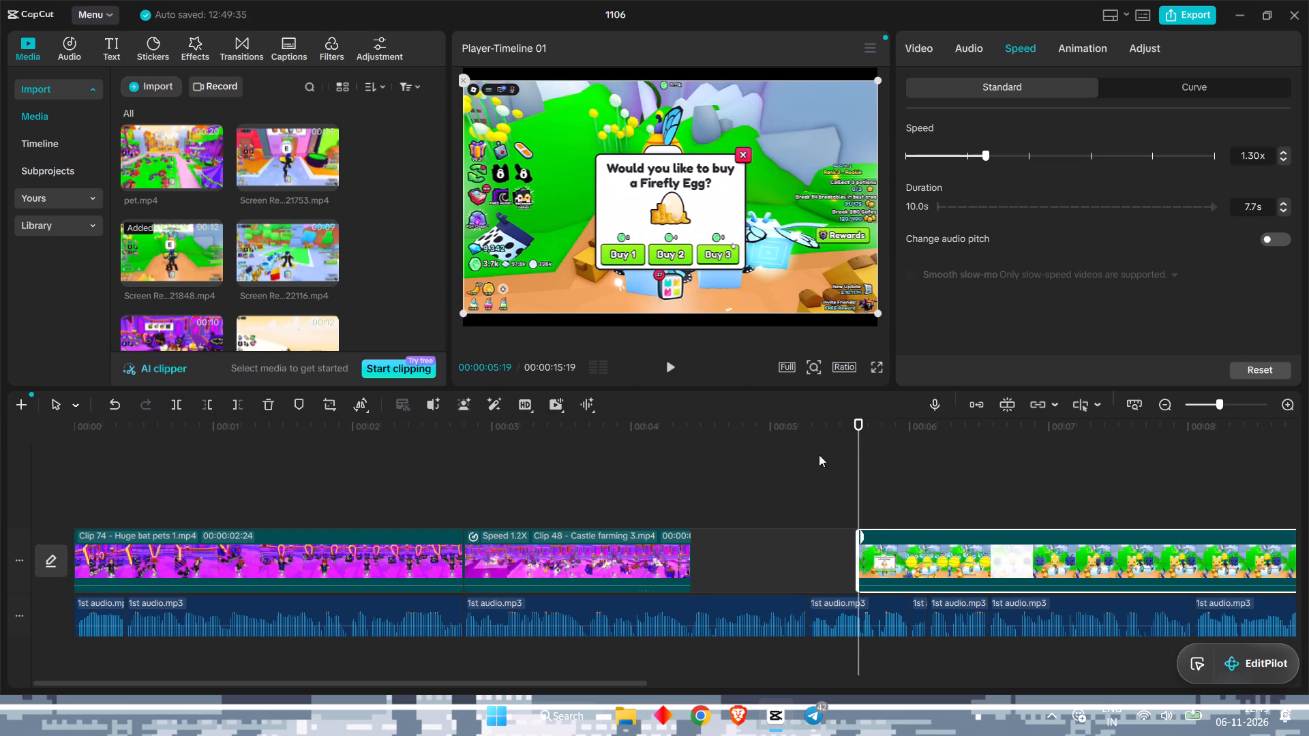
Move the trimmed 121848 recording back along the video track so it directly follows Clip 48.
left_click_drag(883, 536, 730, 546)
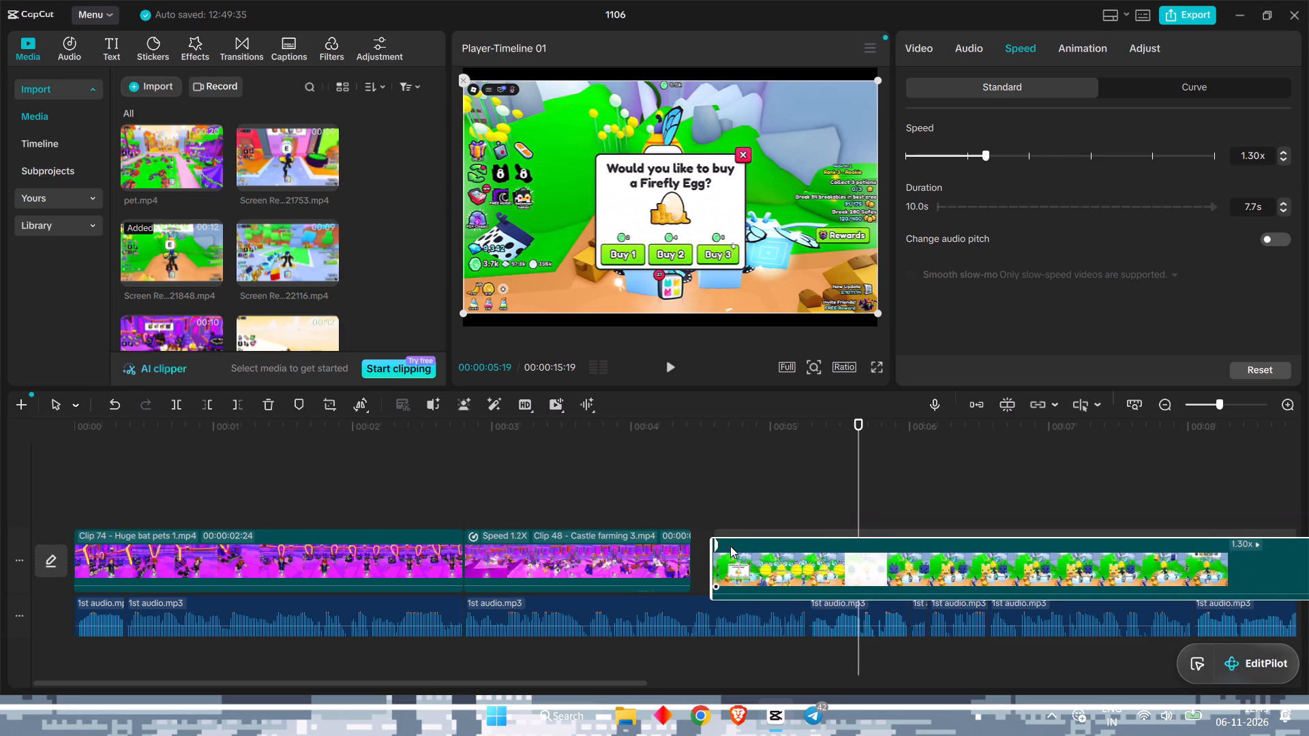
left_click_drag(730, 546, 716, 541)
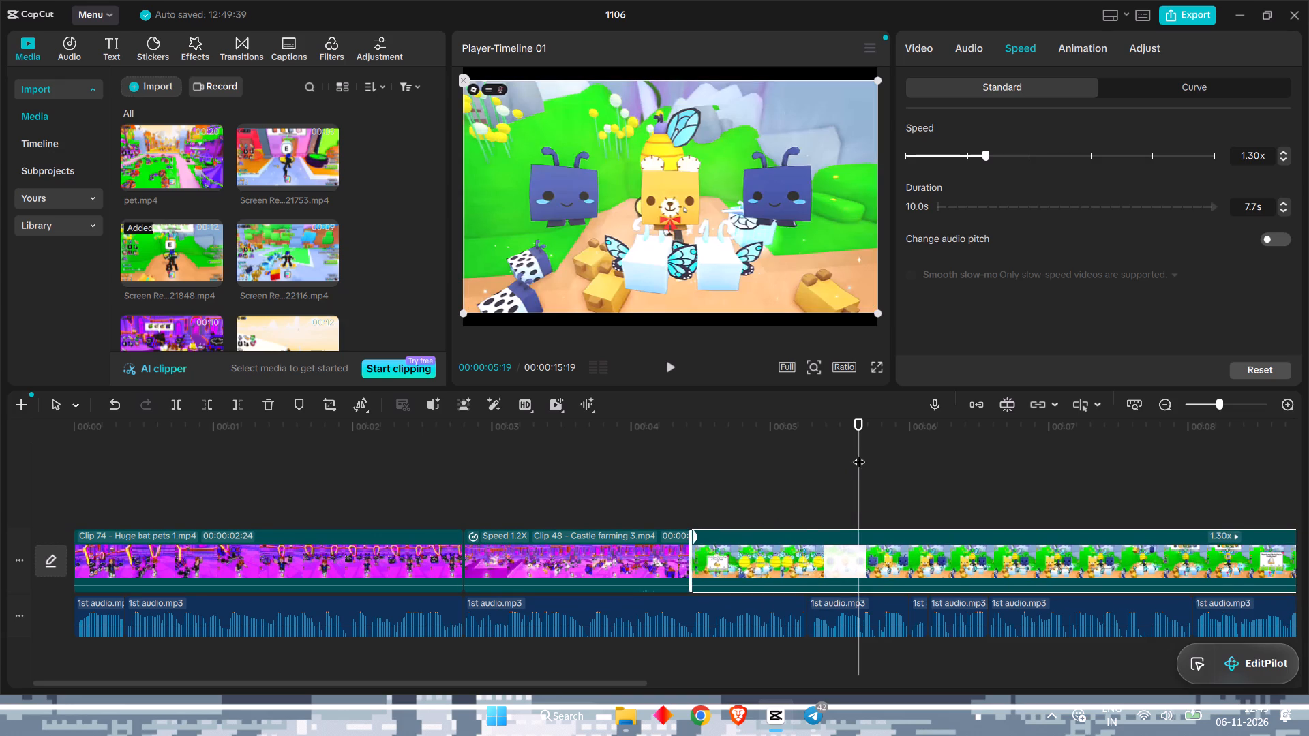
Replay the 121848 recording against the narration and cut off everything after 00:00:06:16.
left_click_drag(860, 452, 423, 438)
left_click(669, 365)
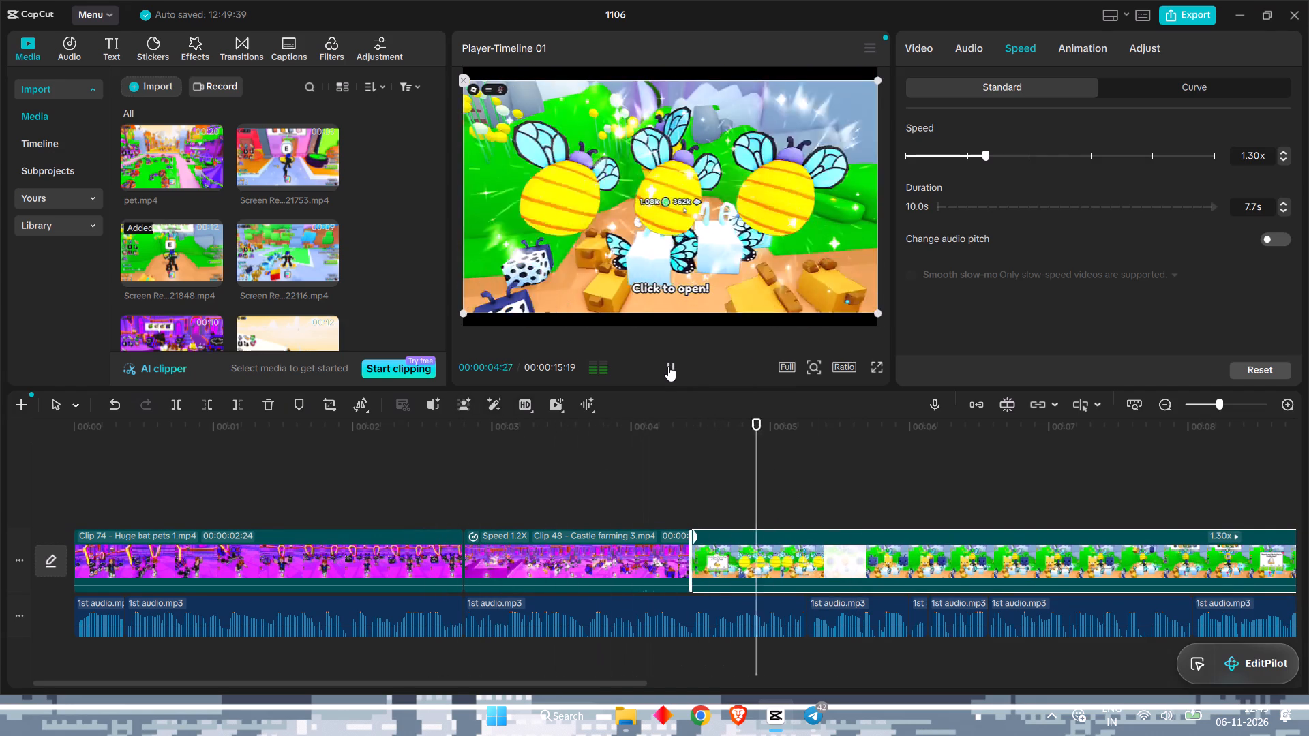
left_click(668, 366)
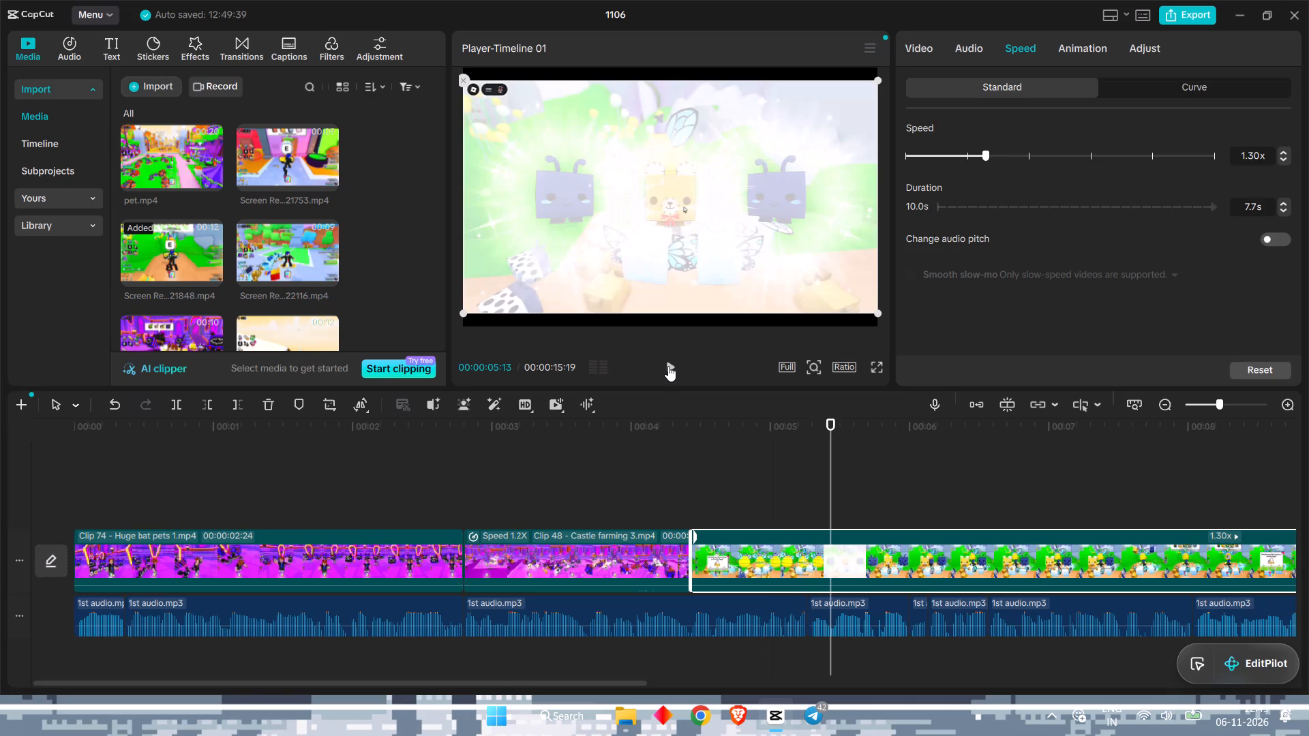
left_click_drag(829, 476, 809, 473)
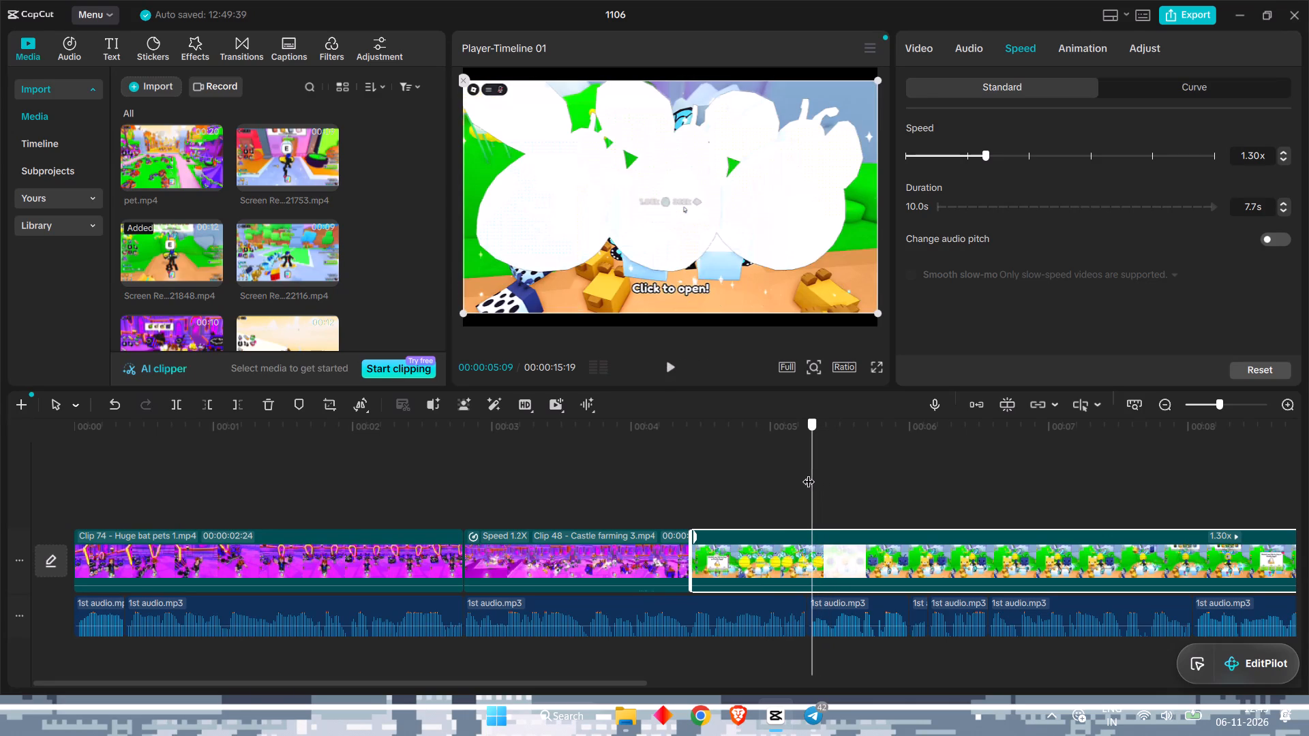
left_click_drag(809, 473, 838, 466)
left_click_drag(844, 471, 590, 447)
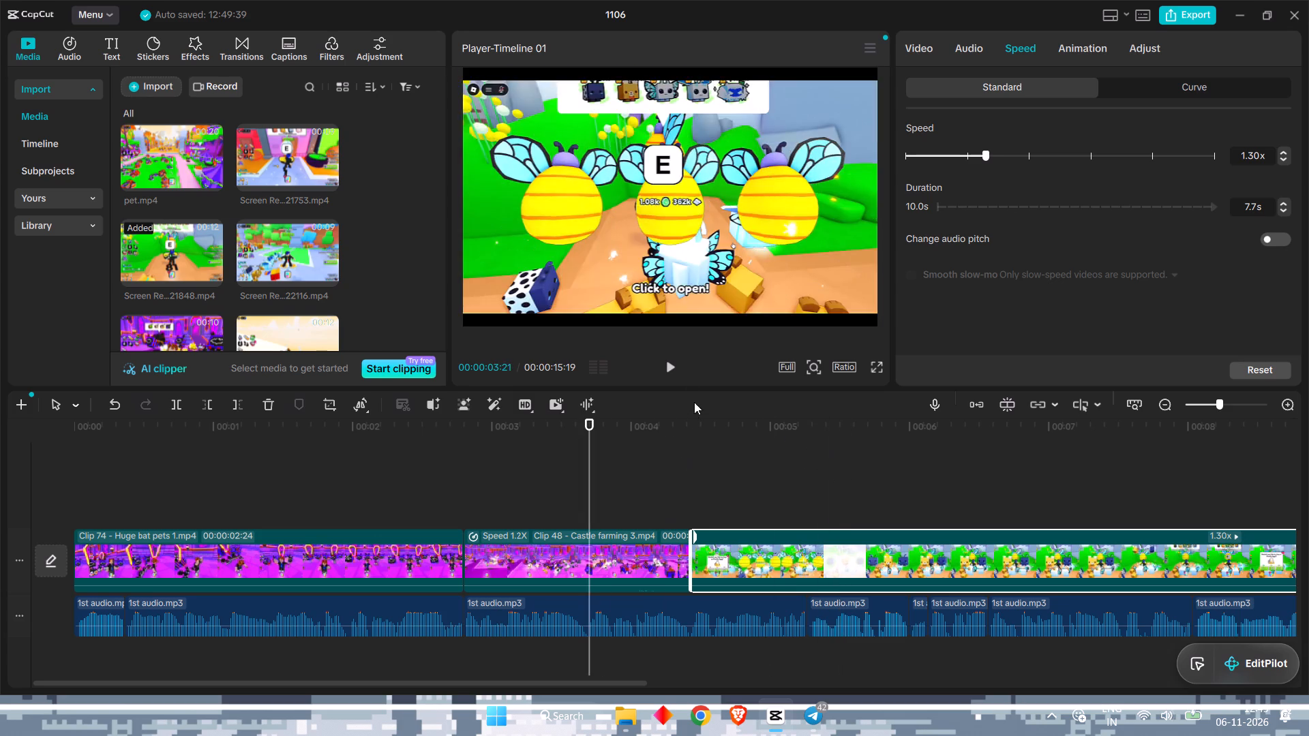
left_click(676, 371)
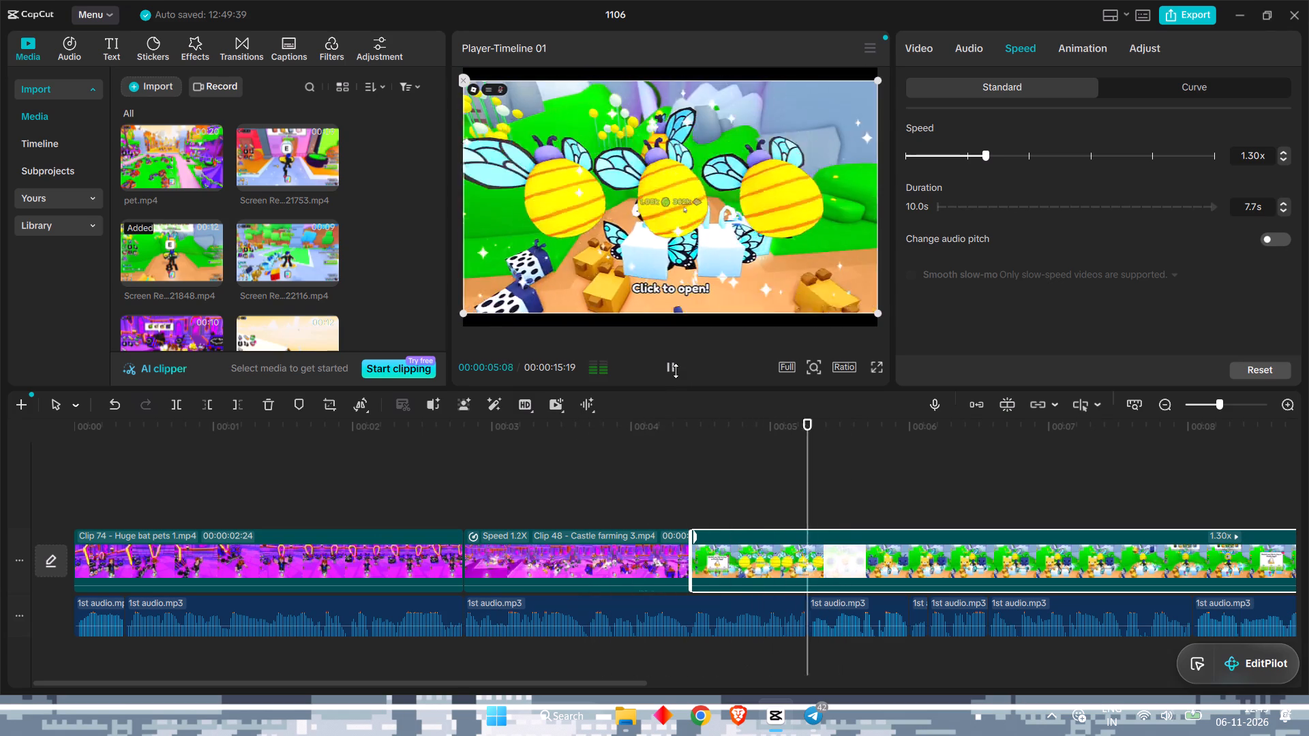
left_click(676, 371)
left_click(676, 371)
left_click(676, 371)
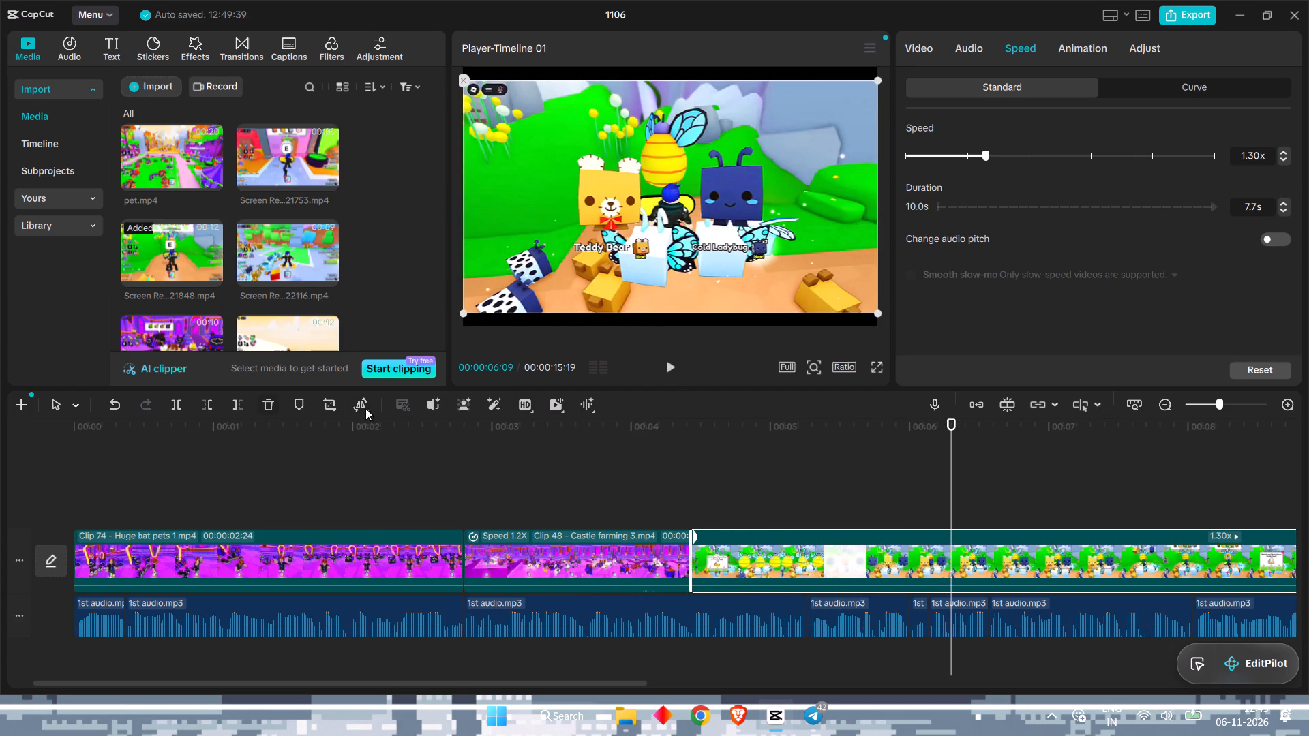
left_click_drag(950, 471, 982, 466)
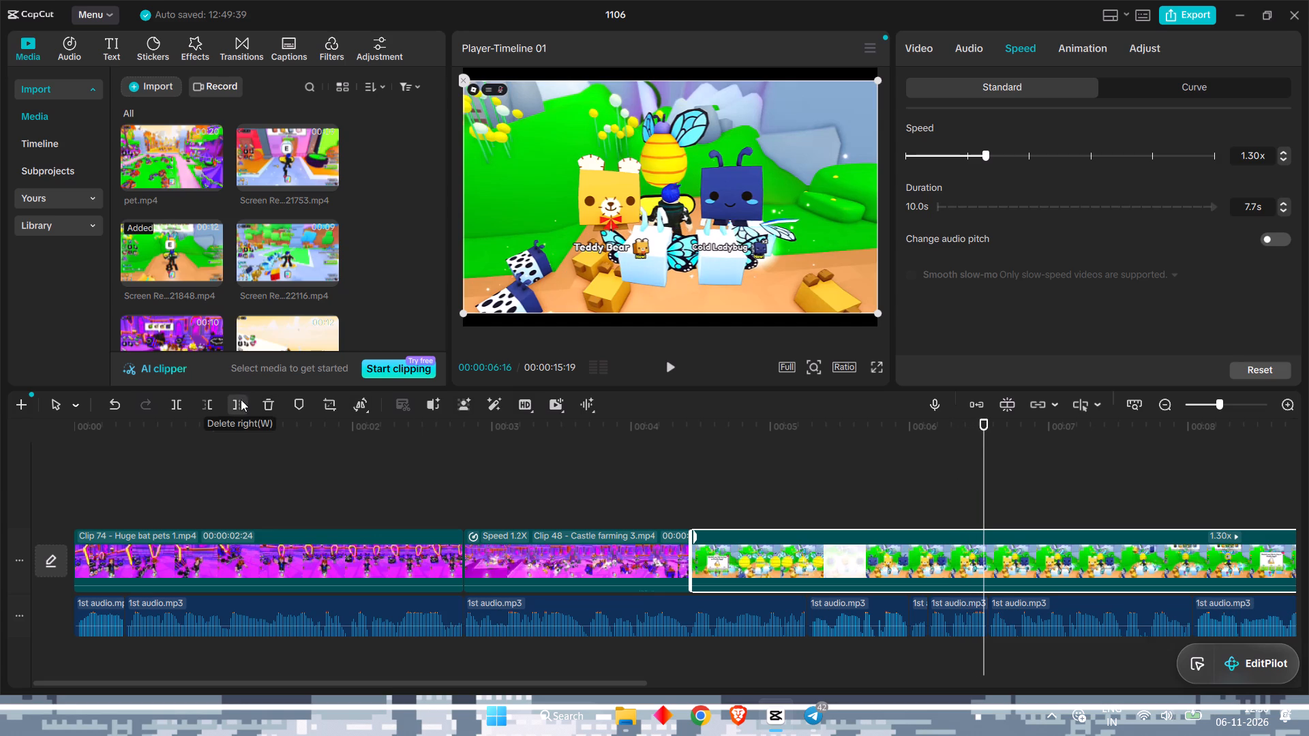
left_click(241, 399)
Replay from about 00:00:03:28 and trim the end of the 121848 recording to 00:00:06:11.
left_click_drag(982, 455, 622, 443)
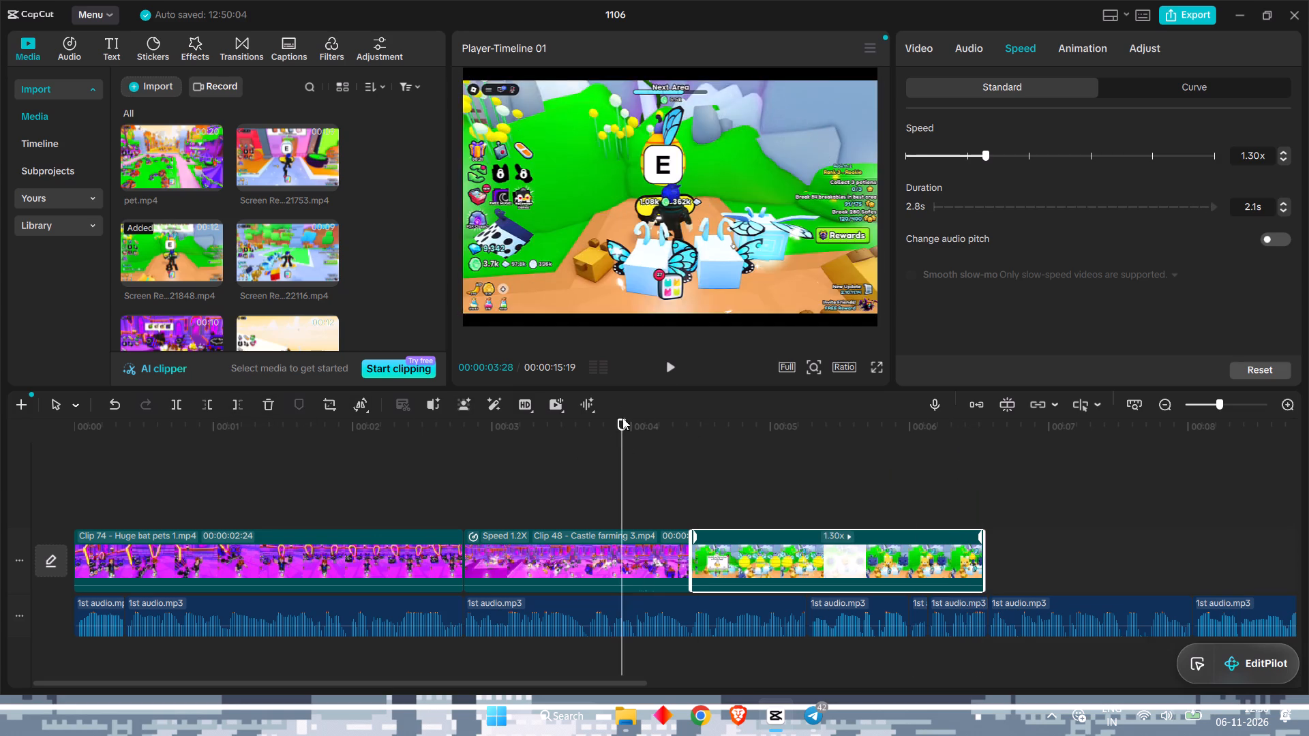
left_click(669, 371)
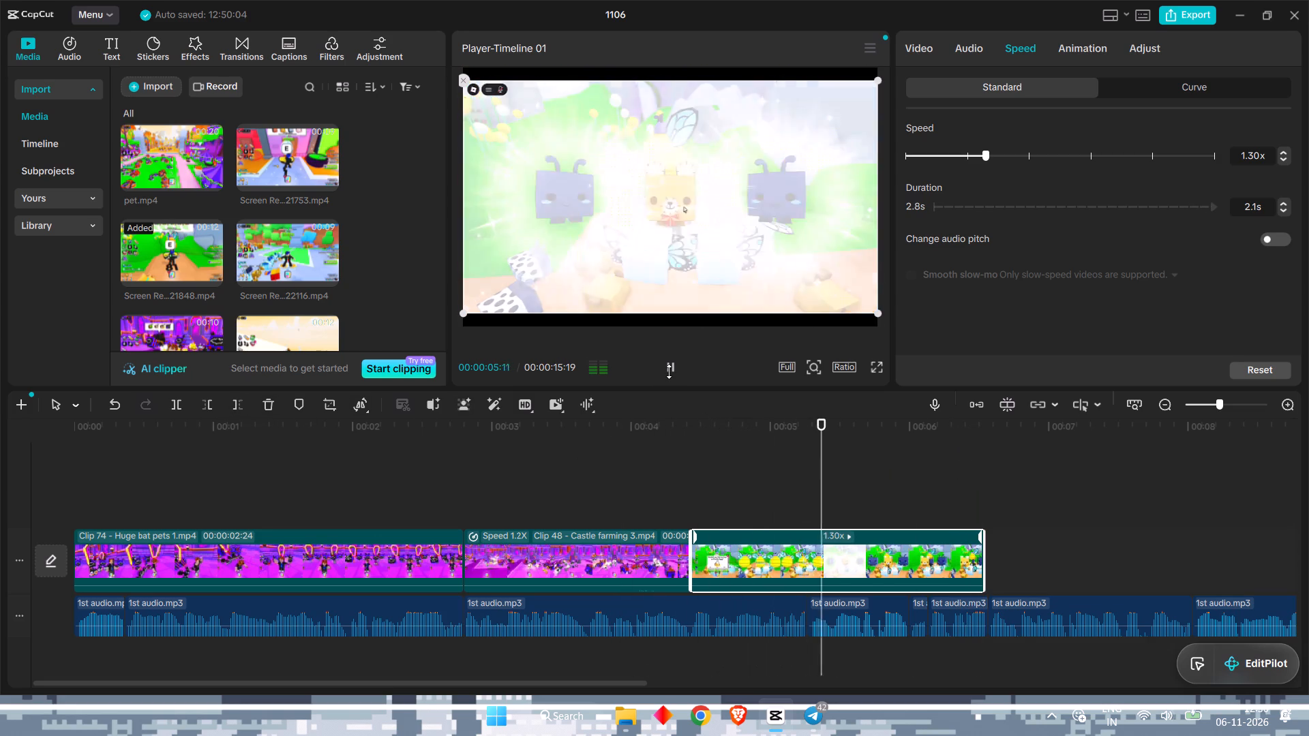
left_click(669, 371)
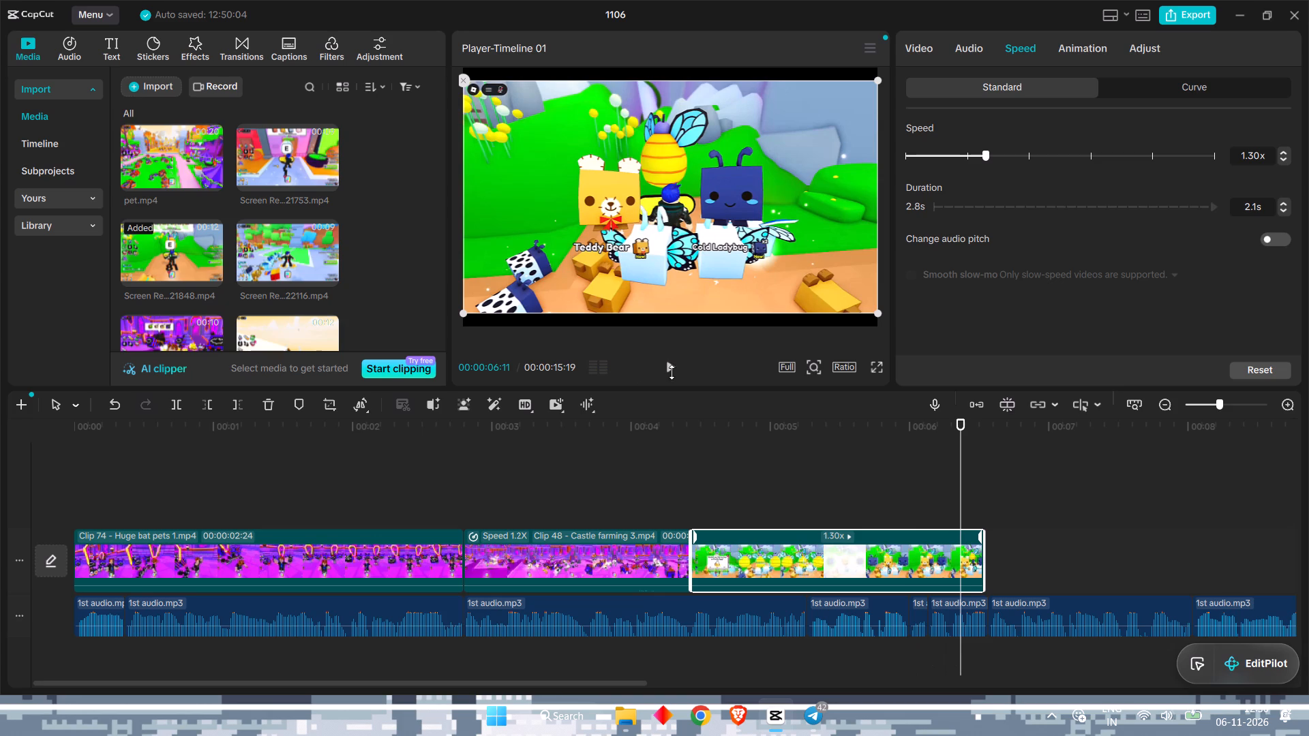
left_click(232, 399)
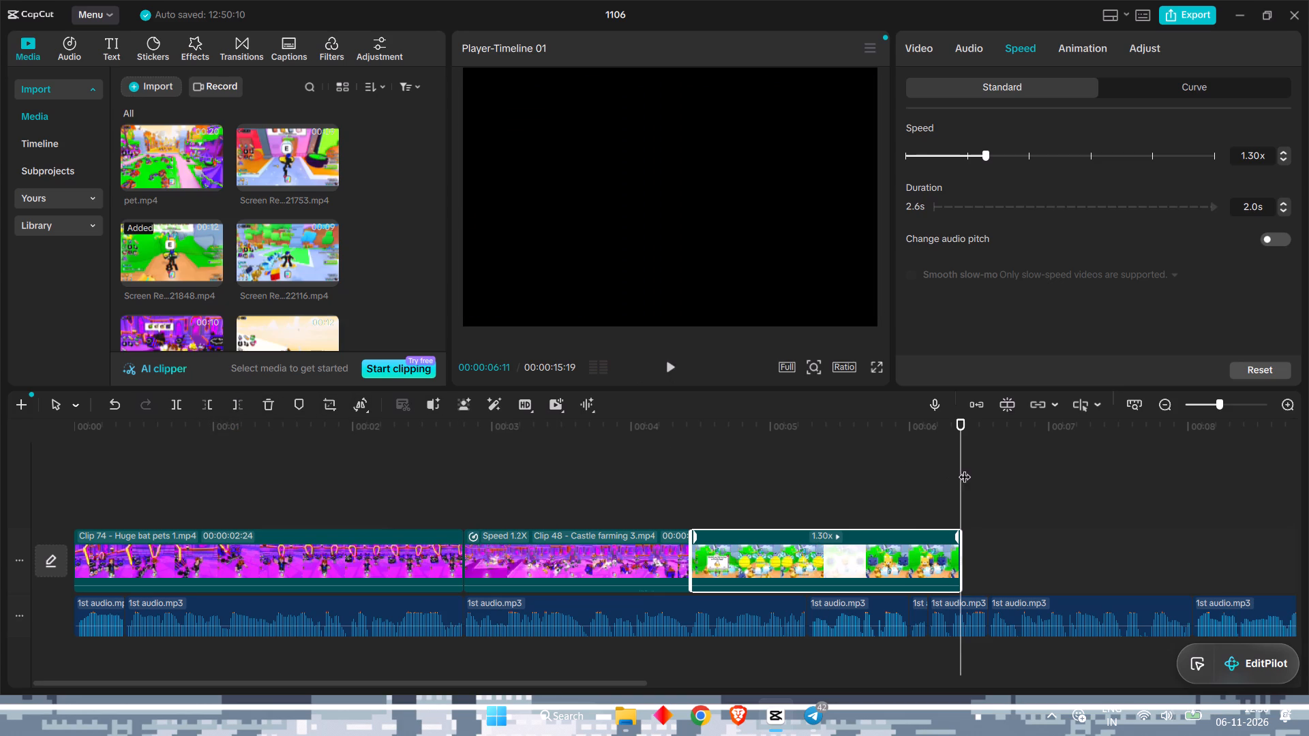
Recheck the cut against the narration and trim the end of the 121848 recording to 00:00:06:09.
left_click_drag(963, 468, 946, 469)
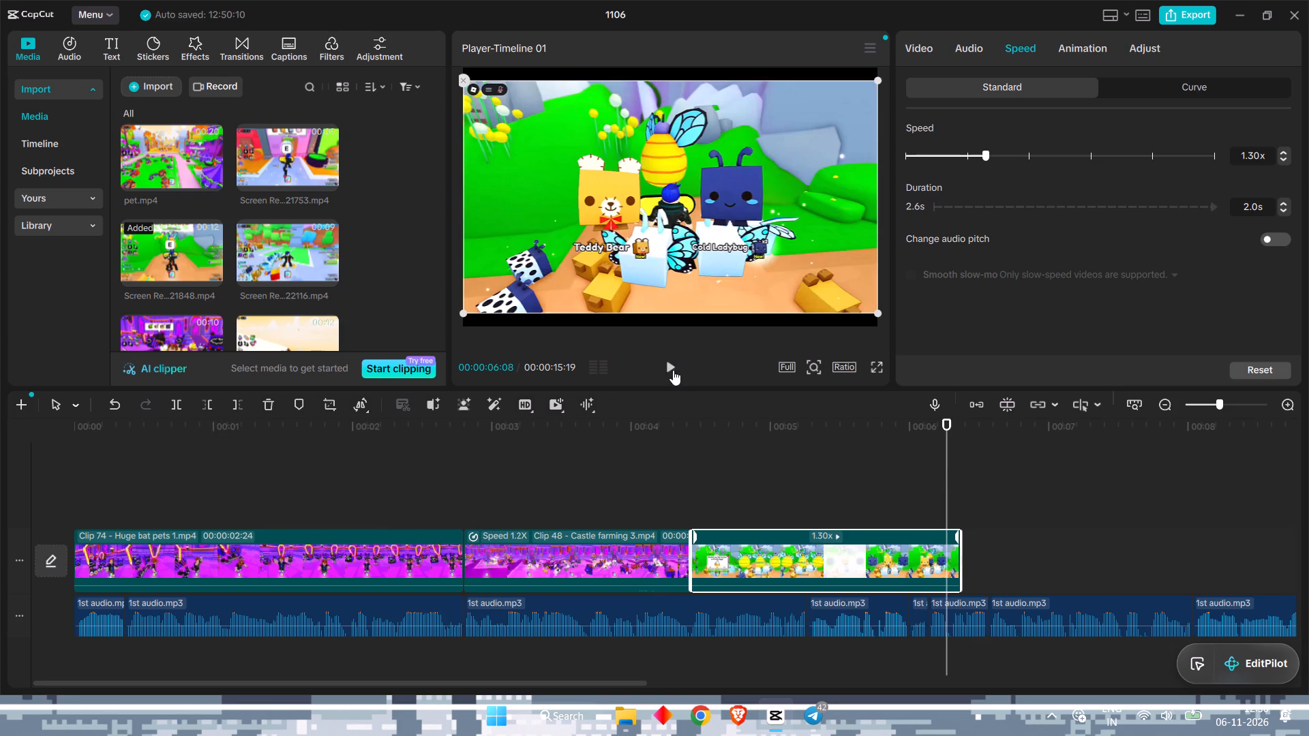
left_click(673, 370)
left_click(673, 370)
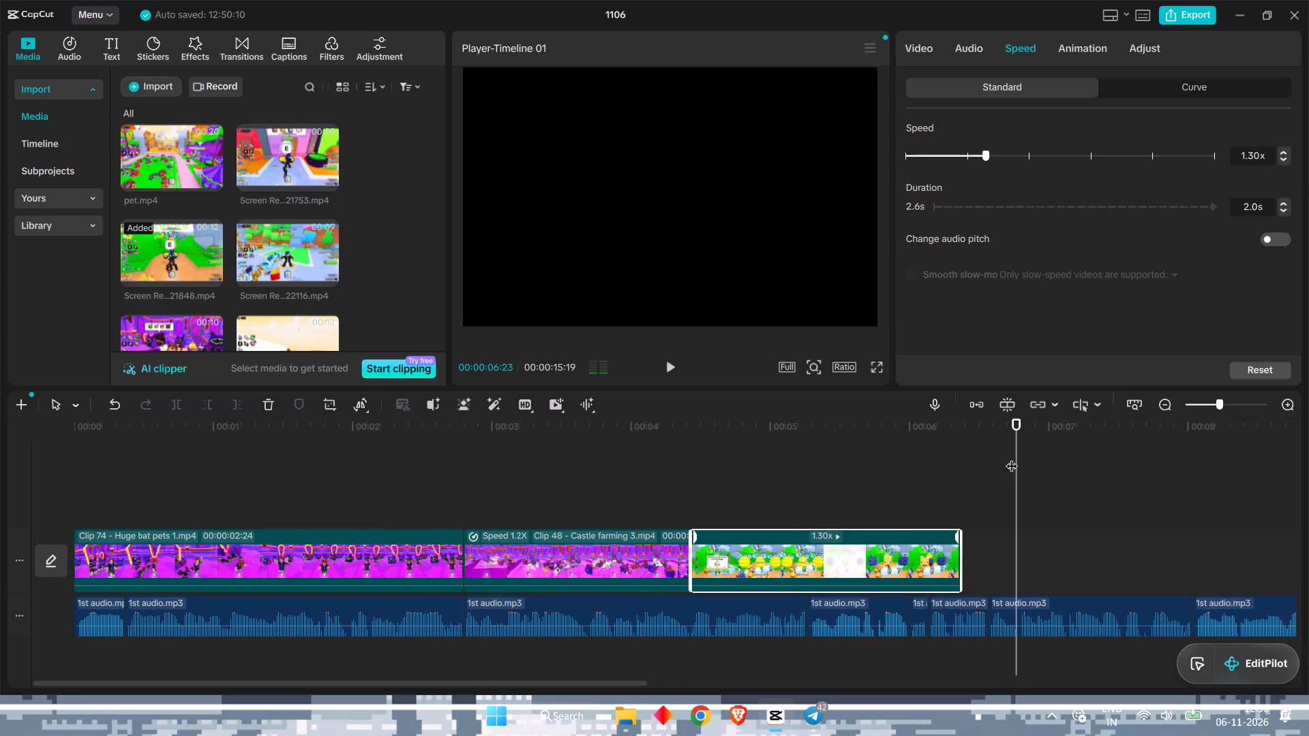
left_click_drag(1022, 464, 615, 459)
left_click(676, 361)
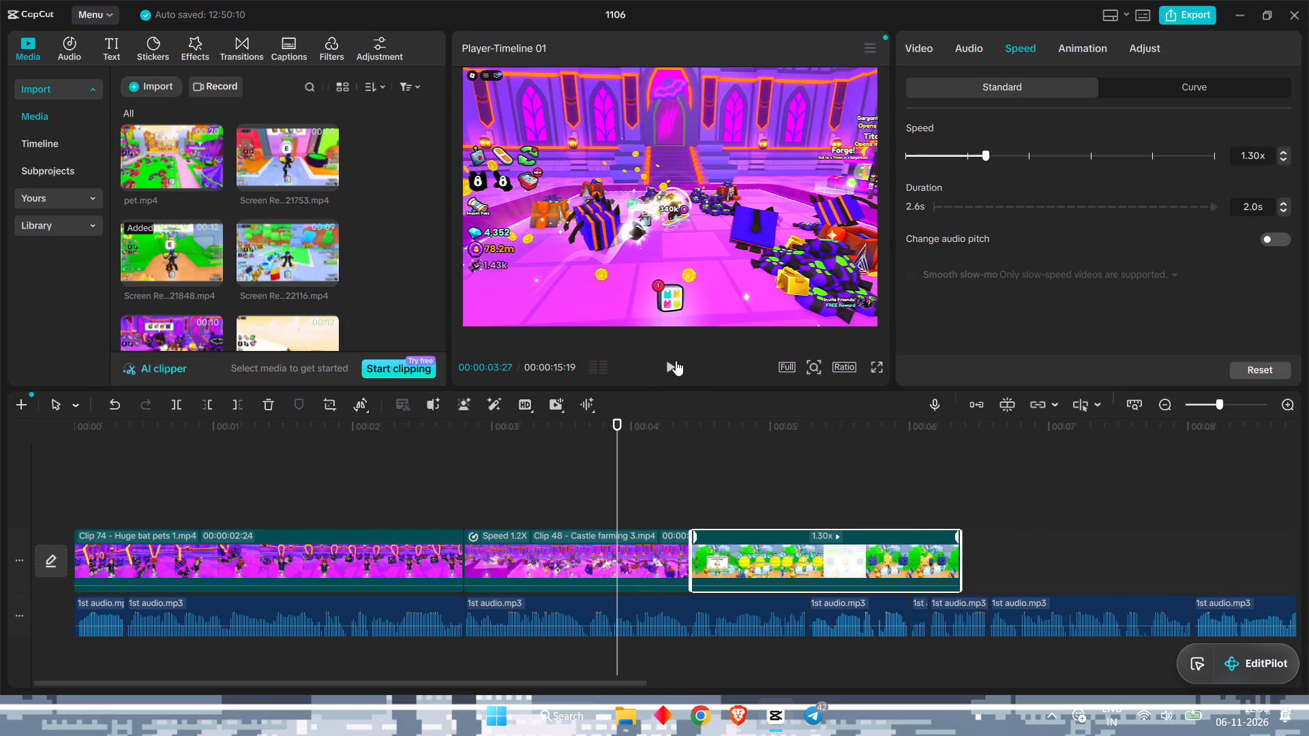
left_click(676, 361)
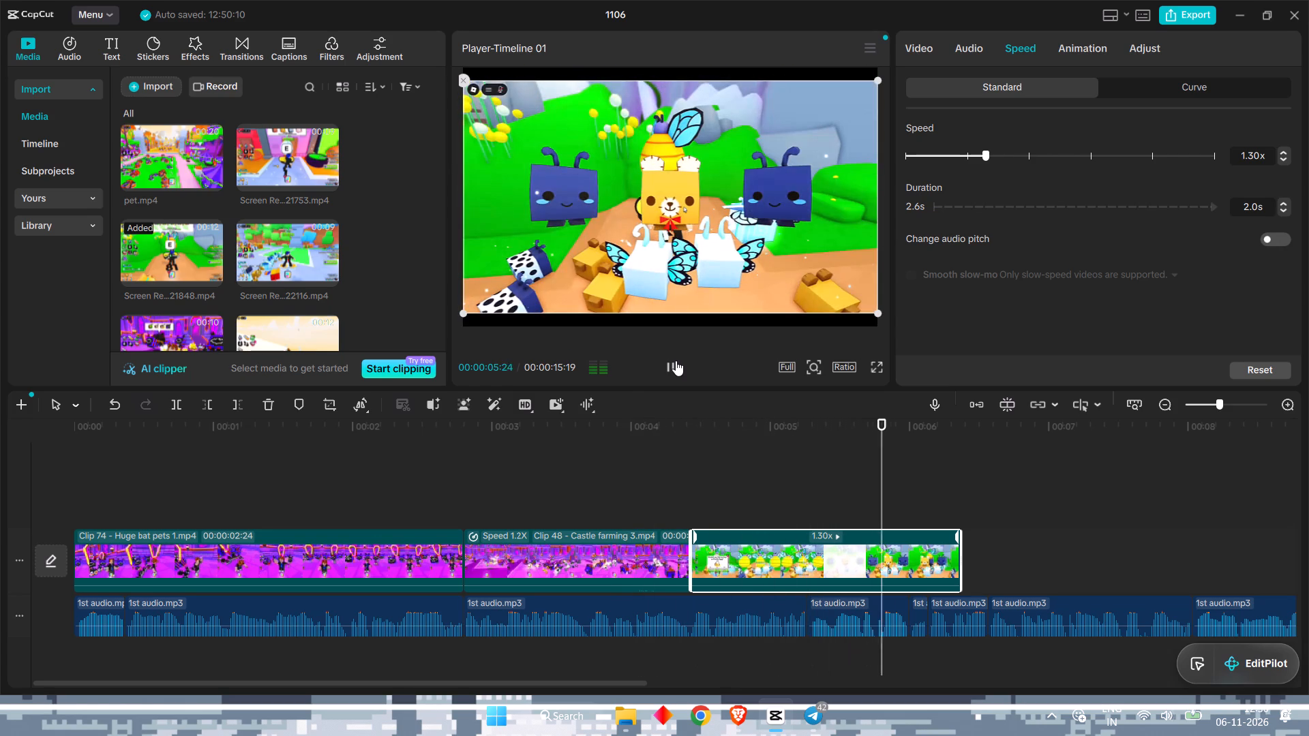
left_click(676, 361)
left_click(676, 361)
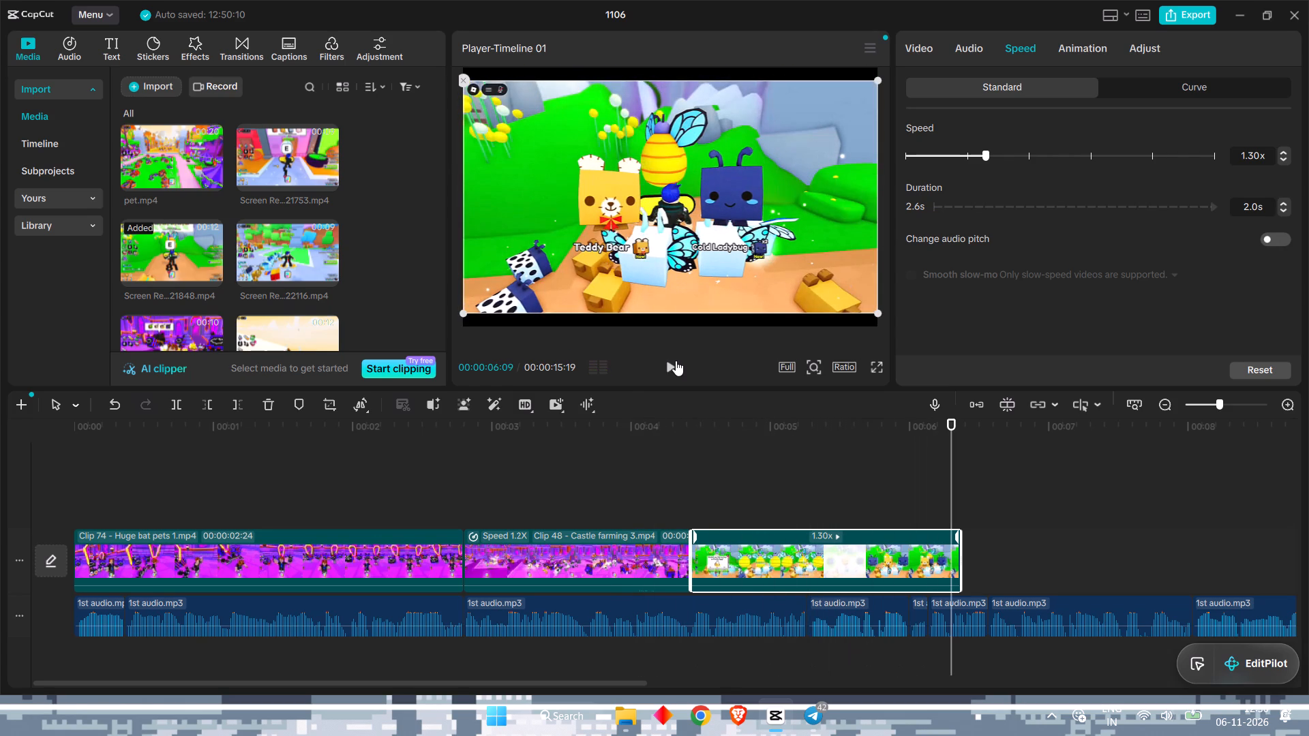
left_click(245, 397)
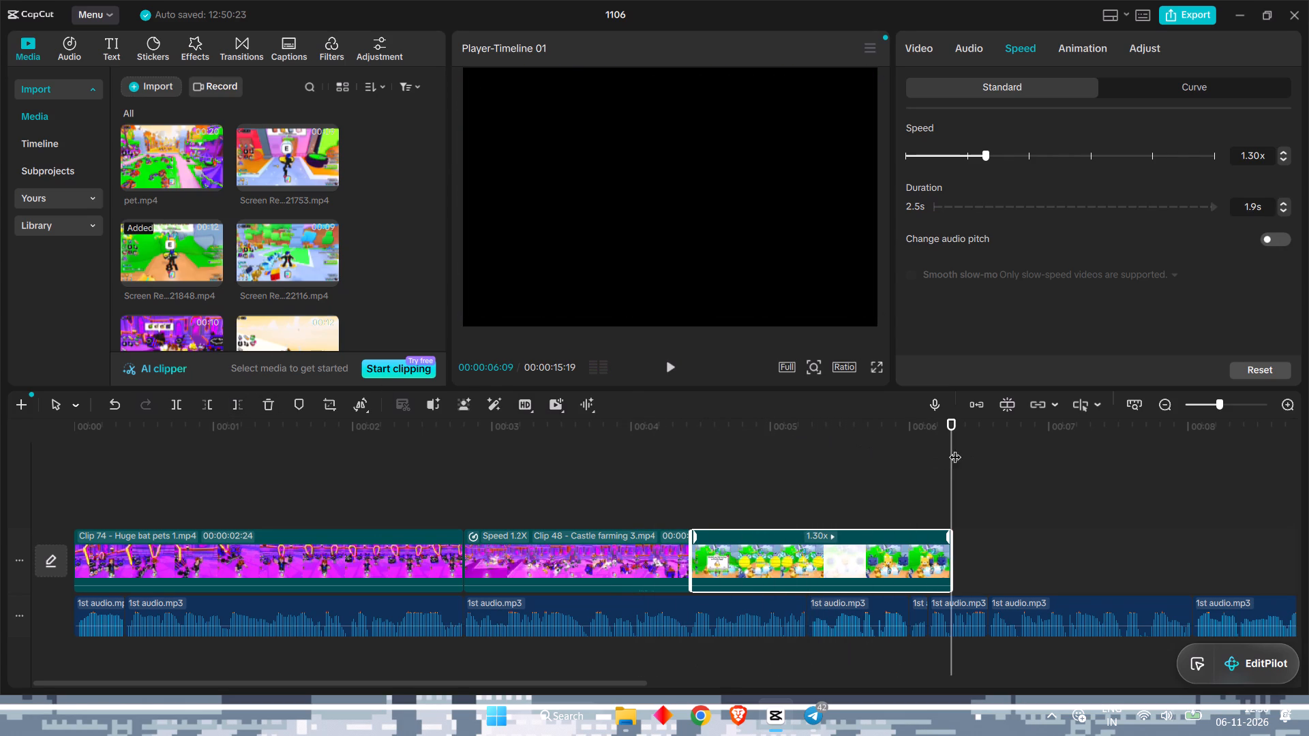
Replay the end of the 121848 recording and the narration after it, checking the clip-matching script in Brave.
left_click_drag(948, 450, 873, 455)
left_click(671, 367)
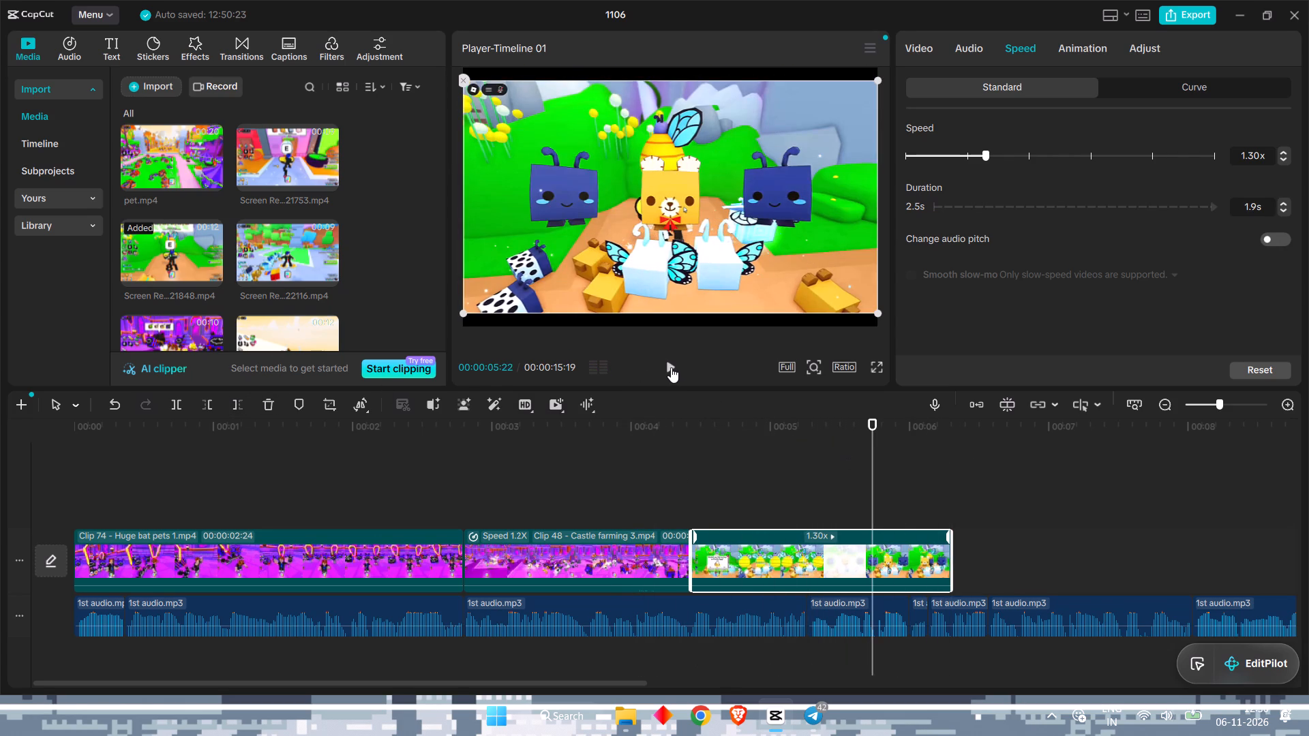
left_click(671, 367)
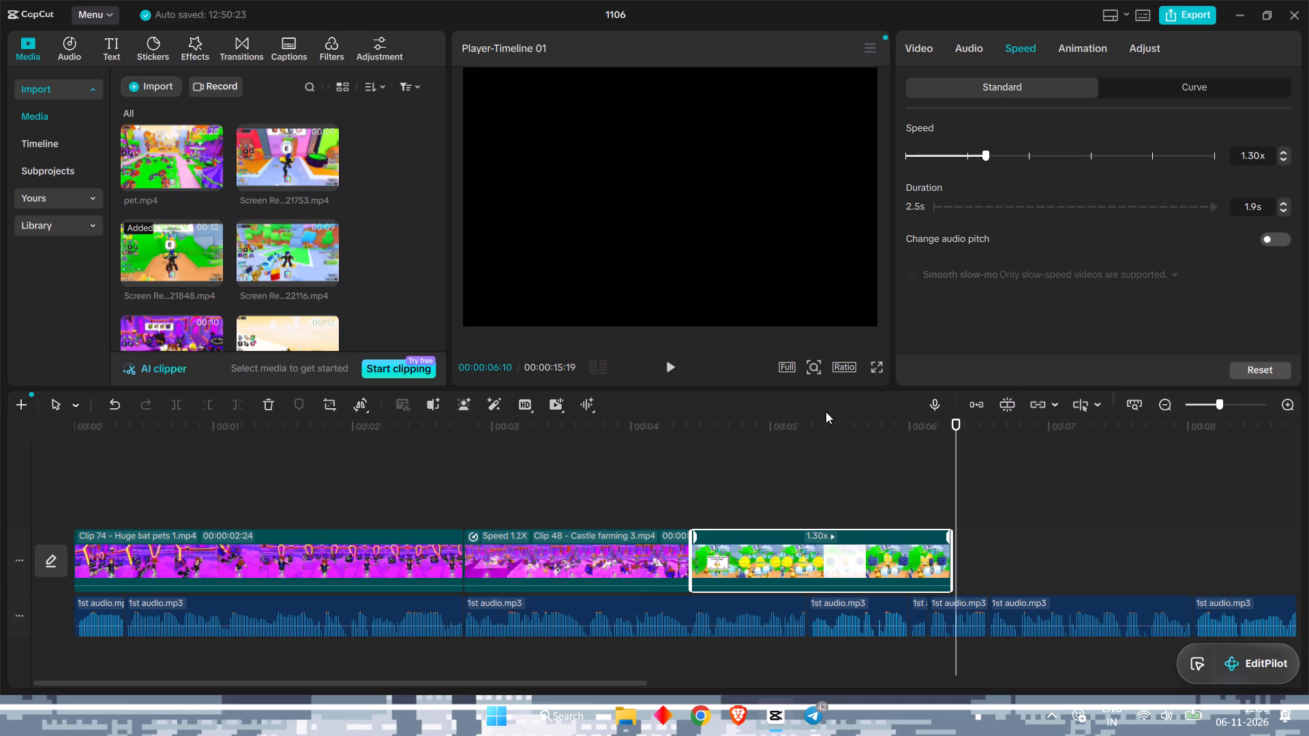
key("alt+Tab")
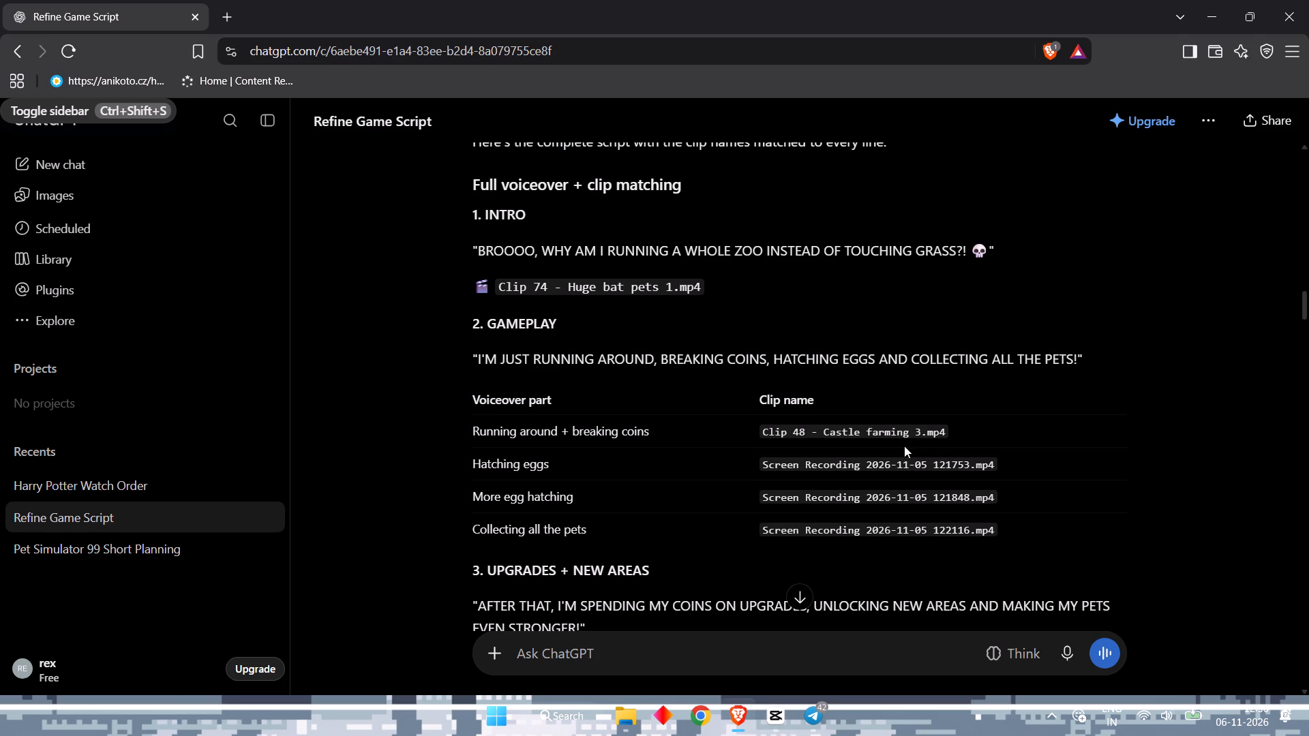
key("alt+Tab")
left_click_drag(960, 440, 643, 433)
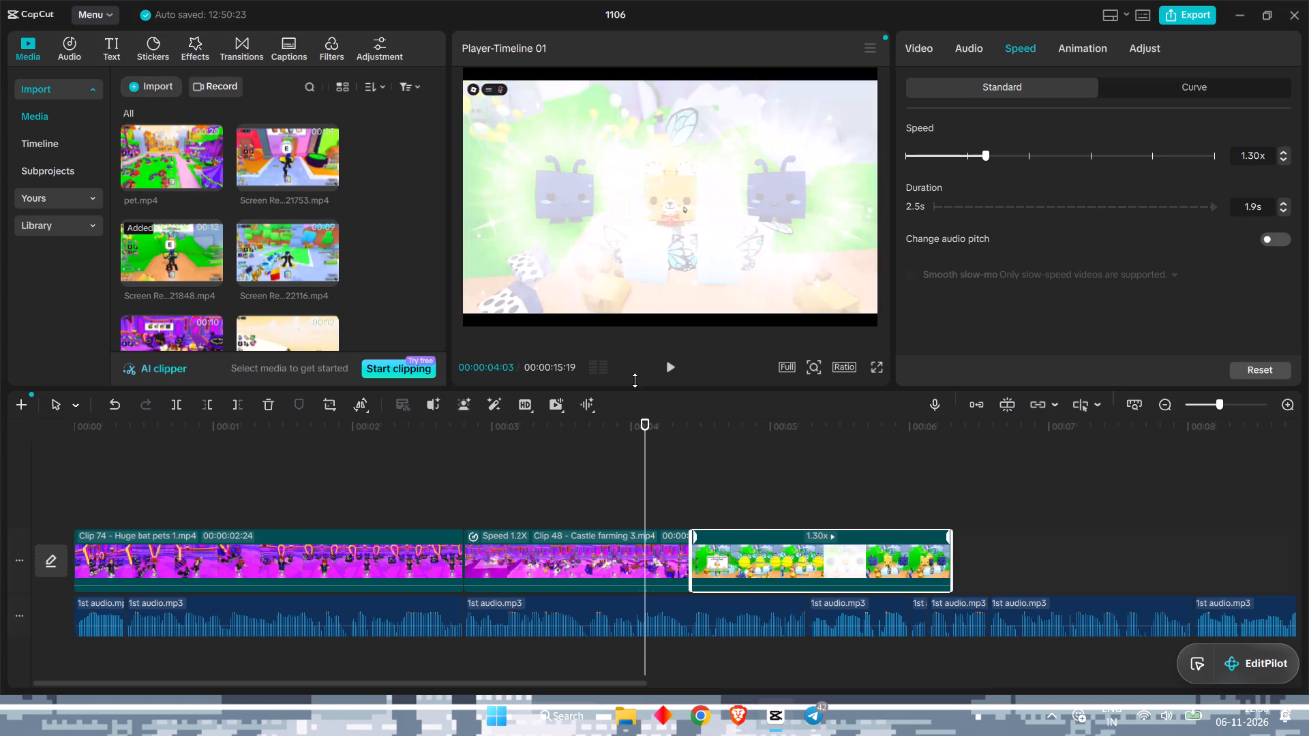
left_click(672, 364)
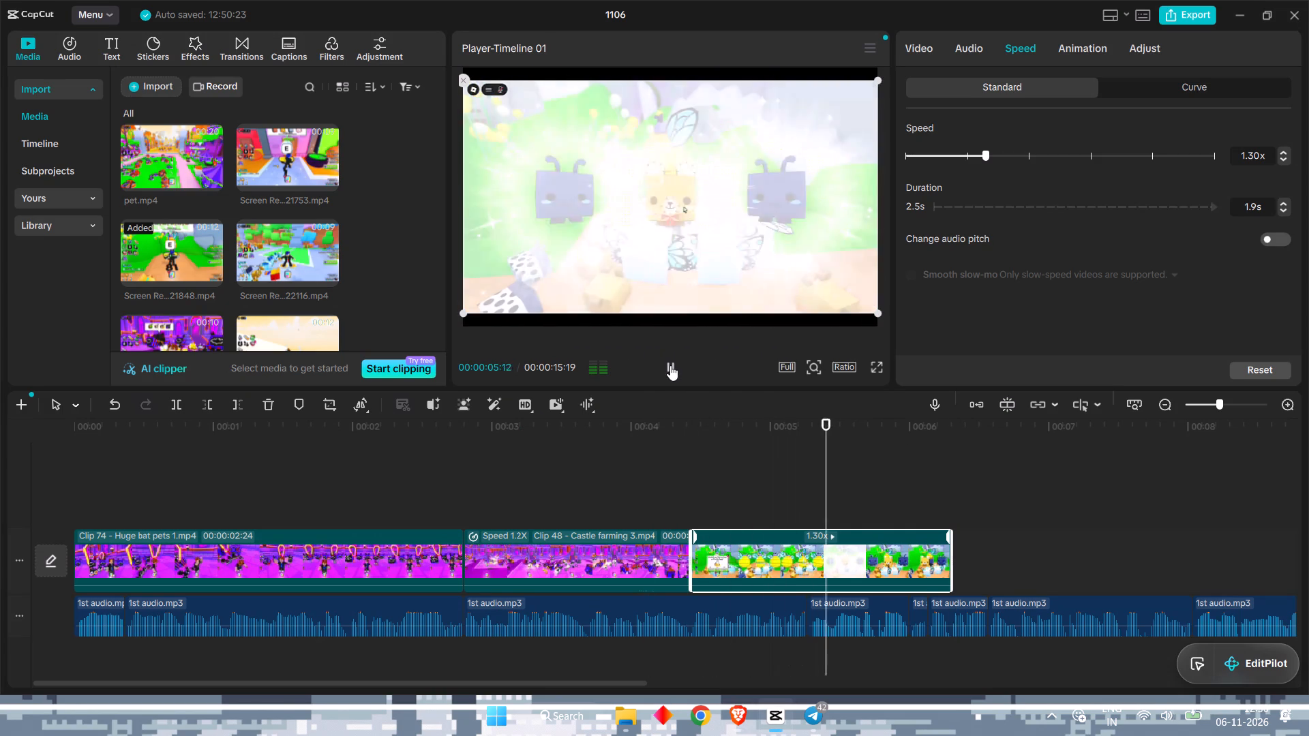
left_click(670, 365)
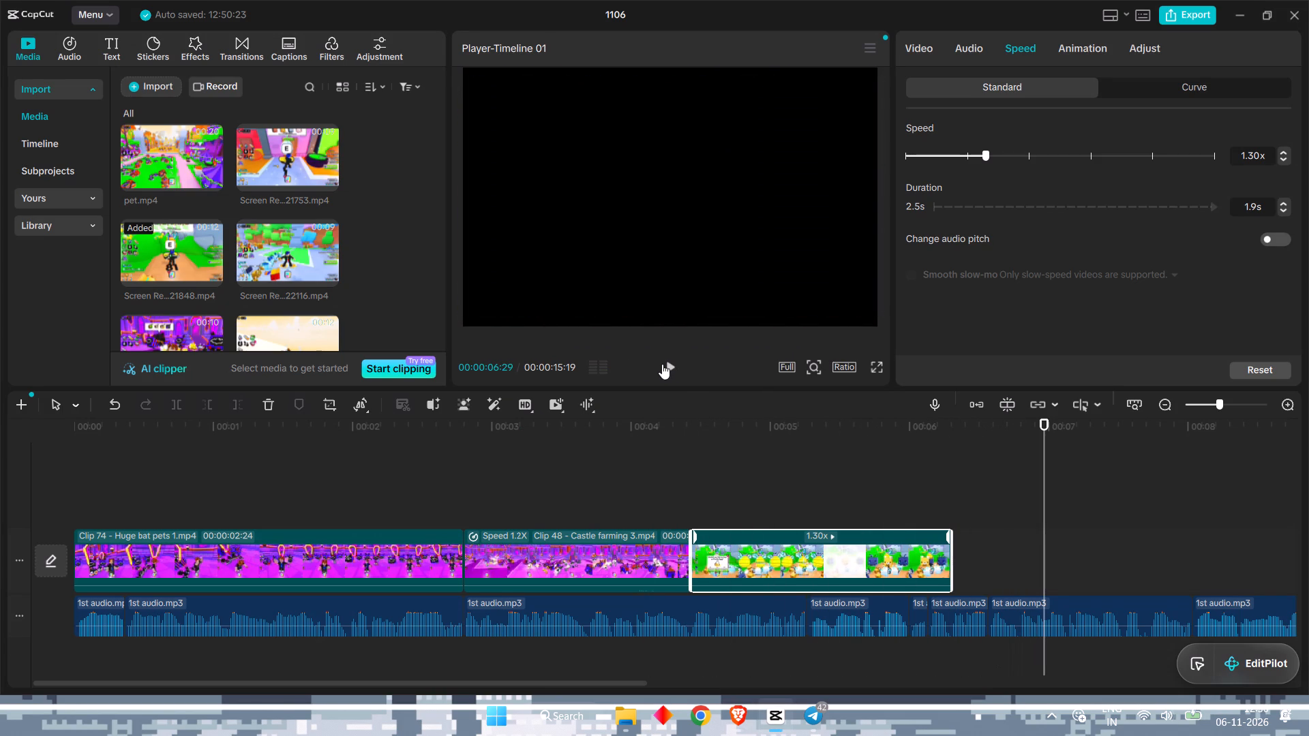
left_click(662, 364)
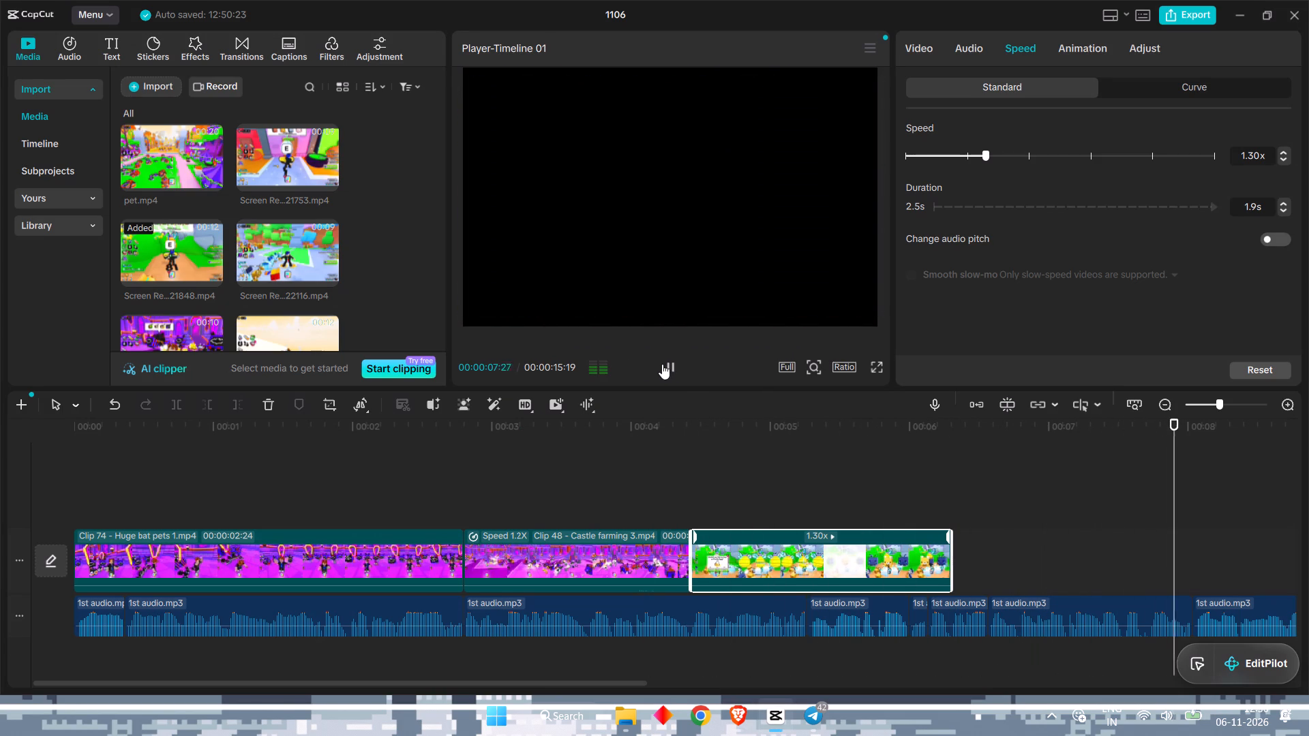
left_click(662, 364)
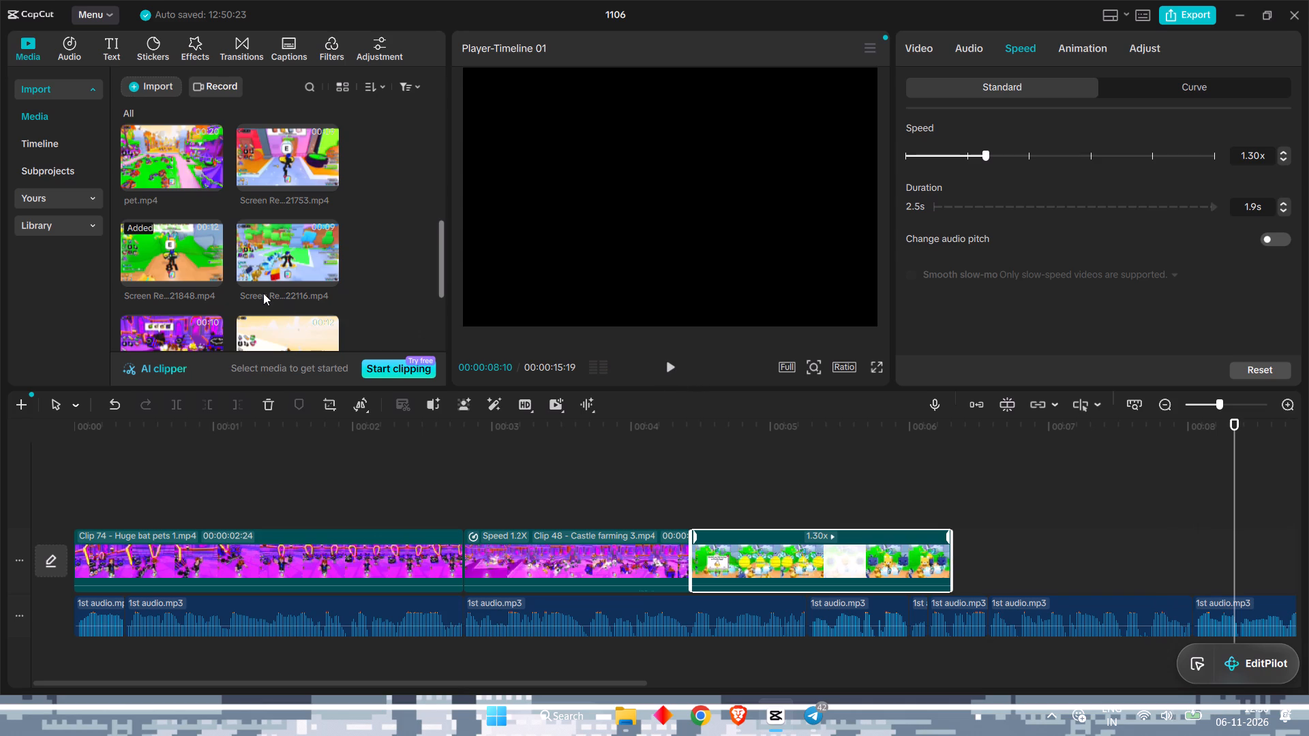
Check the clip-matching script in Brave, and replay the 121848 recording's ending in CapCut from about 00:00:04:24 against the narration.
scroll(263, 293, "down", 1)
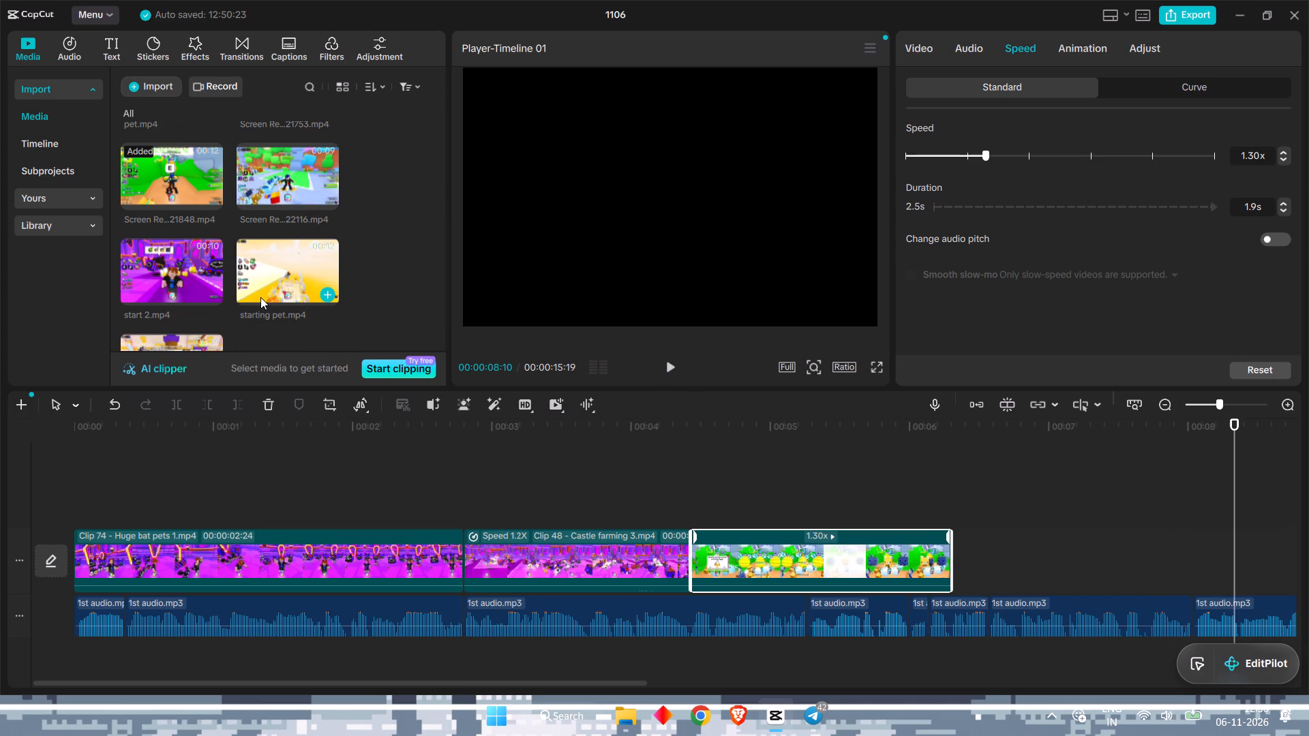
key("alt+Tab")
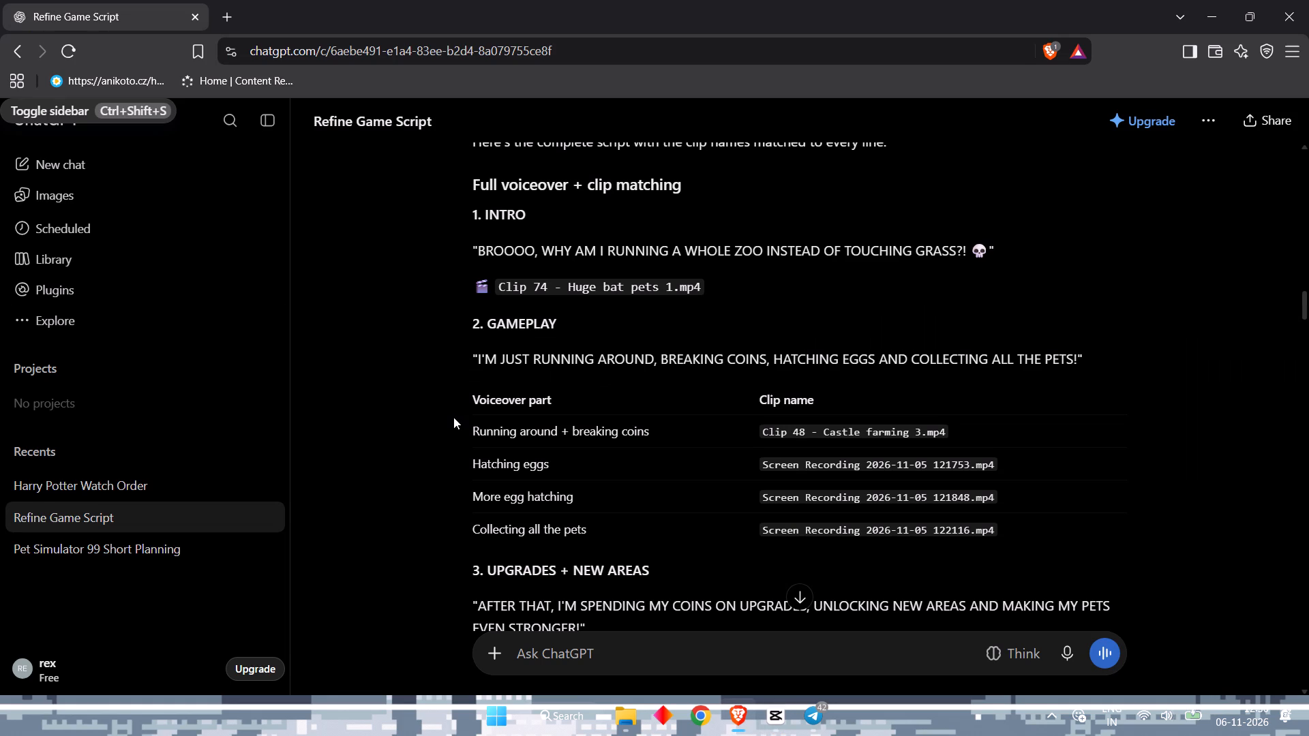
scroll(448, 425, "down", 1)
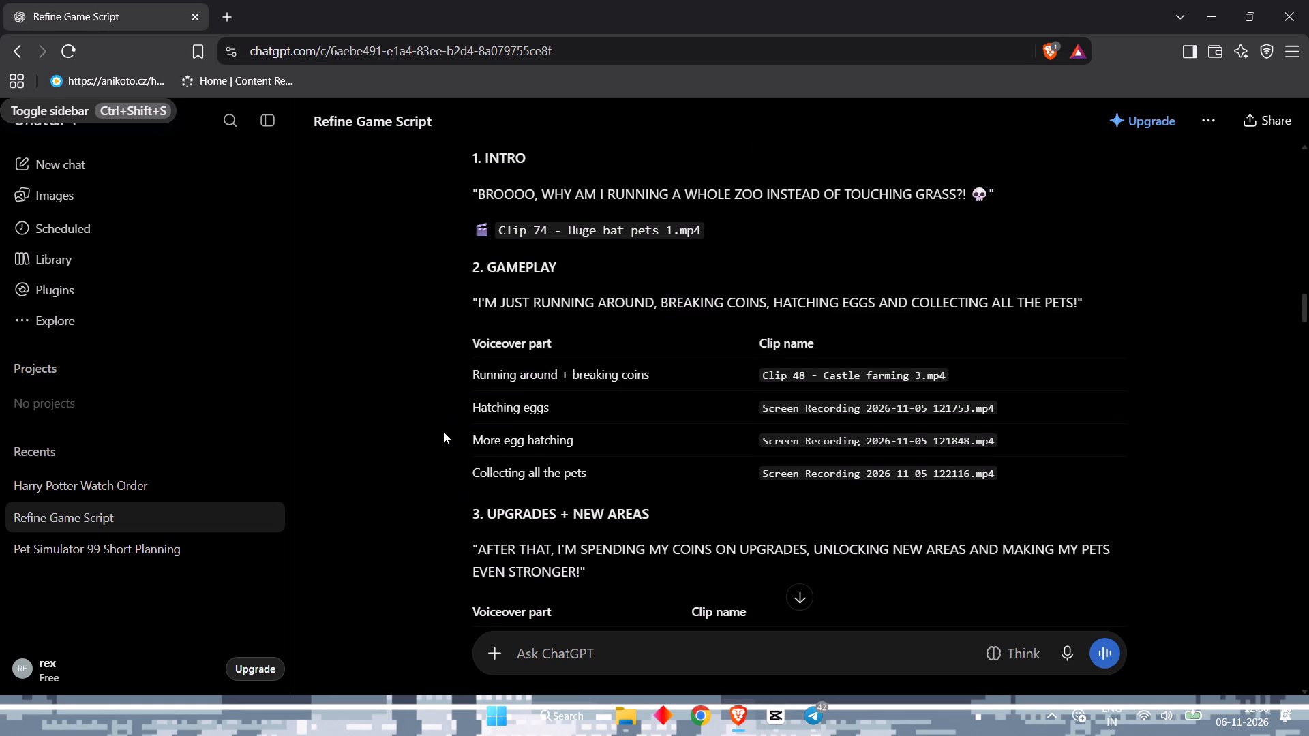
scroll(442, 433, "down", 1)
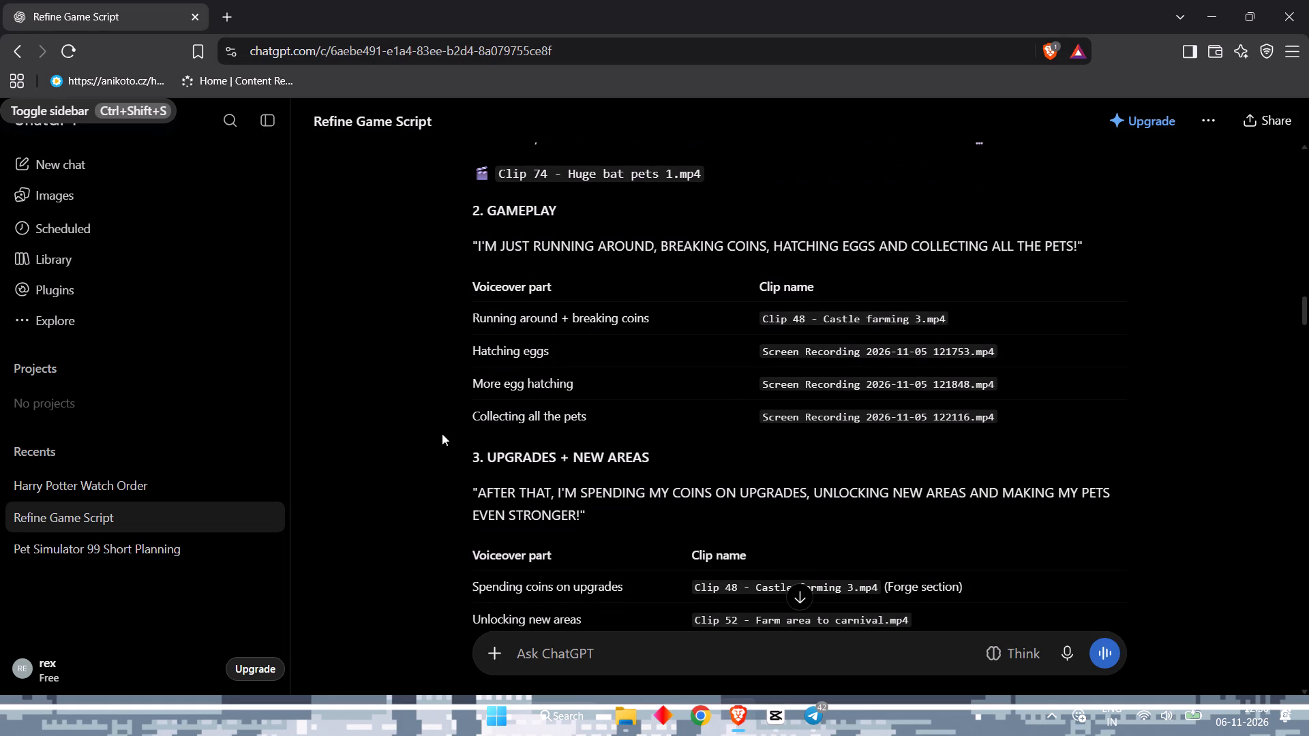
key("alt+Tab")
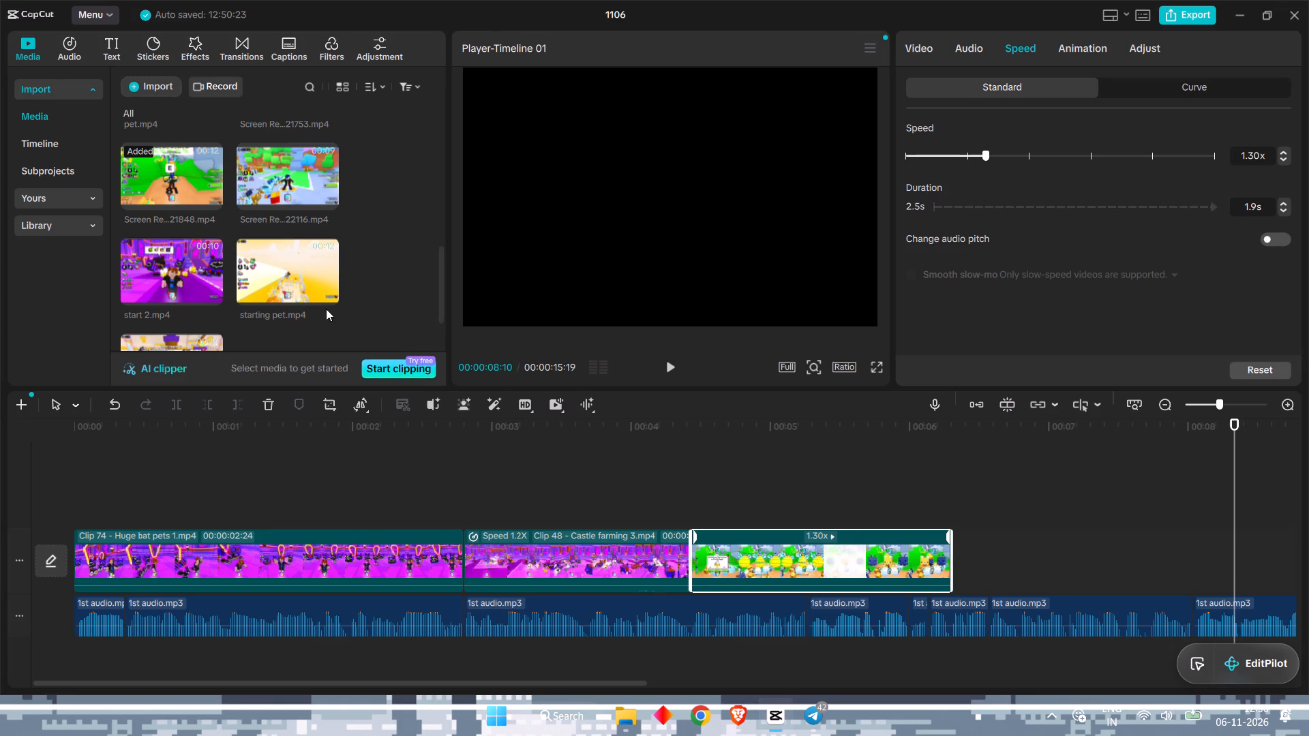
left_click_drag(1233, 507, 744, 504)
left_click(666, 370)
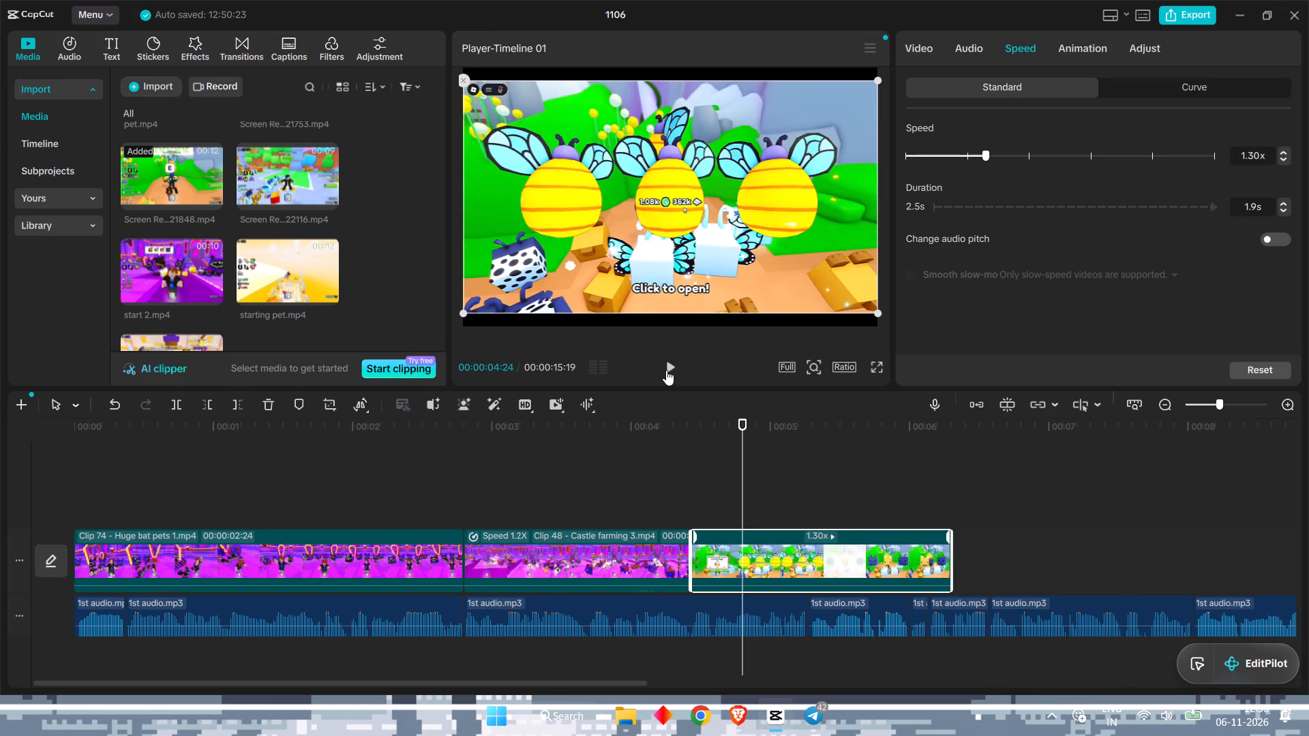
left_click(666, 370)
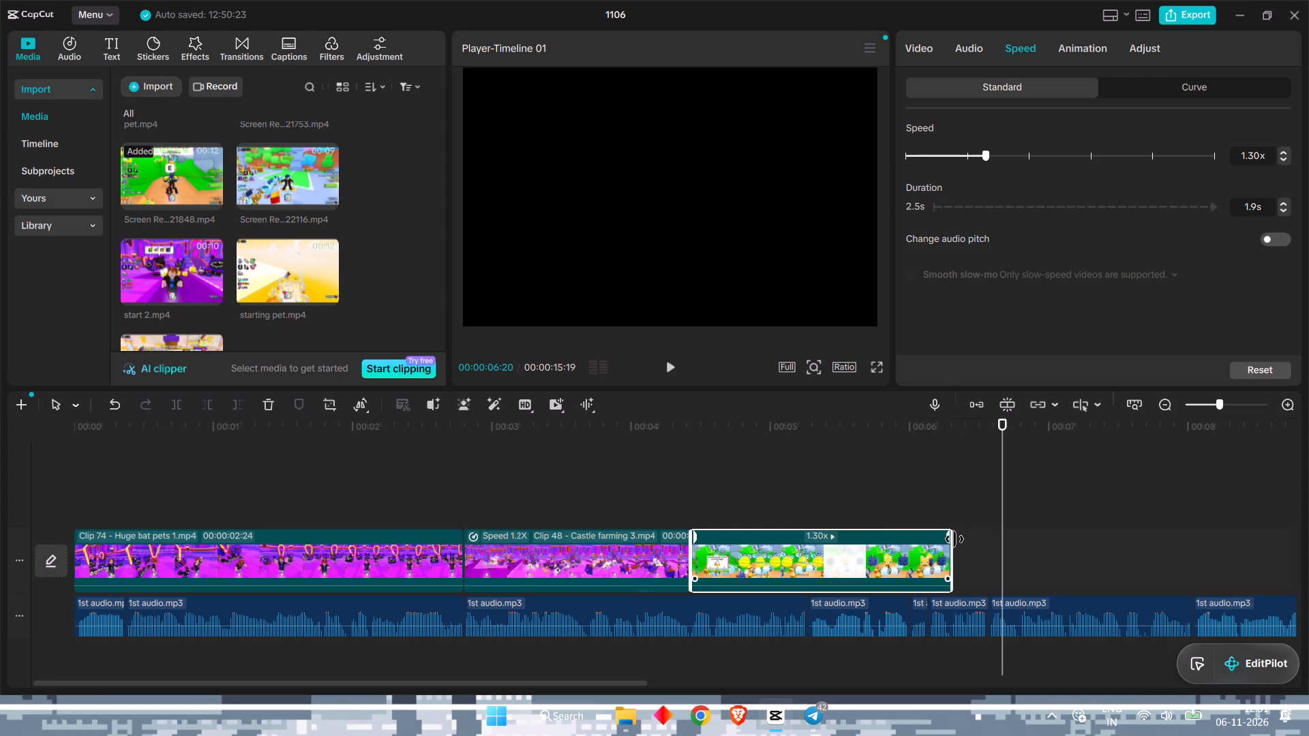
Undo the last three trims made to the end of the 121848 recording.
key("ctrl+z")
key("ctrl+z")
key("ctrl+z")
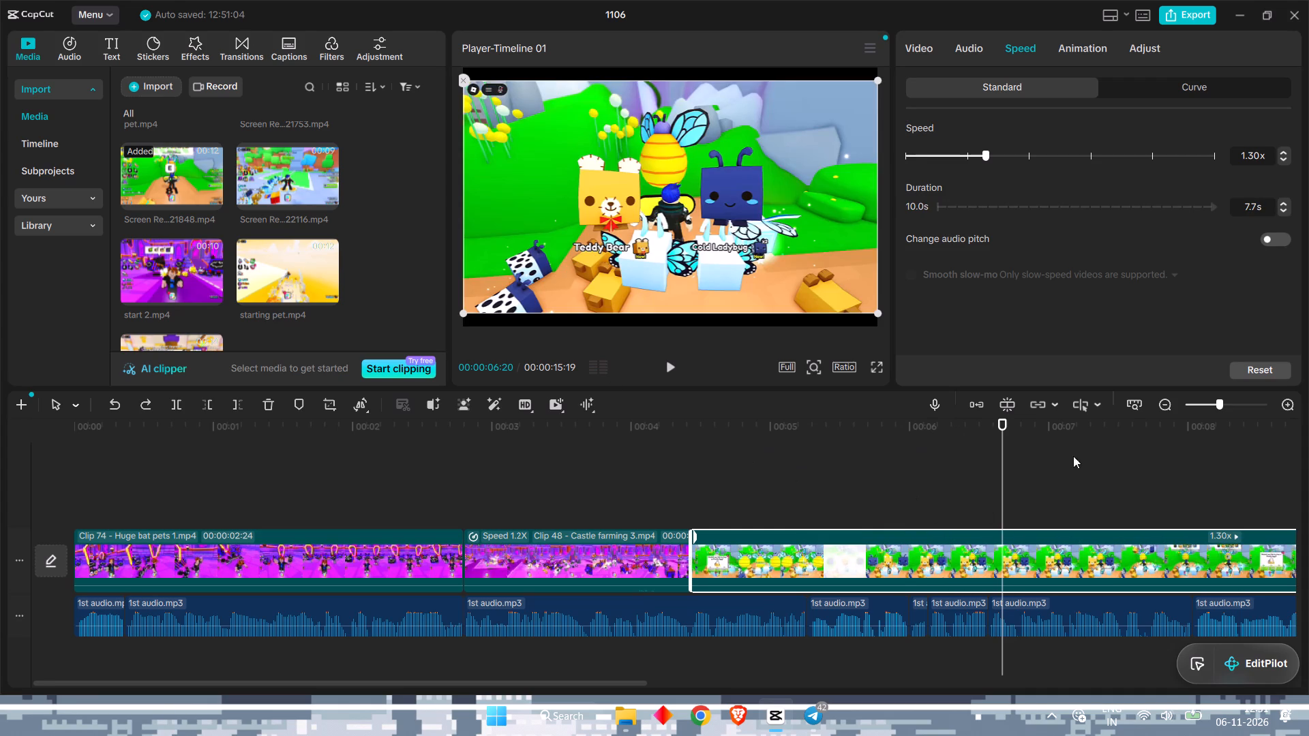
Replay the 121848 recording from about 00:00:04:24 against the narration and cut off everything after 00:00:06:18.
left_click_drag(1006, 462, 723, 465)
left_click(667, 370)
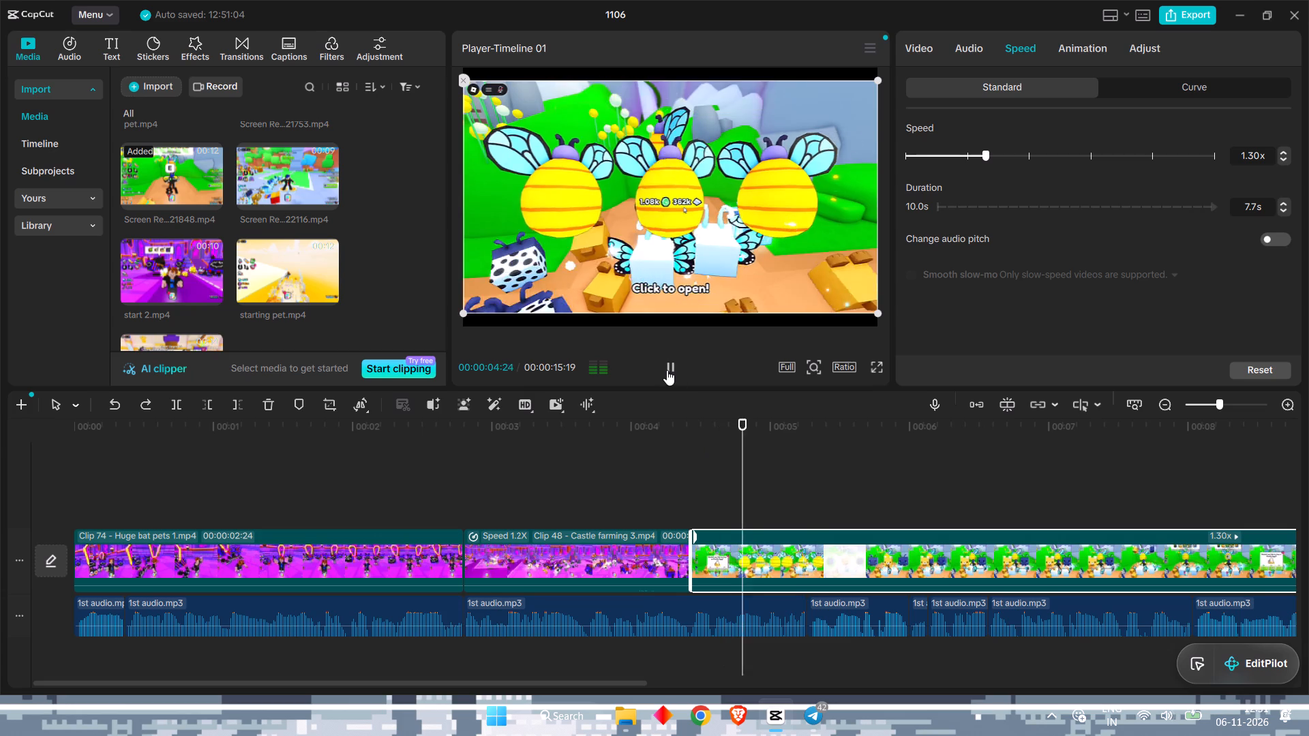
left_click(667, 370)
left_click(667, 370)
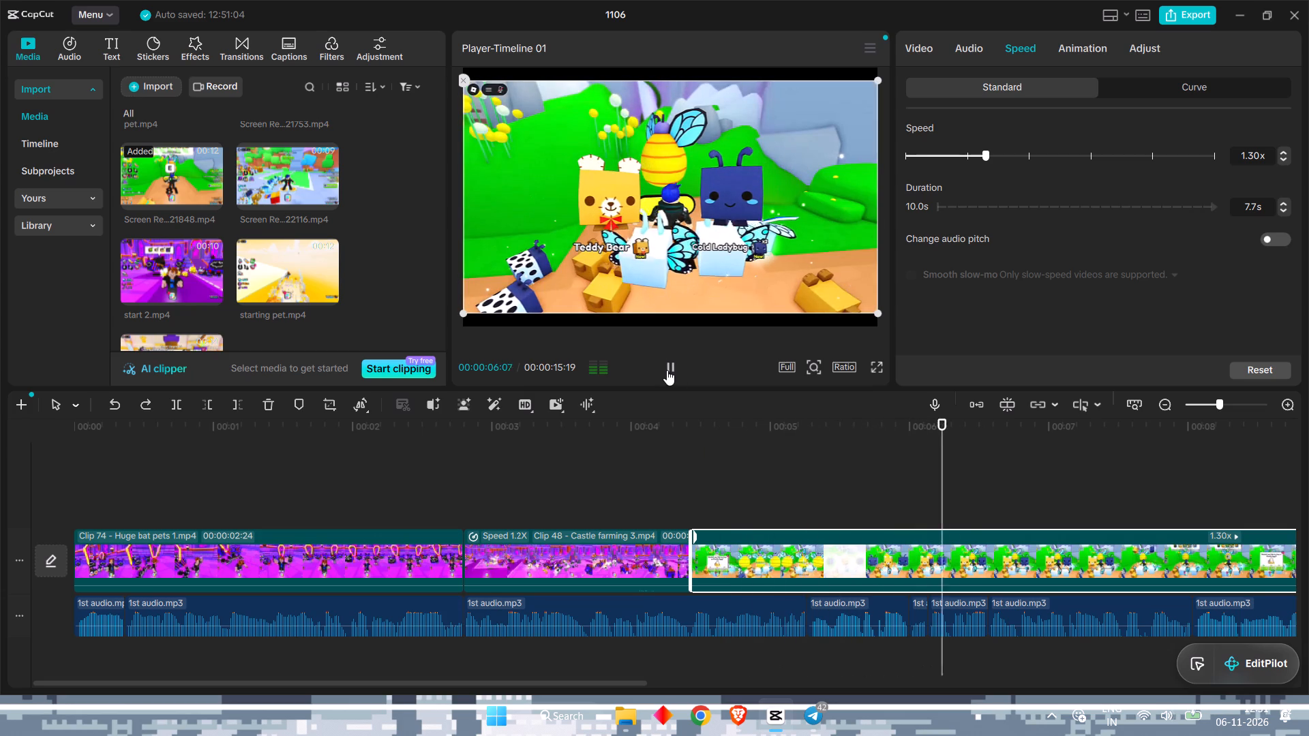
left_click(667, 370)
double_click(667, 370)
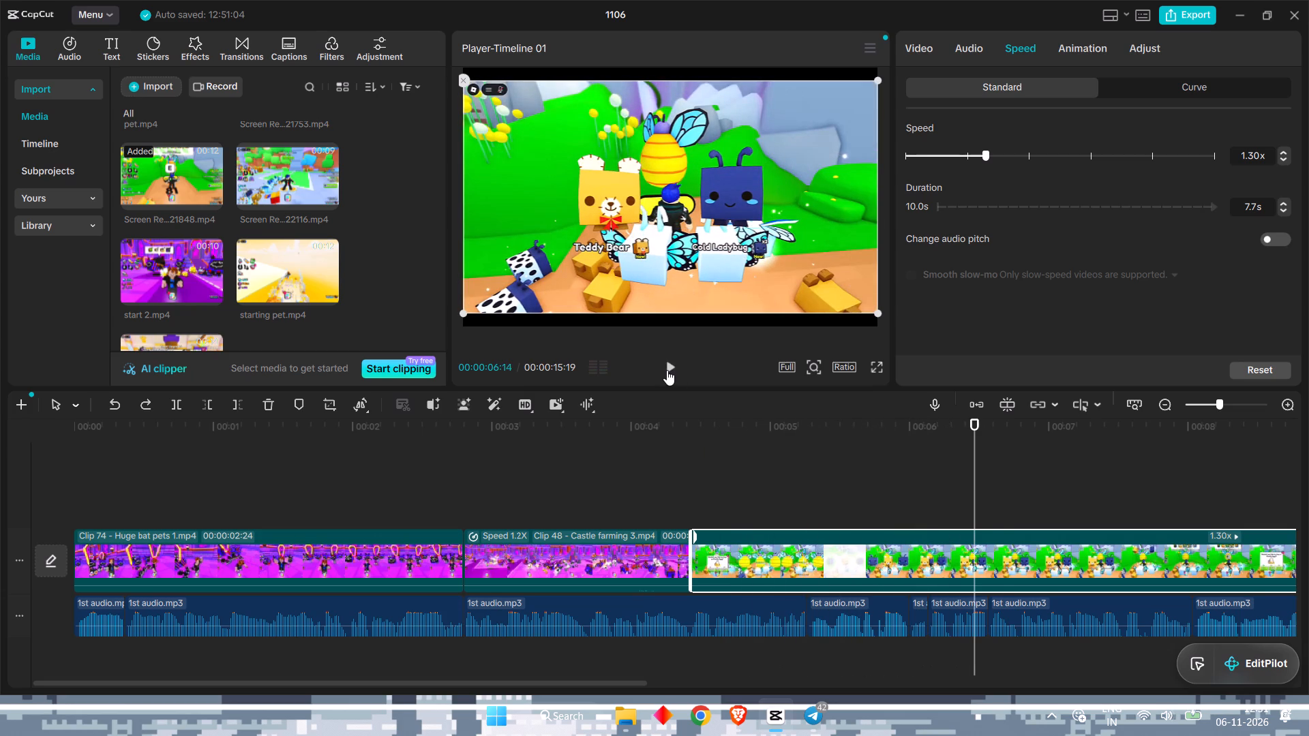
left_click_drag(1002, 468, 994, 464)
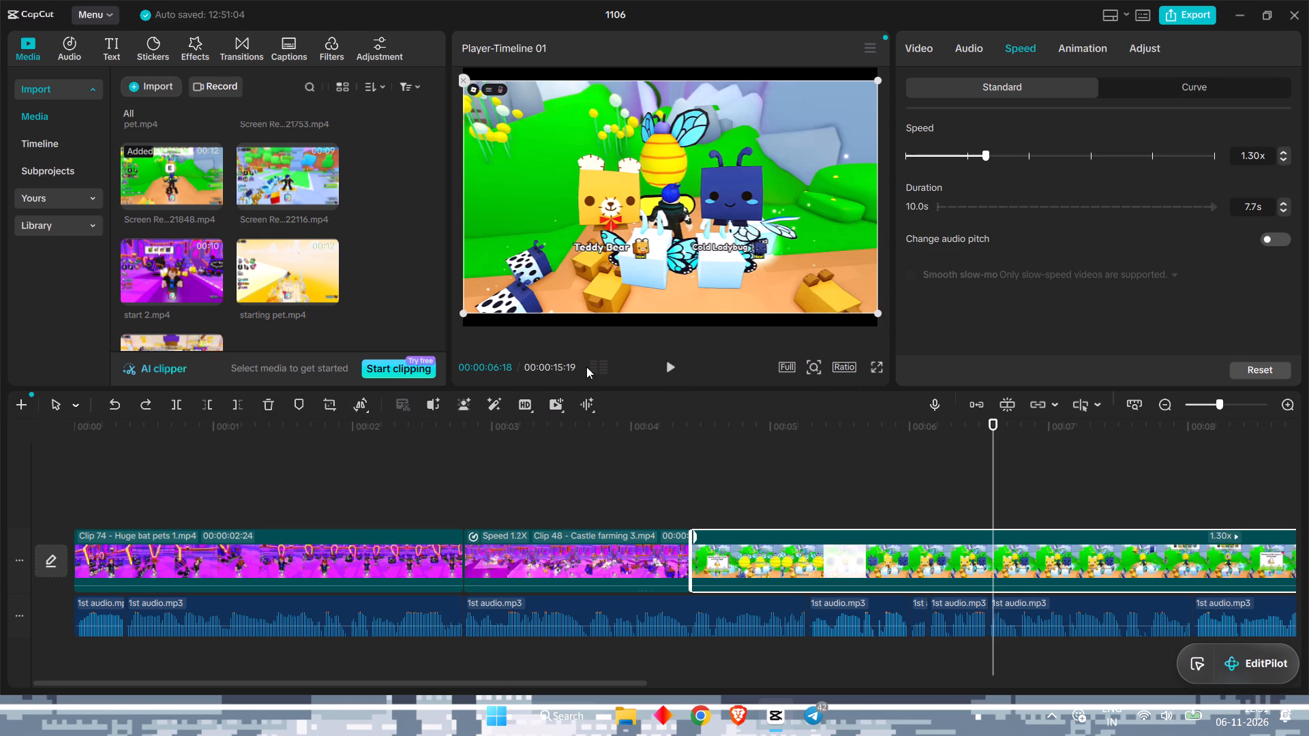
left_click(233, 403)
Recheck the cut against the narration, trim the end of the 121848 recording to 00:00:06:15 and replay it.
left_click_drag(995, 461, 738, 454)
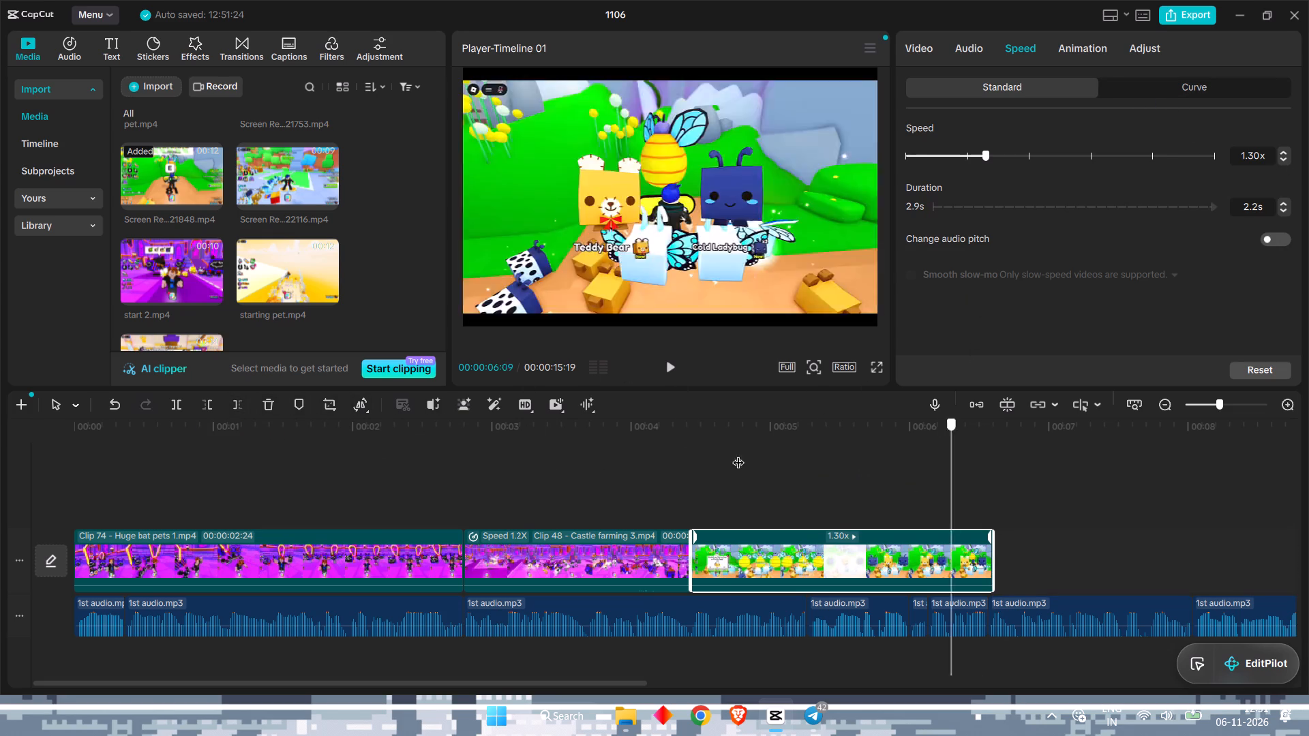
left_click_drag(738, 454, 642, 446)
left_click(670, 363)
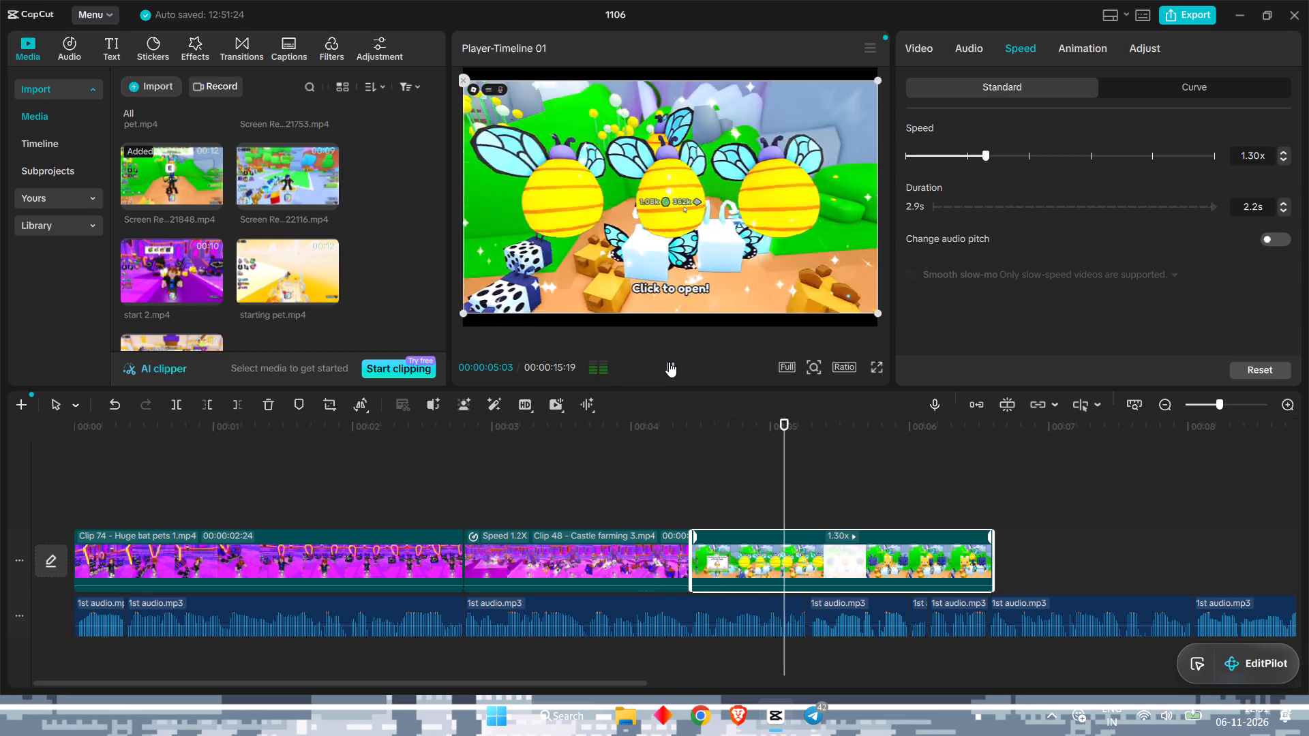
left_click(669, 362)
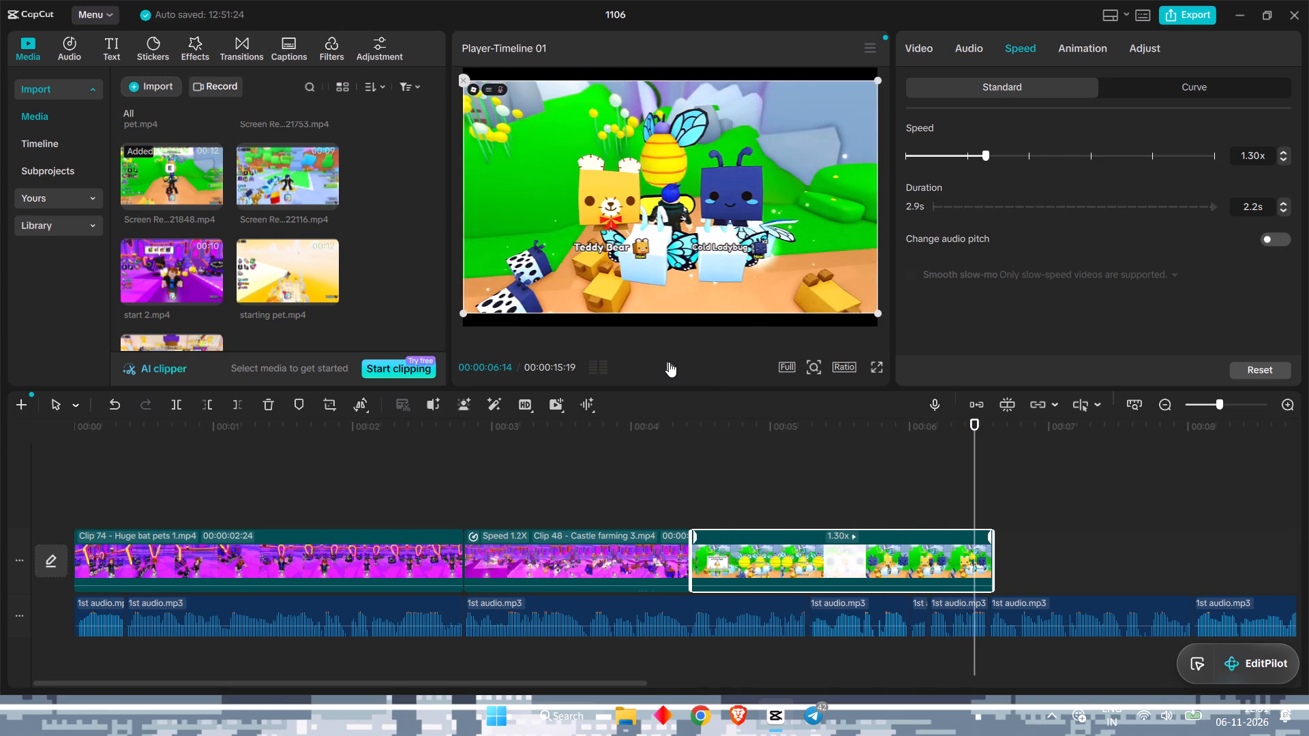
double_click(669, 362)
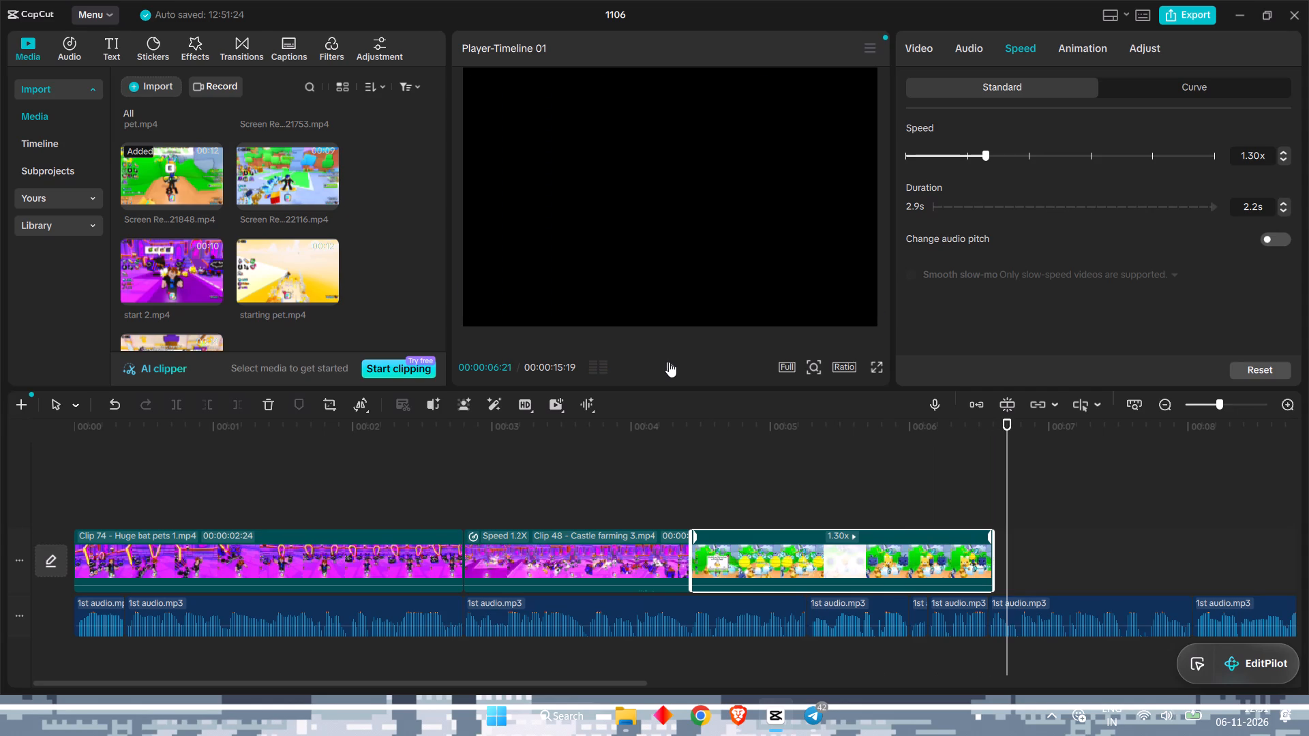
left_click_drag(1006, 456, 985, 454)
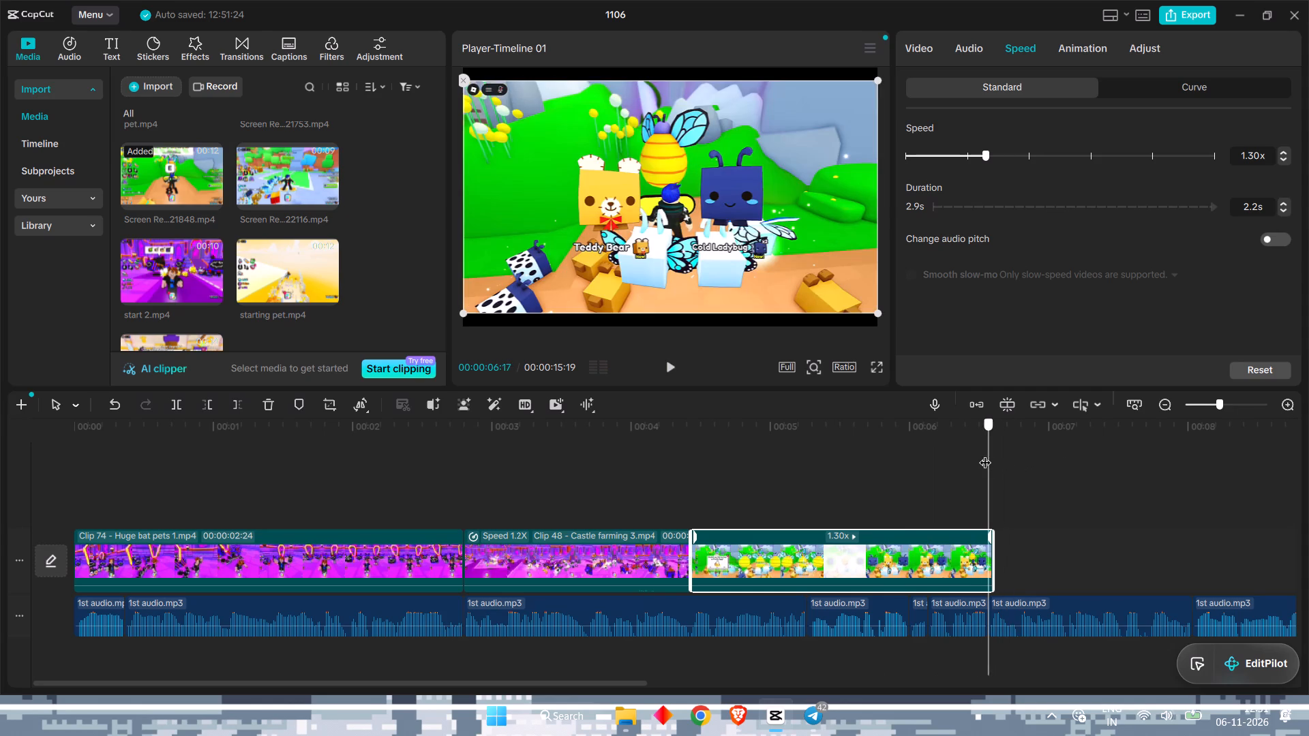
left_click_drag(985, 454, 980, 453)
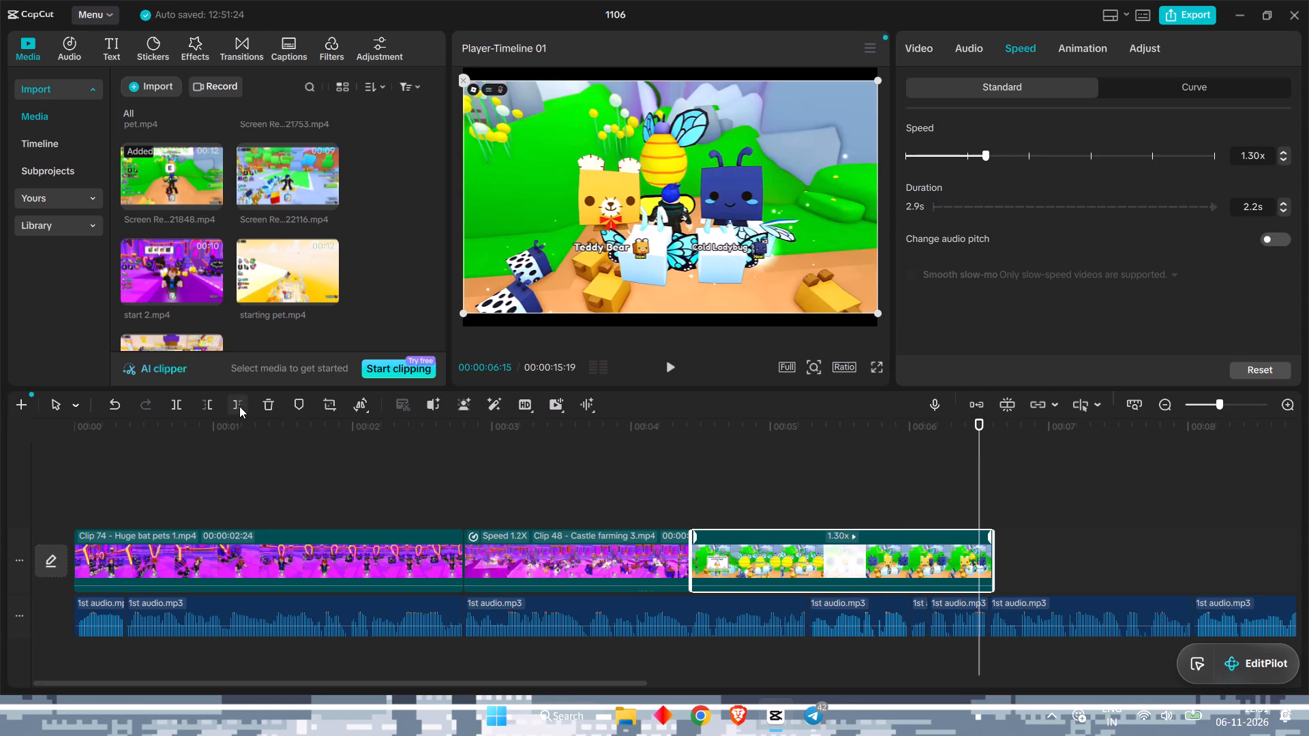
left_click(239, 406)
left_click_drag(978, 454, 728, 445)
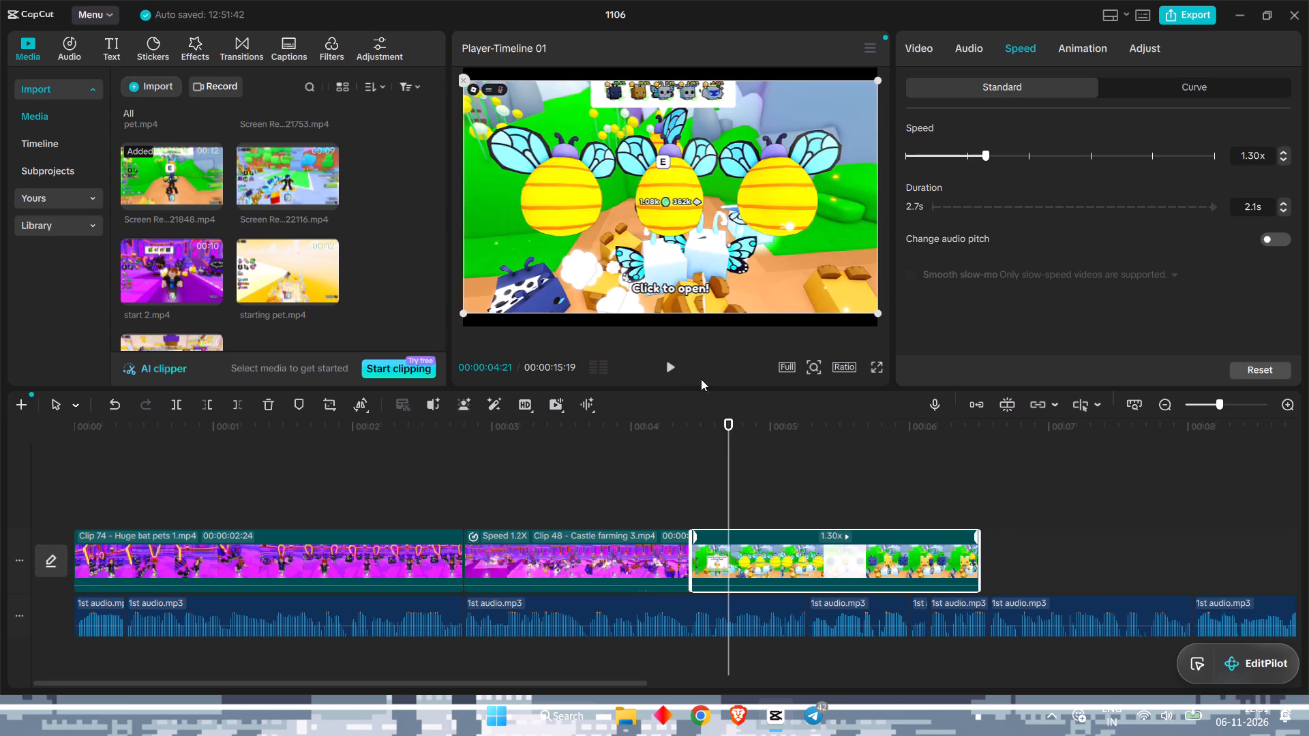
left_click(674, 365)
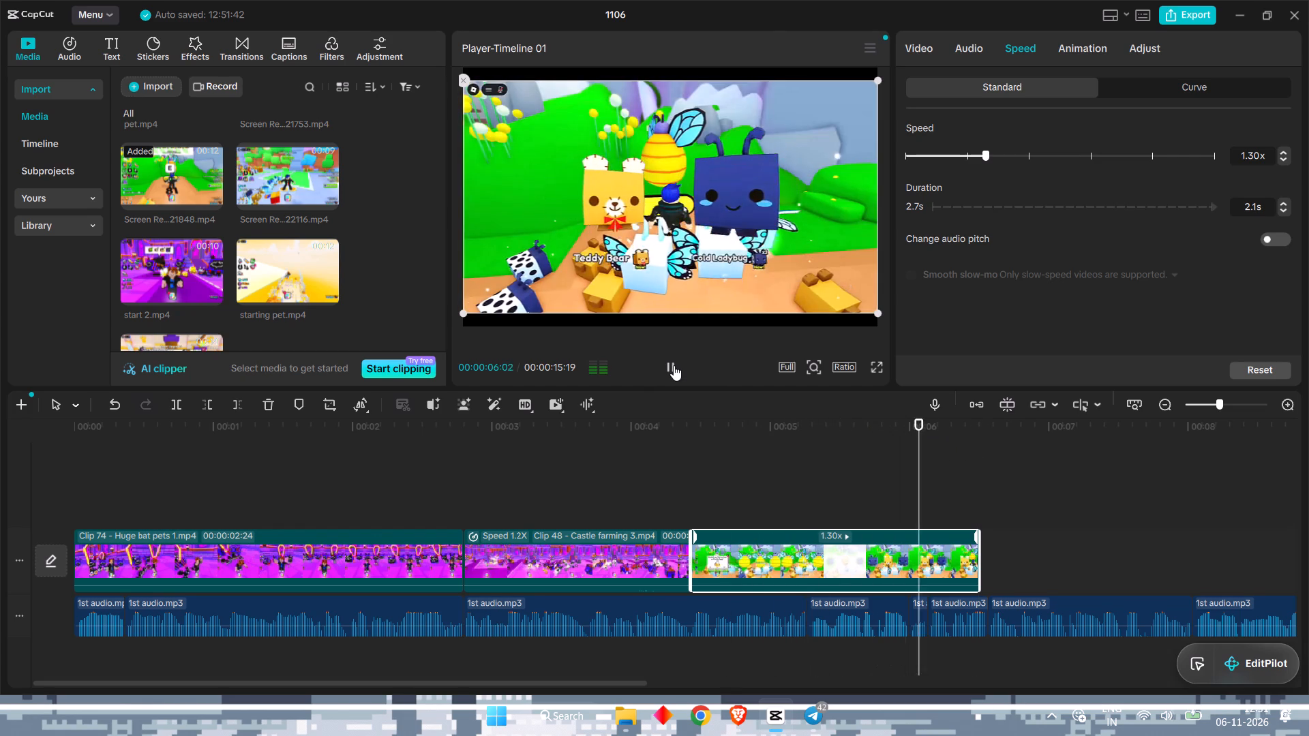
left_click(674, 365)
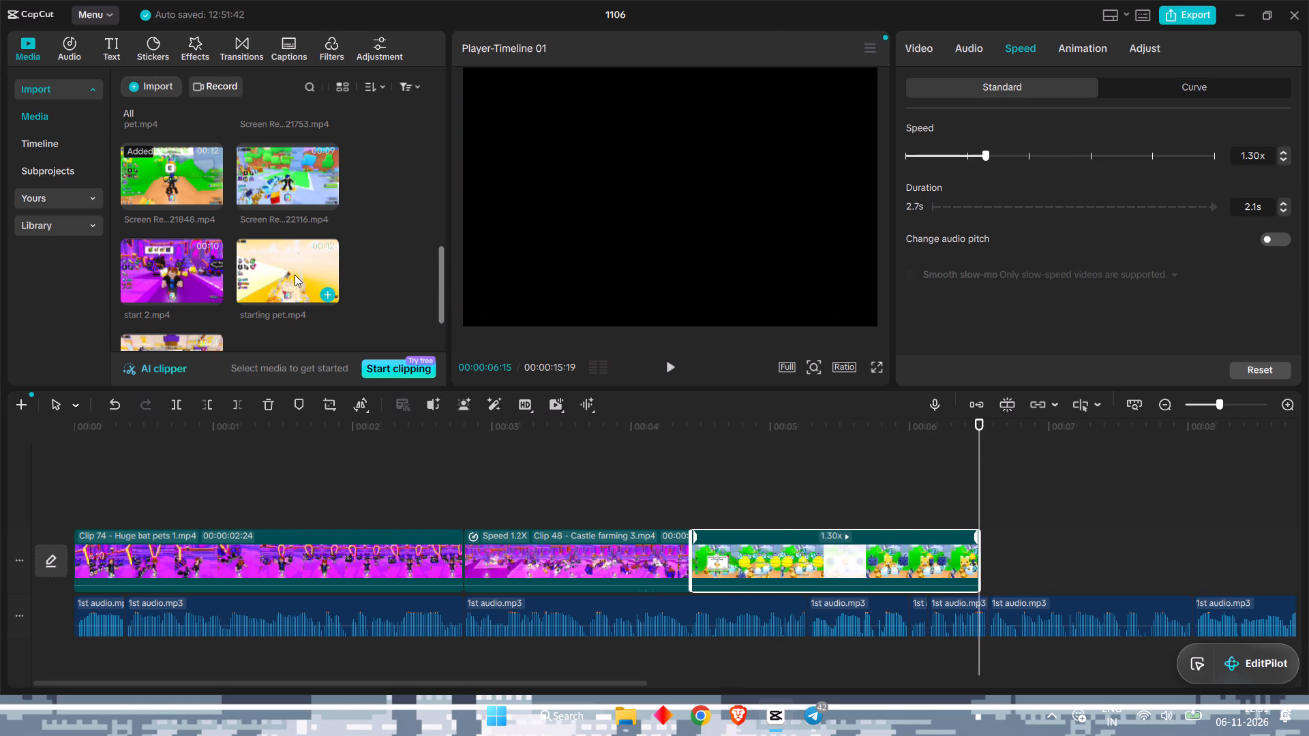
Preview the 122116, start 2.mp4 and upgrade.mp4 clips, and add upgrade.mp4 directly after the 121848 recording at 00:00:06:15.
left_click(286, 161)
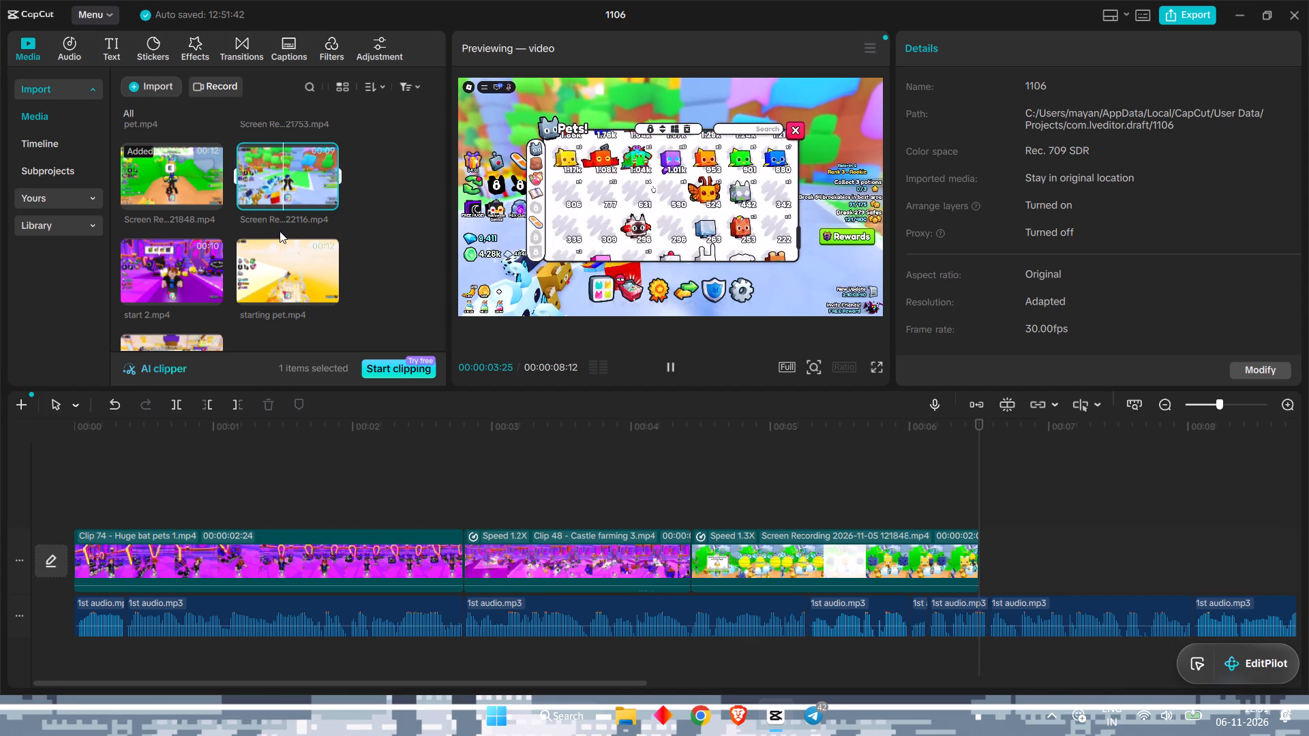
left_click(187, 275)
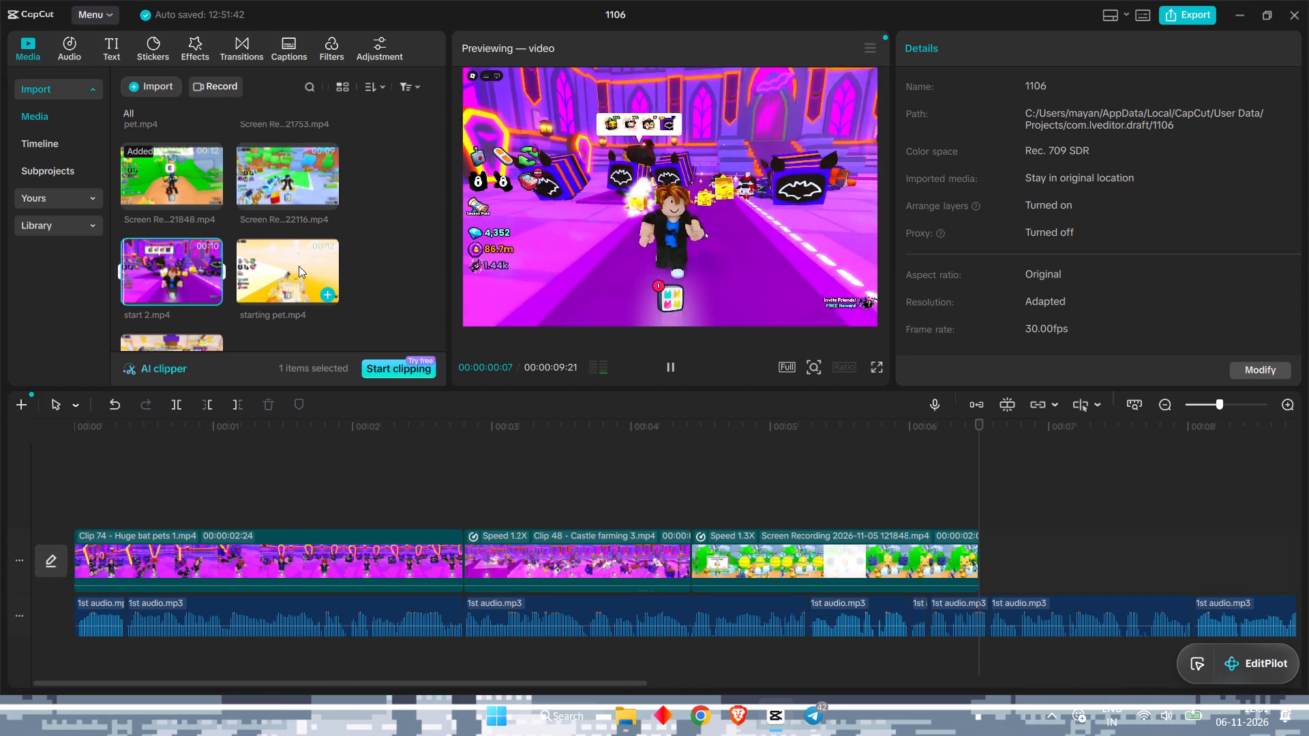
scroll(299, 266, "down", 1)
left_click(213, 277)
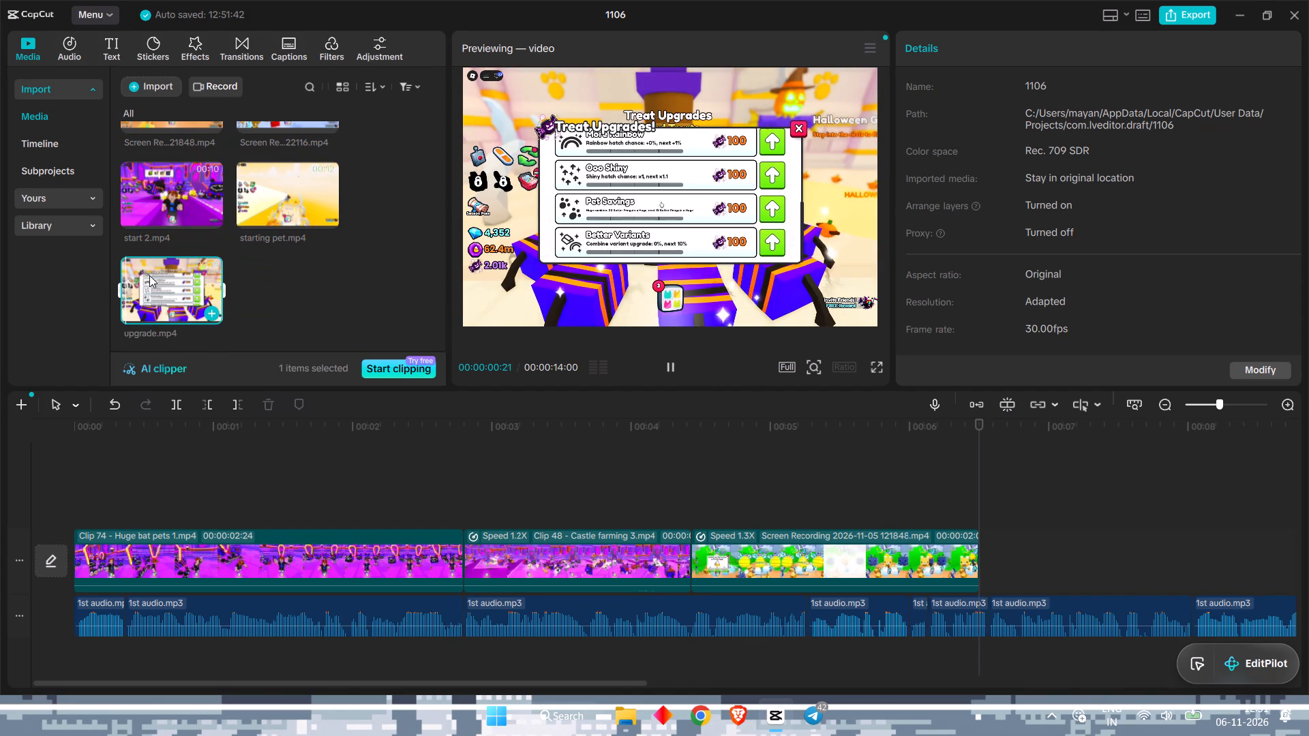
left_click_drag(160, 275, 834, 390)
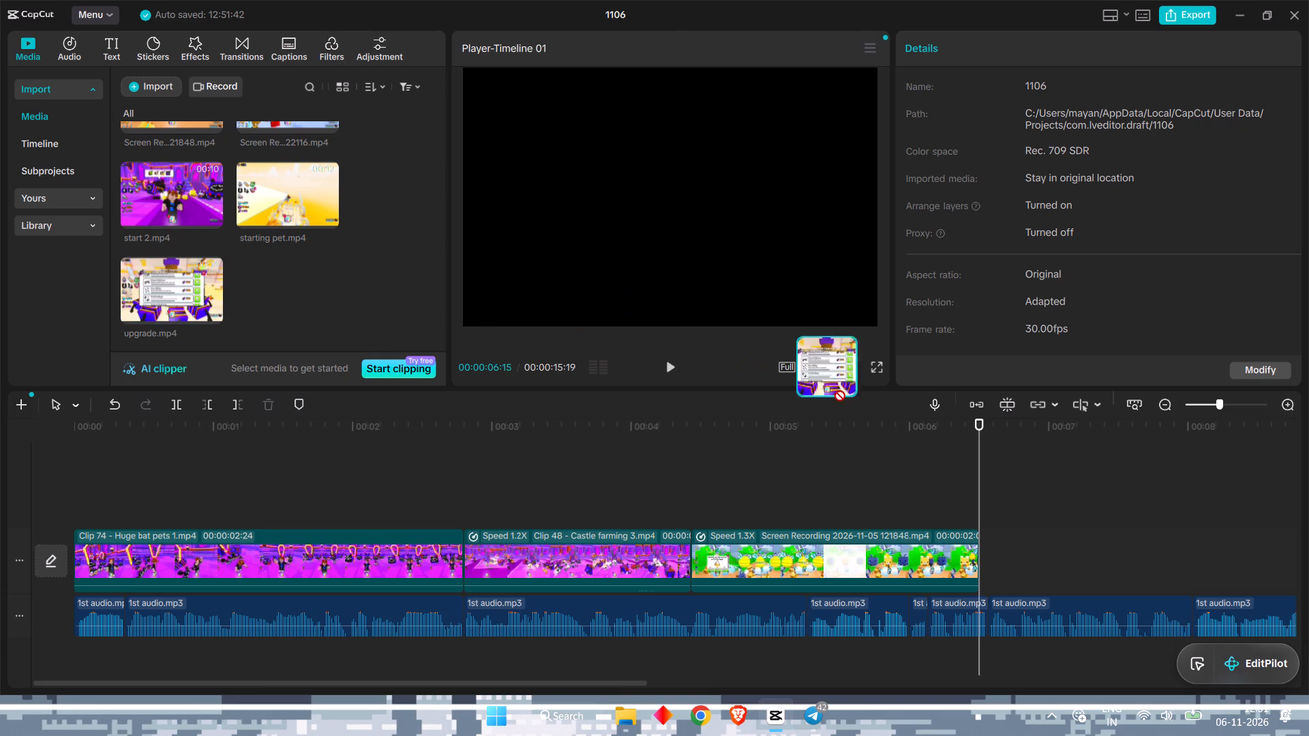
left_click_drag(834, 390, 982, 555)
Play upgrade.mp4 against the narration and set its speed to 1.70x.
scroll(854, 440, "left", 1)
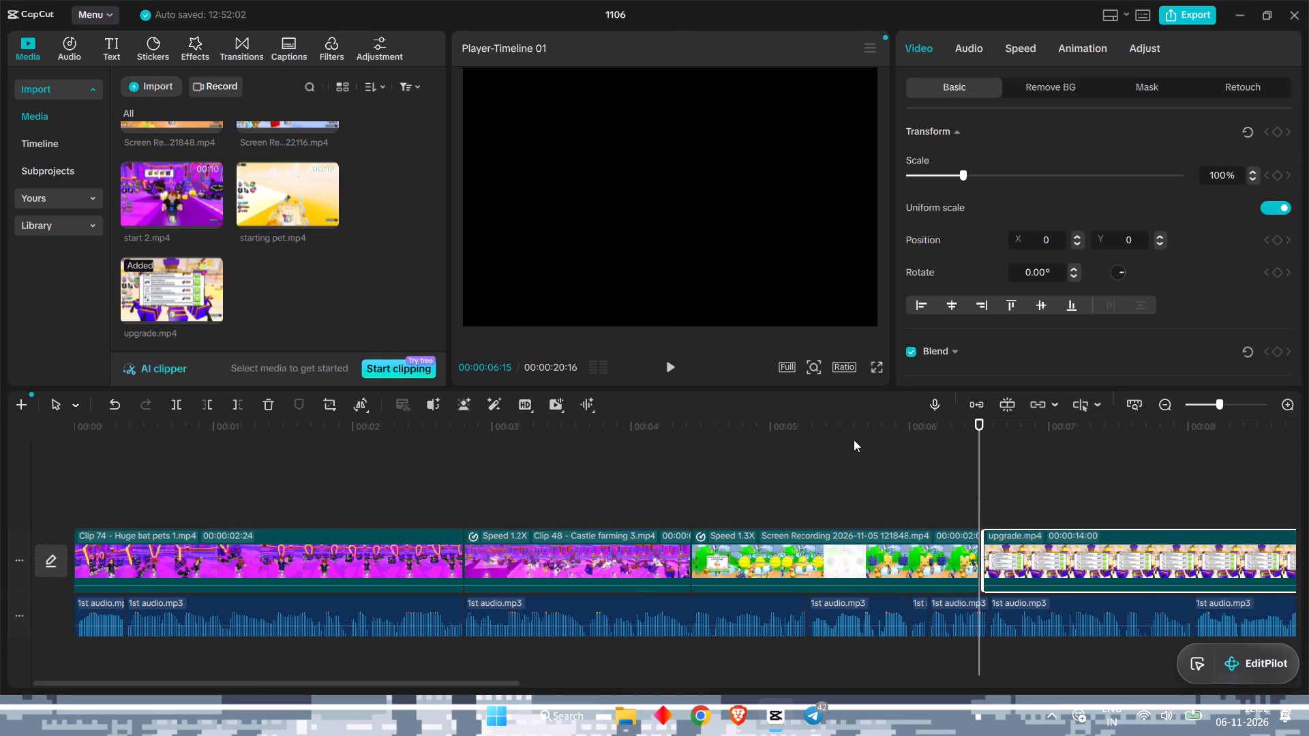
scroll(854, 440, "left", 2)
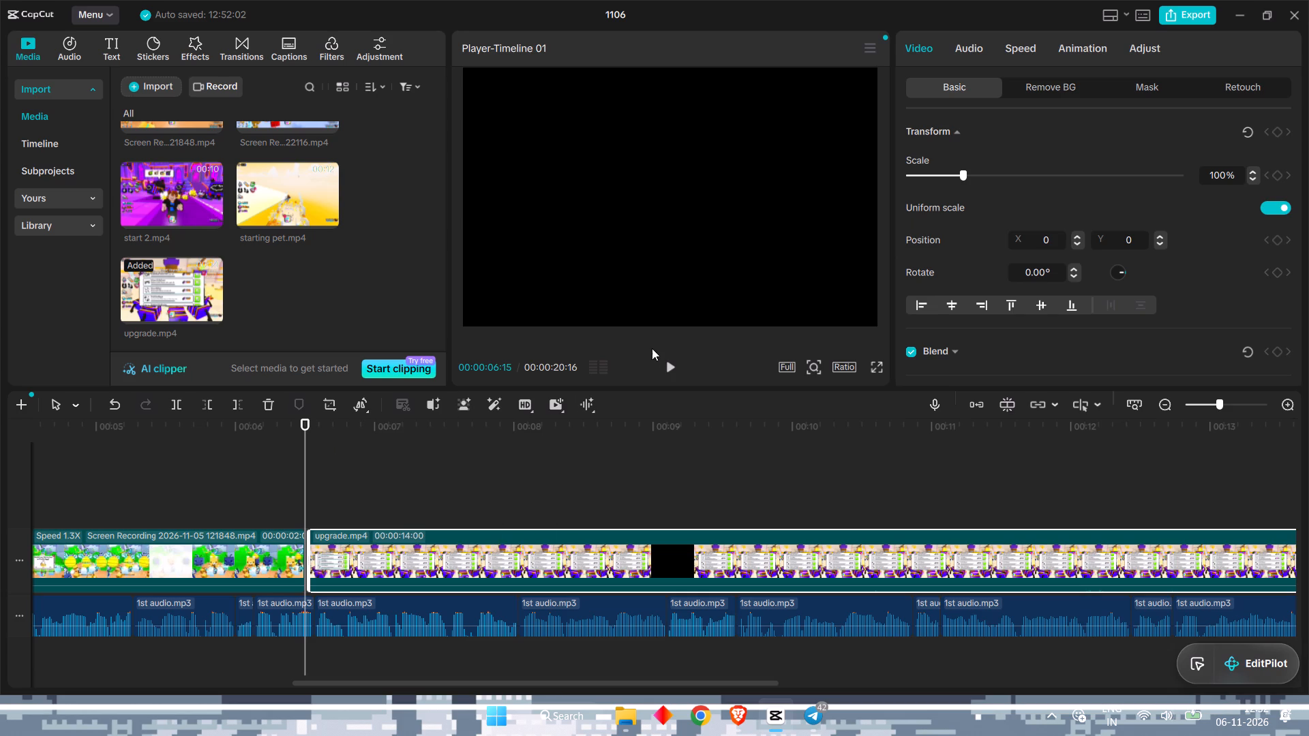
left_click(682, 371)
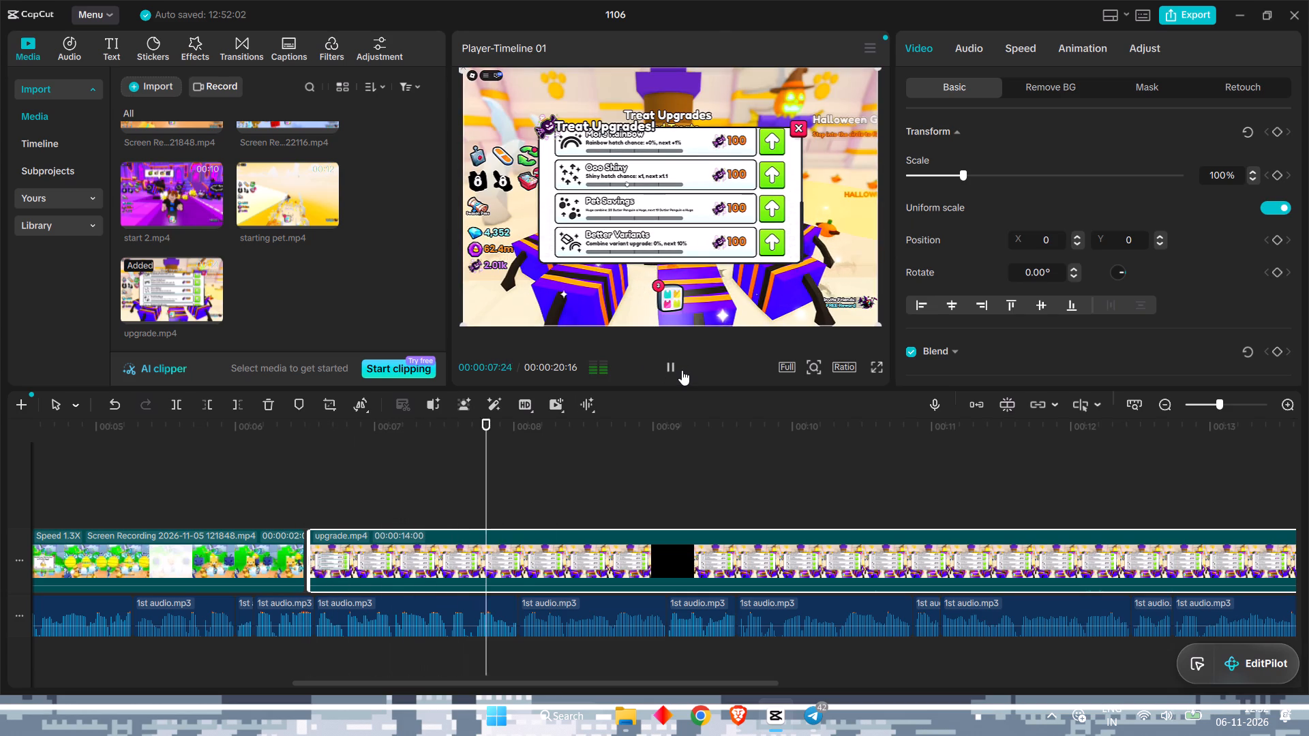
left_click(680, 369)
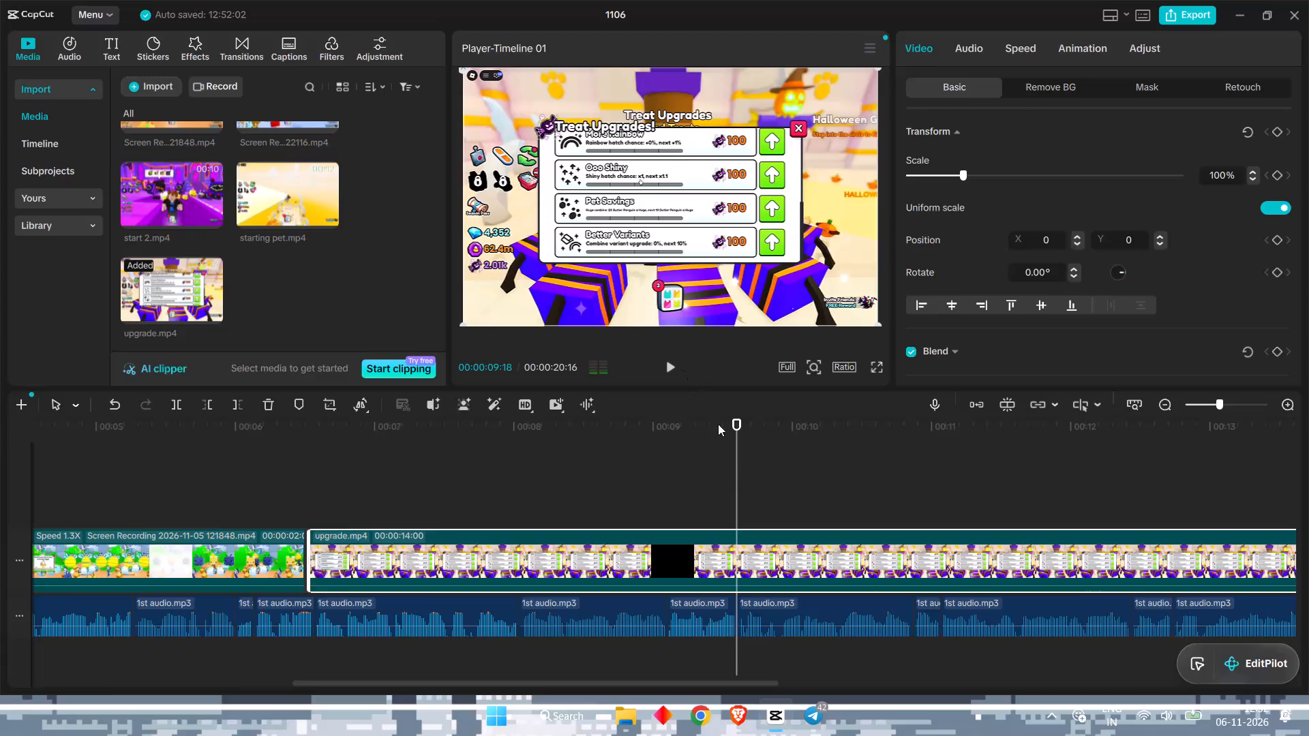
left_click_drag(737, 470, 584, 479)
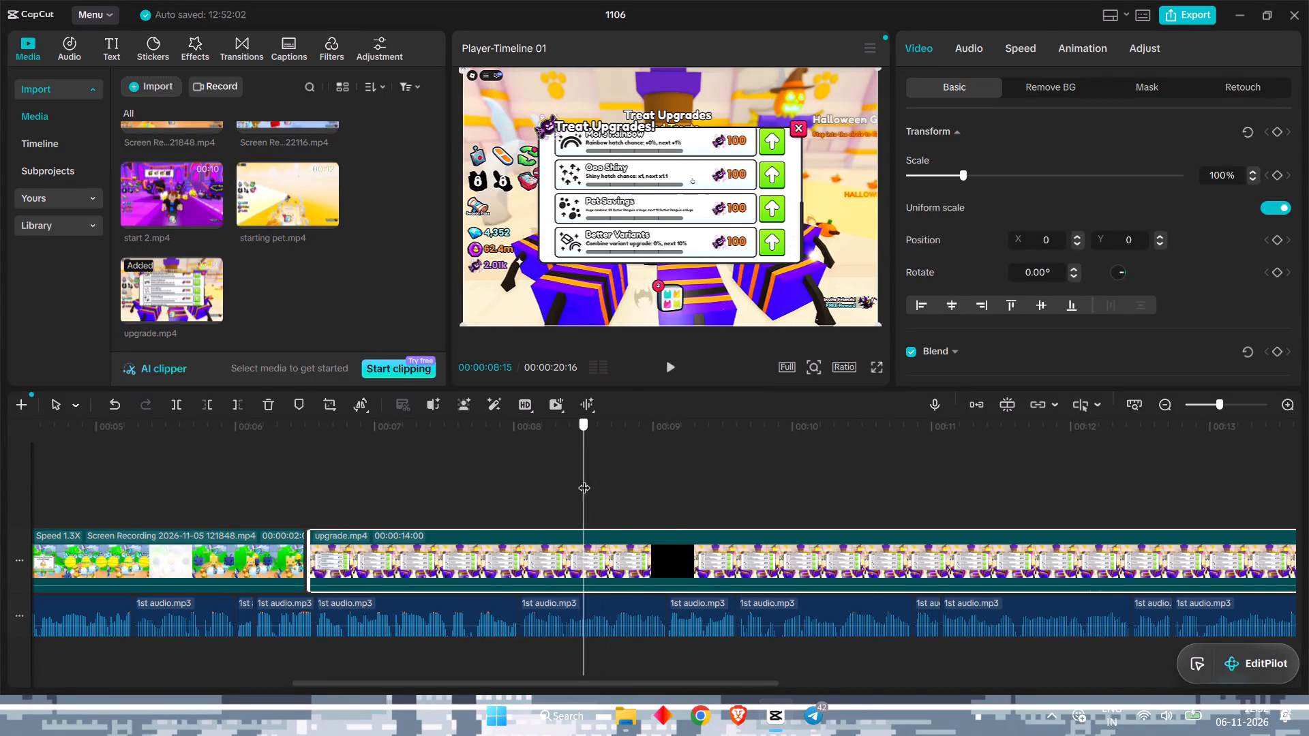
left_click_drag(584, 479, 545, 476)
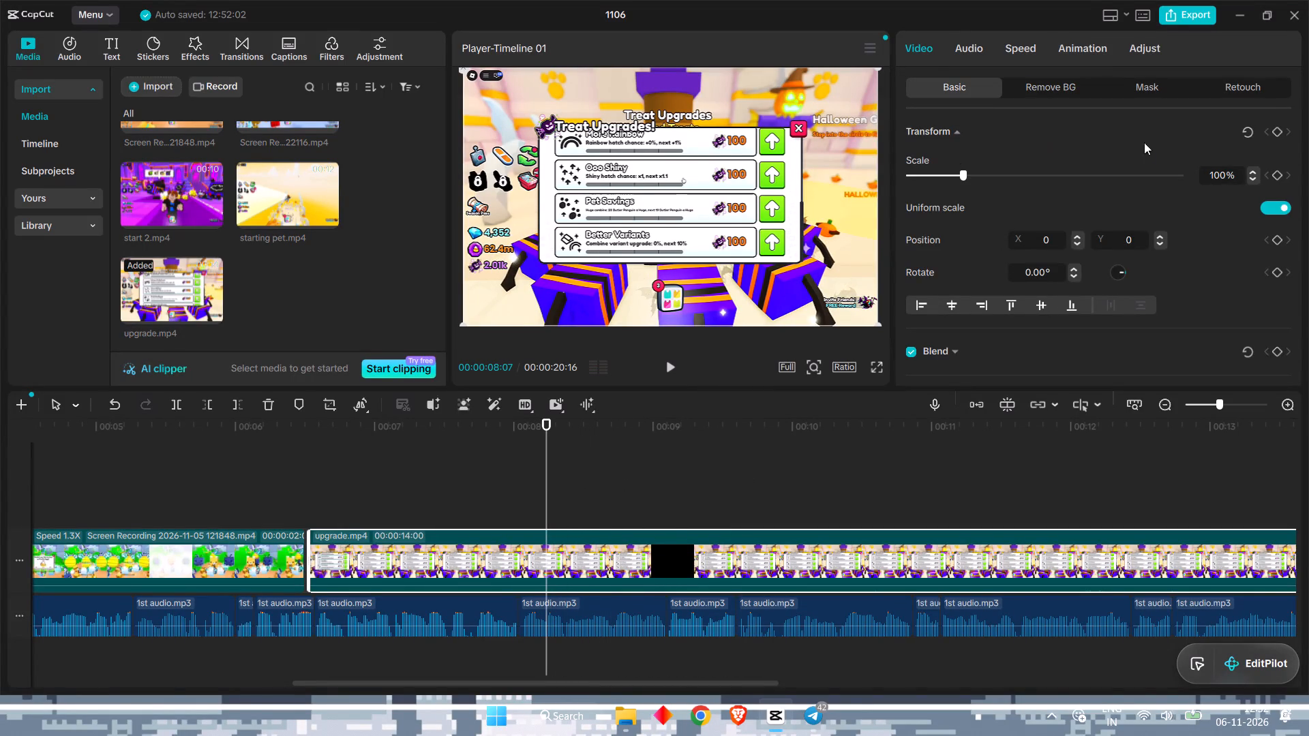
left_click(1021, 54)
left_click(1286, 146)
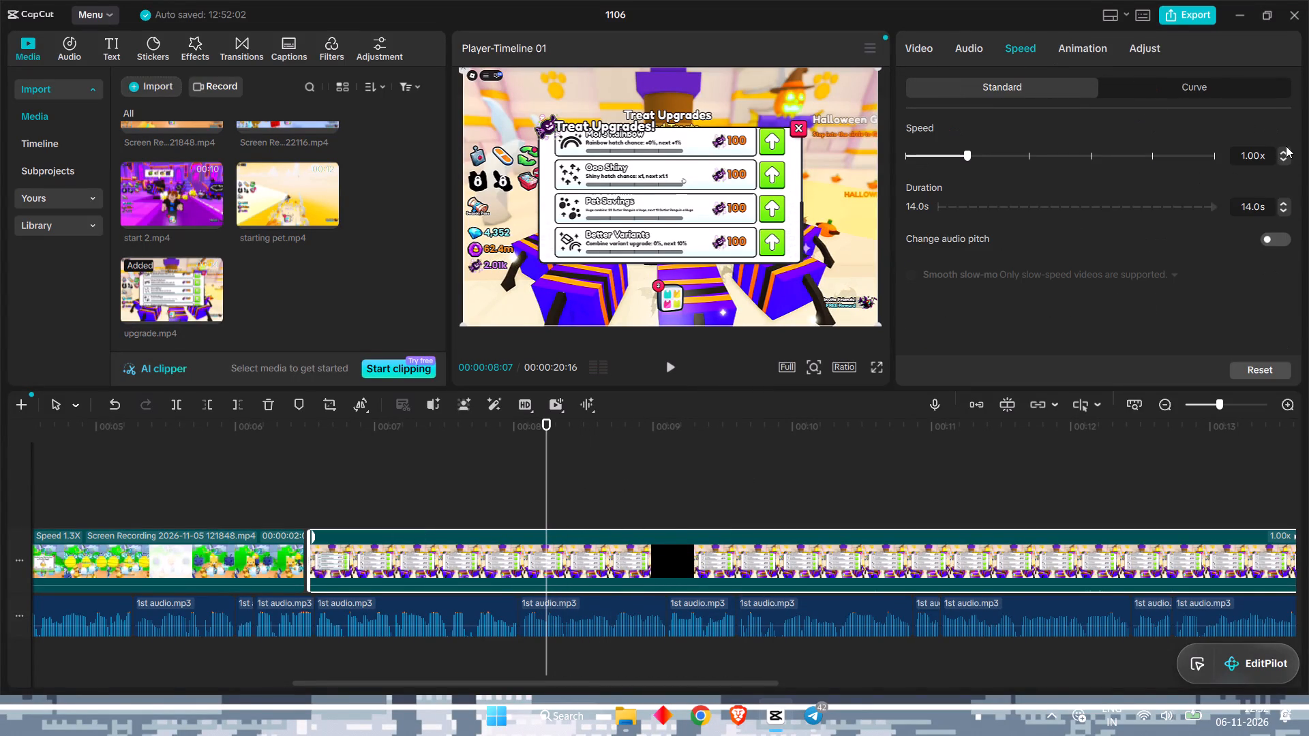
triple_click(1282, 151)
triple_click(1282, 151)
left_click(1282, 151)
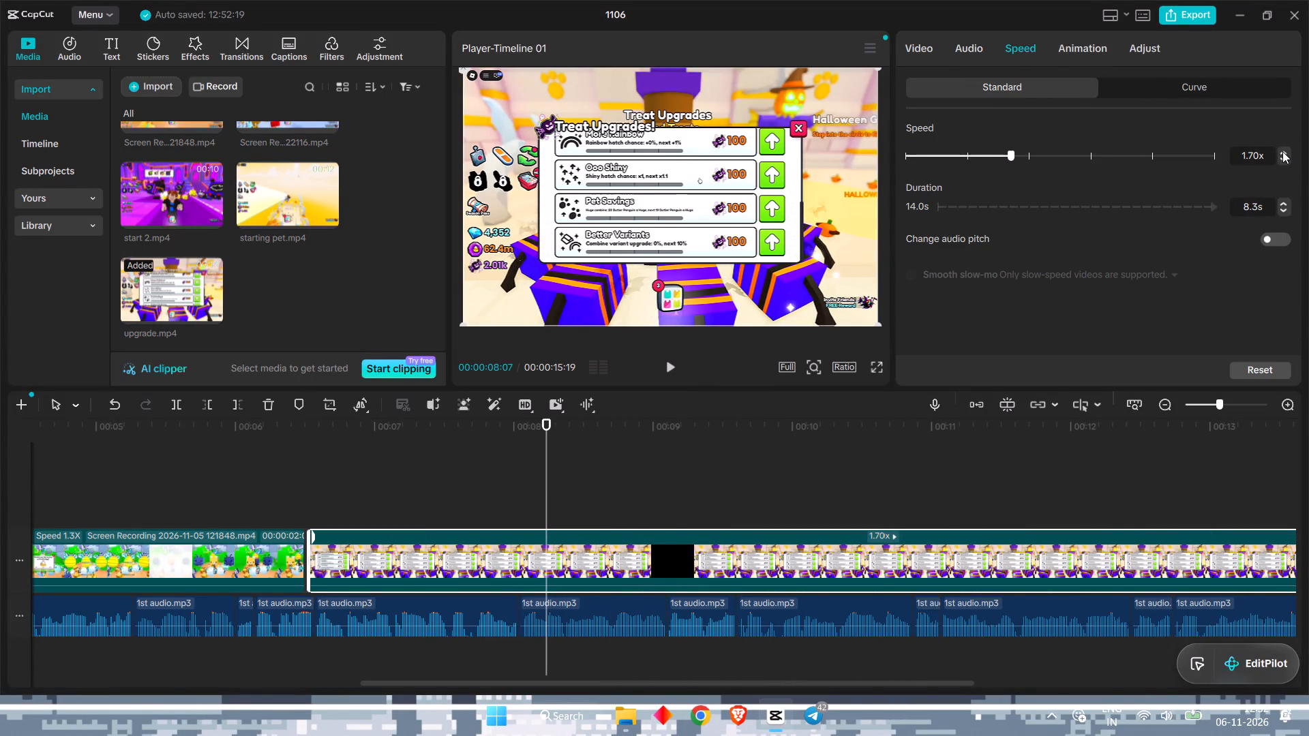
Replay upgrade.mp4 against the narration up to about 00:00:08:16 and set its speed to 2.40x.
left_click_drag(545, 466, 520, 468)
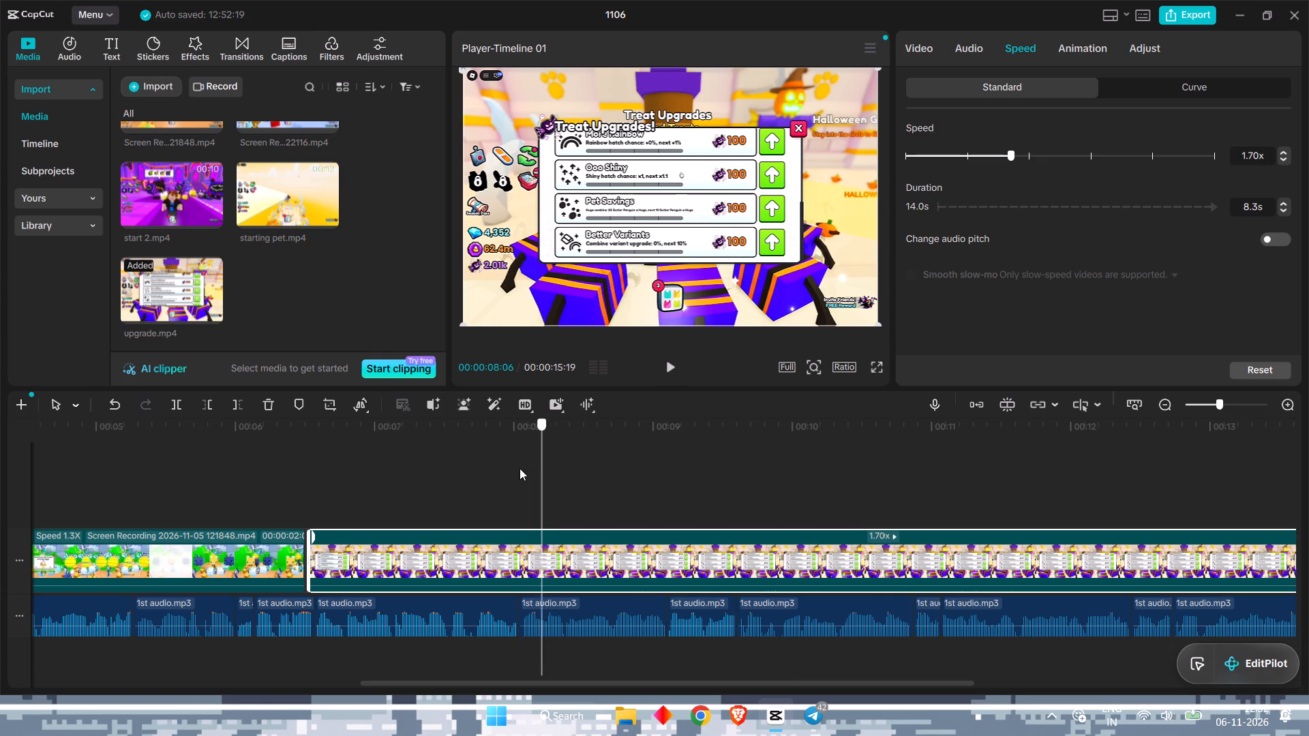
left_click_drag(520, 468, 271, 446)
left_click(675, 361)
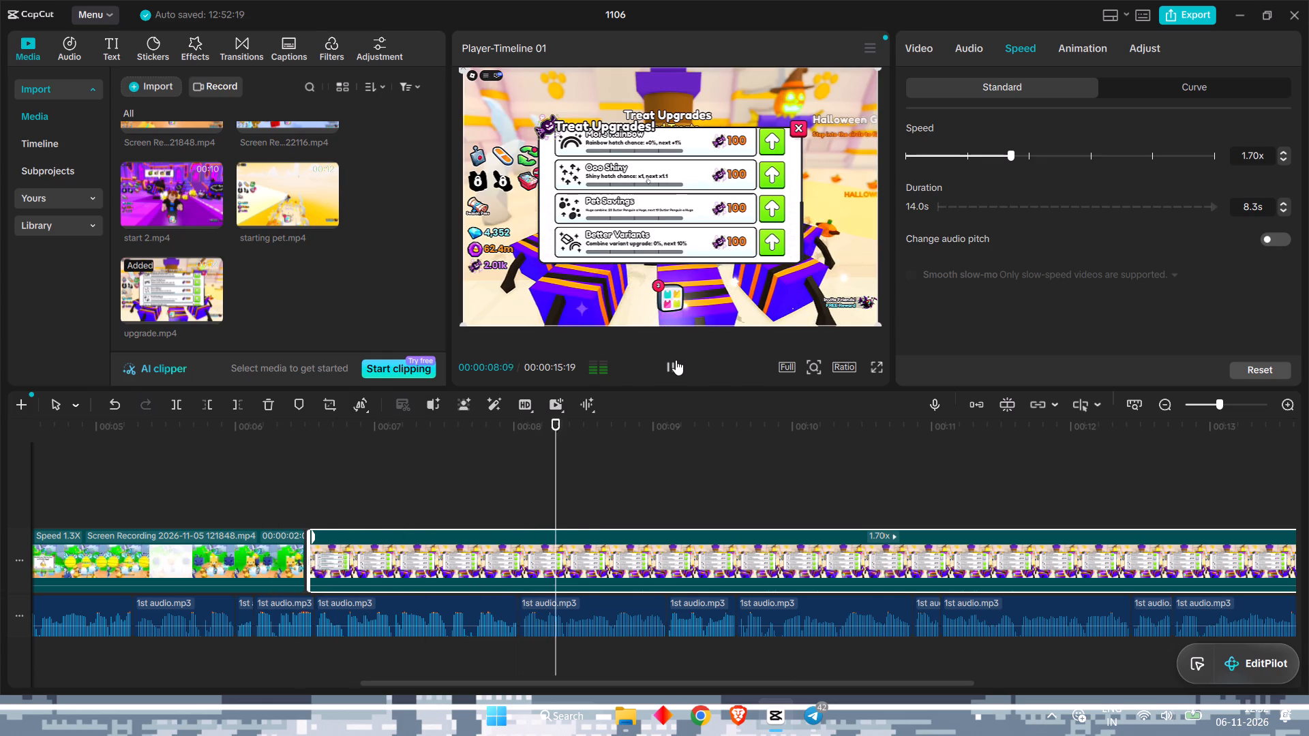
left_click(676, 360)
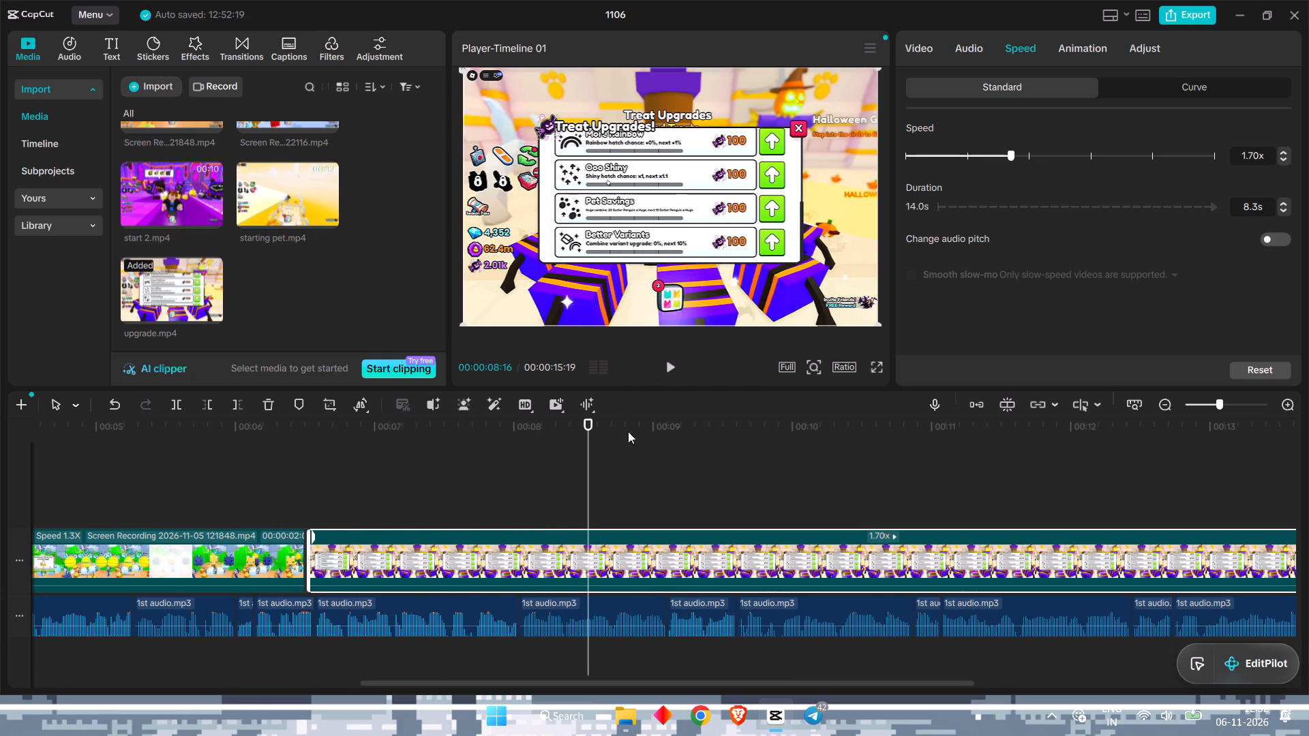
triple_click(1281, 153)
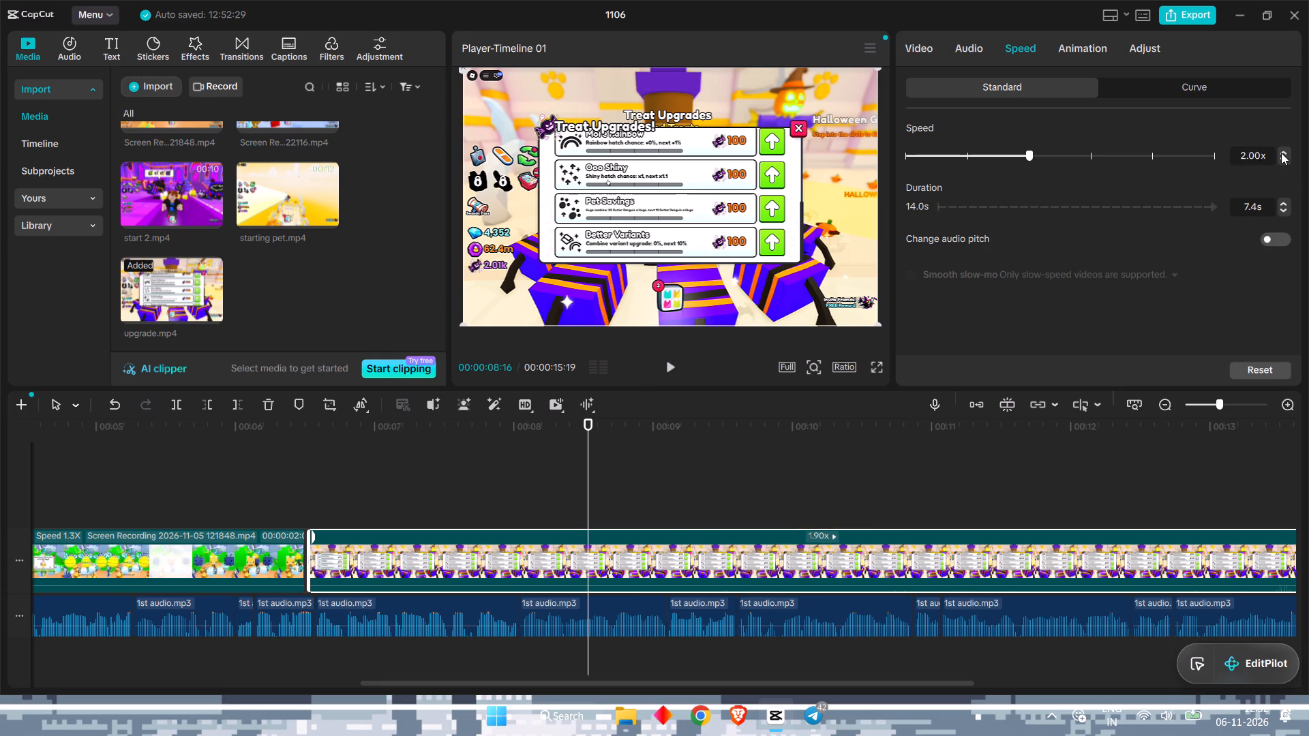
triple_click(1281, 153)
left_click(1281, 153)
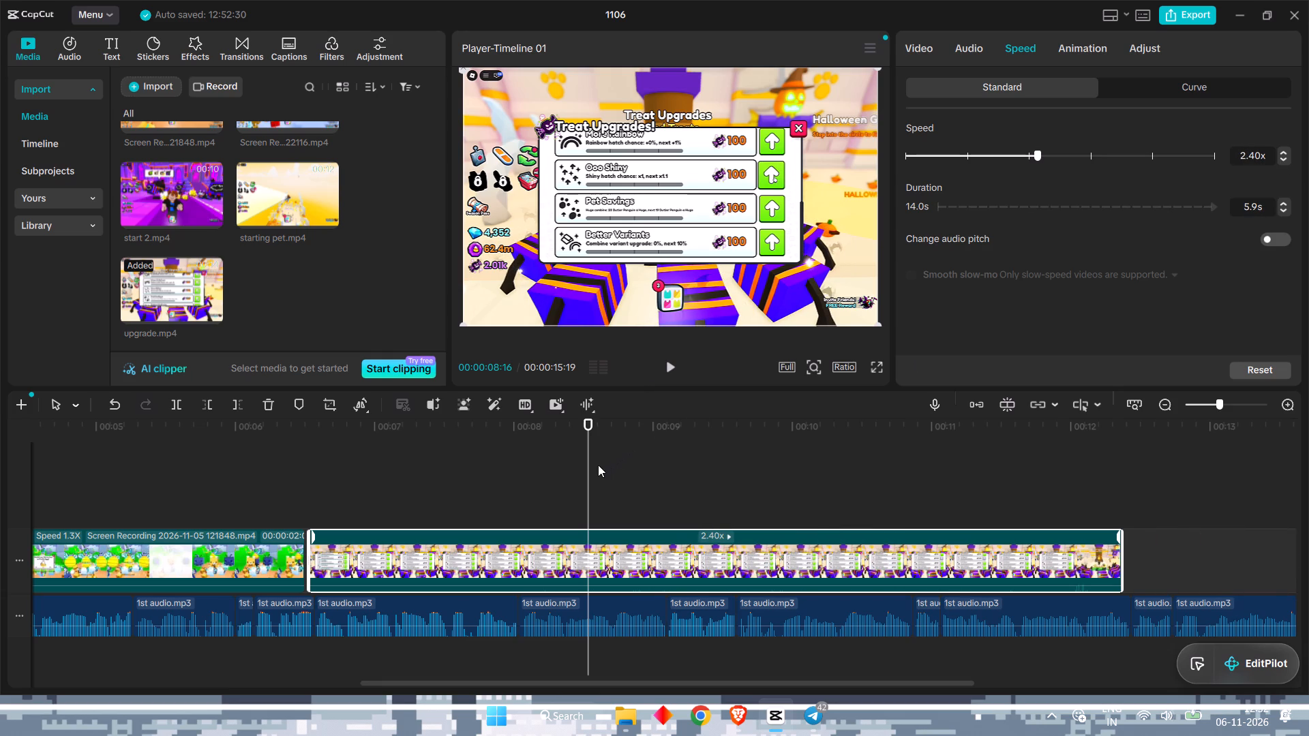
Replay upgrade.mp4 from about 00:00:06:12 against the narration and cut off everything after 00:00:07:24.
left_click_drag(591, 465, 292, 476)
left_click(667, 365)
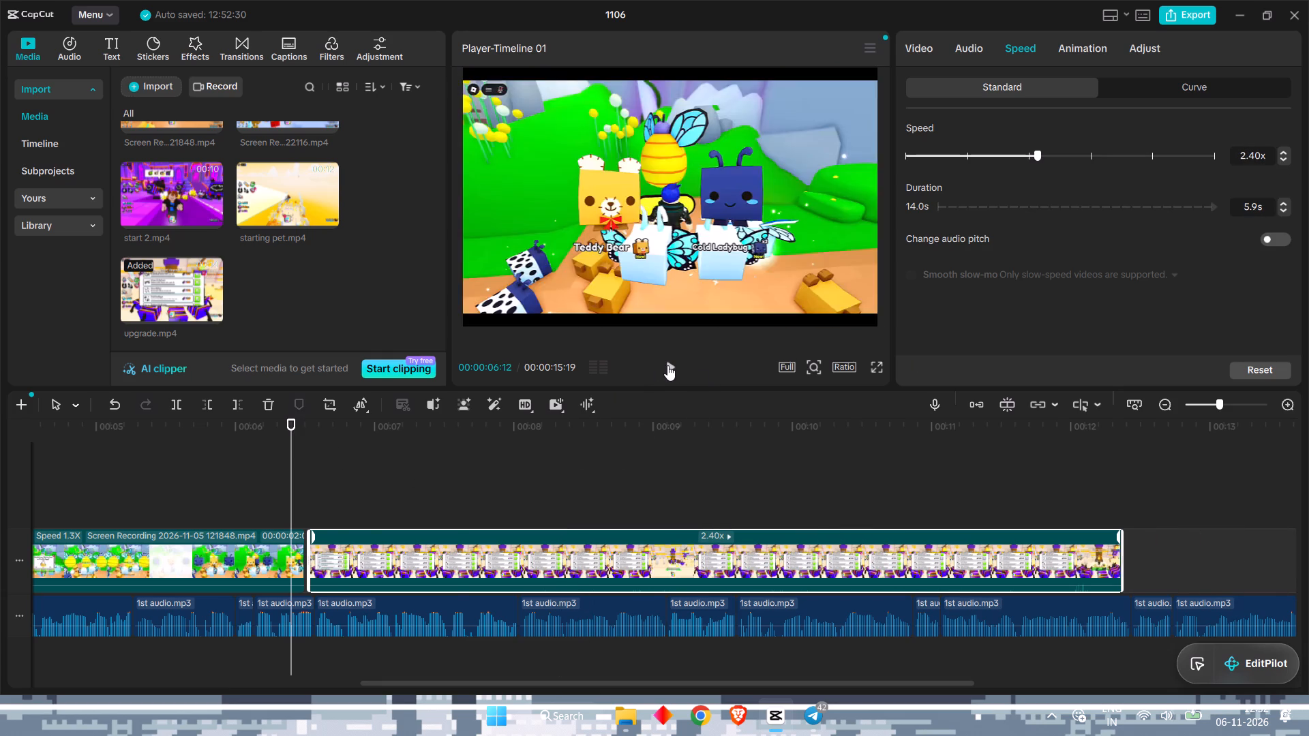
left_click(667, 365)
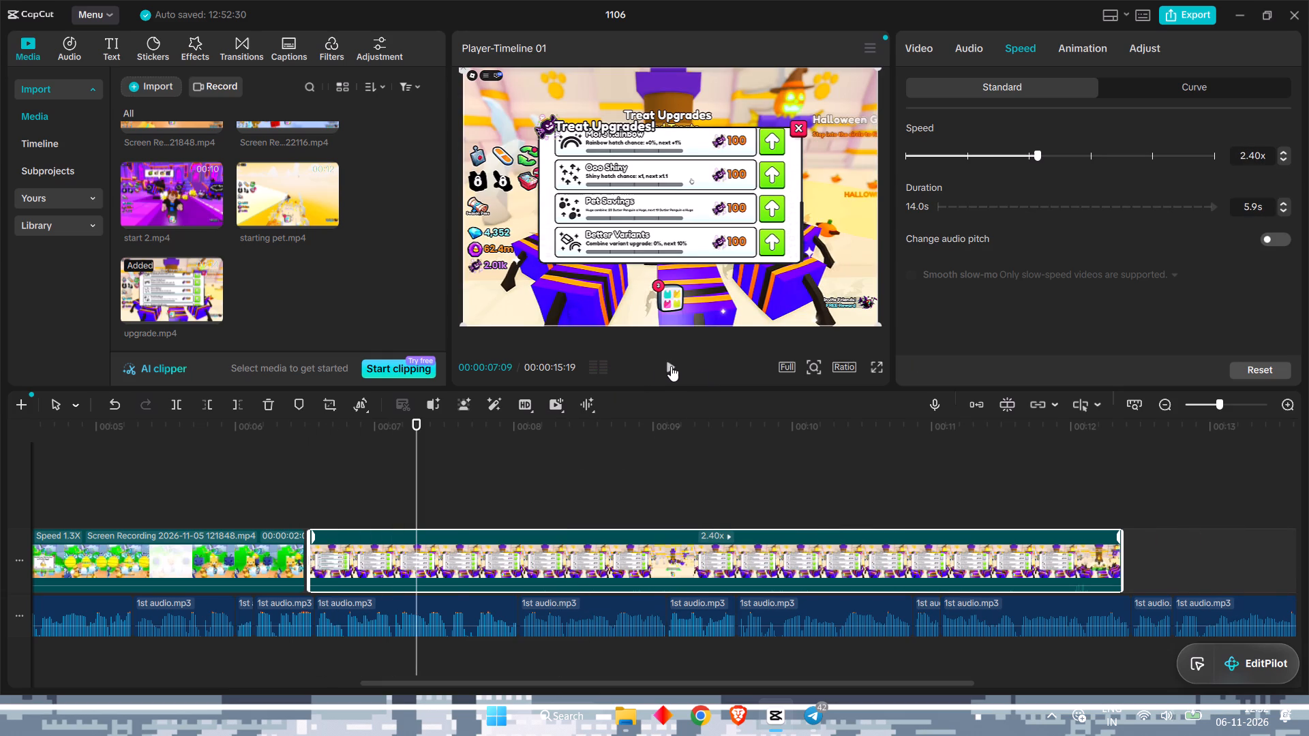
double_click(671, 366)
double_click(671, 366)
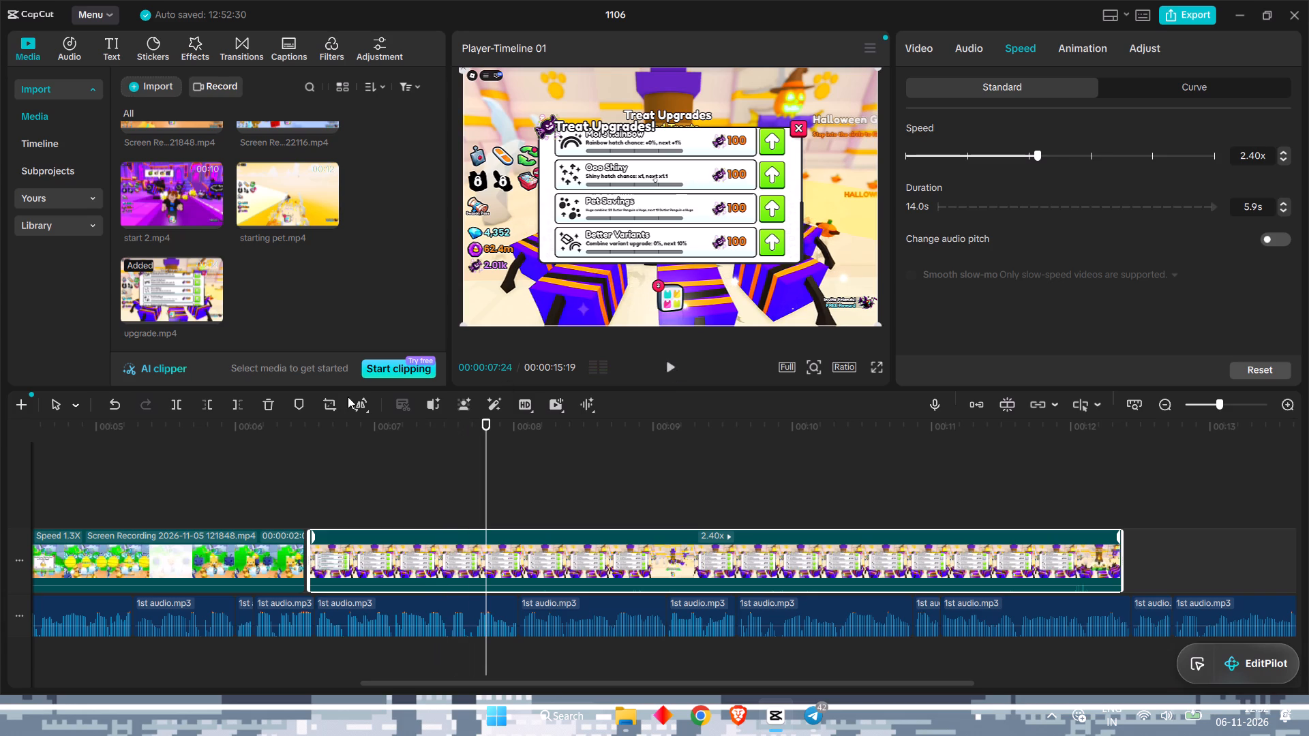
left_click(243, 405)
Replay the narration around the end of the shortened upgrade.mp4 to check the cut point.
left_click(674, 373)
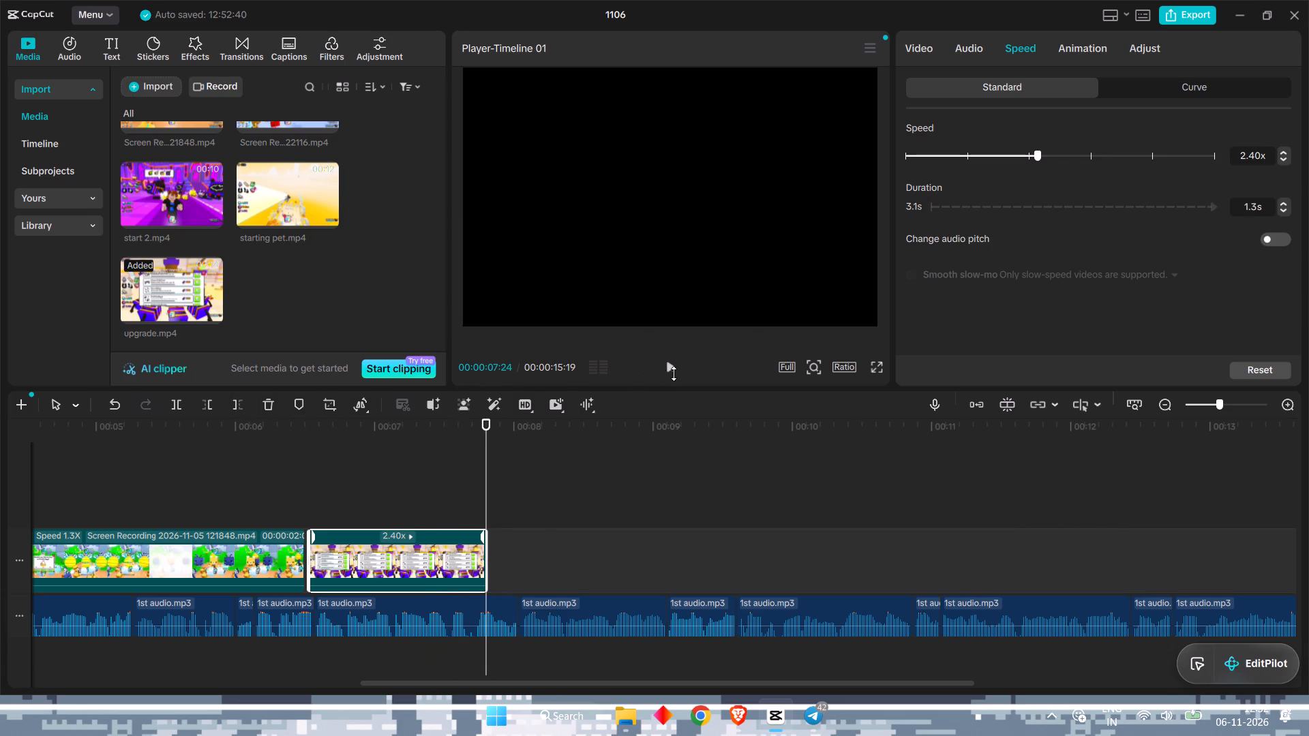
left_click(667, 358)
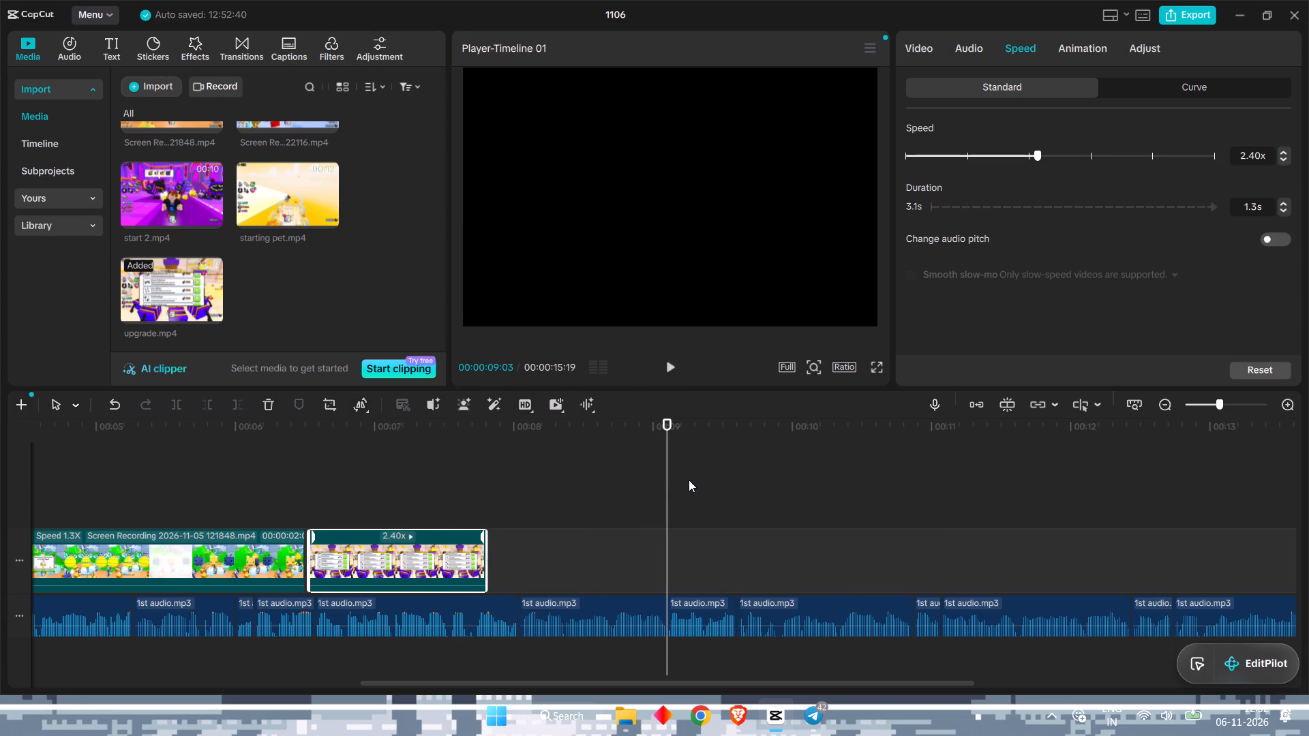
left_click_drag(672, 476, 166, 461)
left_click(664, 365)
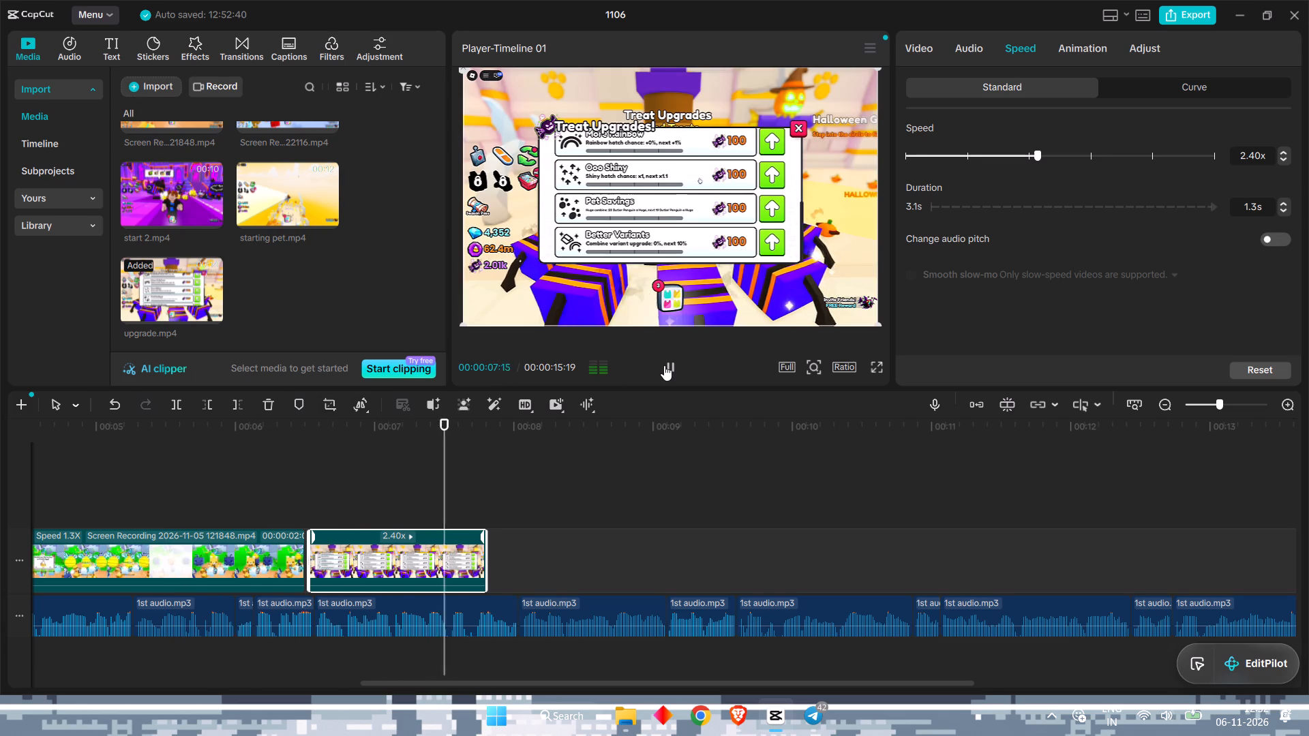
left_click(664, 365)
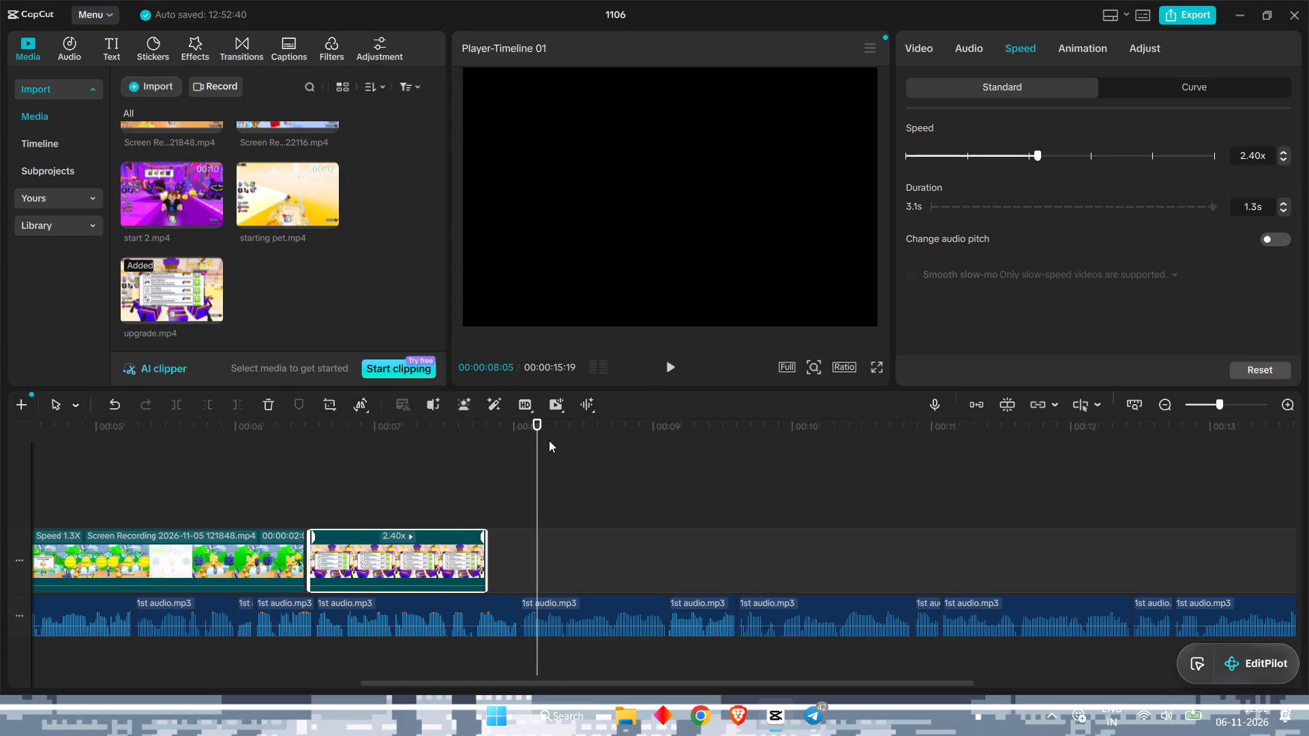
left_click_drag(543, 441, 489, 442)
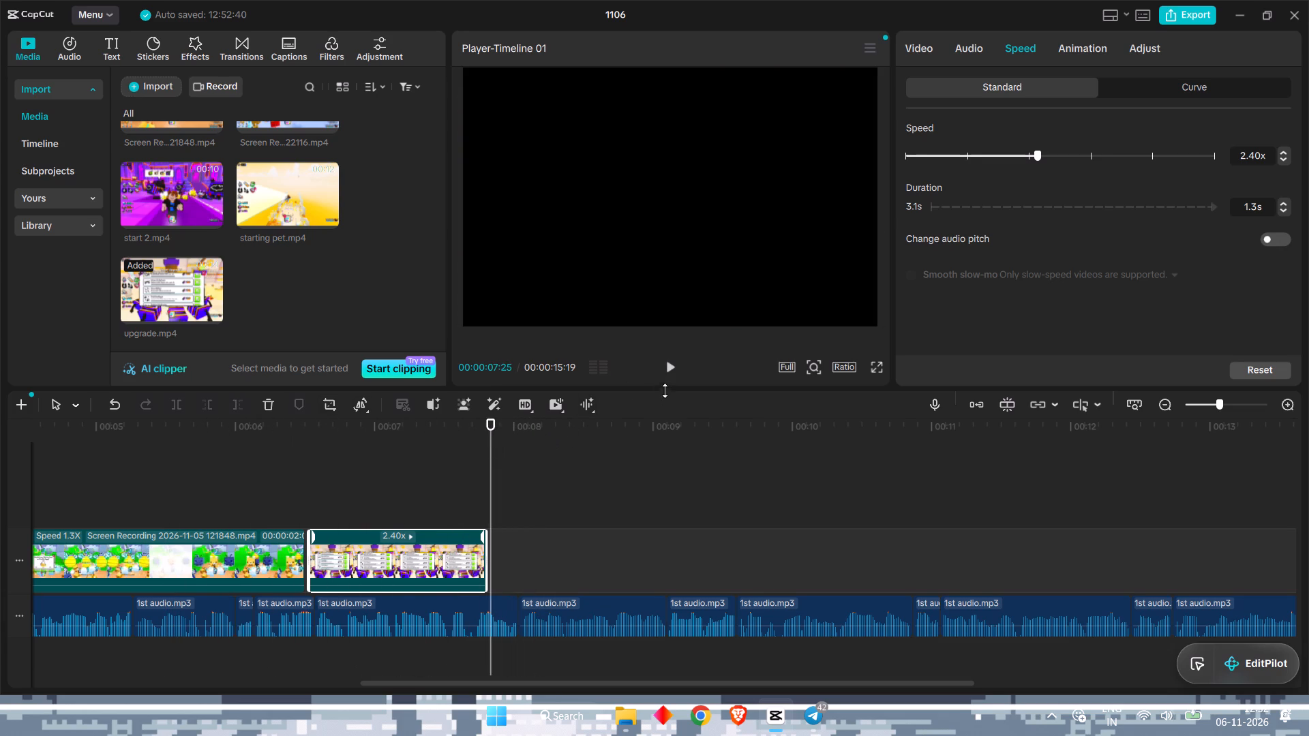
left_click(668, 367)
left_click(669, 367)
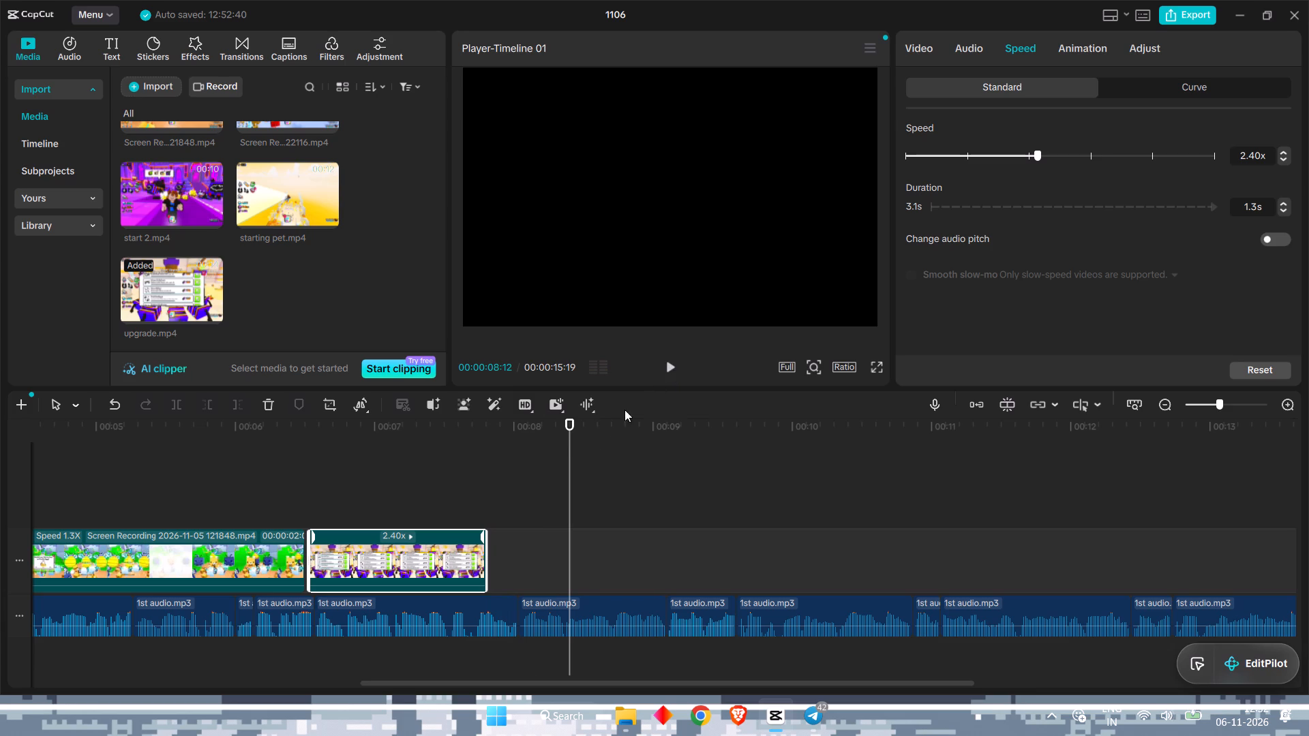
left_click_drag(571, 451, 482, 457)
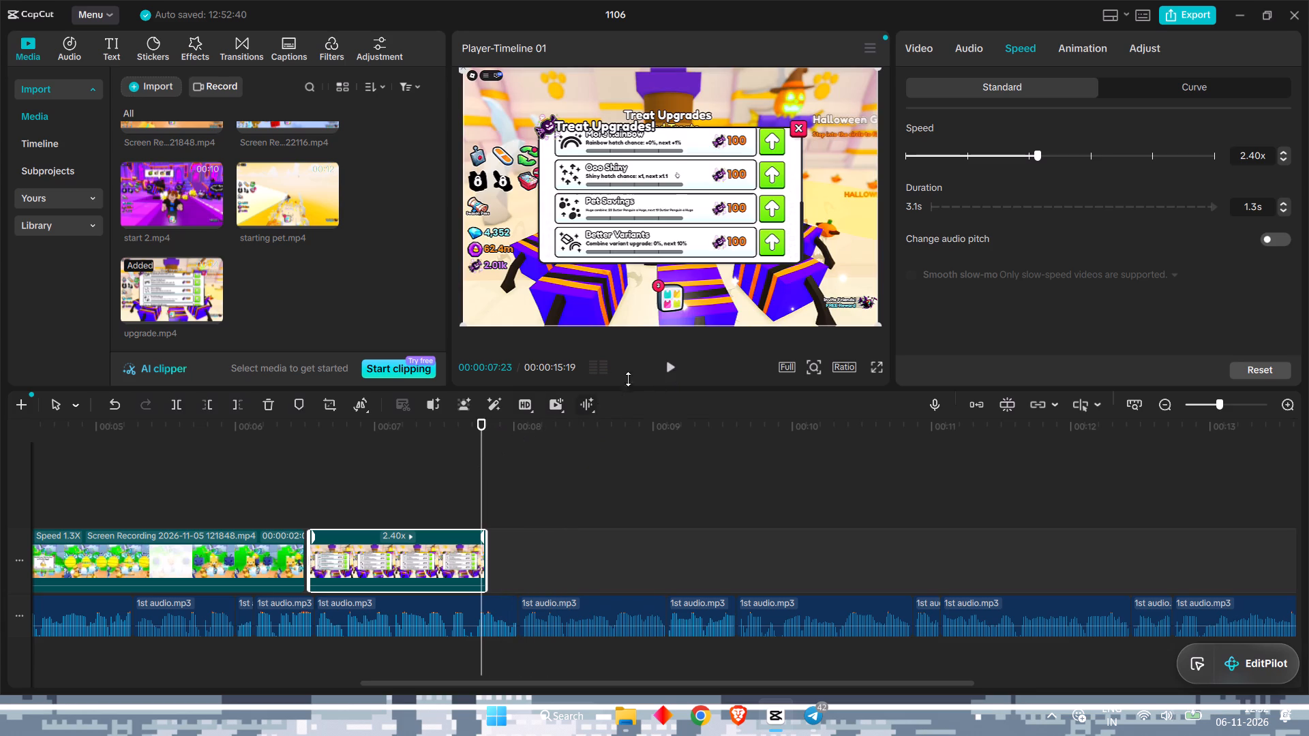
left_click(668, 368)
left_click(668, 368)
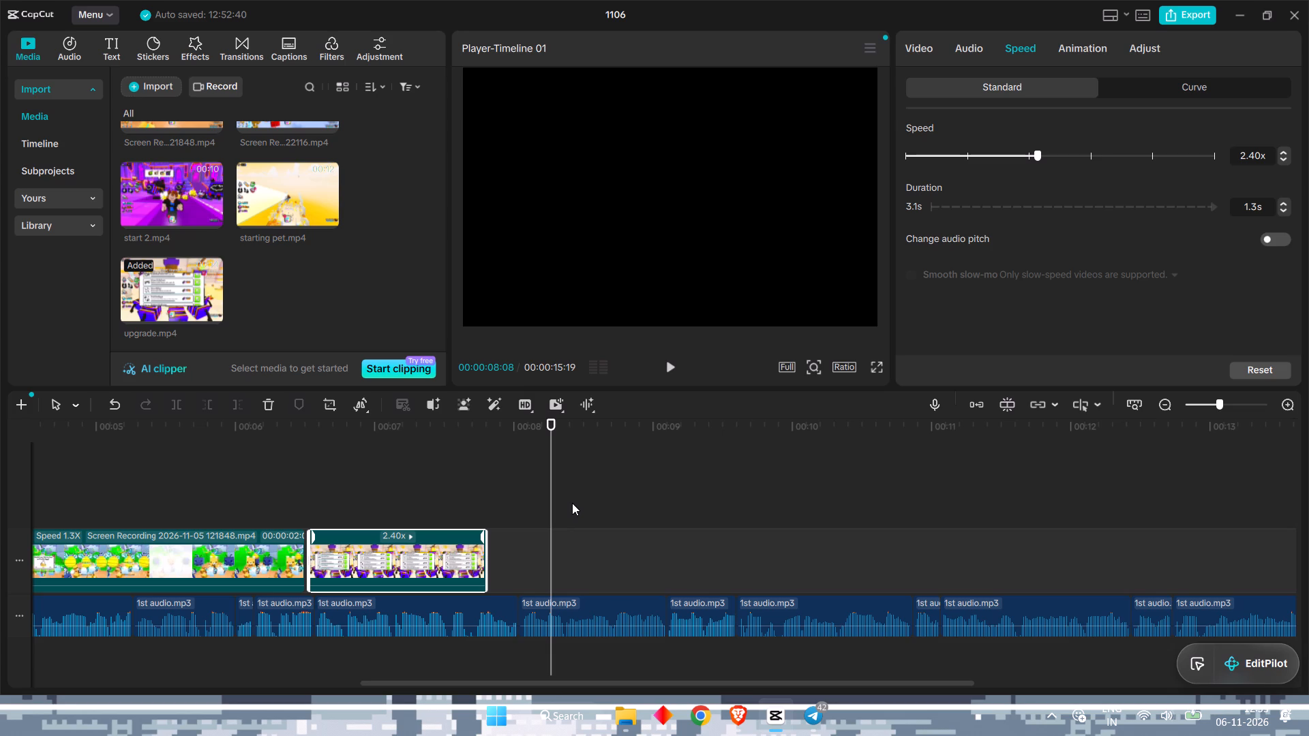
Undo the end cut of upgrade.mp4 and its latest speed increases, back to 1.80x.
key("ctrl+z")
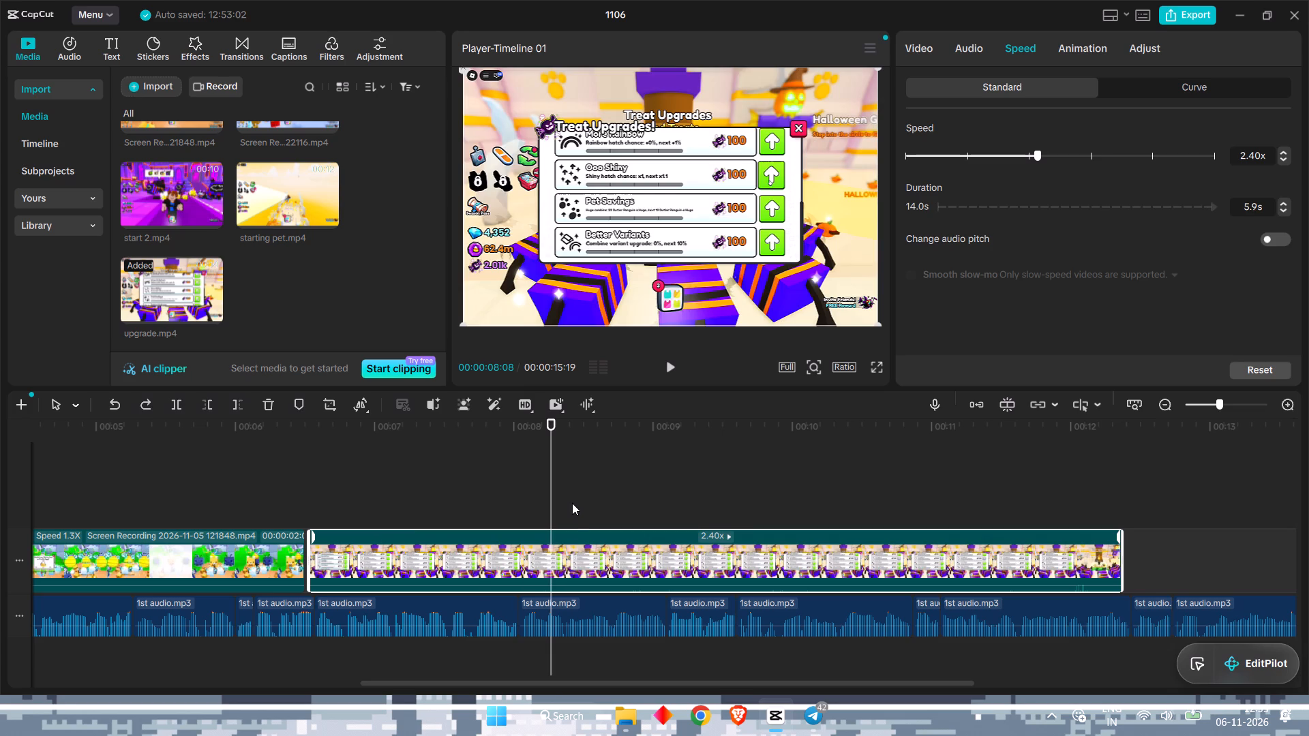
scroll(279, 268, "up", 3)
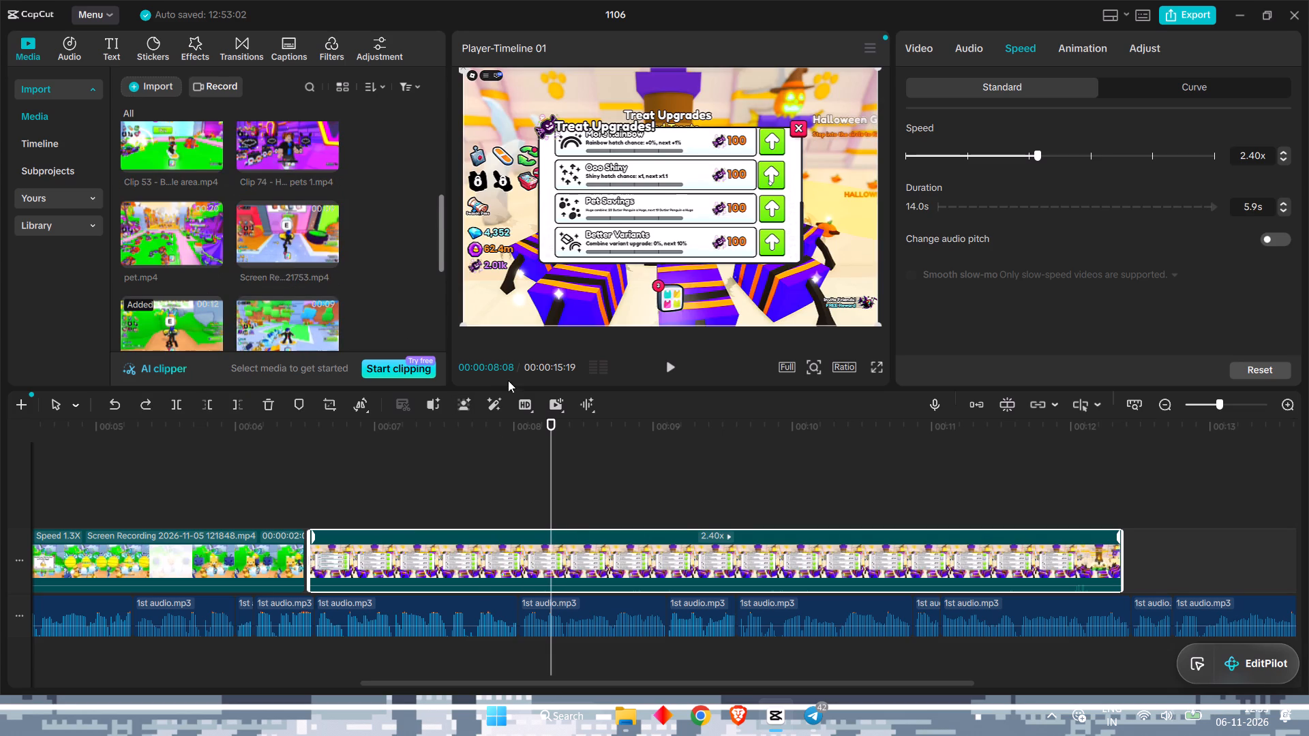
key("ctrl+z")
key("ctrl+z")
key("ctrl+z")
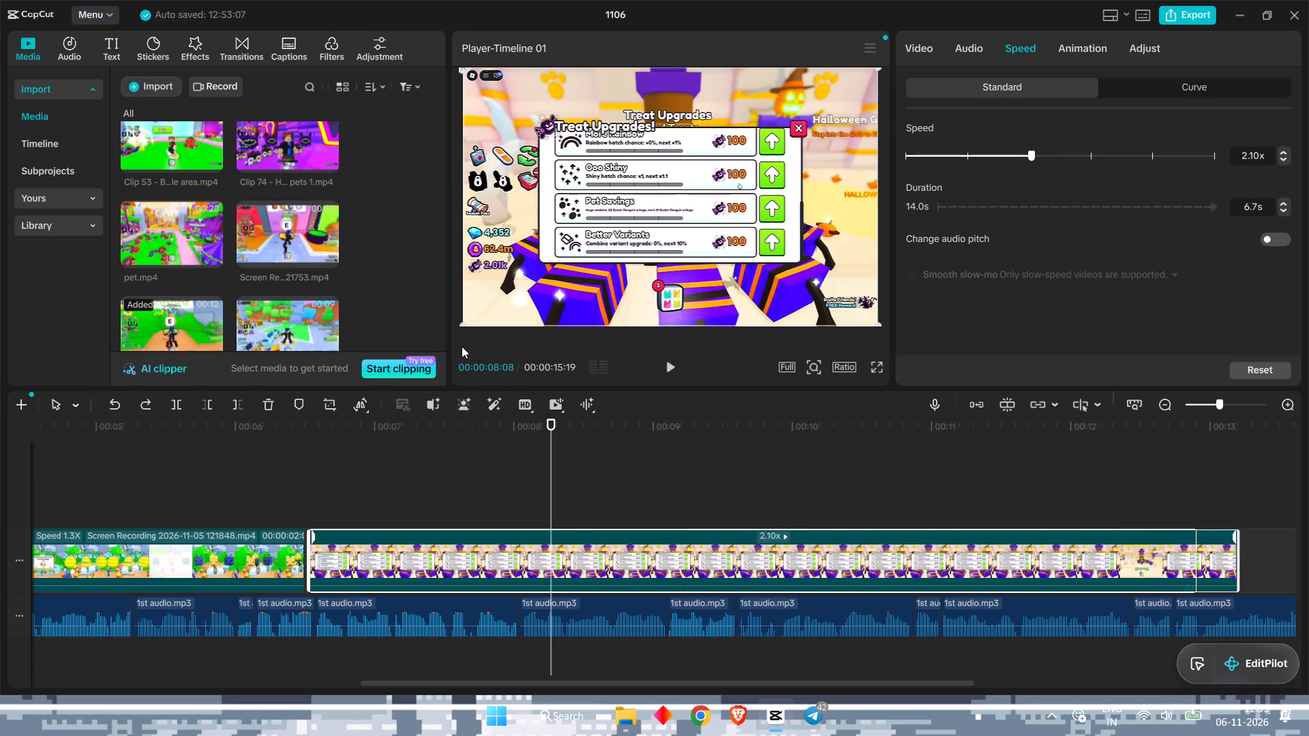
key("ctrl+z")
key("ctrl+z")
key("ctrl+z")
Delete the upgrade.mp4 clip from the timeline.
right_click(644, 557)
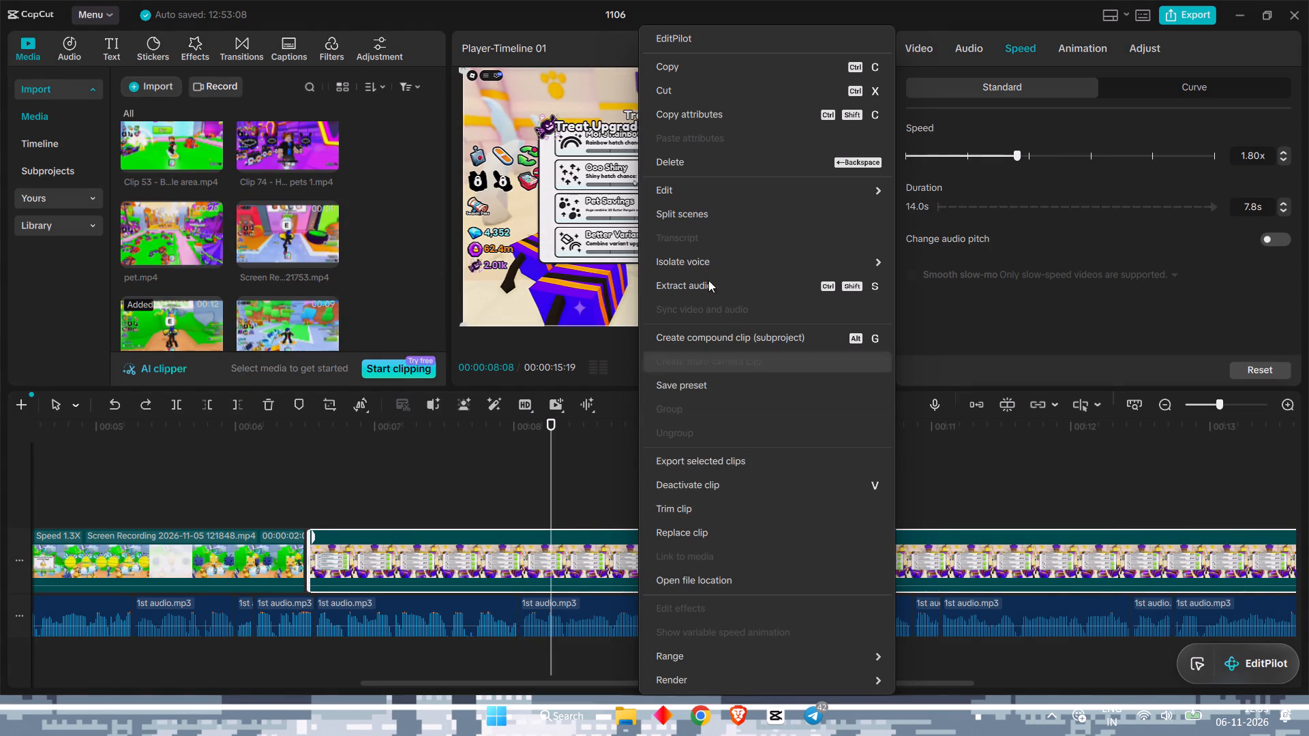
left_click(691, 172)
Preview the 122116 recording and add it to the main track directly after the 121848 recording.
scroll(294, 281, "down", 2)
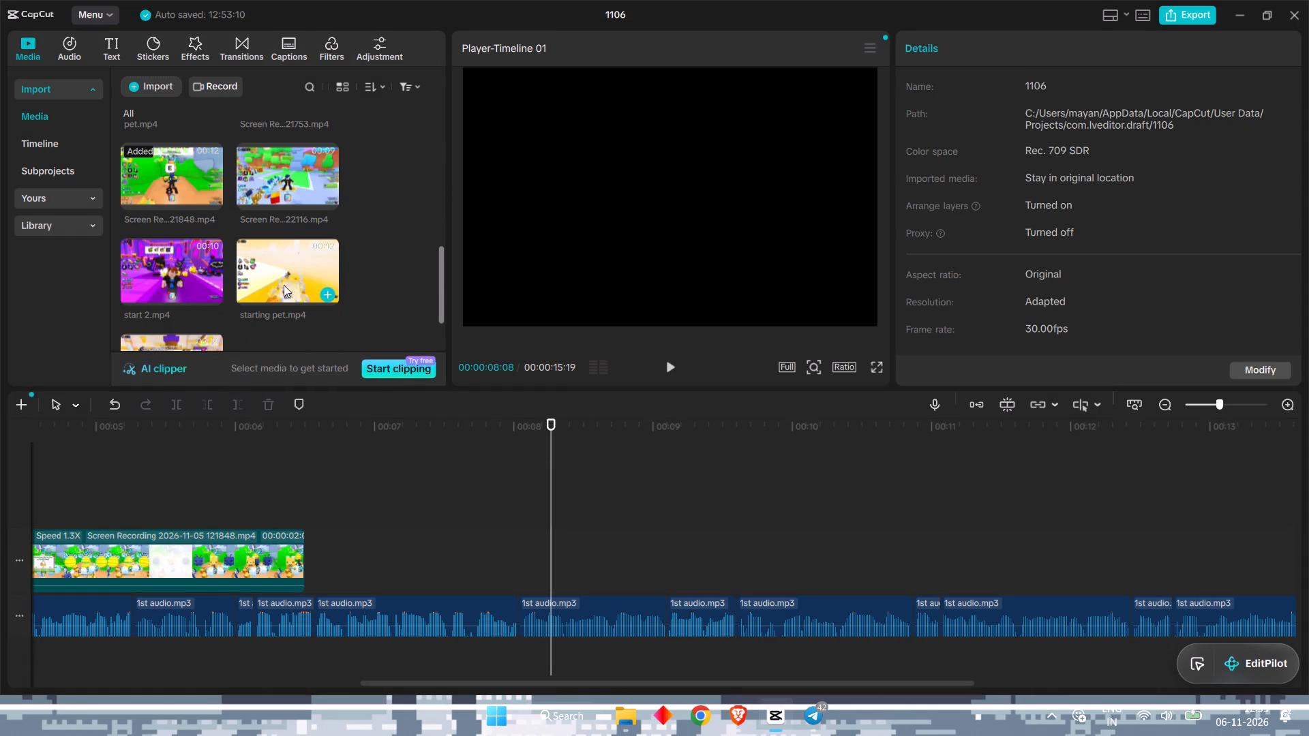
scroll(282, 226, "up", 2)
scroll(282, 266, "down", 1)
left_click(284, 245)
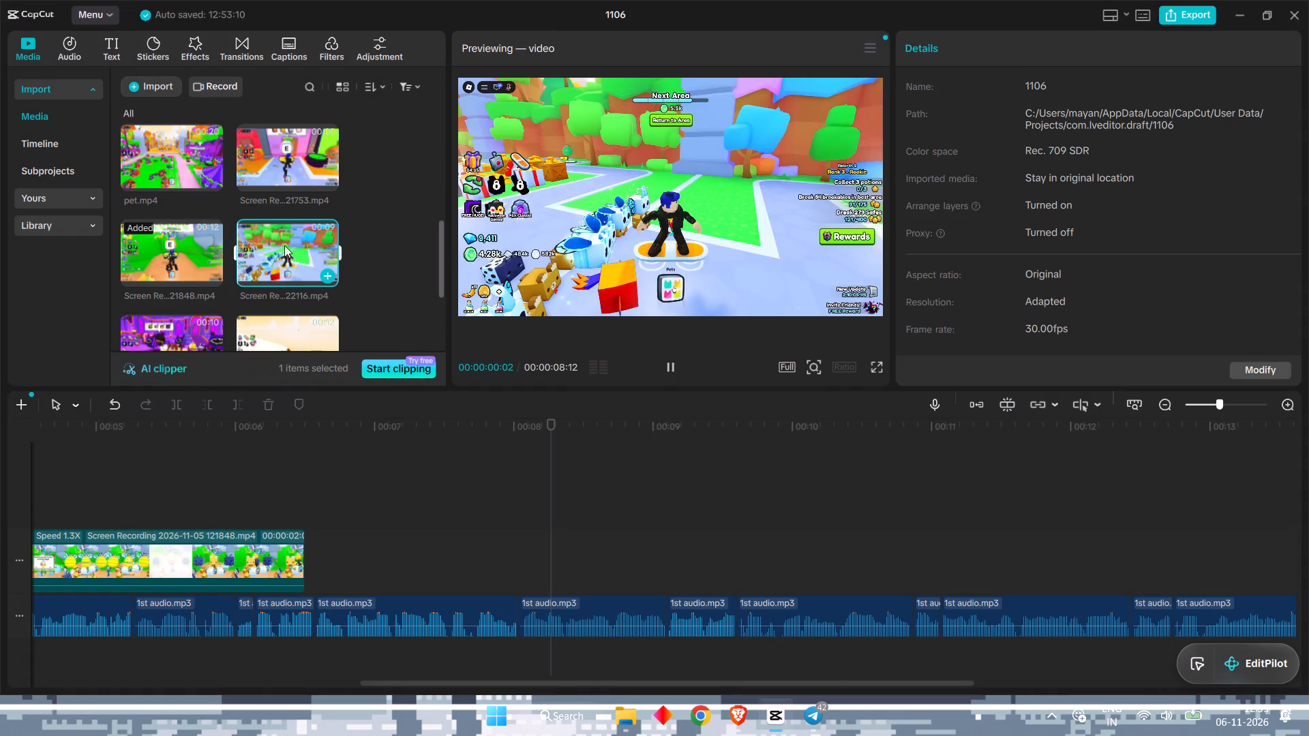
left_click_drag(281, 238, 440, 413)
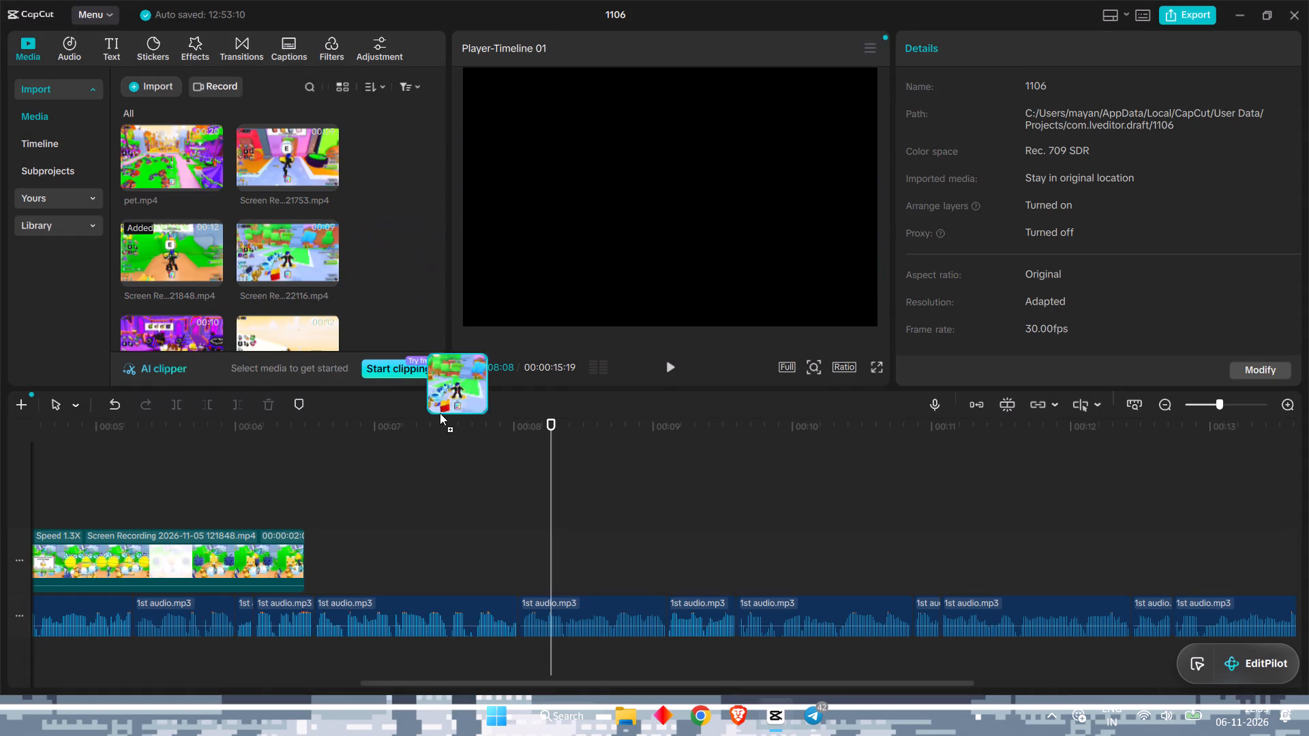
left_click_drag(440, 413, 309, 556)
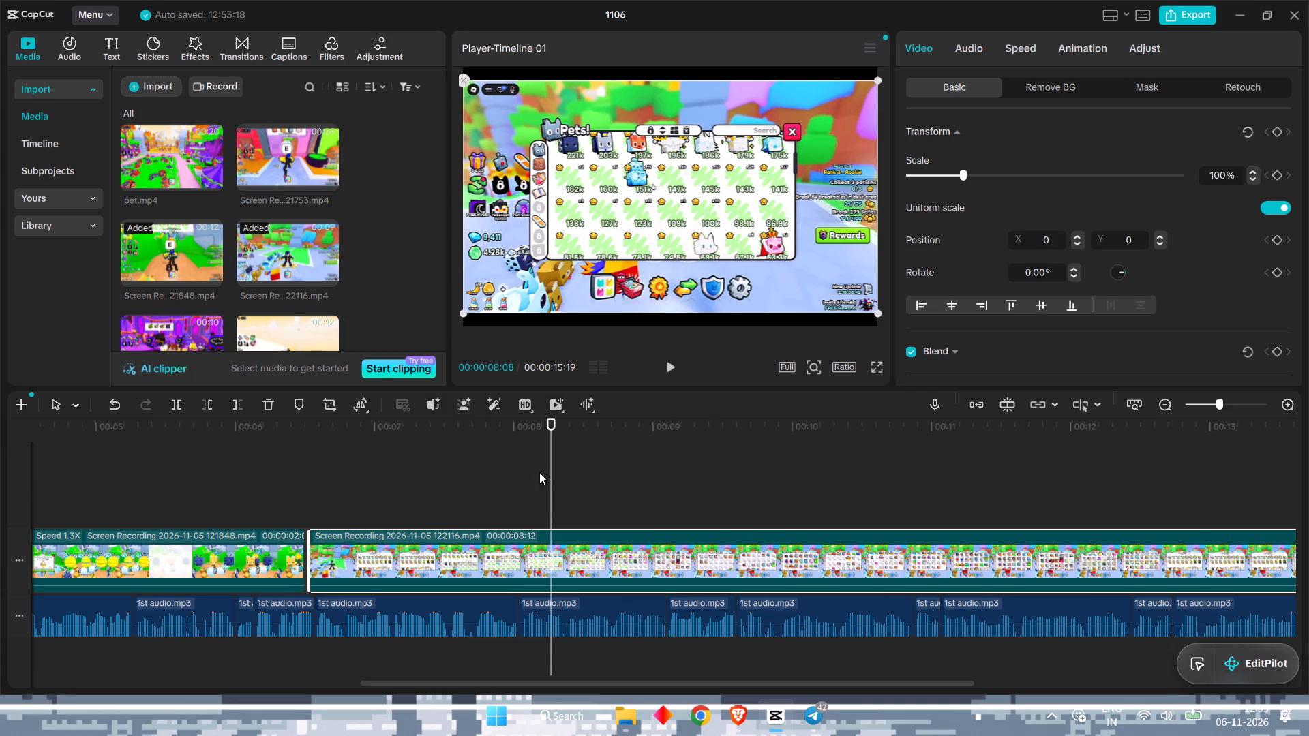
left_click_drag(553, 478, 241, 478)
left_click(325, 536)
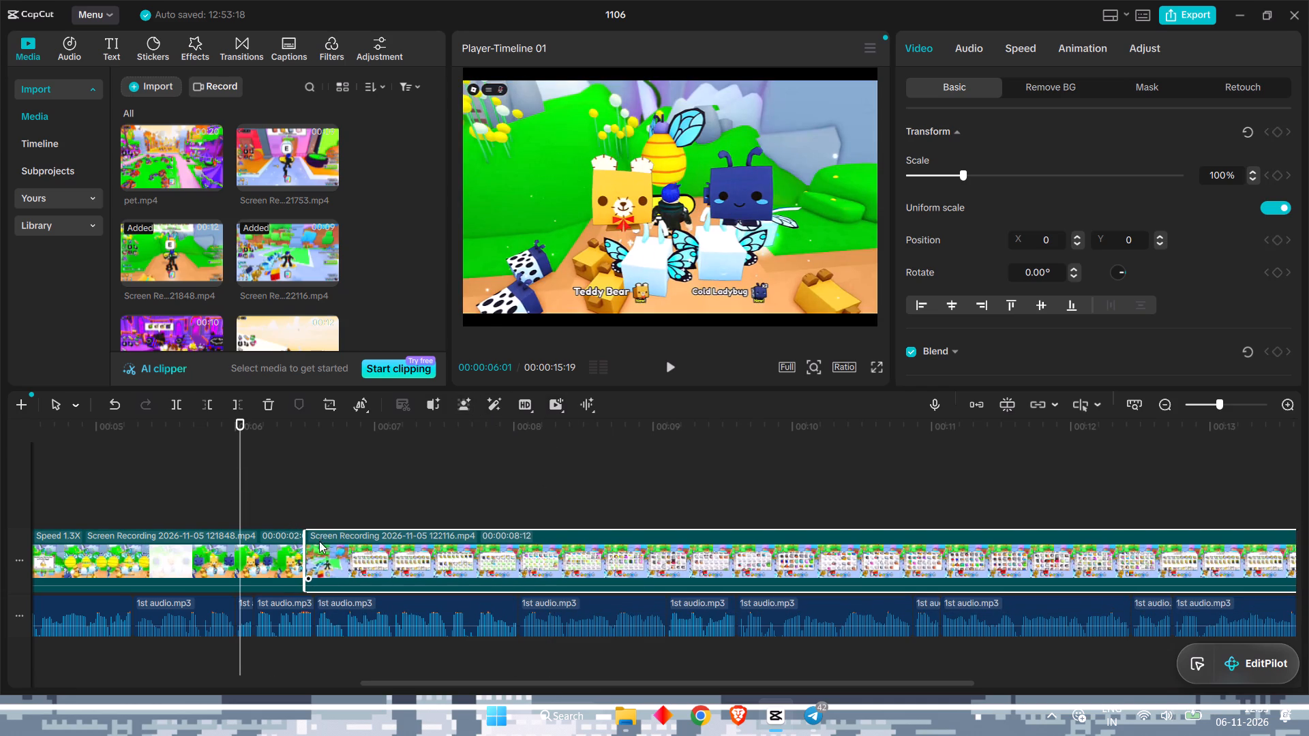
Play the 122116 recording against the narration and cut off everything in it before 00:00:07:10.
left_click(672, 364)
left_click(672, 364)
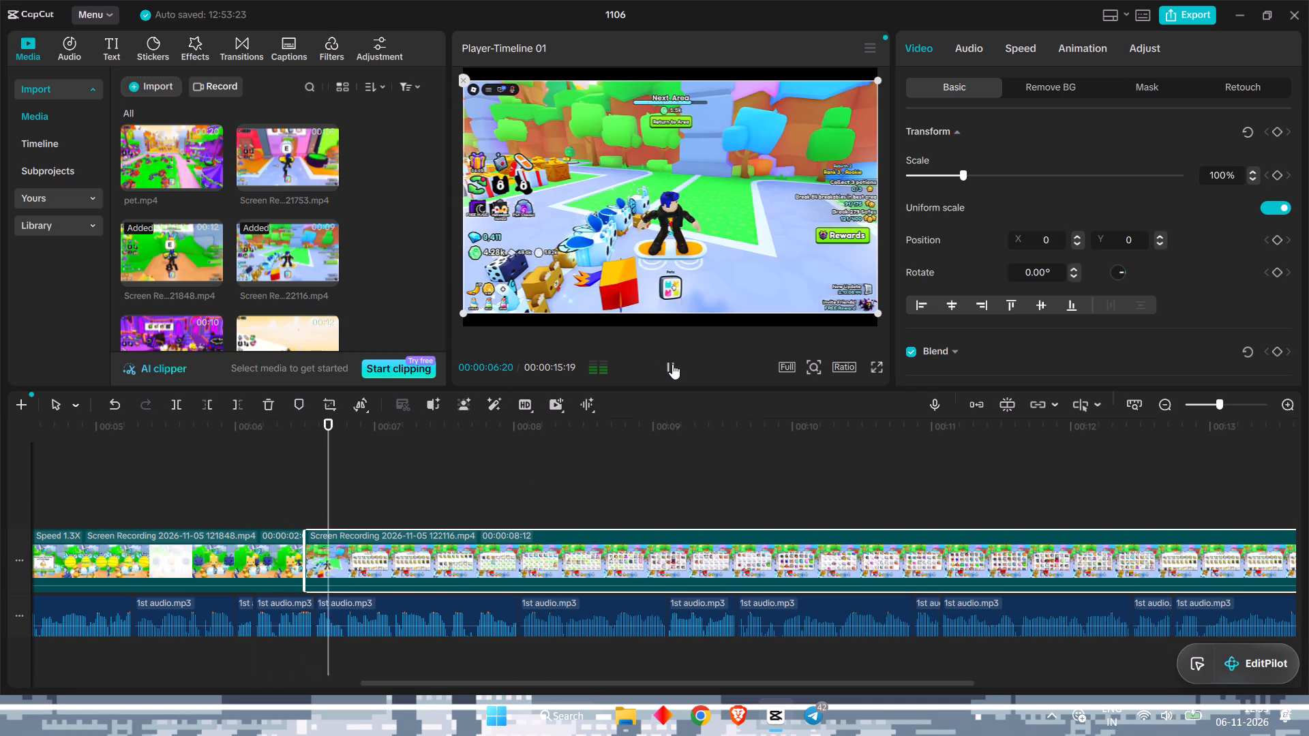
left_click(672, 364)
left_click(672, 364)
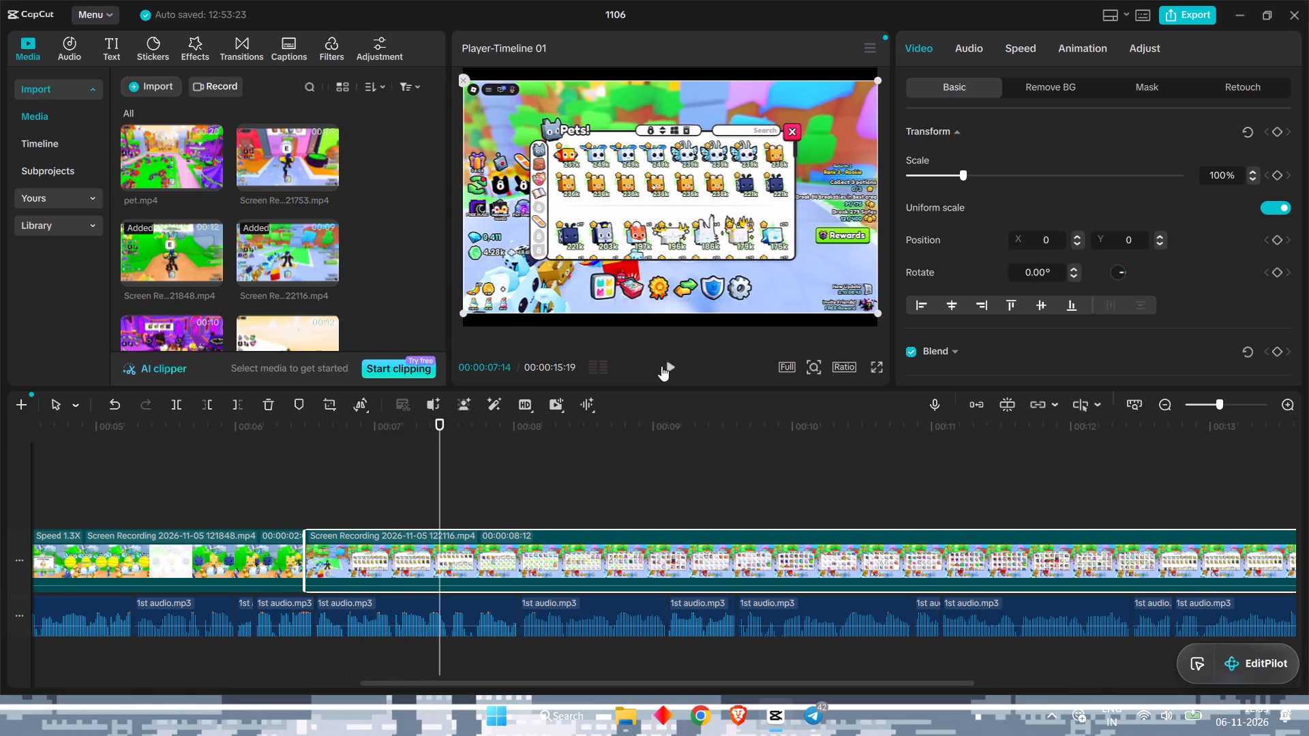
left_click_drag(444, 476, 423, 471)
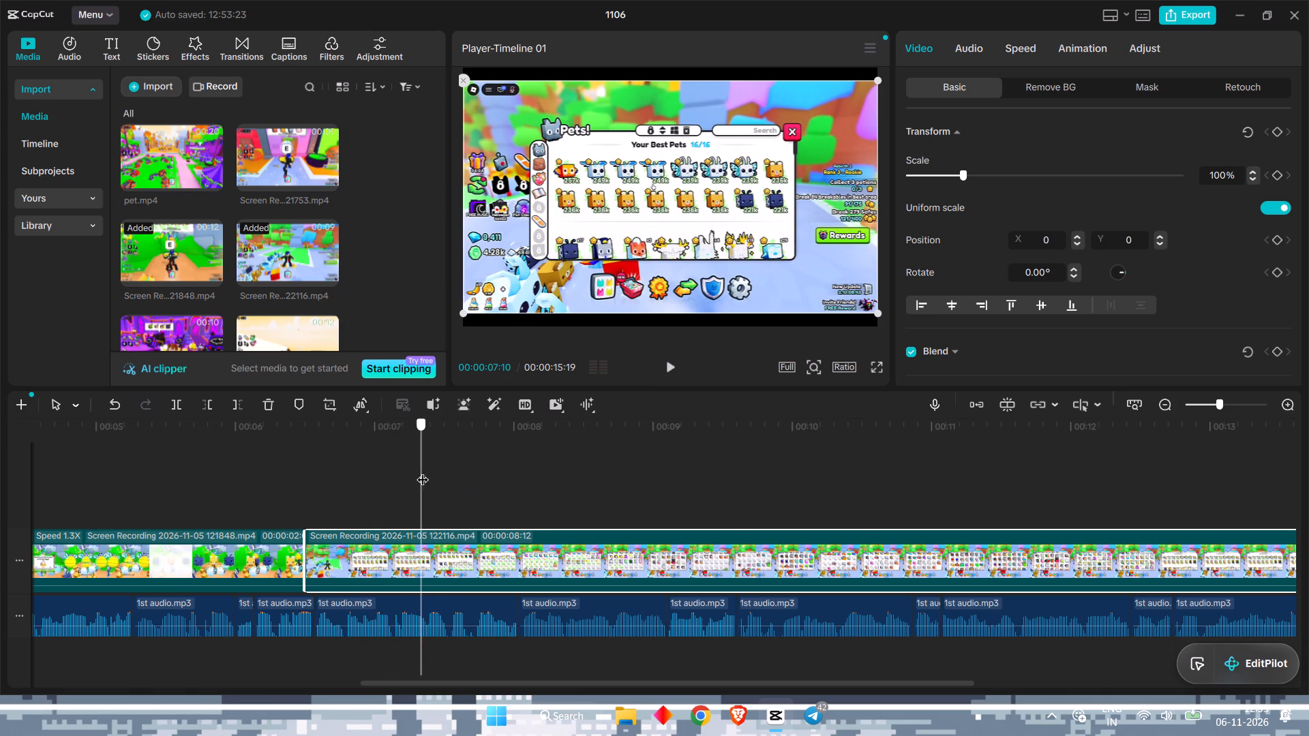
left_click_drag(423, 471, 419, 470)
left_click(202, 396)
Move the trimmed 122116 recording on the main track flush against the end of the 121848 recording.
left_click_drag(458, 533, 346, 535)
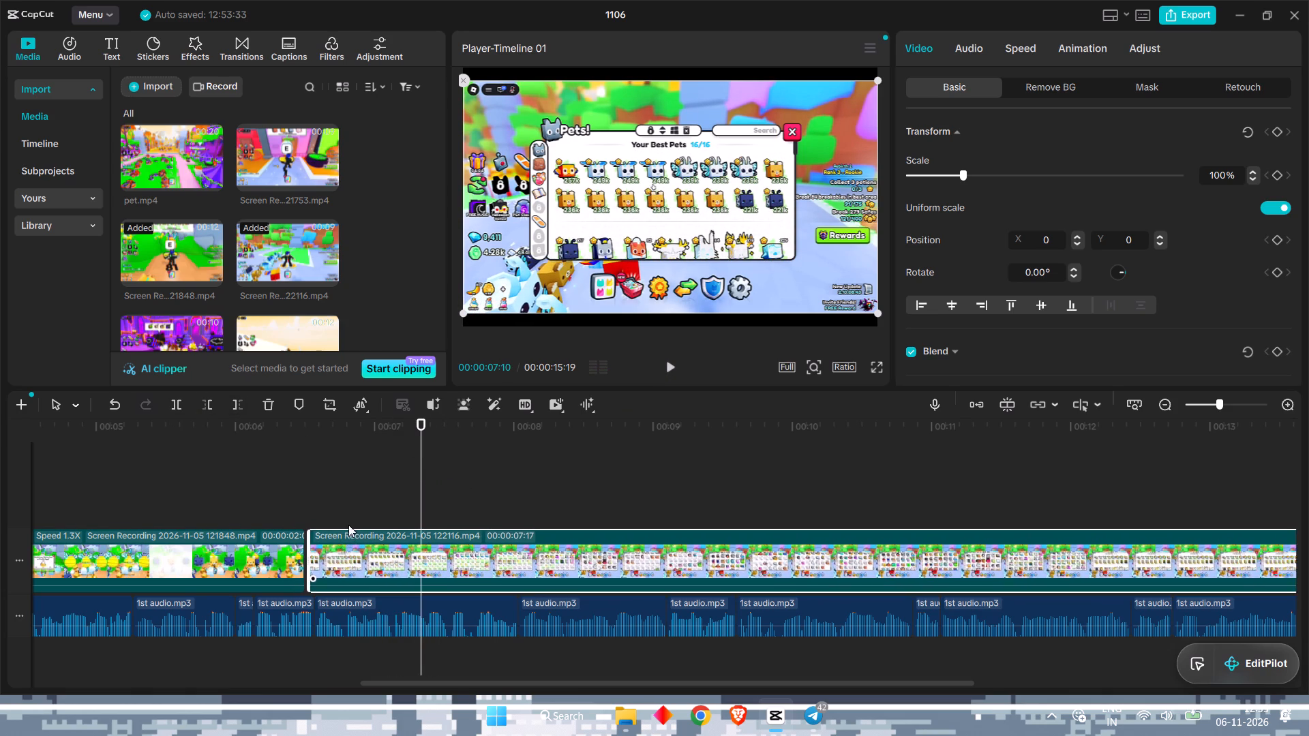
key("a")
left_click_drag(337, 530, 329, 530)
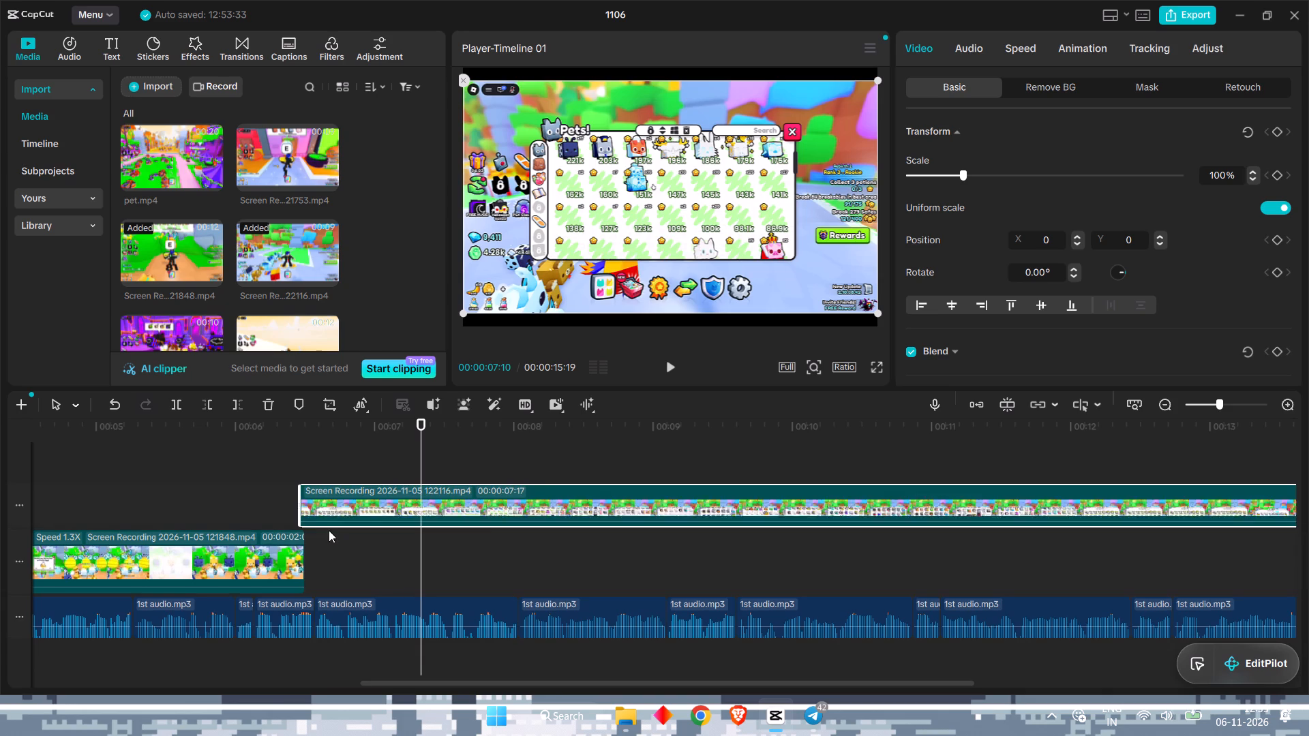
left_click_drag(332, 485, 337, 536)
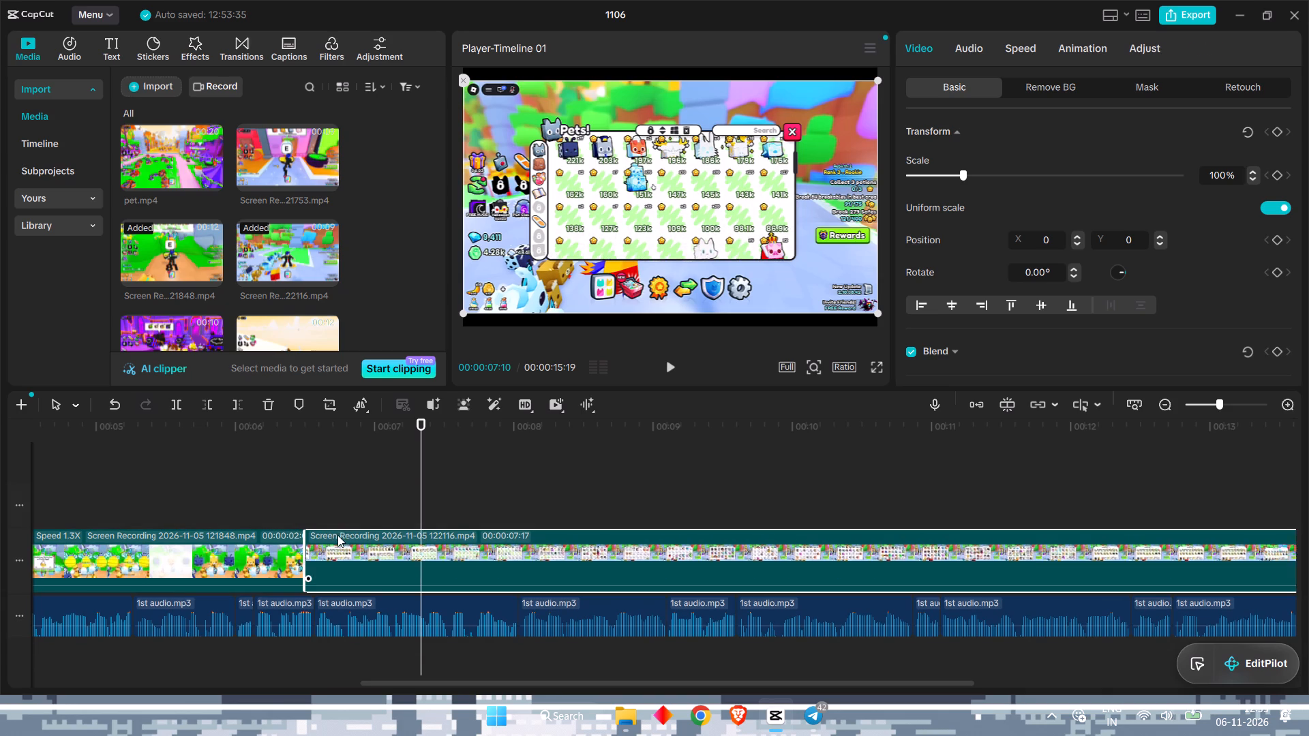
Play the 122116 recording against the narration and set its speed to 1.80x.
left_click_drag(418, 442, 226, 452)
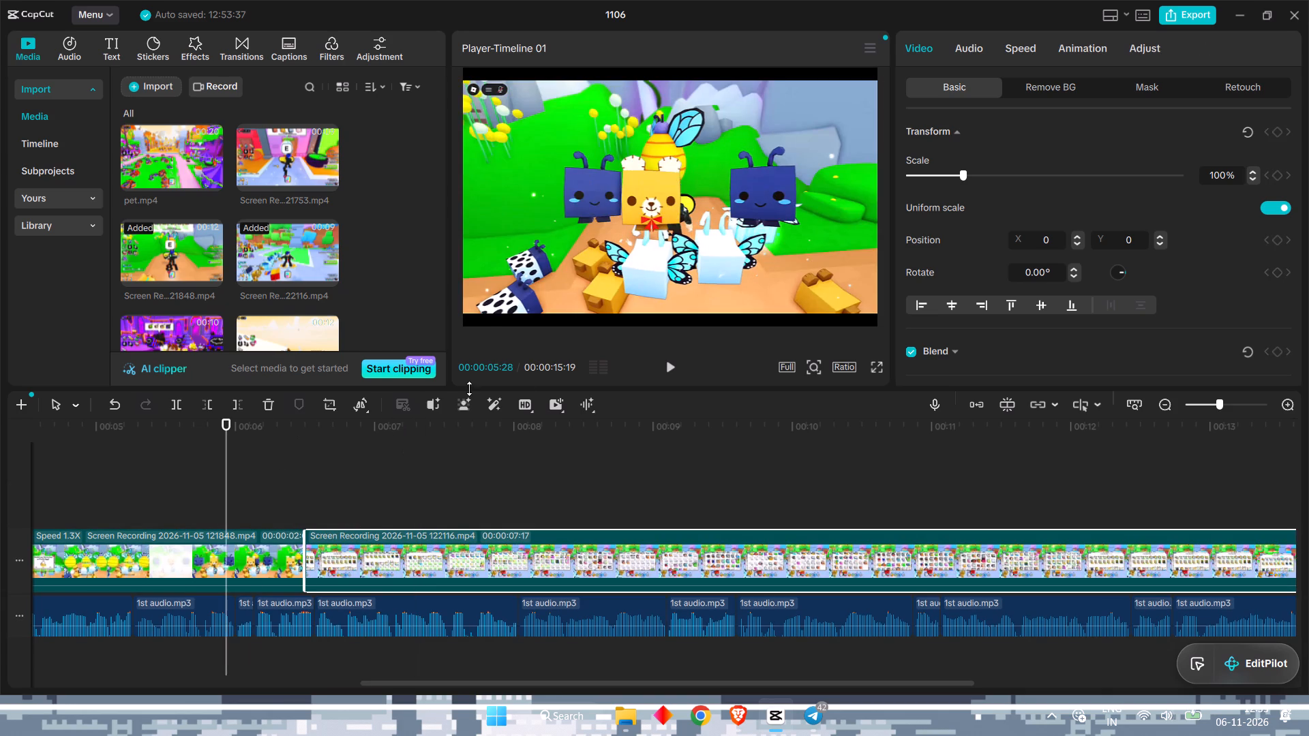
left_click(672, 371)
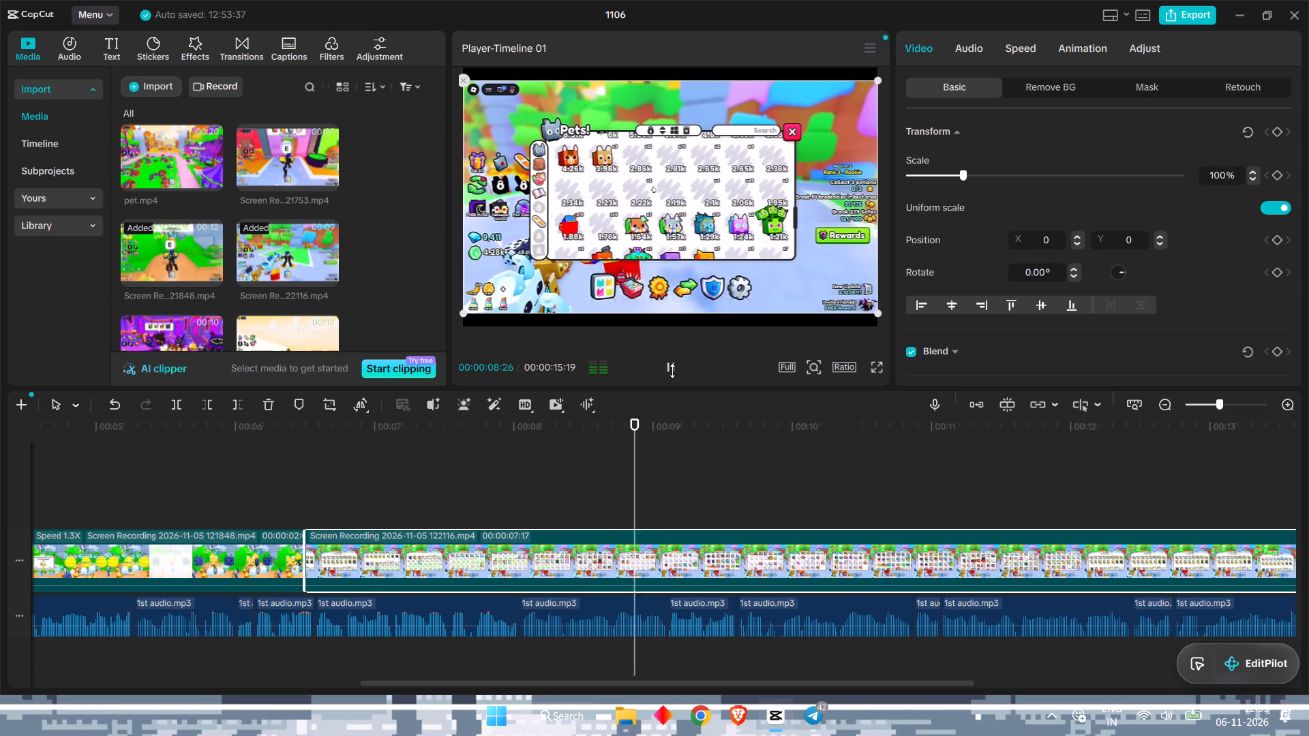
left_click(672, 371)
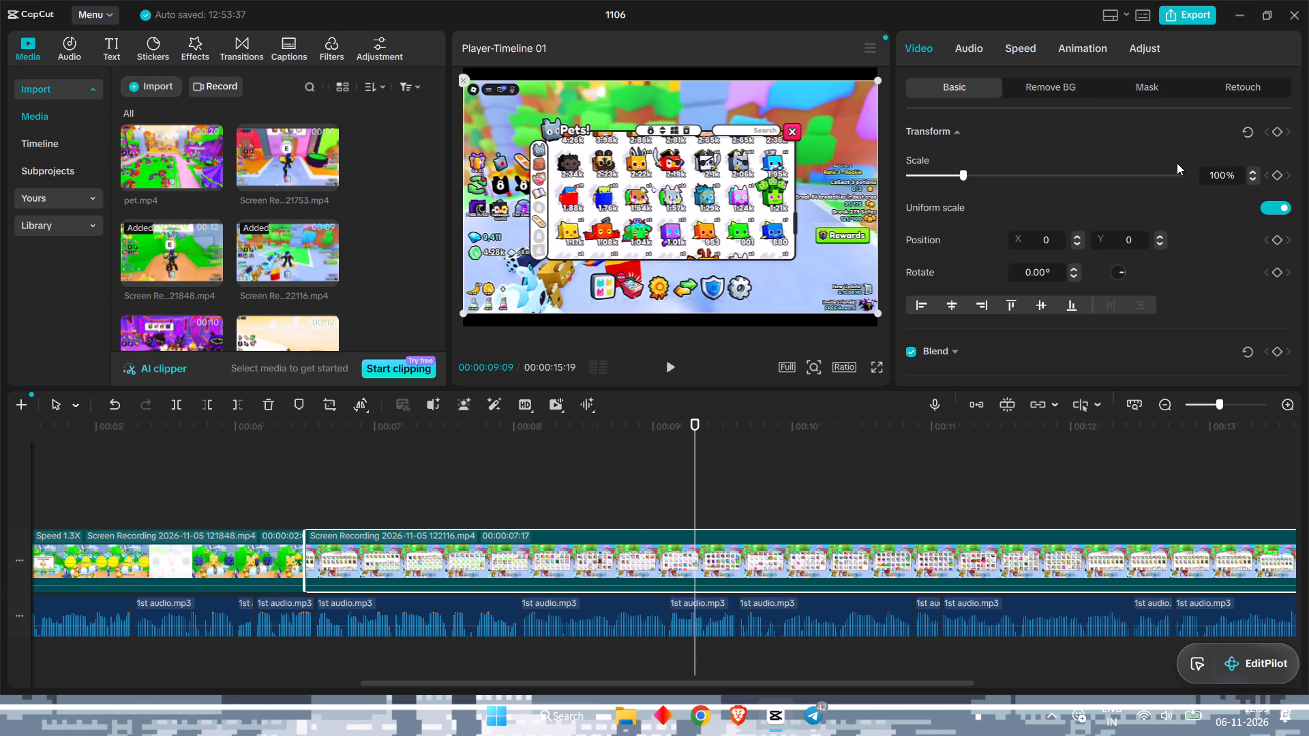
left_click(1030, 55)
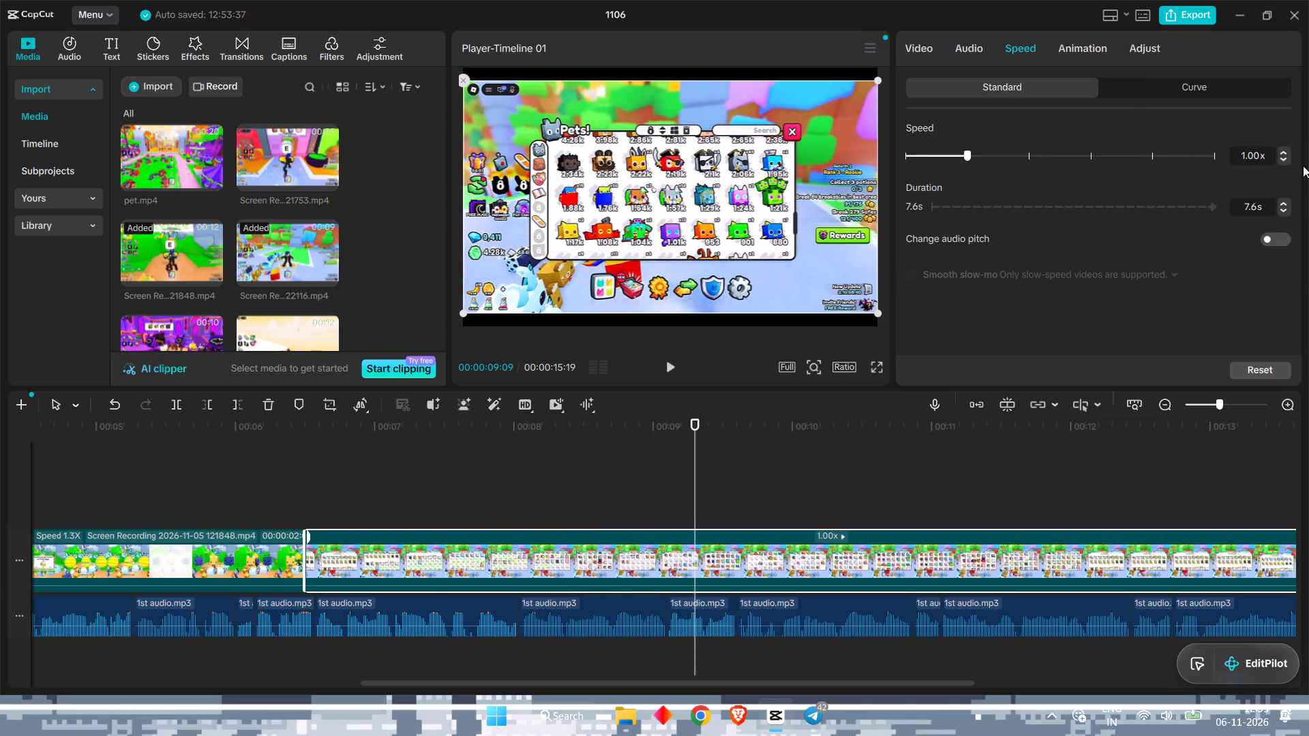
triple_click(1282, 149)
triple_click(1280, 154)
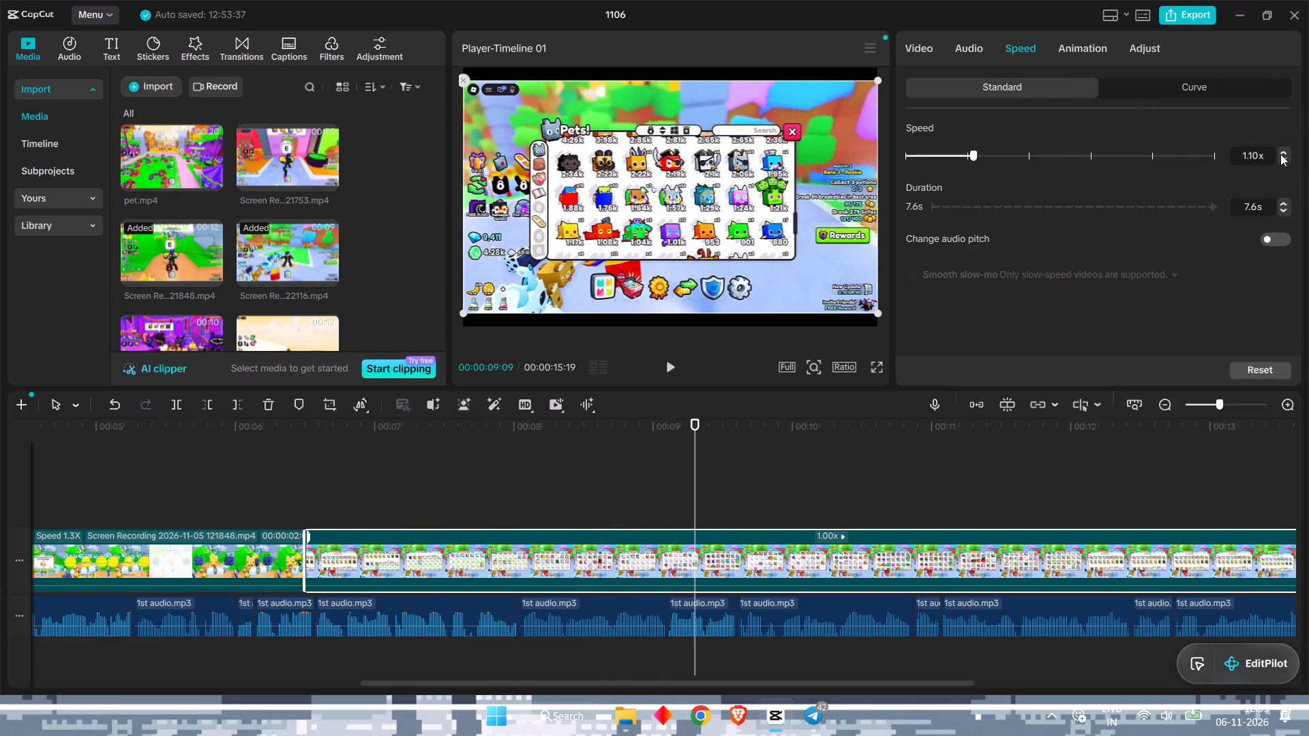
triple_click(1280, 154)
left_click(1280, 154)
left_click(1280, 154)
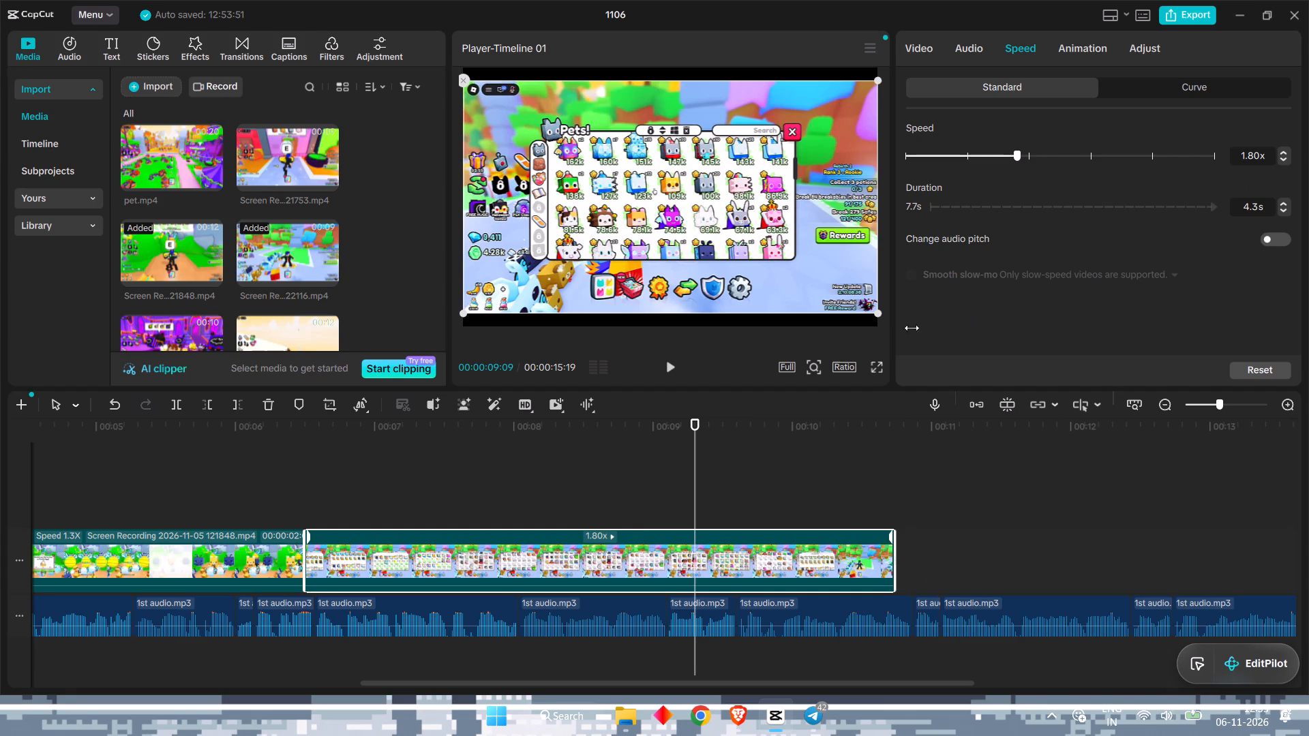
Play the sped-up 122116 recording against the narration and cut off everything in it before 00:00:09:02.
left_click_drag(697, 445, 268, 432)
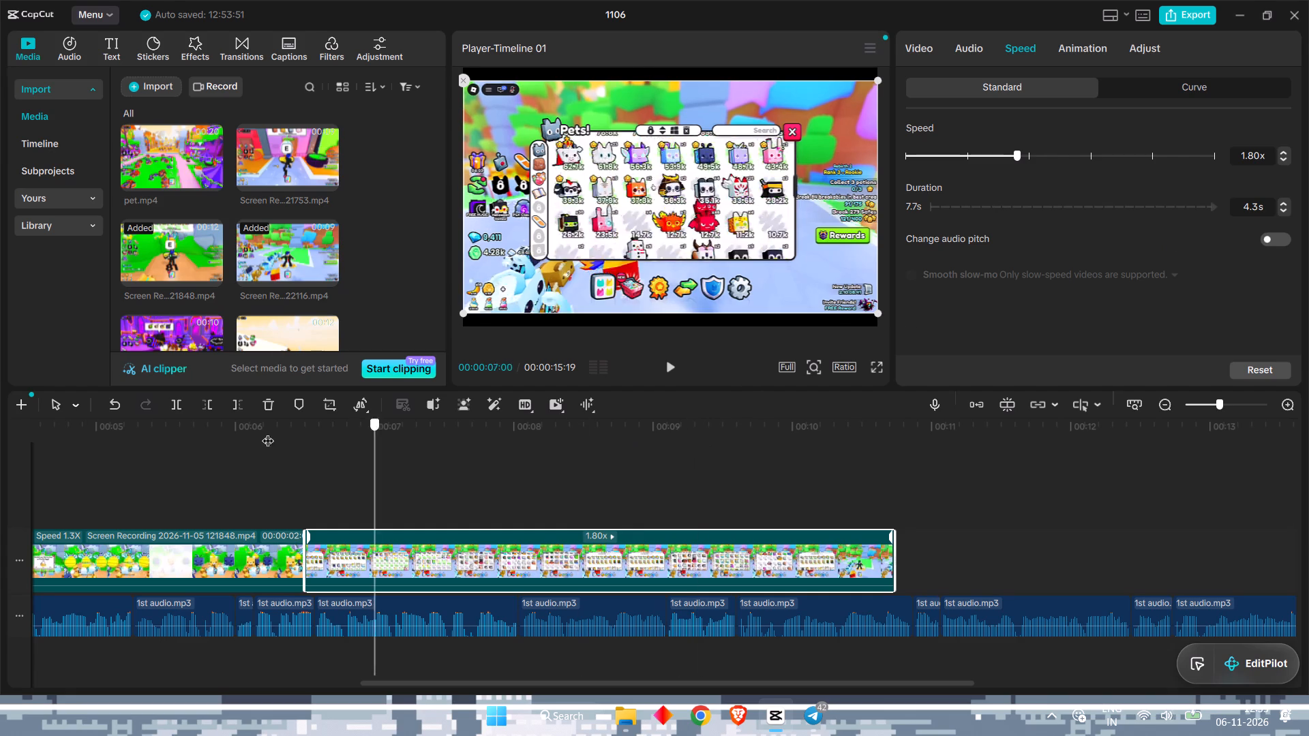
left_click_drag(268, 432, 232, 430)
left_click(665, 363)
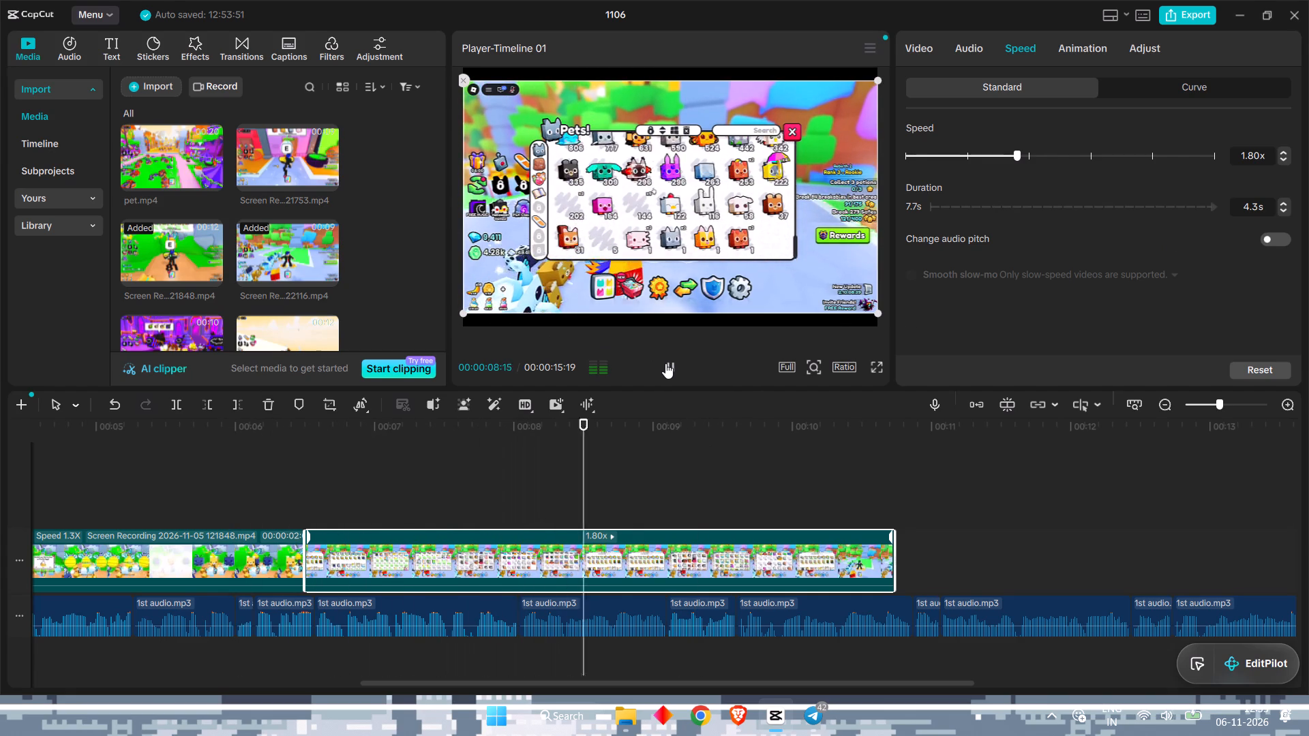
left_click(665, 363)
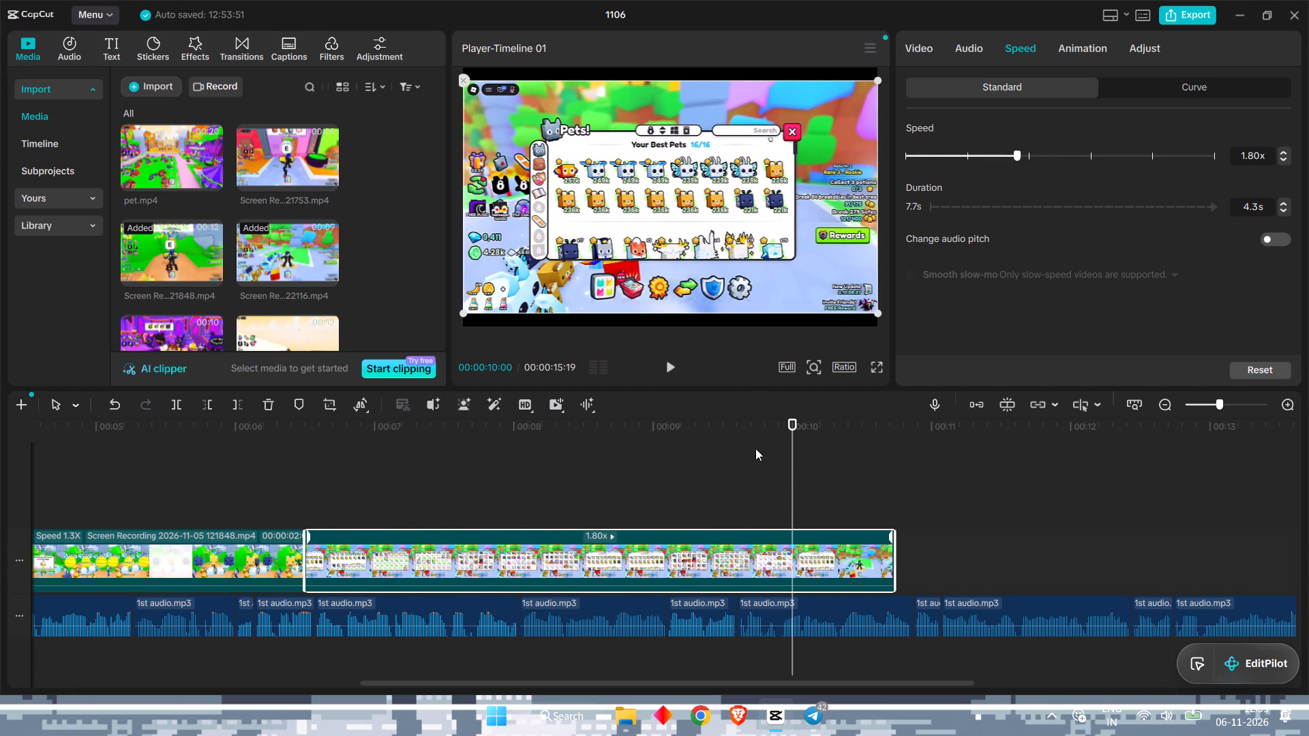
left_click_drag(792, 479, 301, 443)
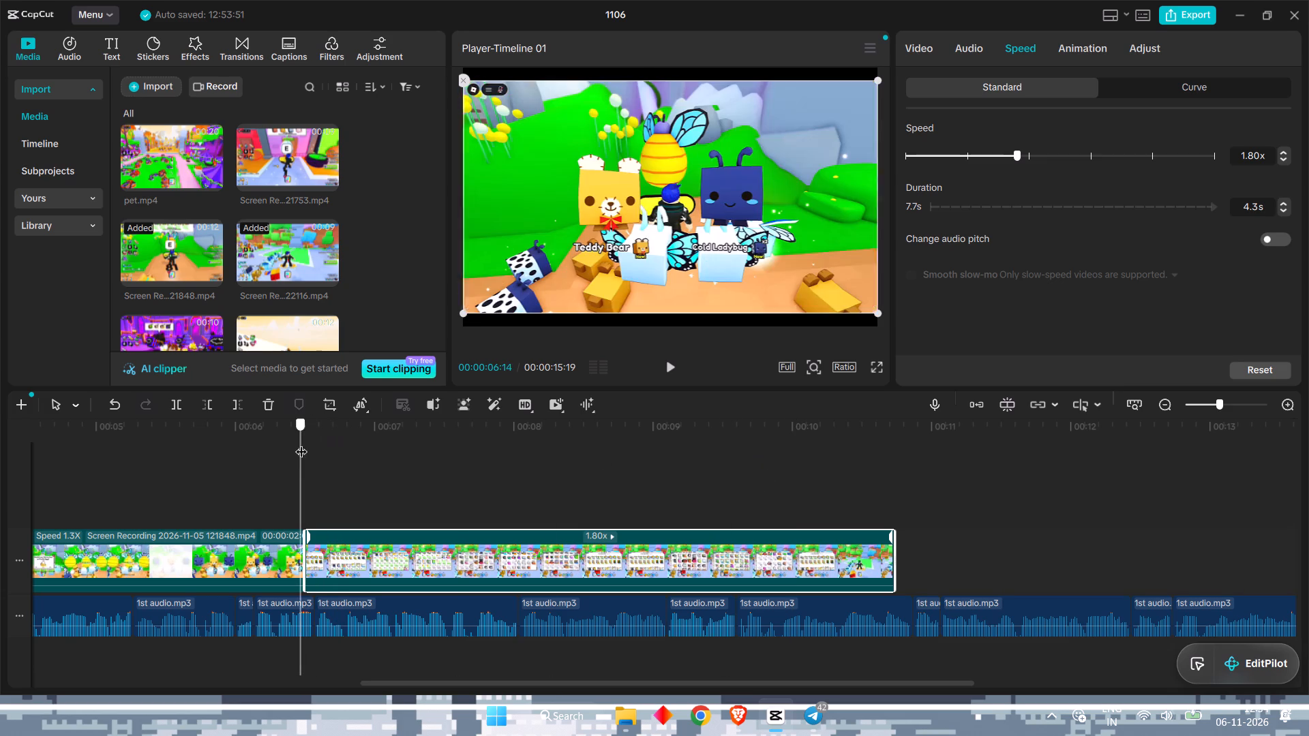
left_click(671, 363)
left_click(671, 363)
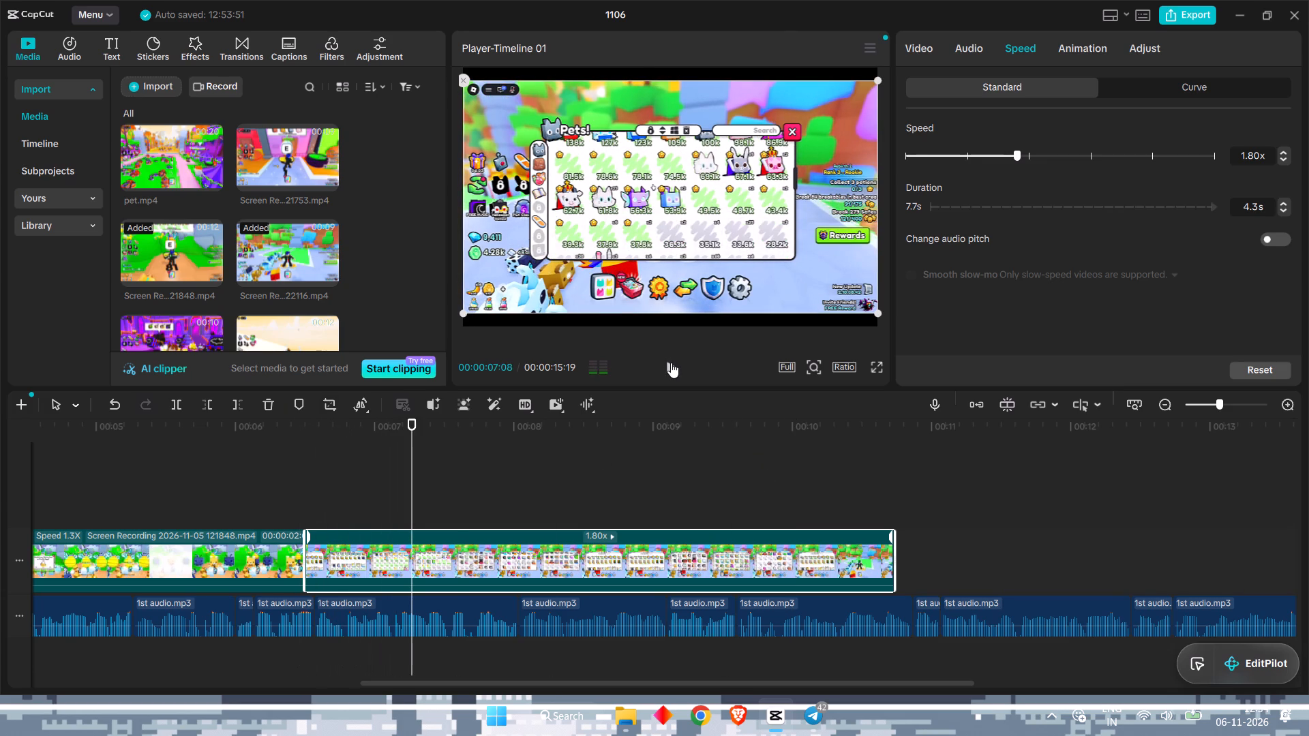
left_click(671, 363)
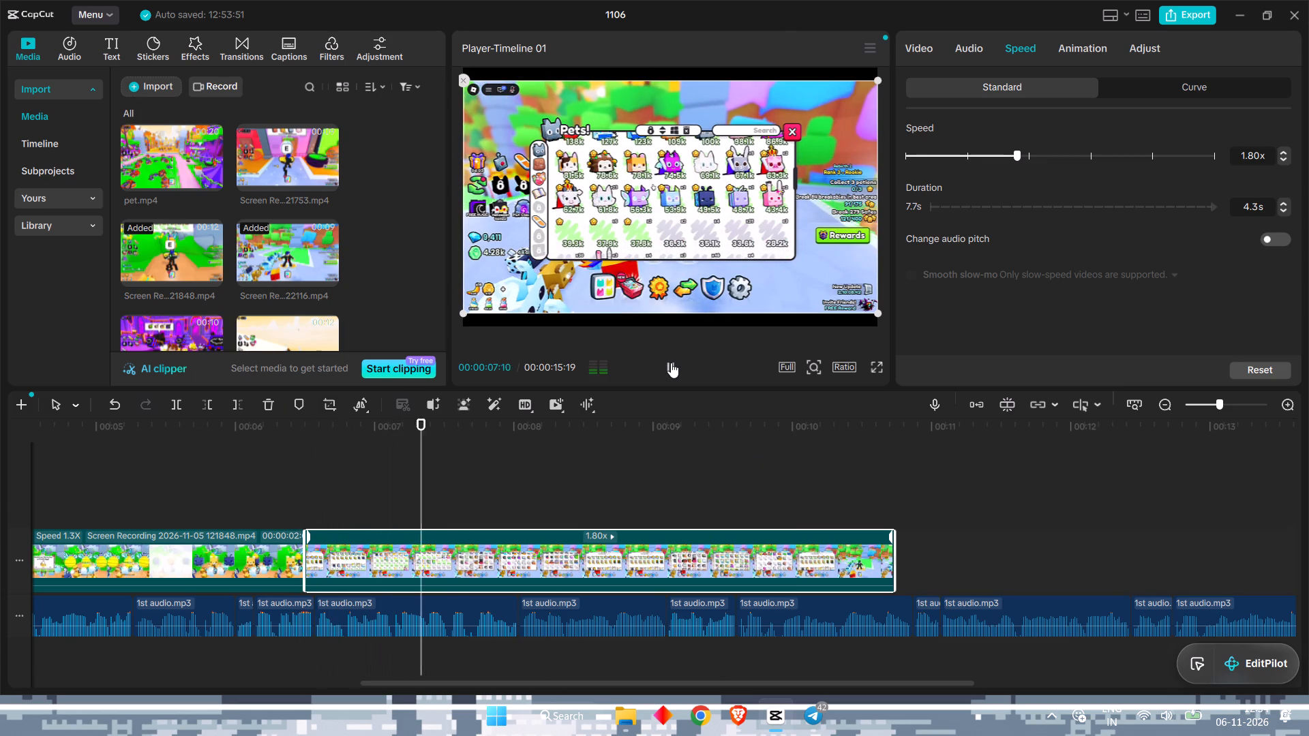
left_click(671, 363)
left_click(671, 363)
left_click(671, 363)
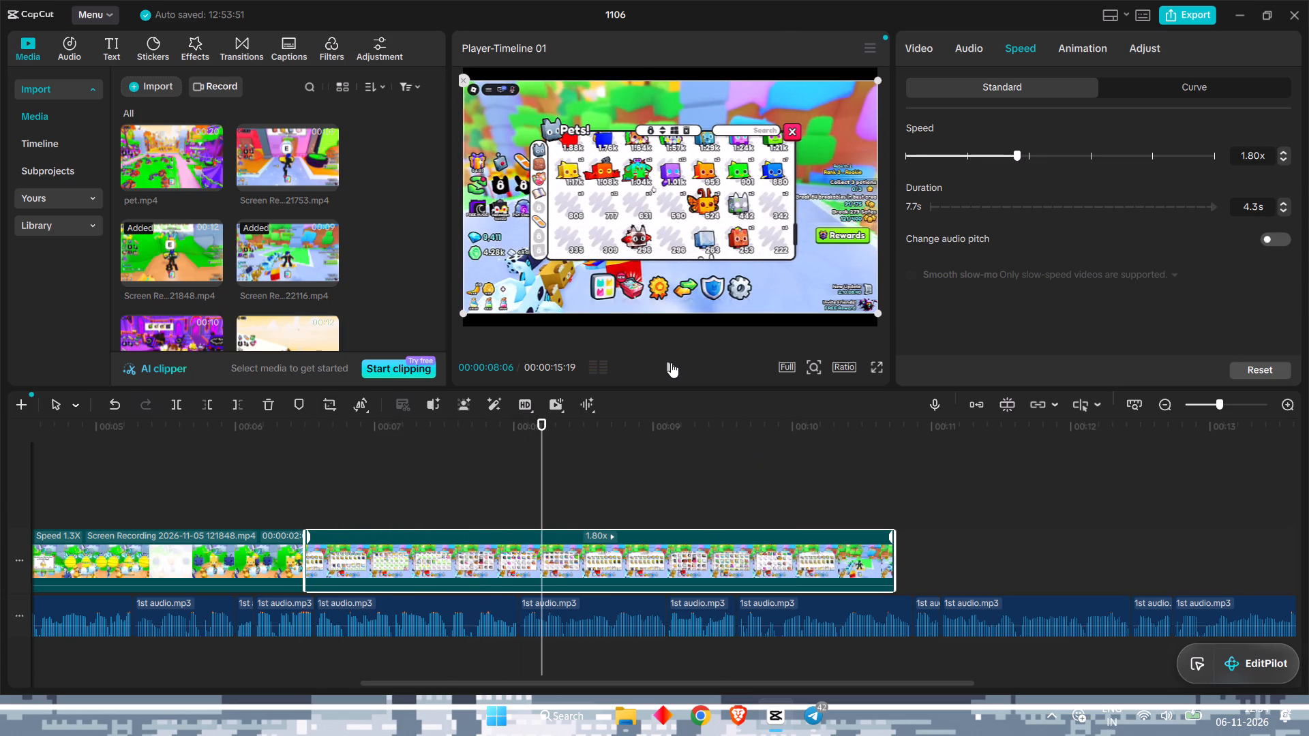
left_click(671, 363)
left_click(671, 363)
double_click(671, 363)
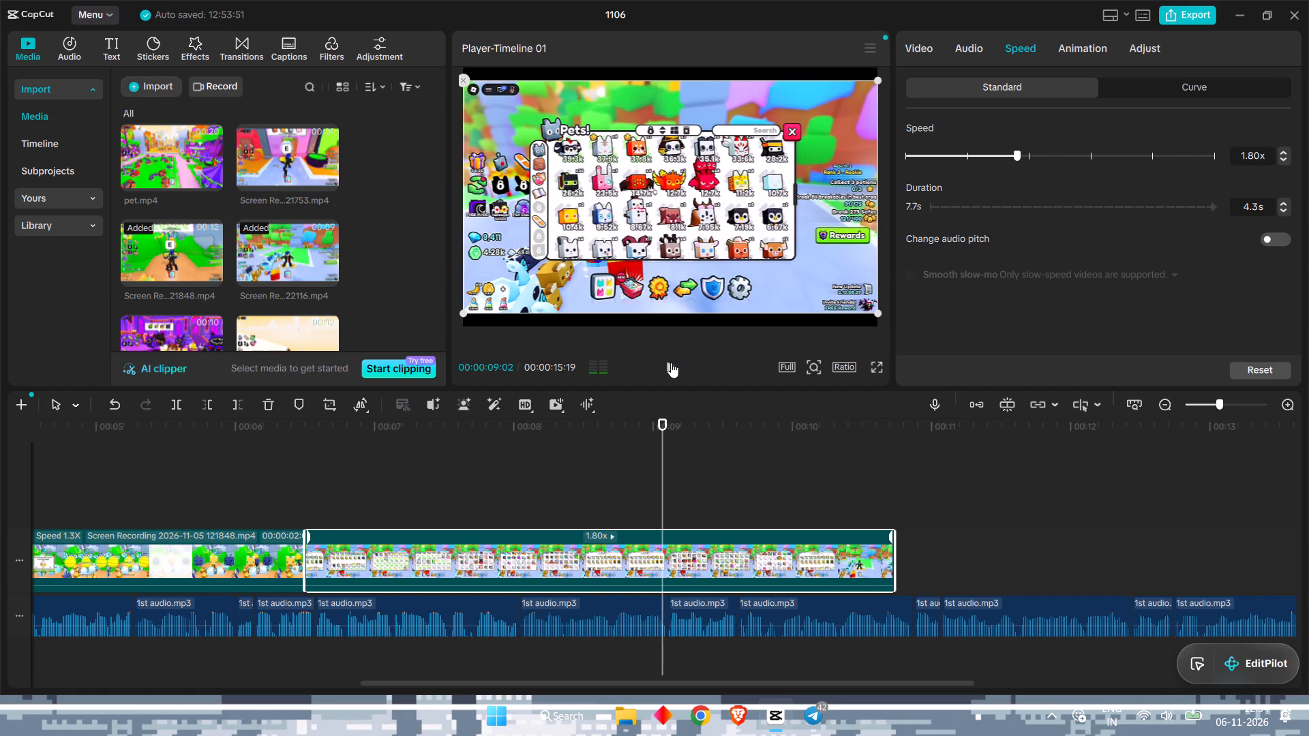
left_click(216, 403)
Move the trimmed 122116 recording on the main track flush against the end of the 121848 recording.
left_click_drag(703, 533, 634, 527)
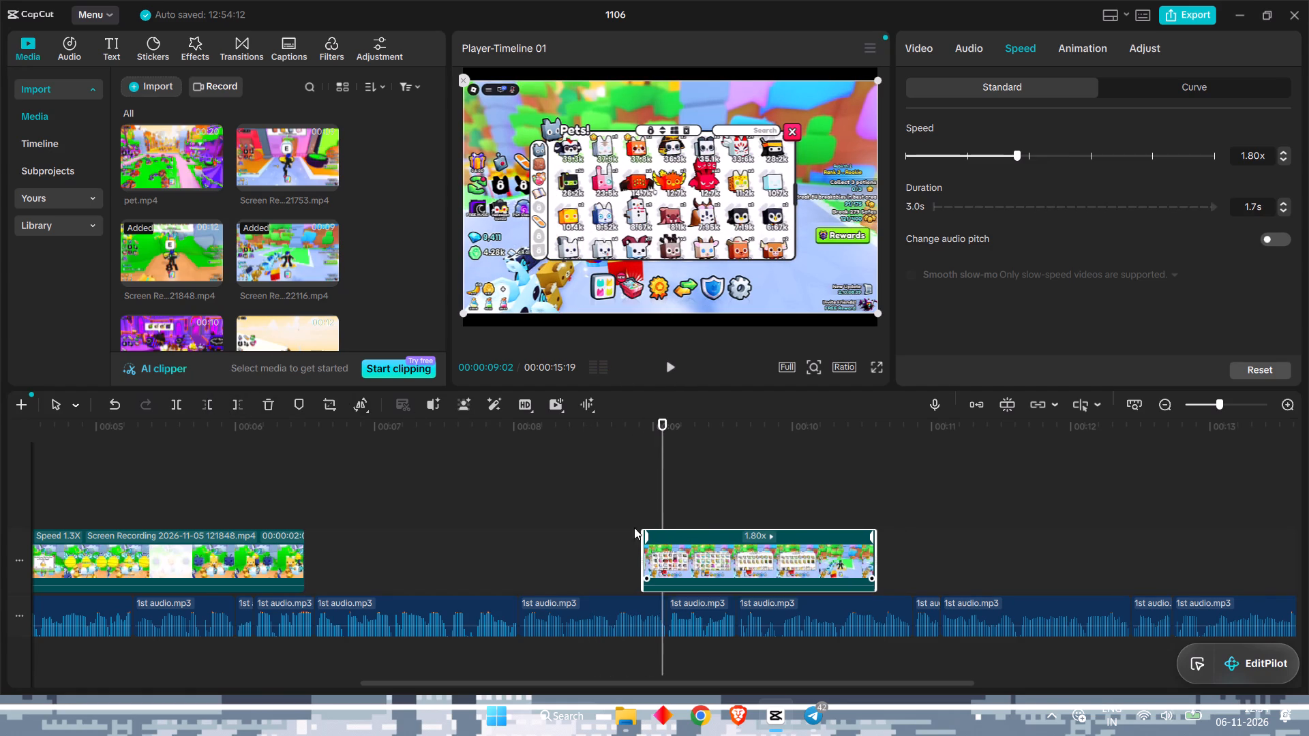
left_click_drag(634, 527, 347, 534)
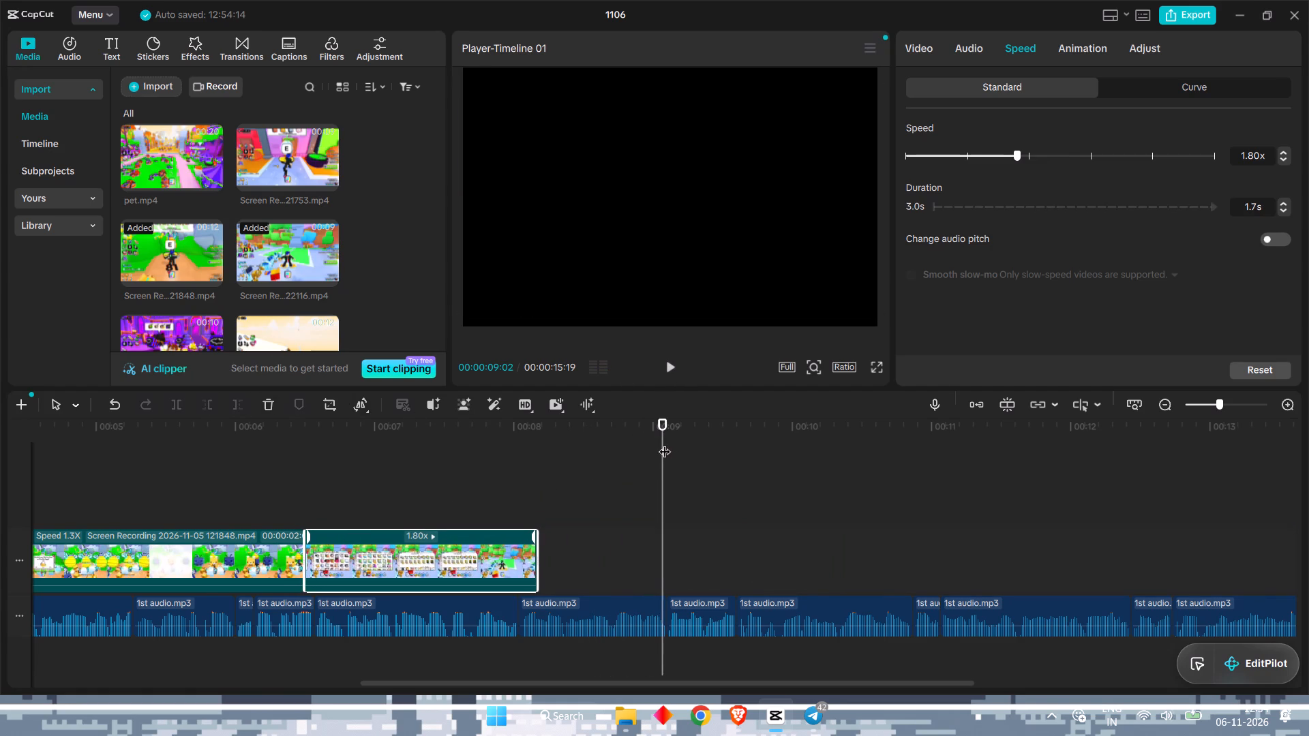
Play the 122116 recording against the narration and cut off everything in it after 00:00:08:02.
left_click_drag(665, 443, 287, 455)
left_click(665, 369)
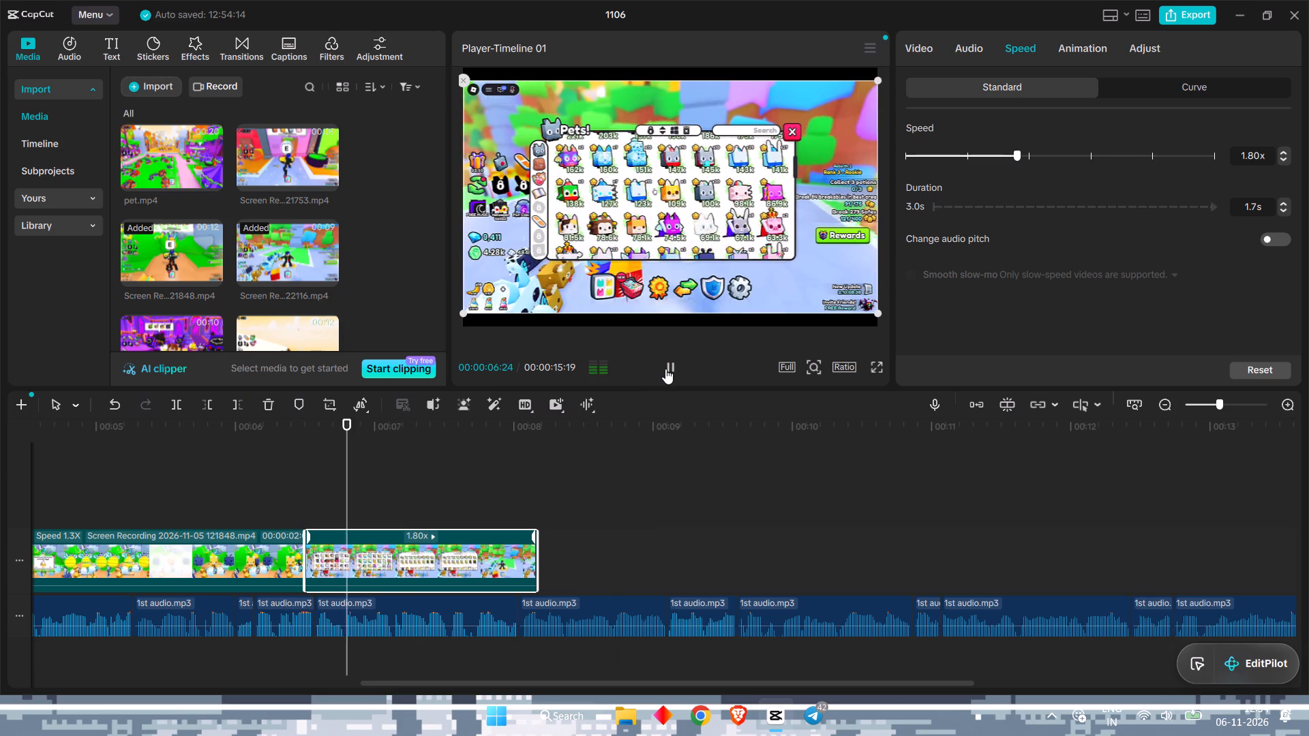
left_click(665, 369)
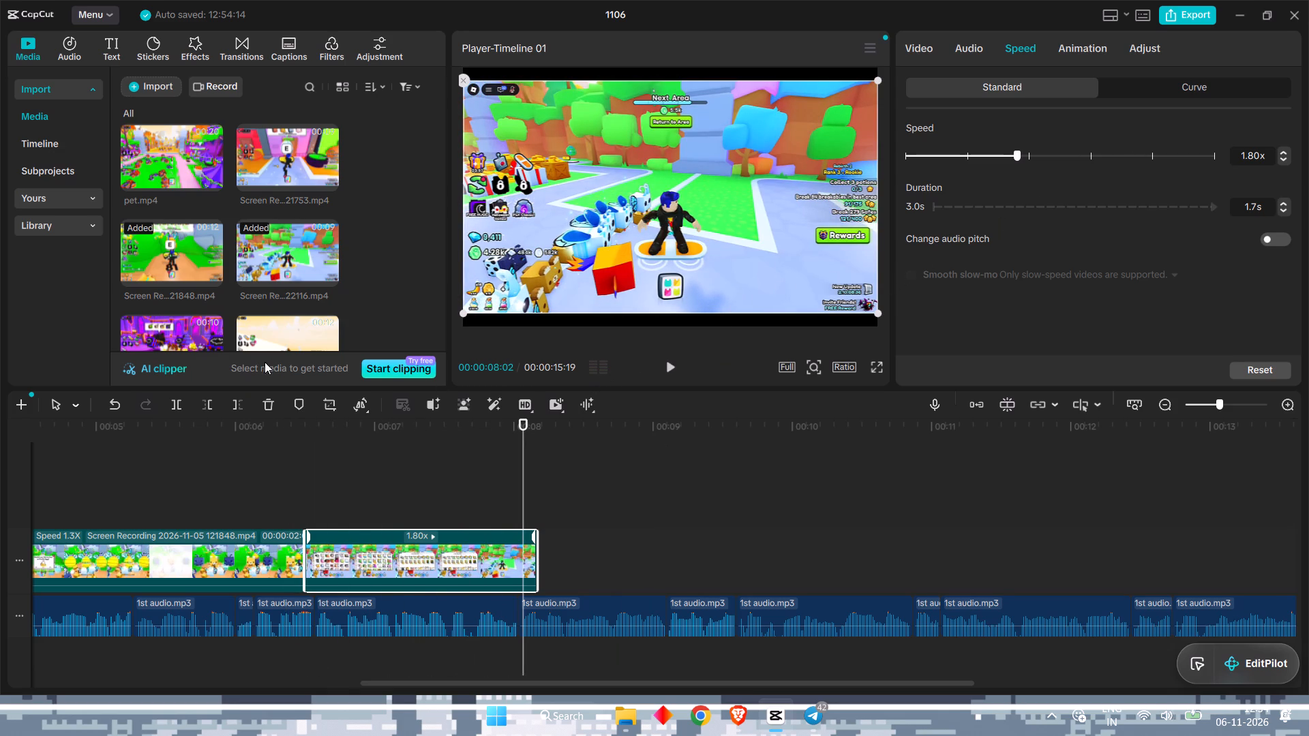
left_click(237, 404)
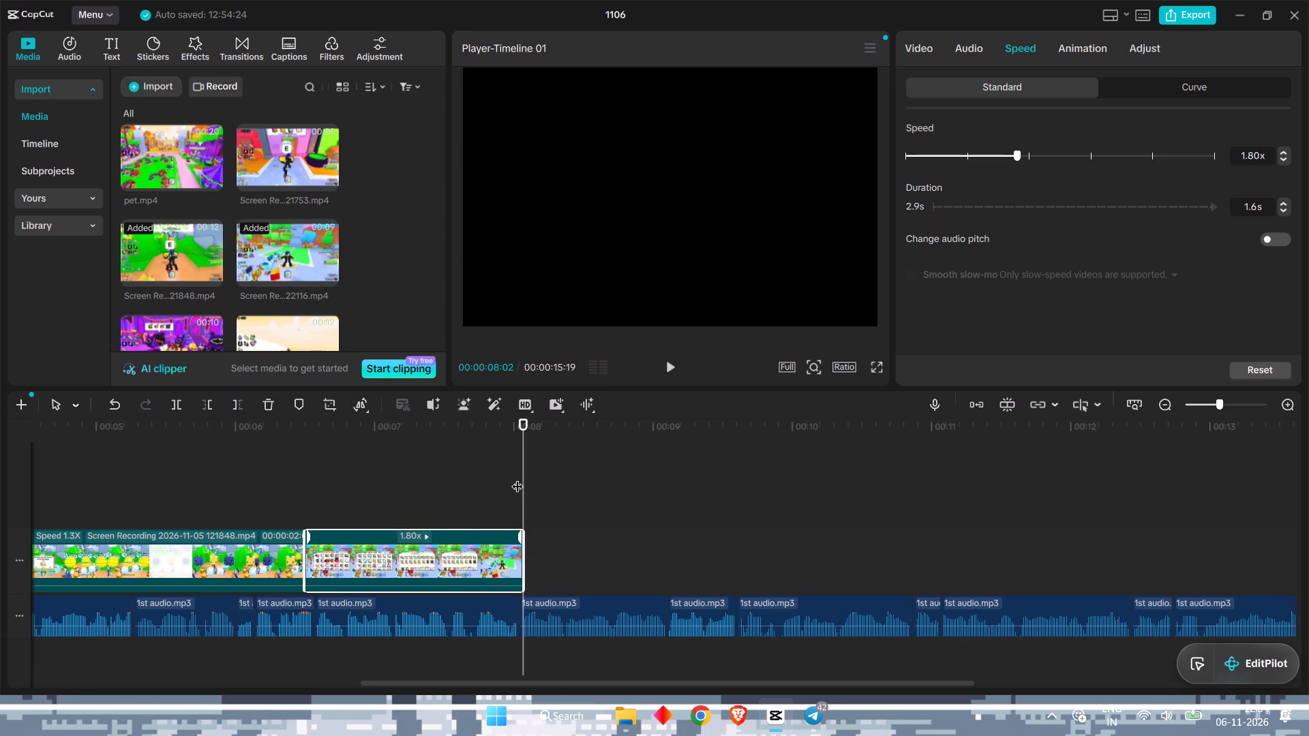
Replay the shortened 122116 recording with the narration and set its speed to 1.60x.
left_click_drag(518, 478, 423, 453)
left_click(672, 365)
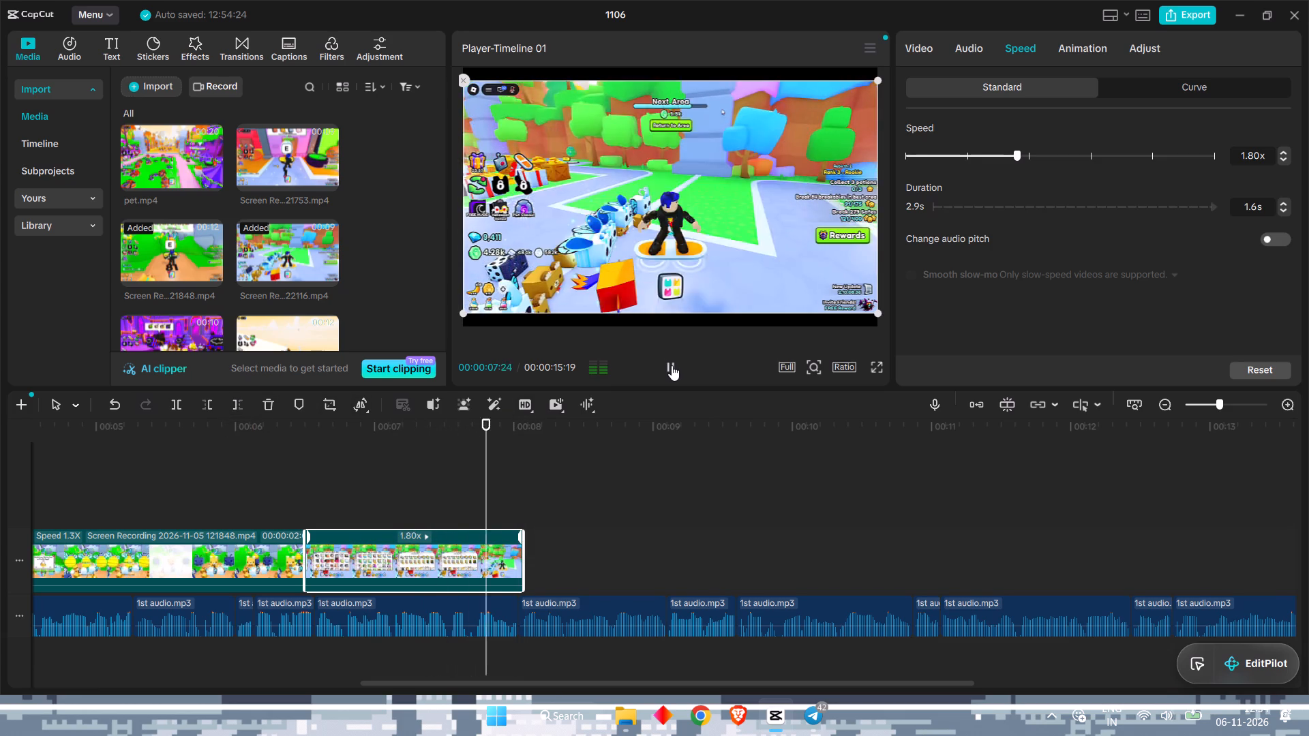
left_click(672, 365)
left_click_drag(541, 465, 369, 464)
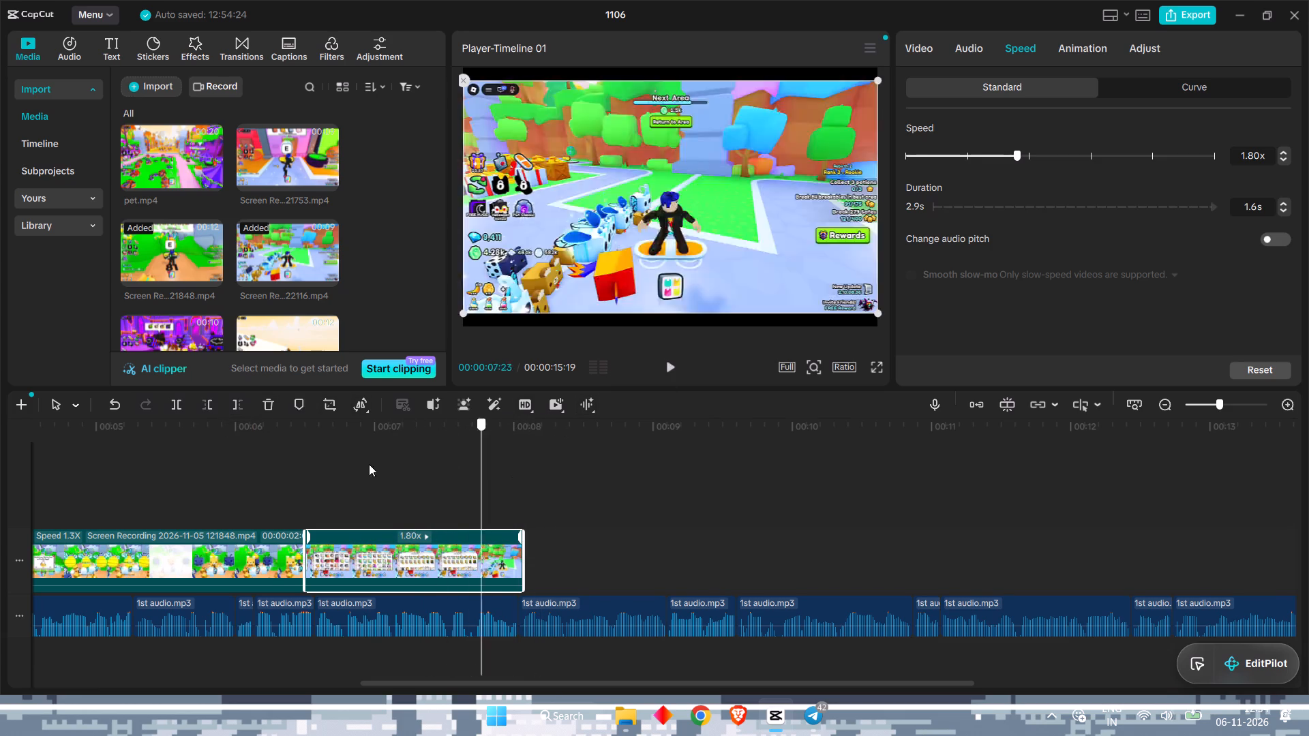
left_click_drag(369, 464, 273, 466)
left_click(668, 361)
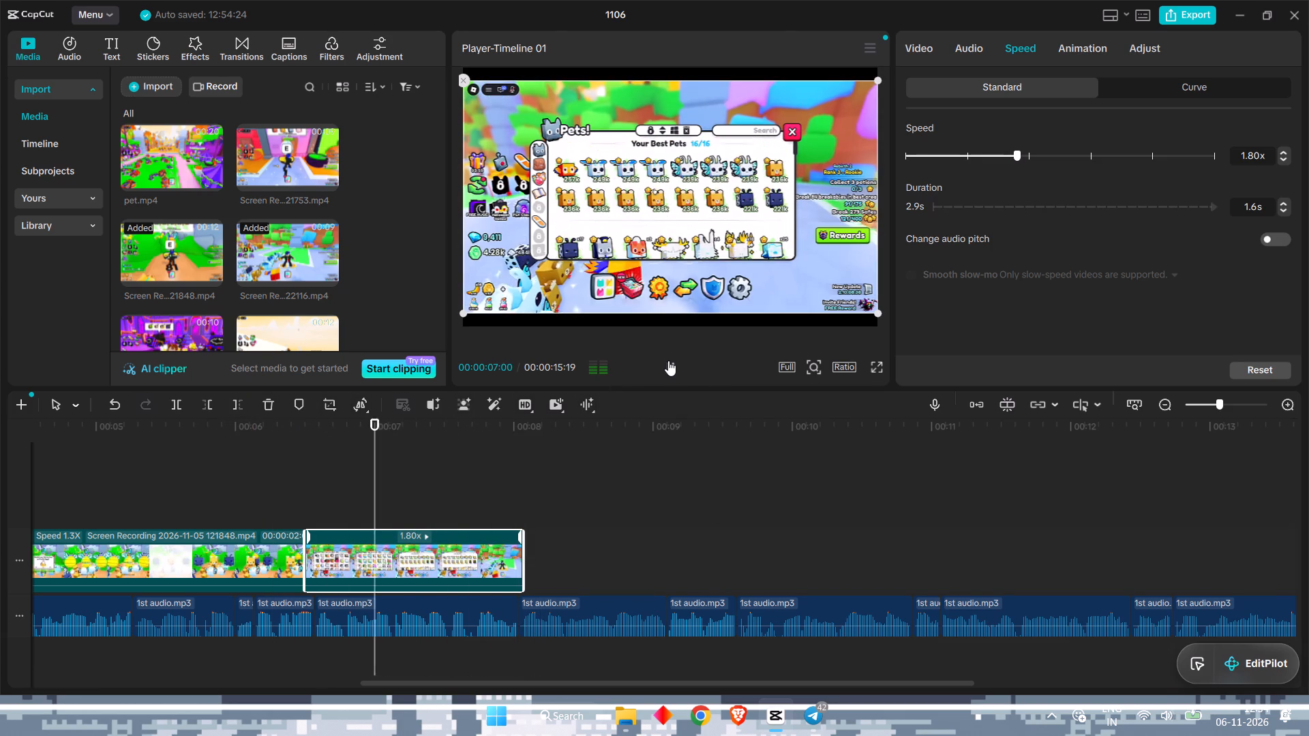
left_click(668, 361)
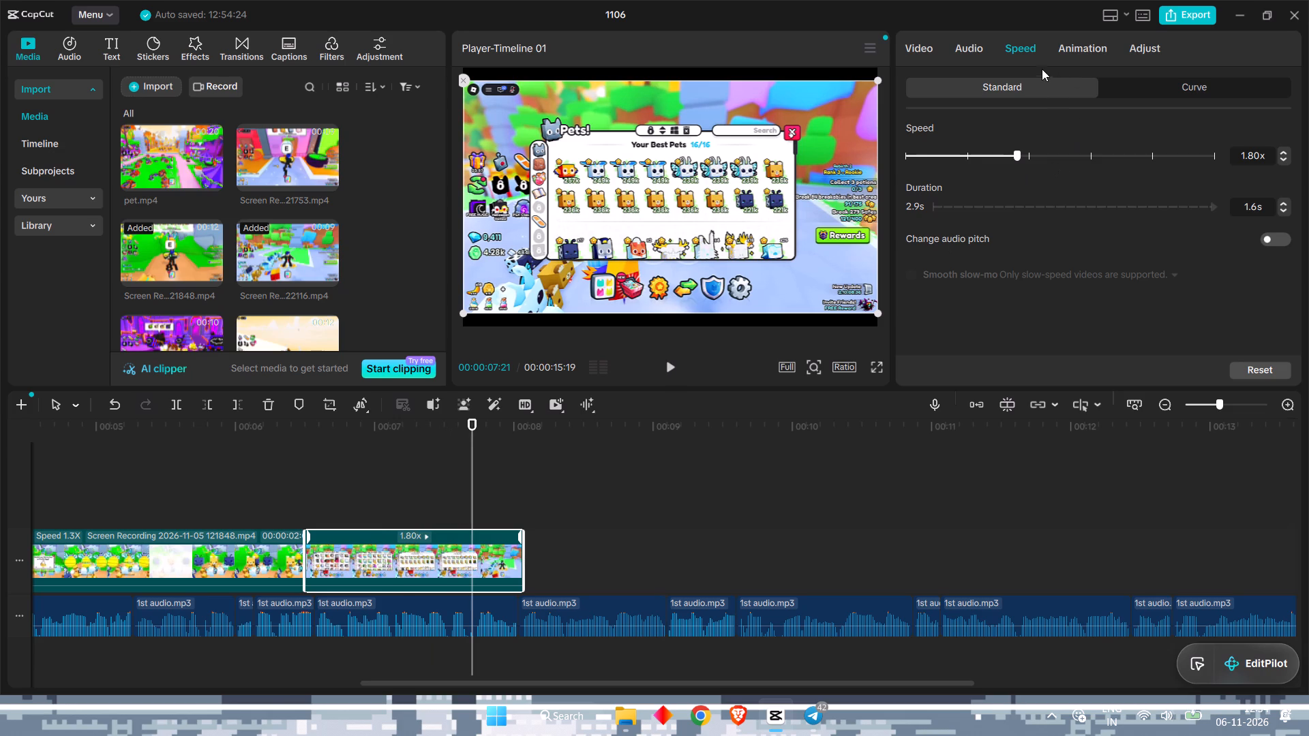
double_click(1286, 159)
Play the slowed 122116 recording, find where the pets window closes, and cut off everything in it after 00:00:07:27.
left_click_drag(469, 442, 226, 422)
left_click(669, 365)
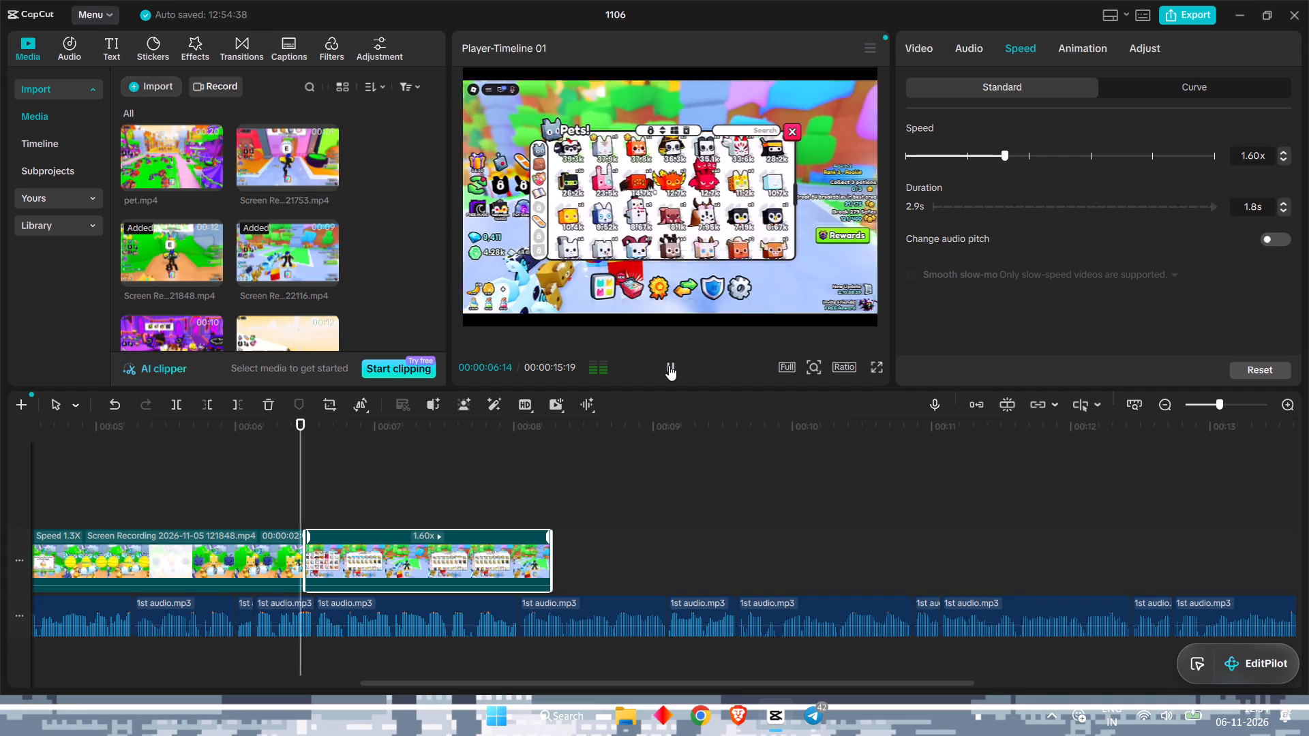
left_click(669, 365)
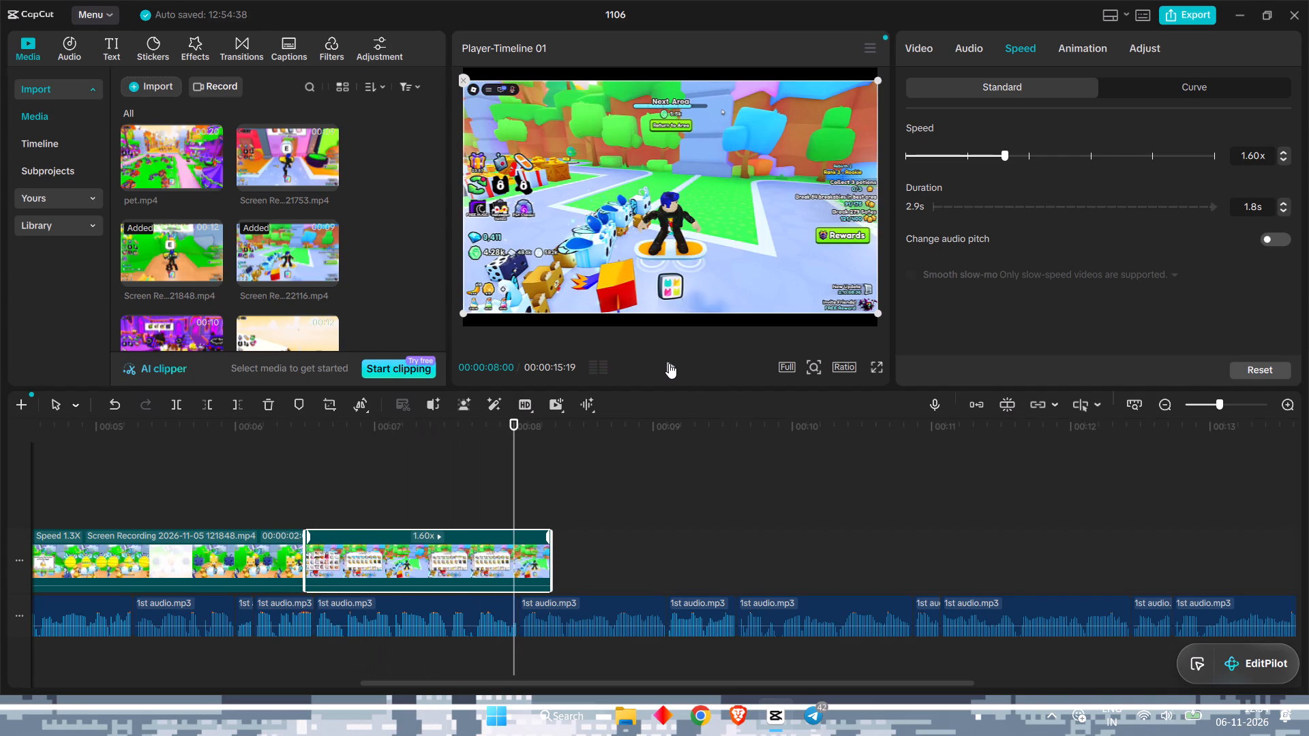
double_click(667, 358)
left_click_drag(543, 434, 532, 434)
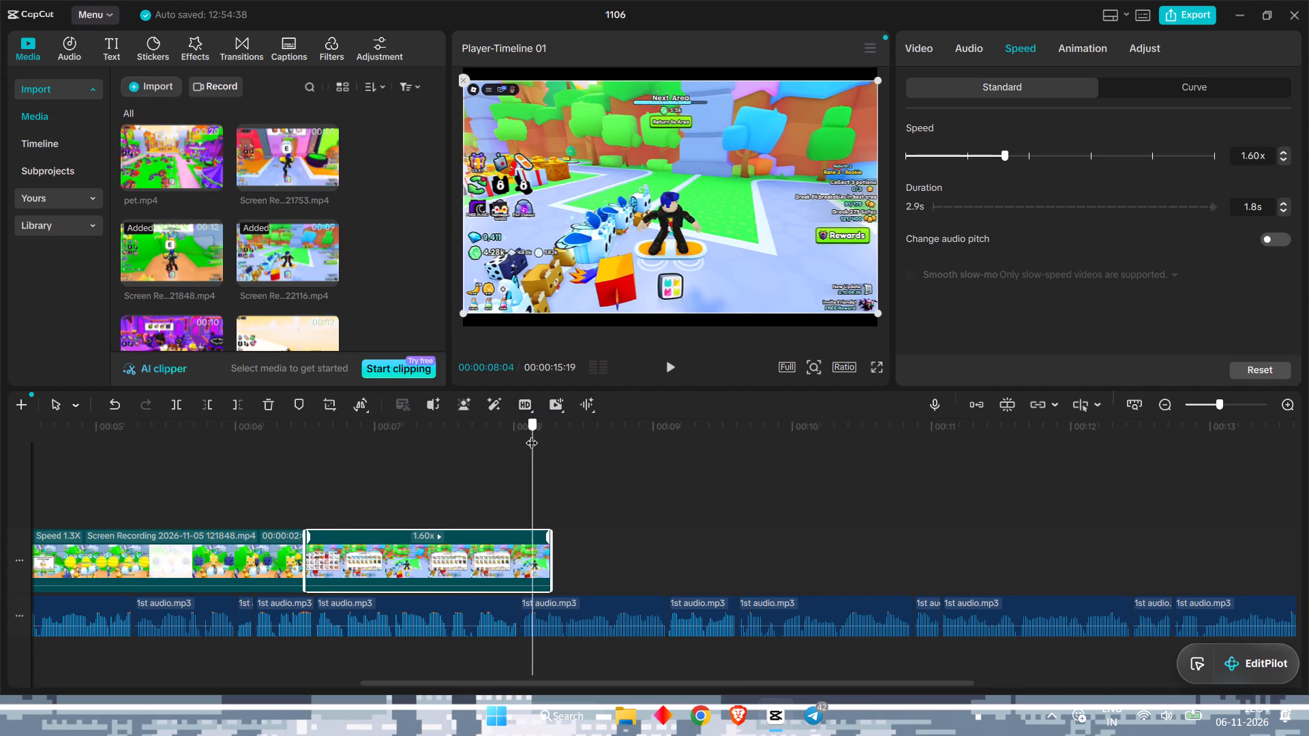
left_click_drag(532, 434, 517, 429)
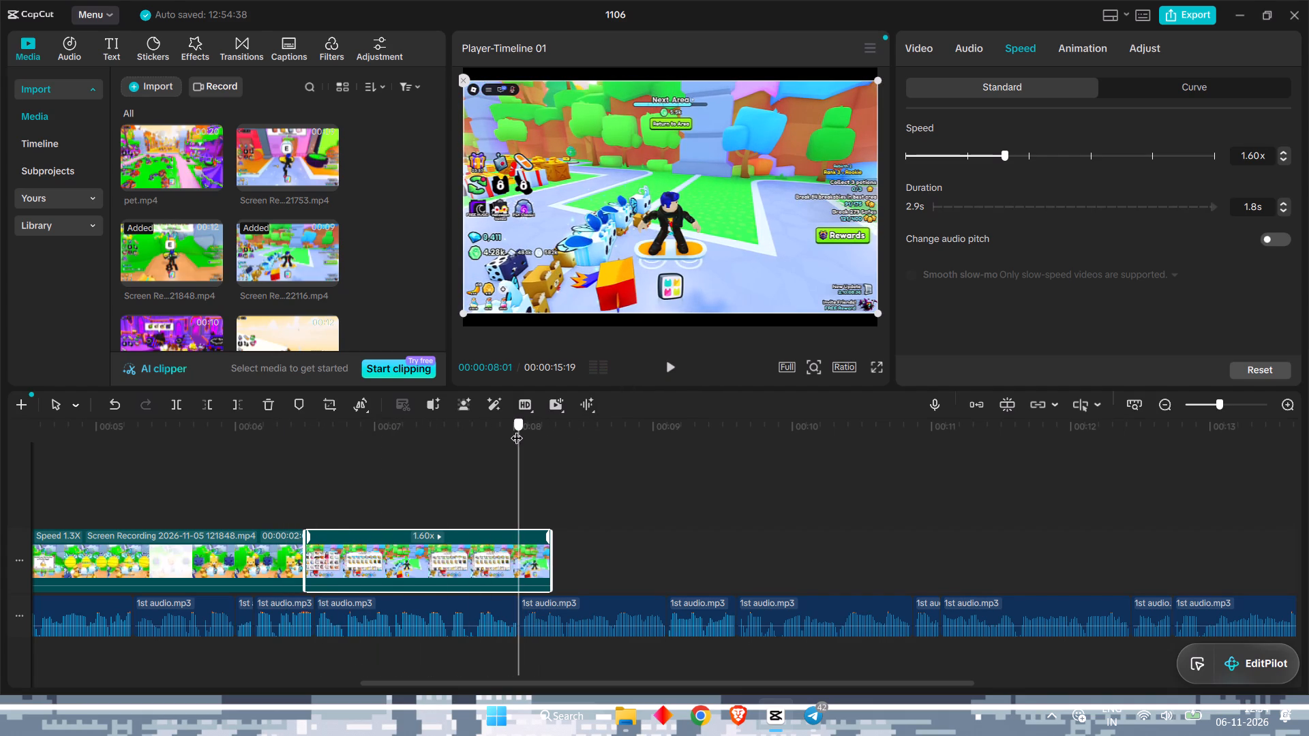
left_click_drag(517, 429, 505, 423)
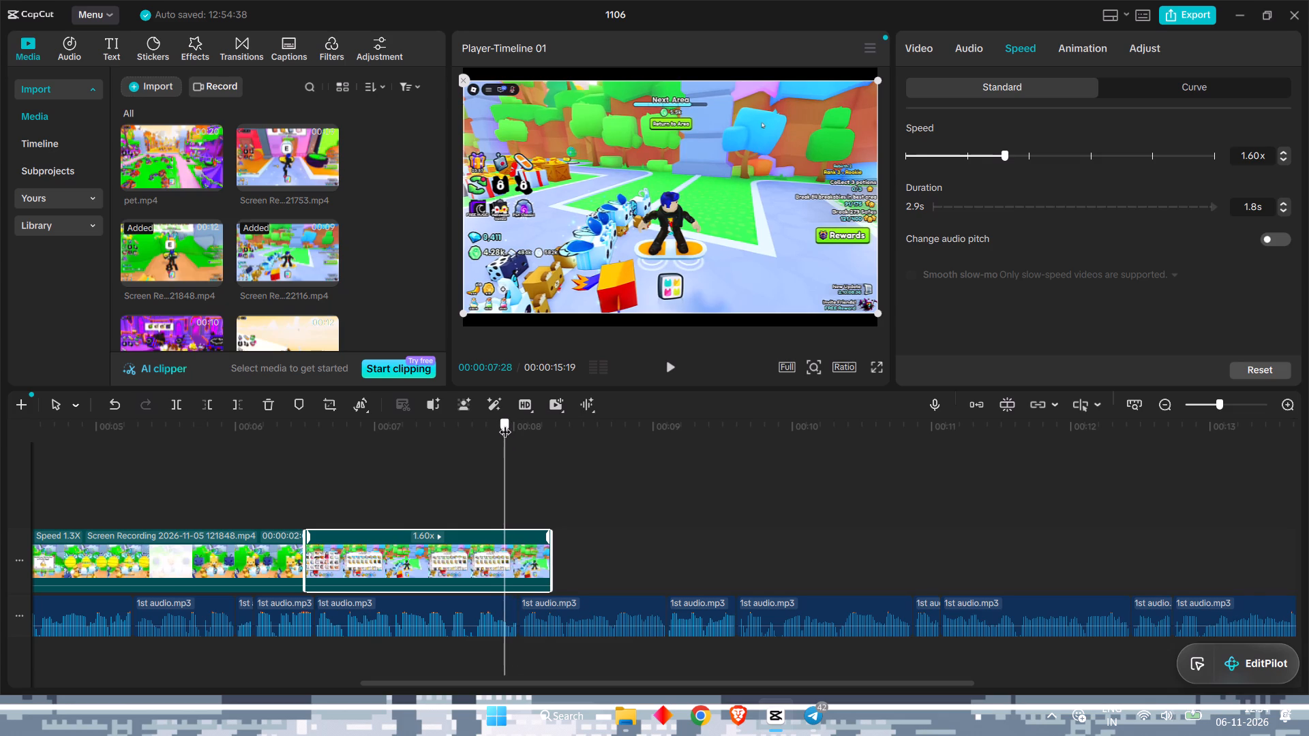
left_click_drag(505, 423, 505, 418)
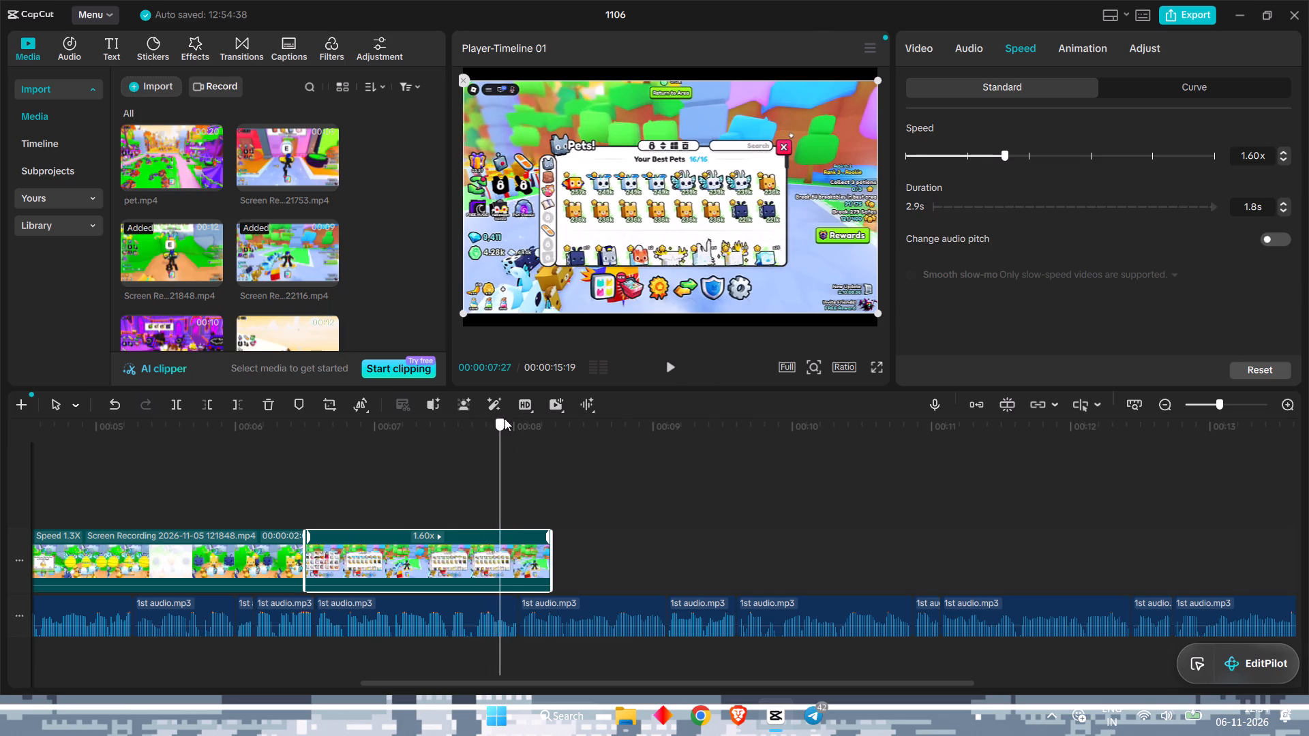
left_click_drag(505, 418, 499, 418)
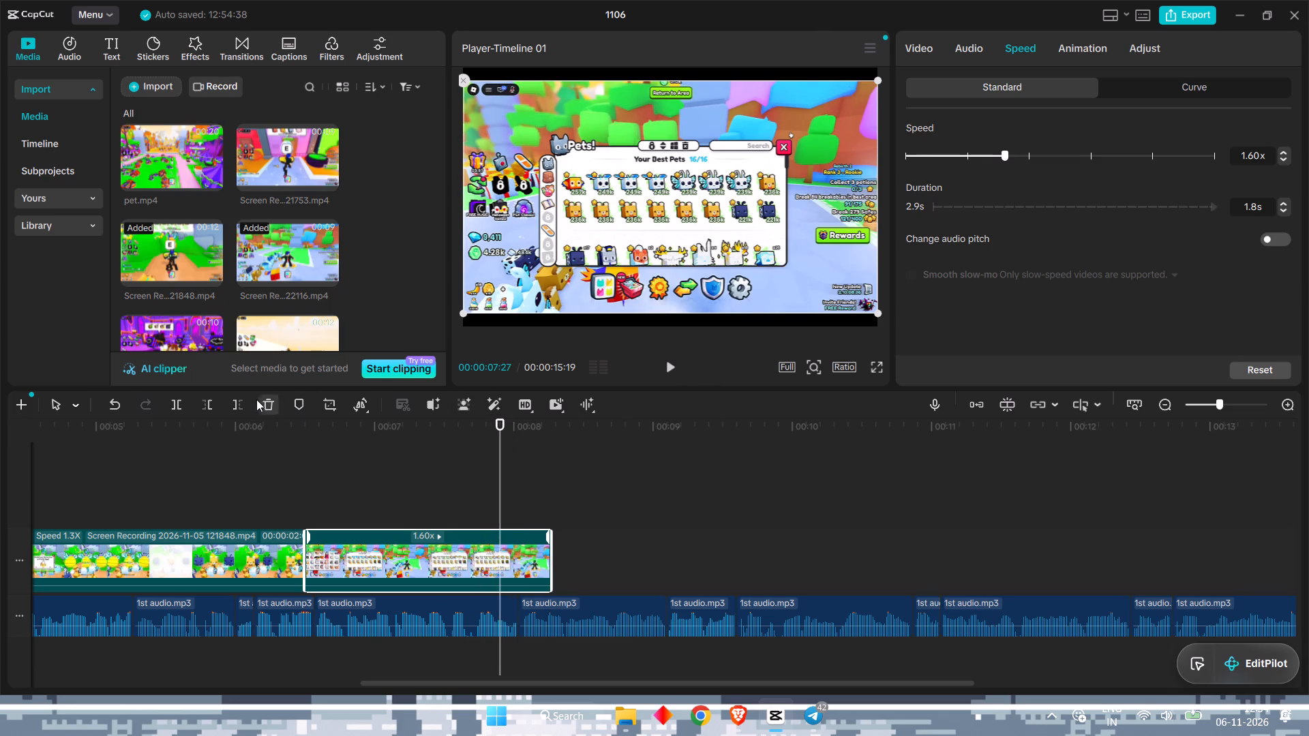
left_click(245, 400)
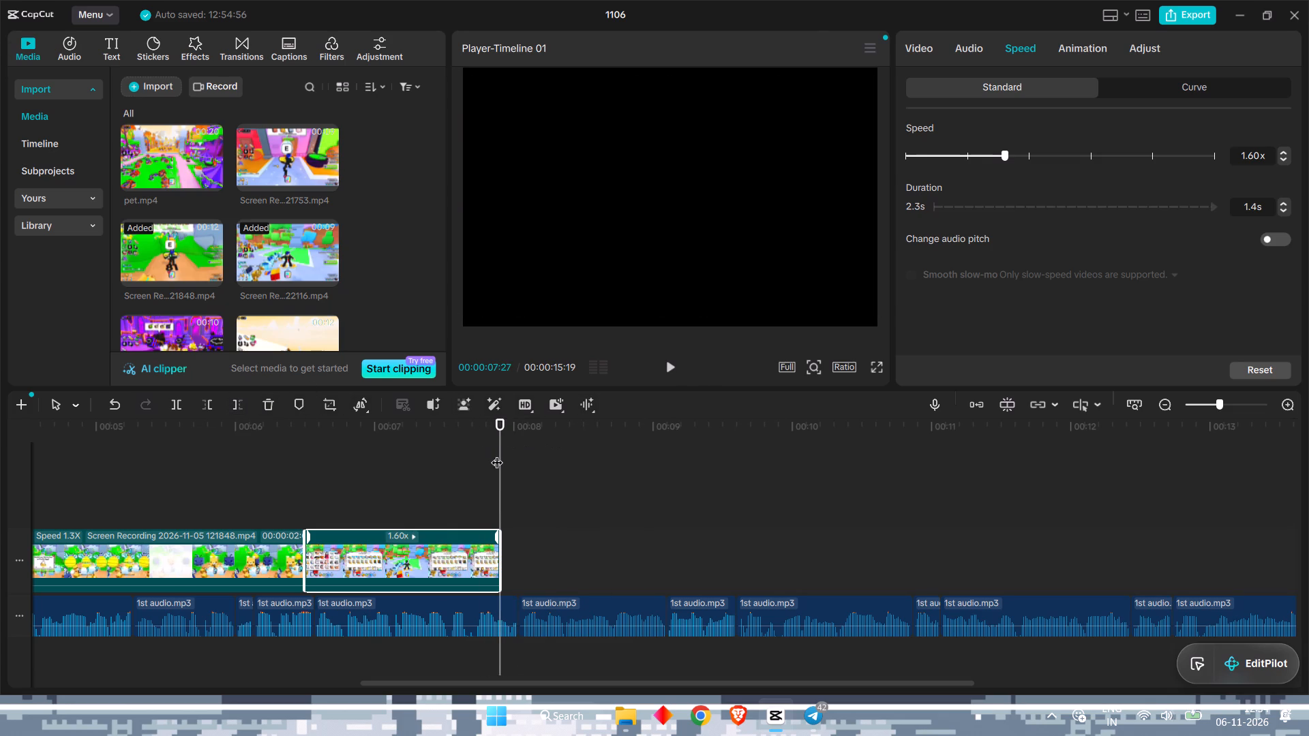
Play back the end of the trimmed 122116 recording against the narration.
left_click_drag(500, 455, 348, 447)
left_click(676, 366)
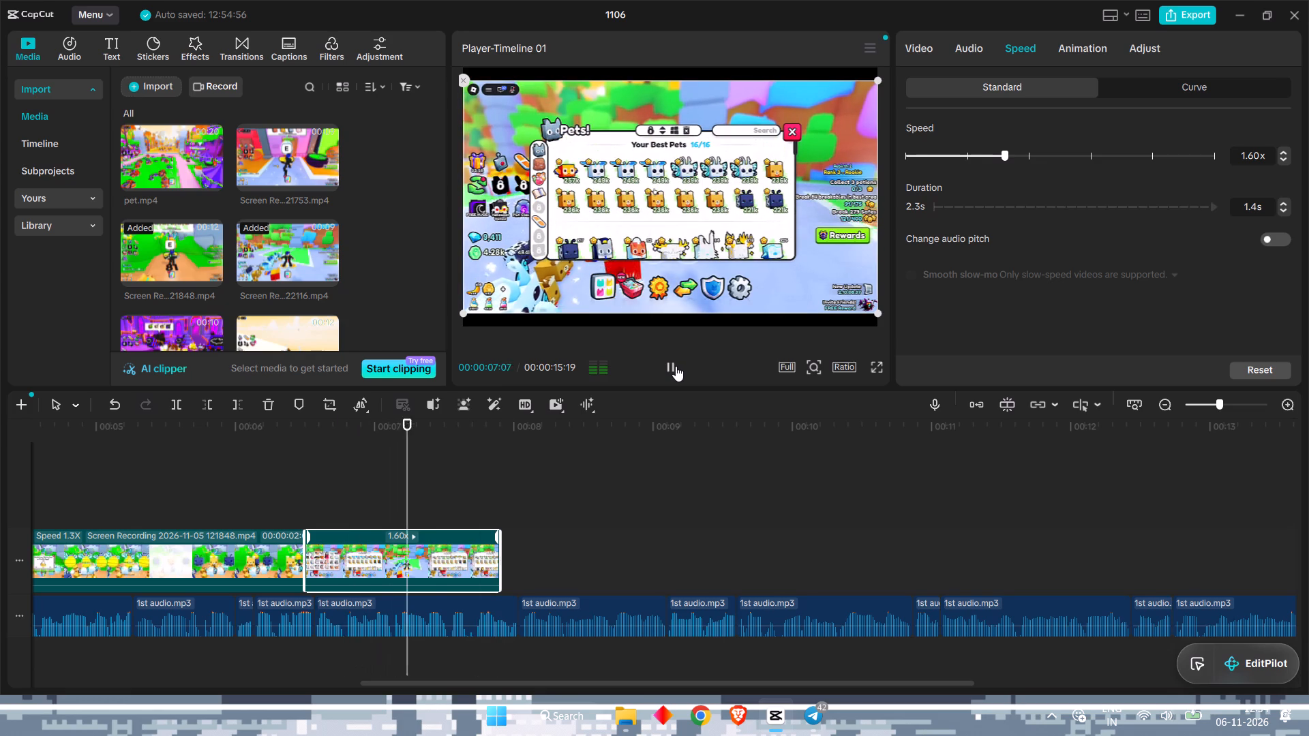
left_click(676, 366)
double_click(676, 366)
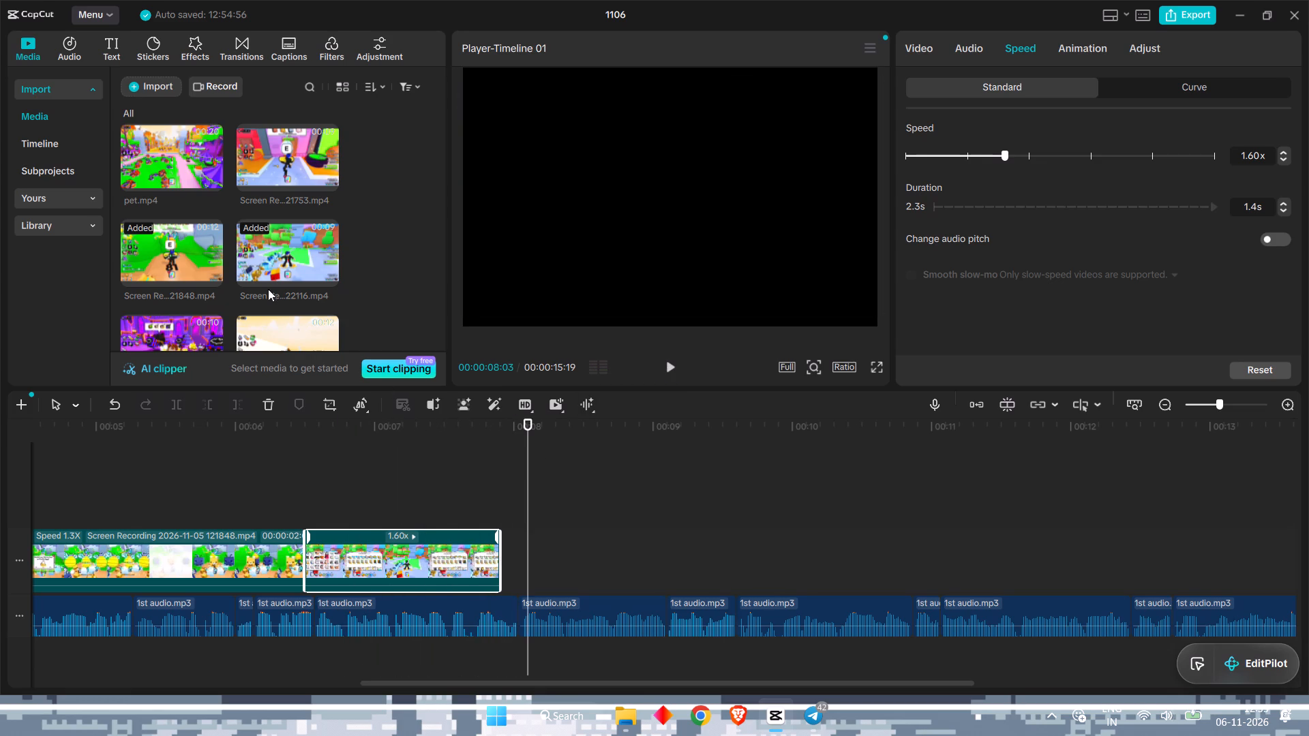
Preview the imported clips in the media bin, from pet.mp4 and start 2.mp4 through starting pet.mp4 and upgrade.mp4, for upgrade footage.
left_click(259, 164)
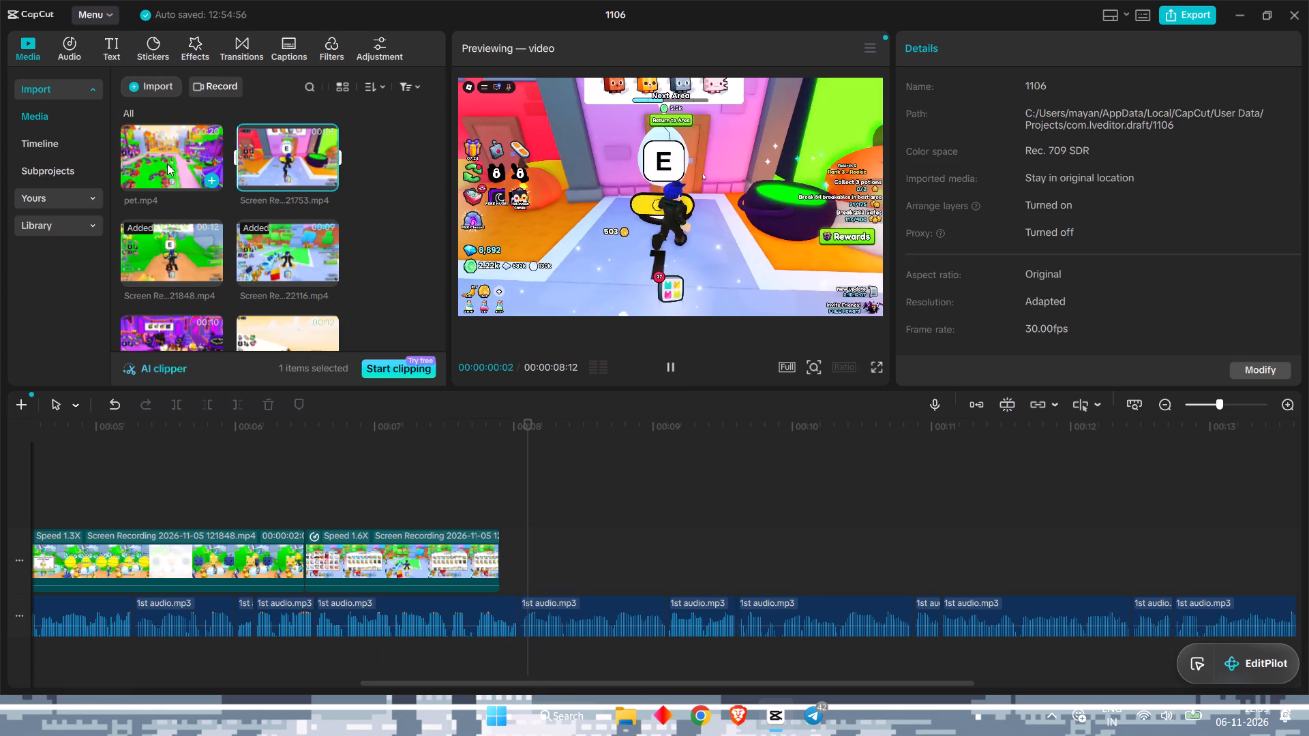
left_click(162, 164)
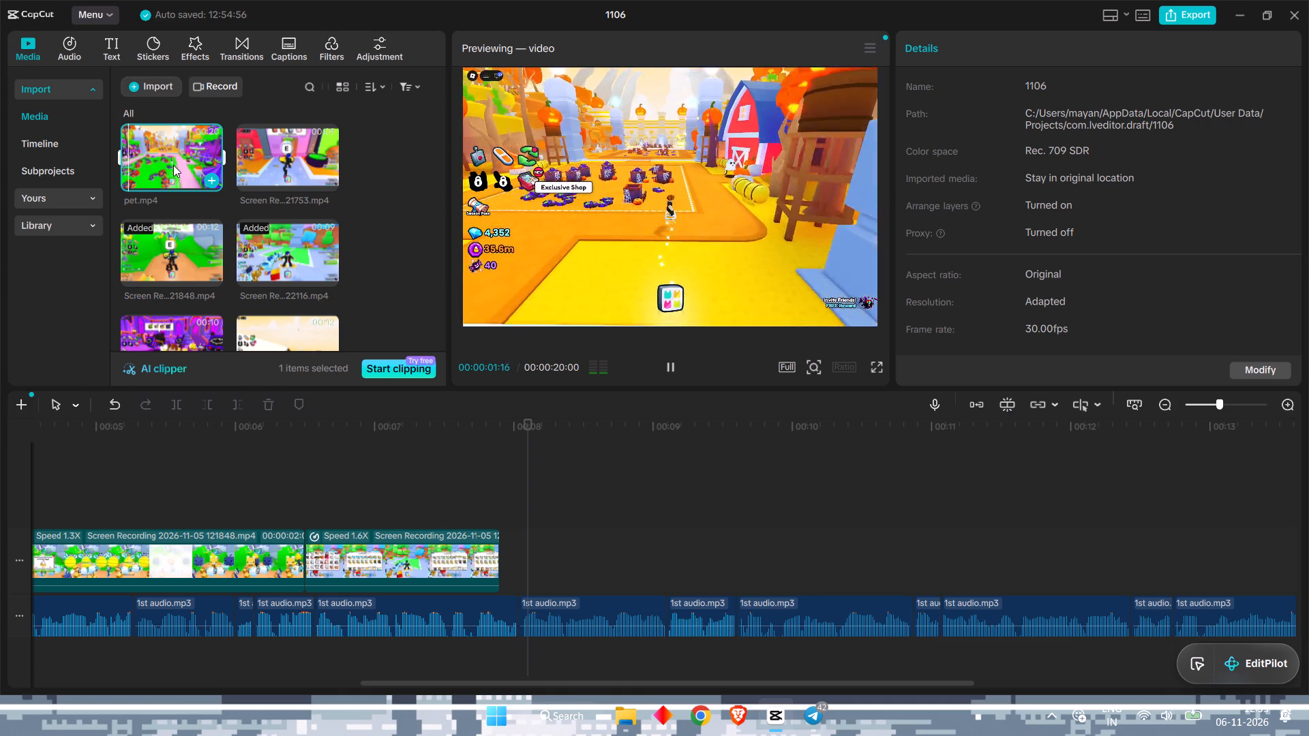
left_click(153, 247)
left_click(268, 232)
scroll(266, 254, "down", 1)
left_click(264, 260)
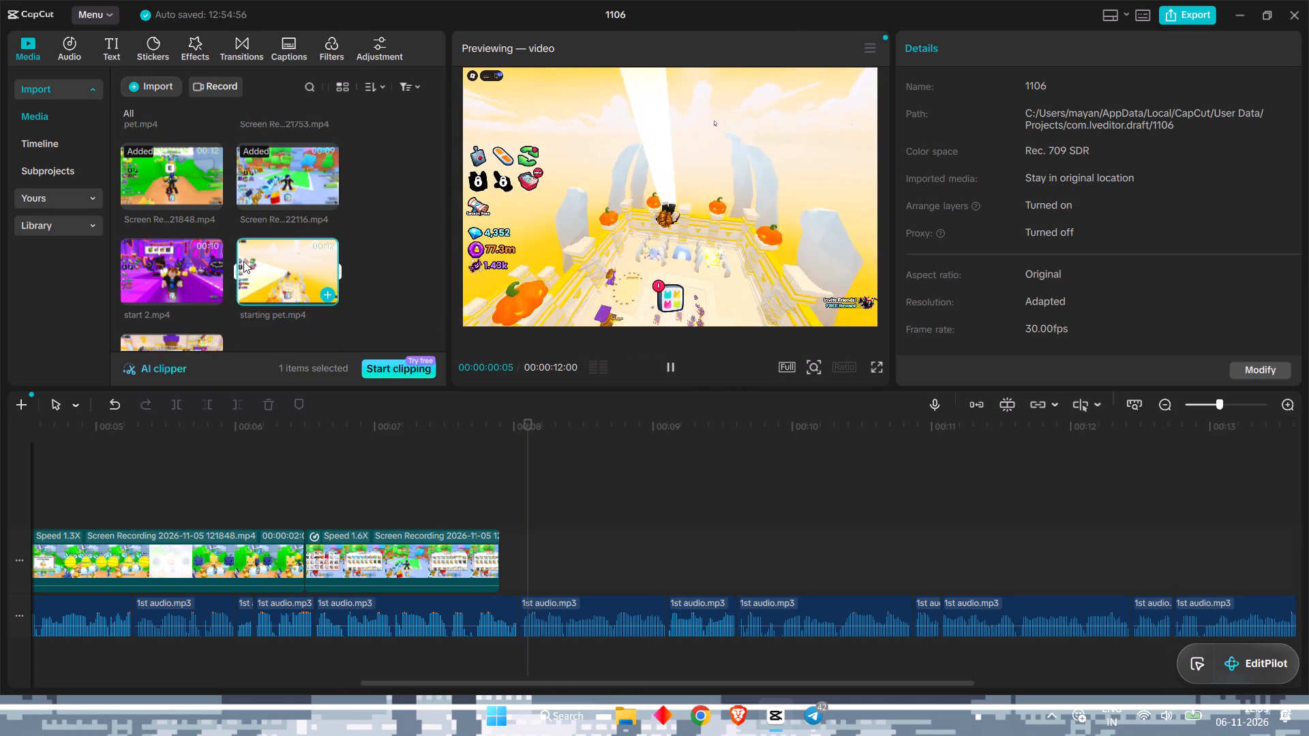
left_click(166, 269)
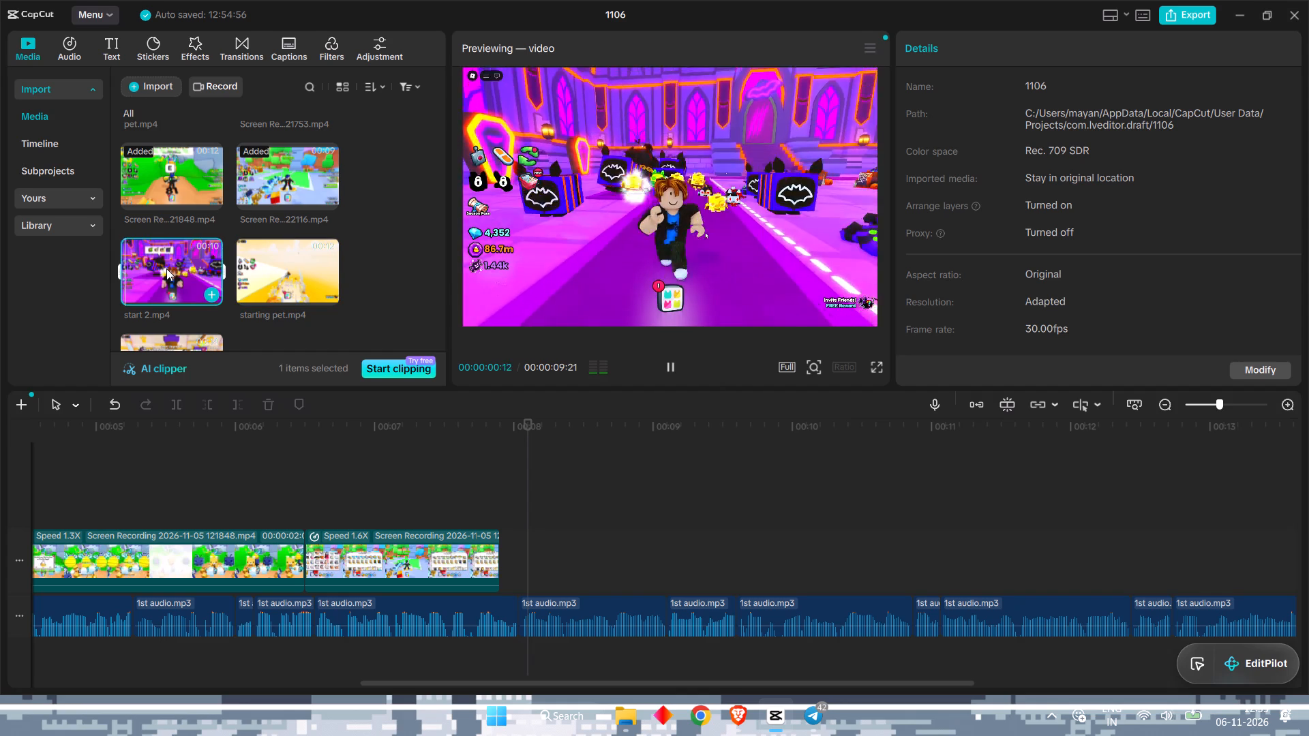
scroll(166, 269, "down", 1)
left_click(167, 274)
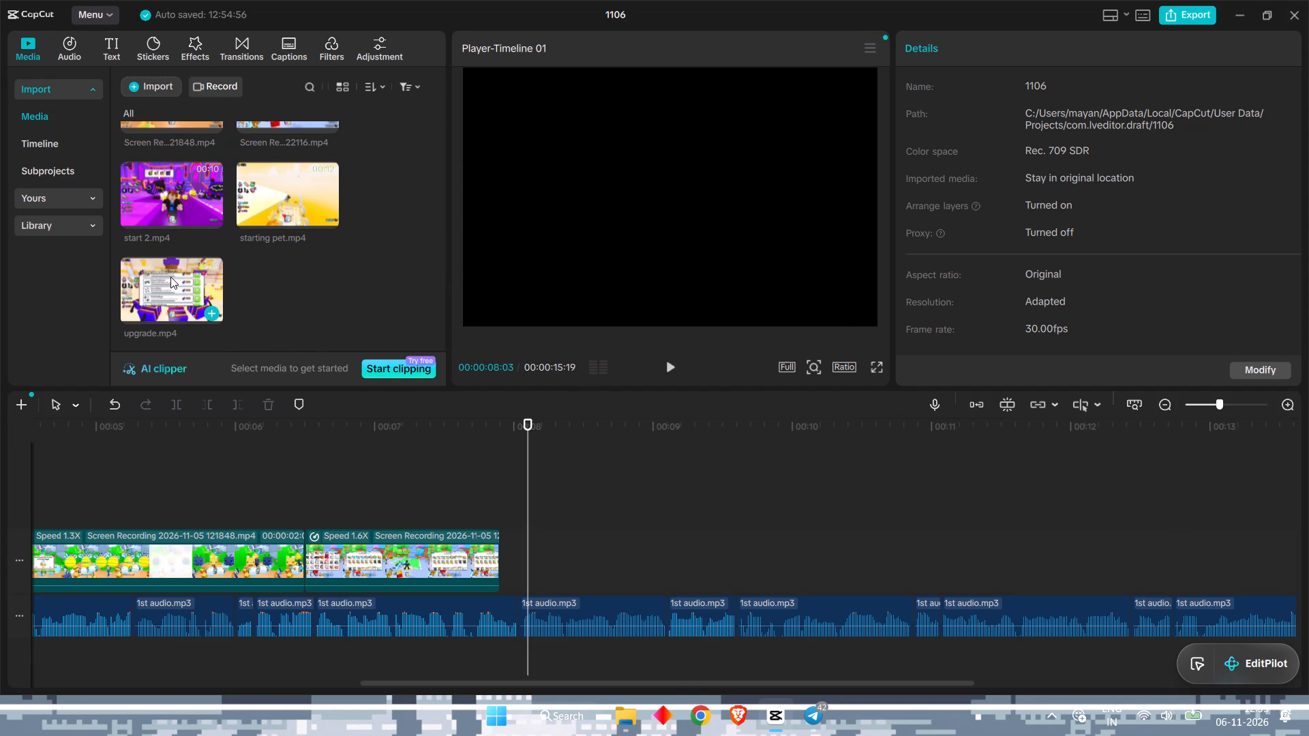
left_click(171, 276)
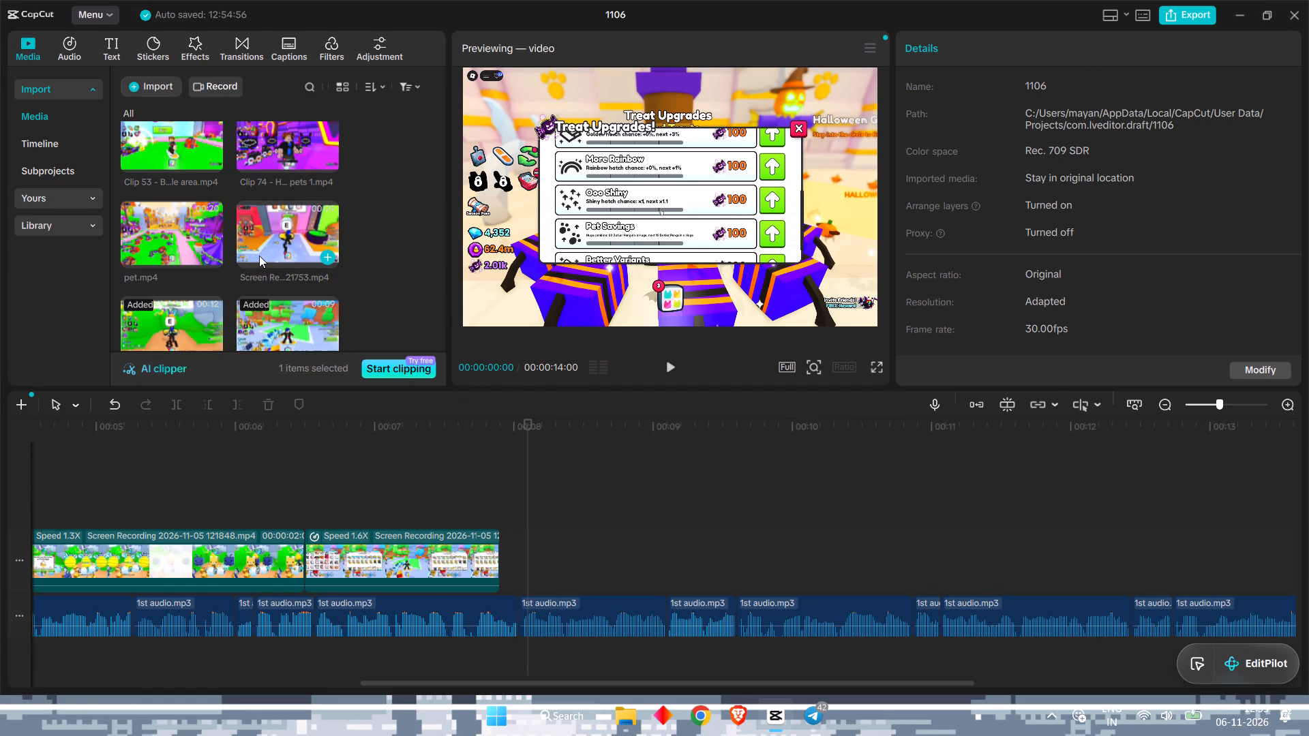
left_click(151, 85)
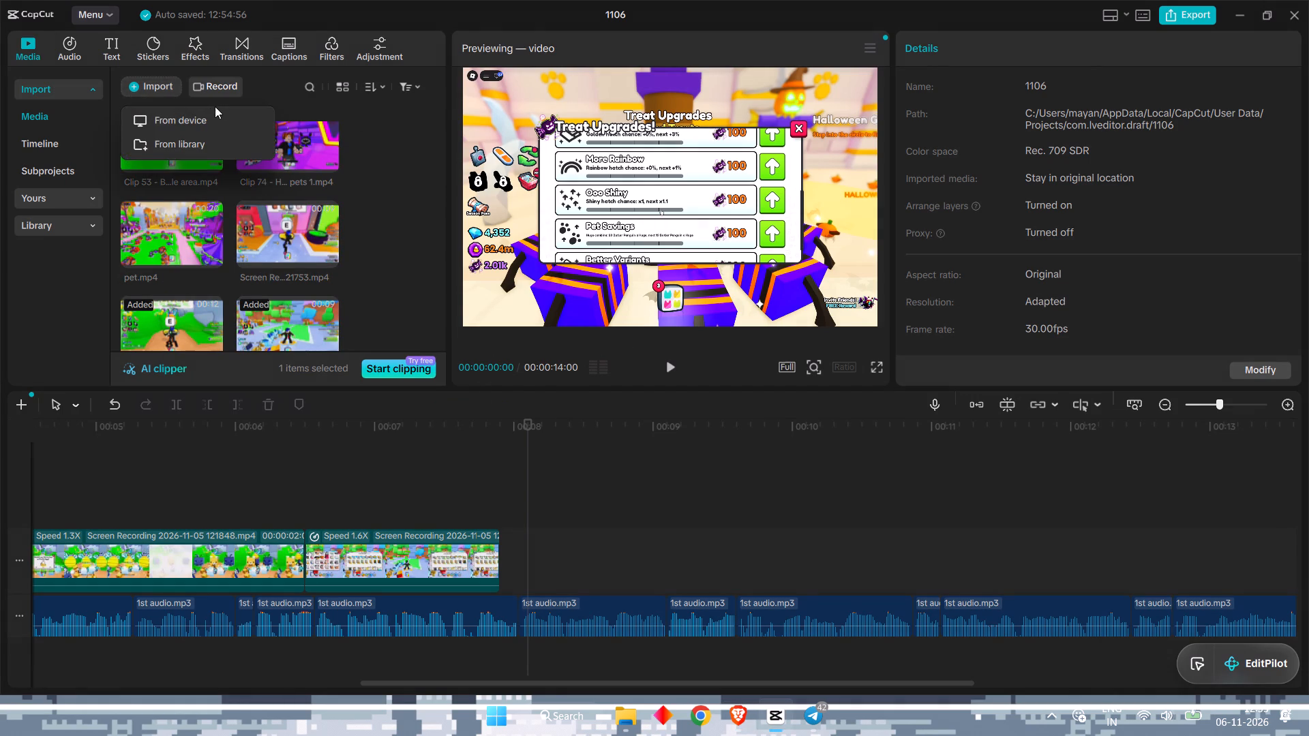
left_click(198, 117)
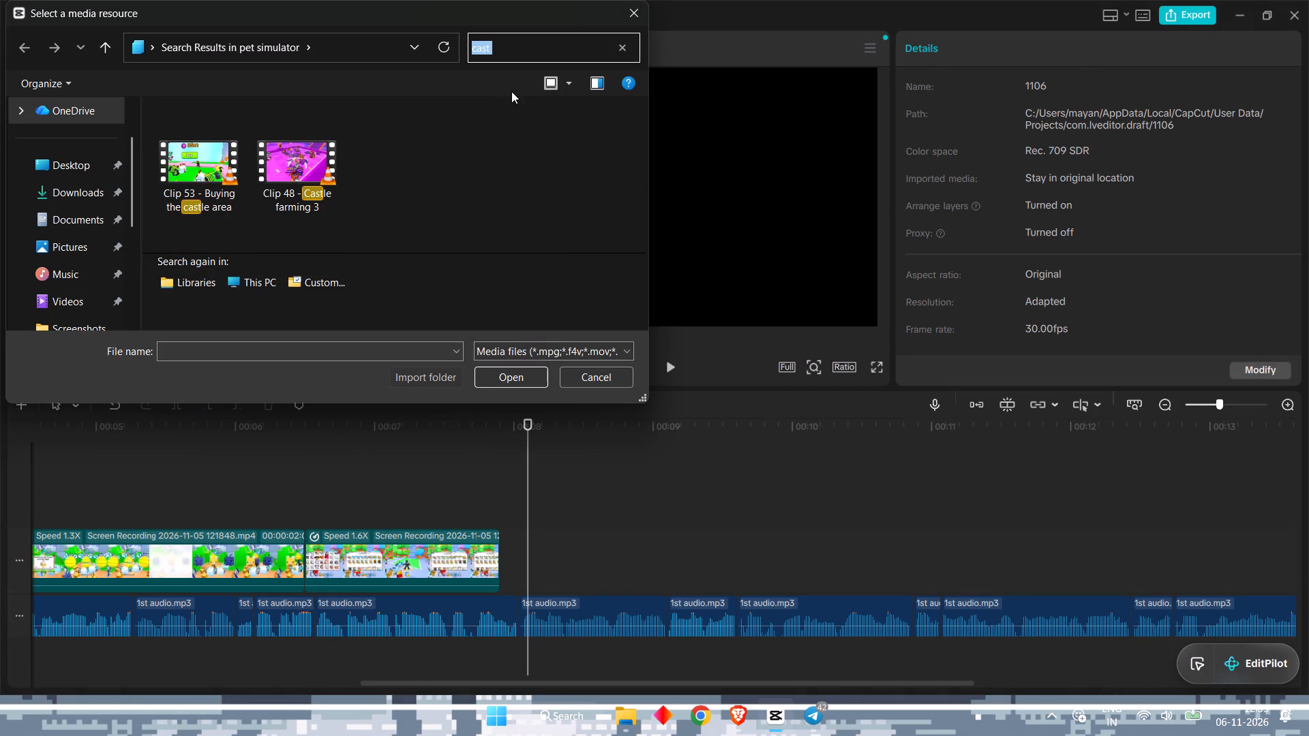
left_click(297, 164)
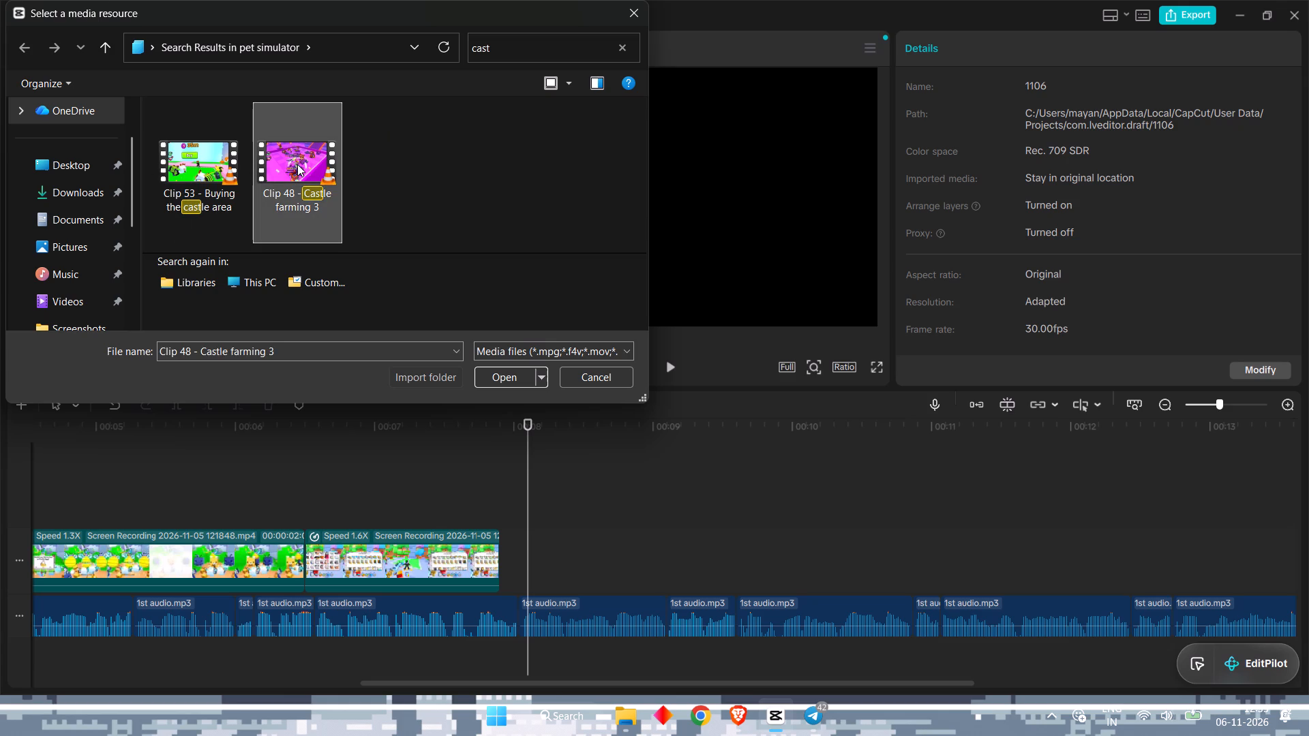
double_click(297, 164)
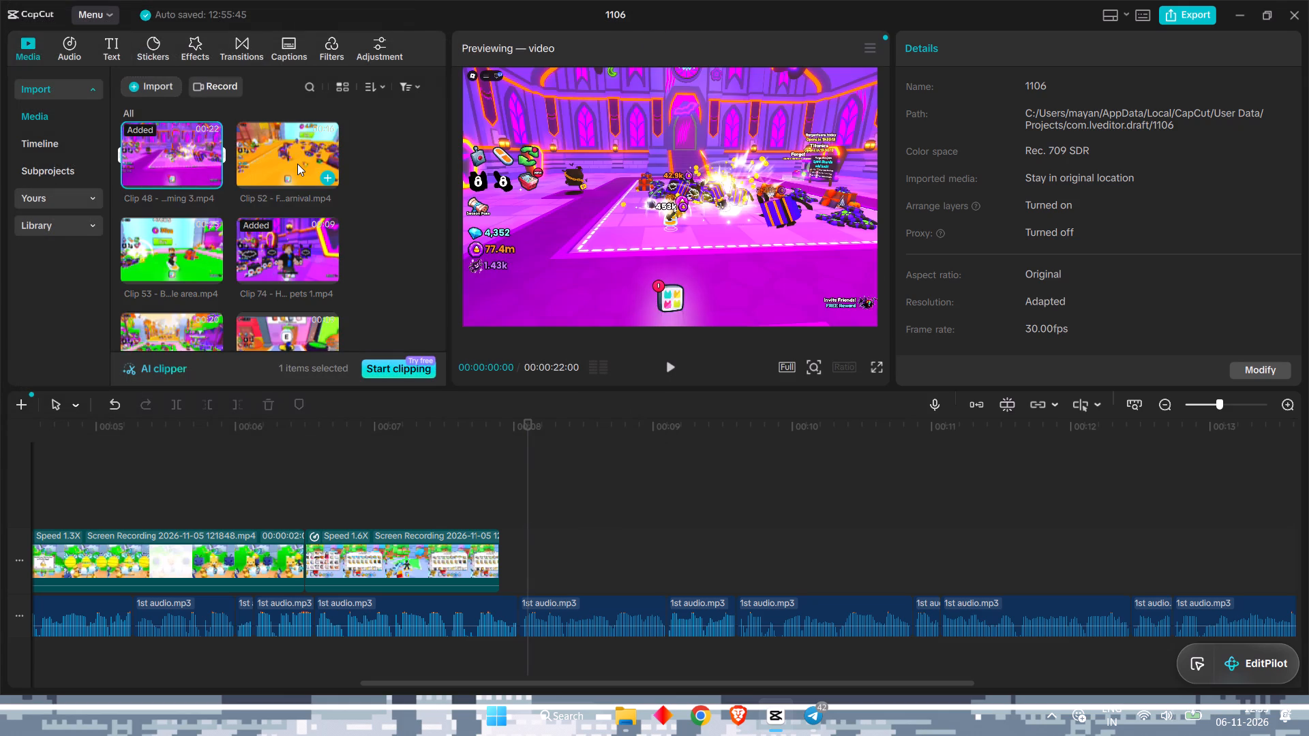
left_click(665, 362)
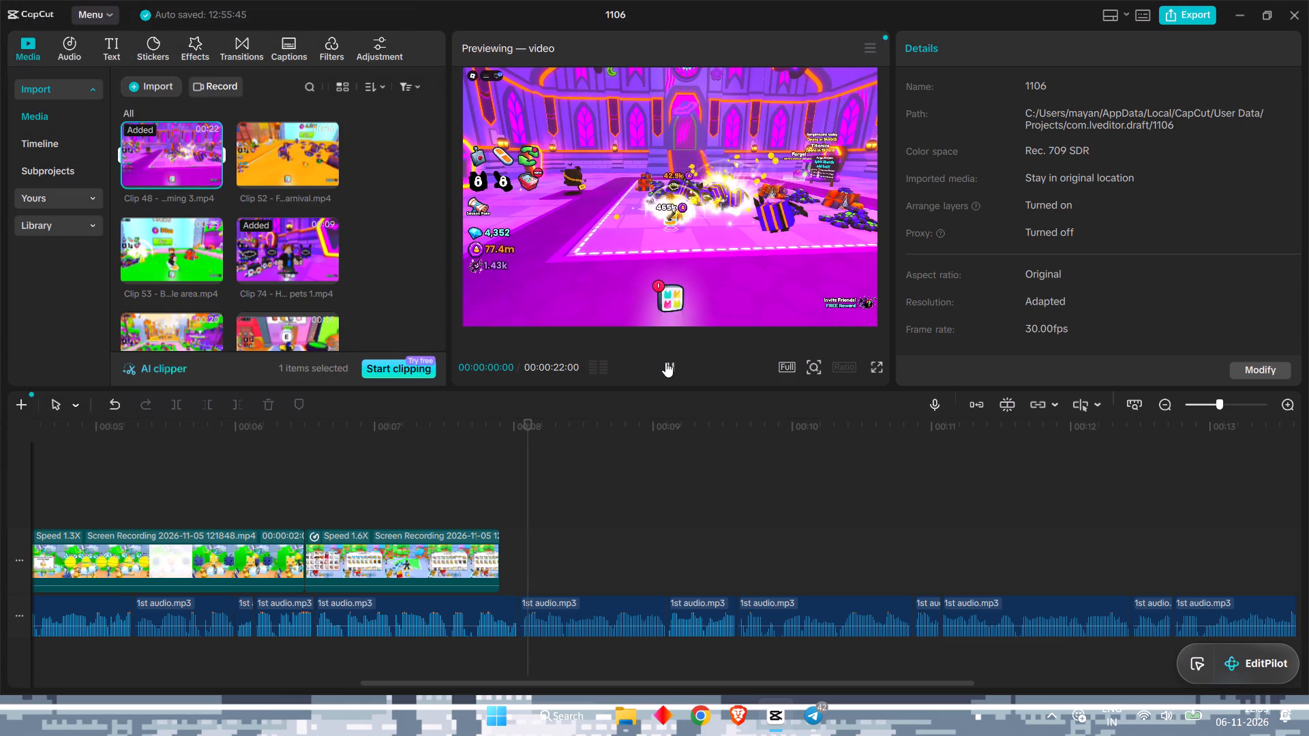
left_click(665, 362)
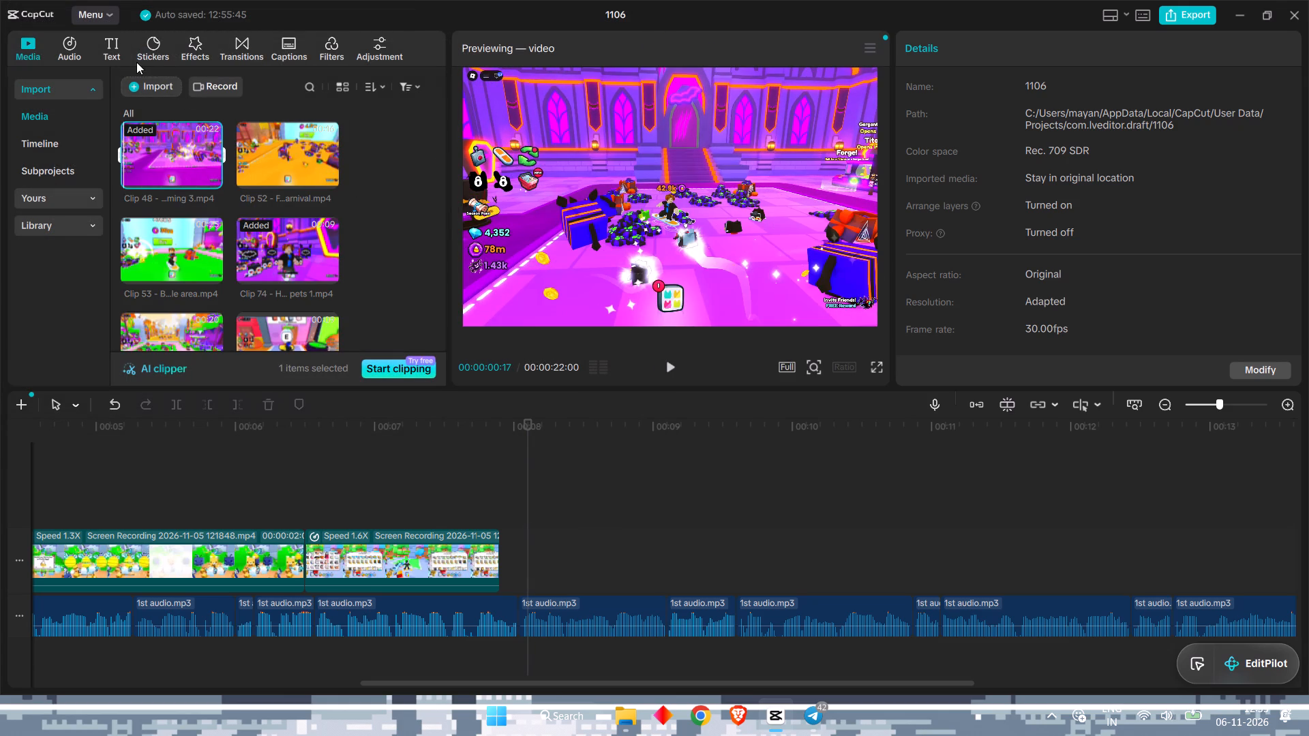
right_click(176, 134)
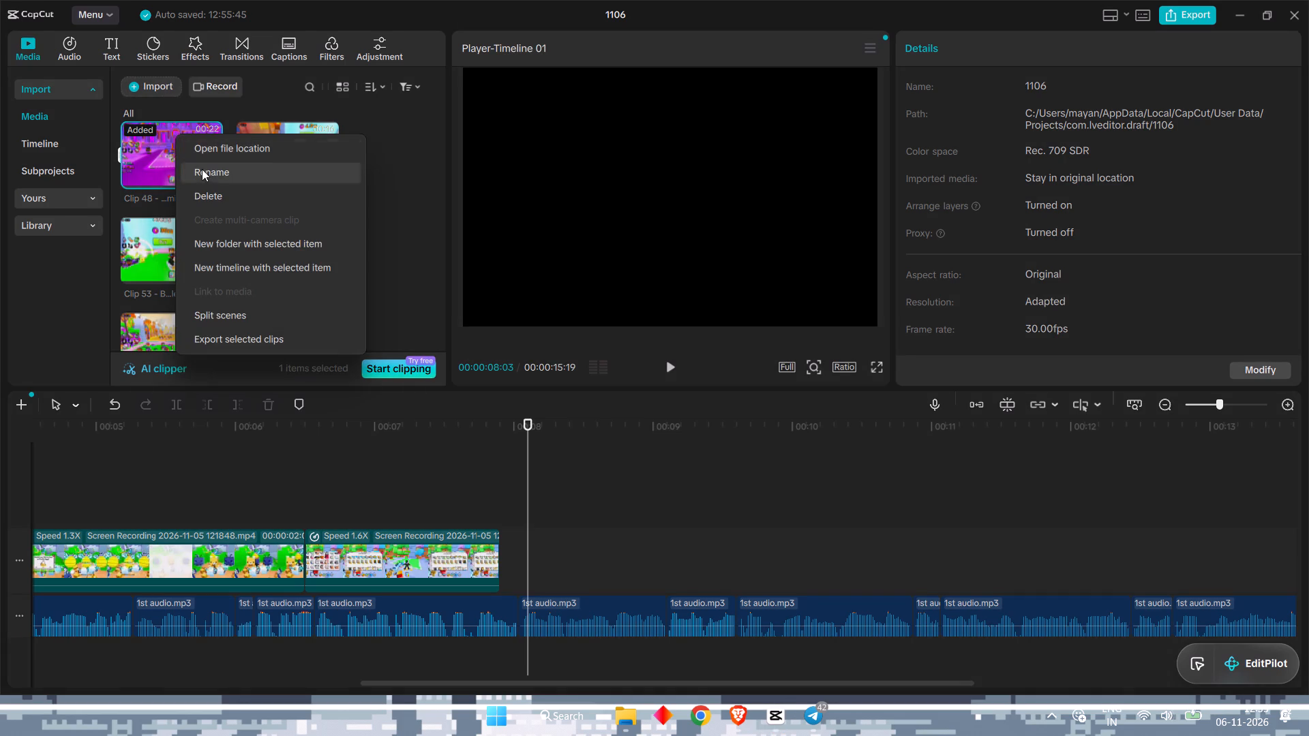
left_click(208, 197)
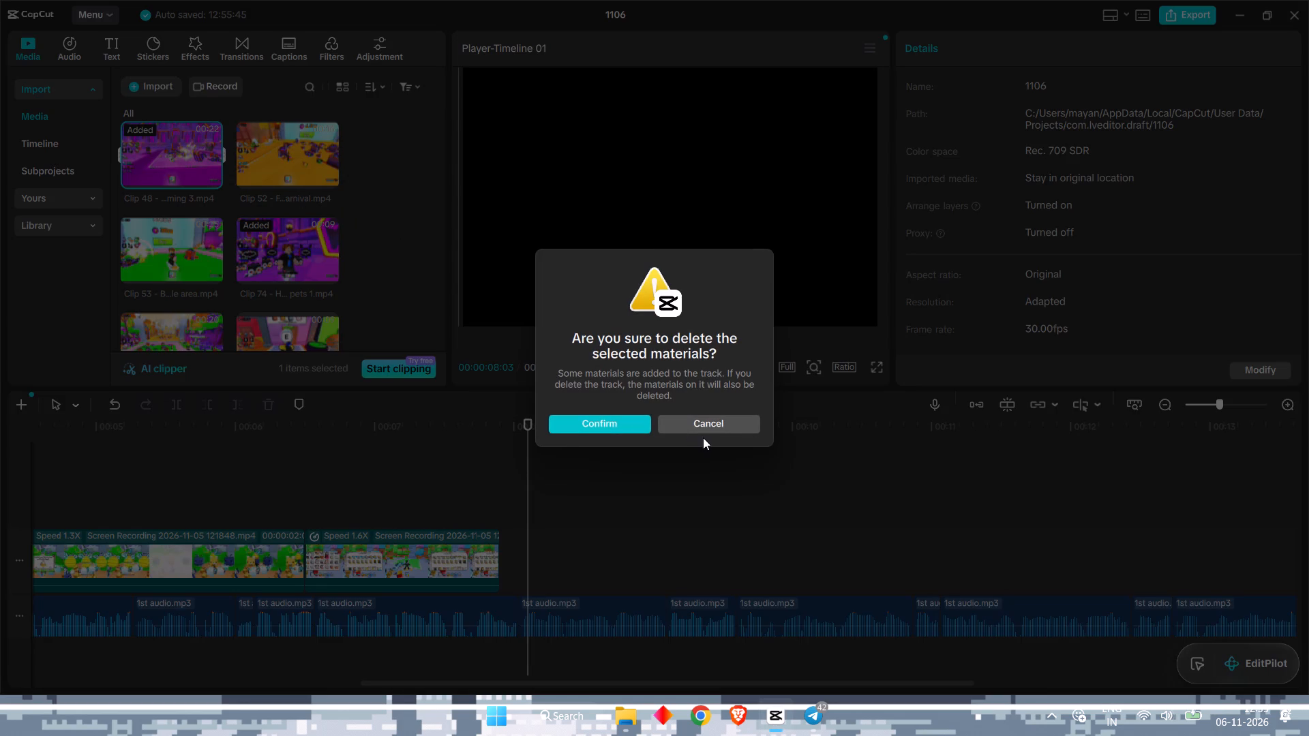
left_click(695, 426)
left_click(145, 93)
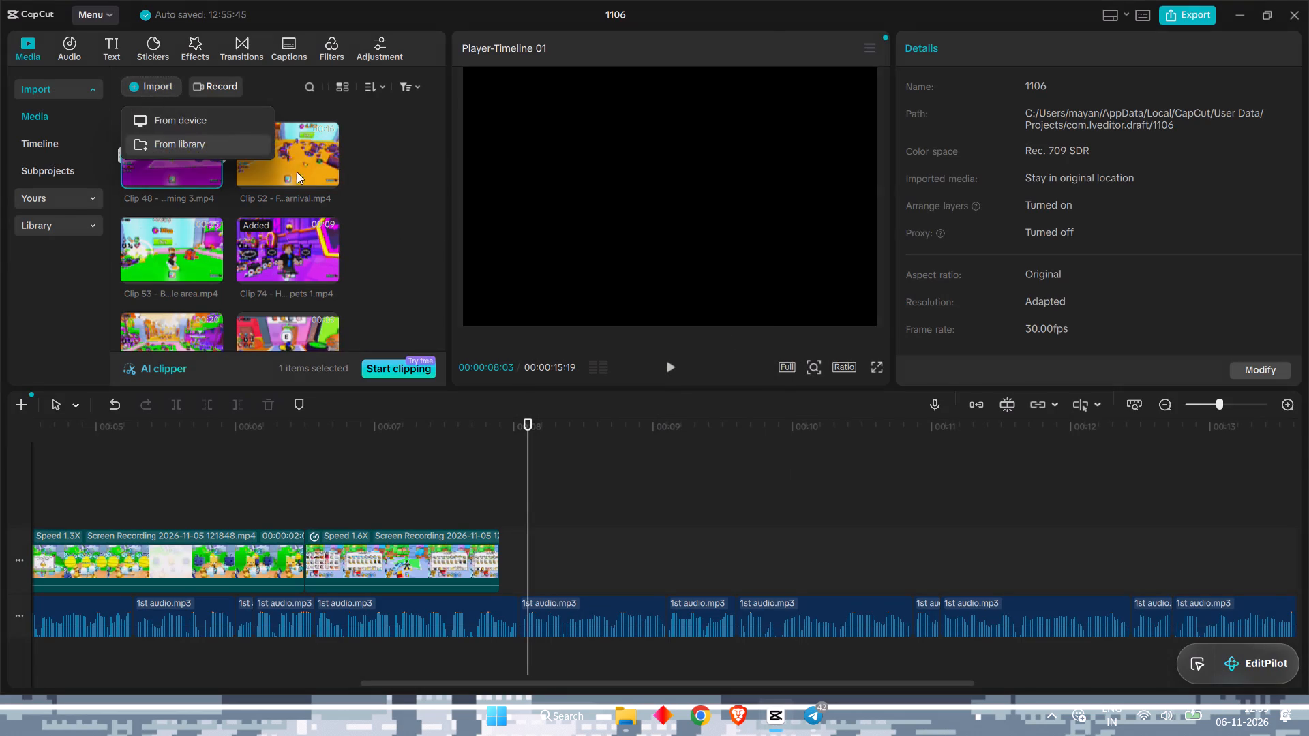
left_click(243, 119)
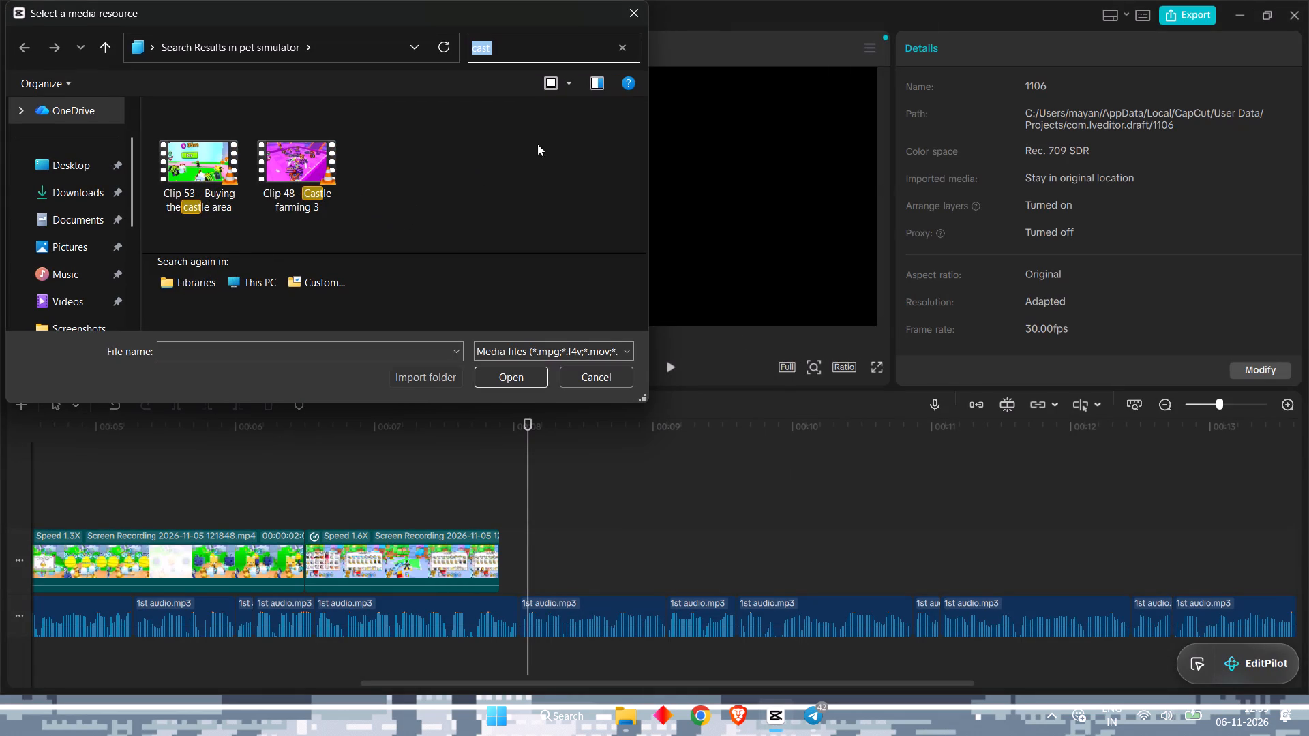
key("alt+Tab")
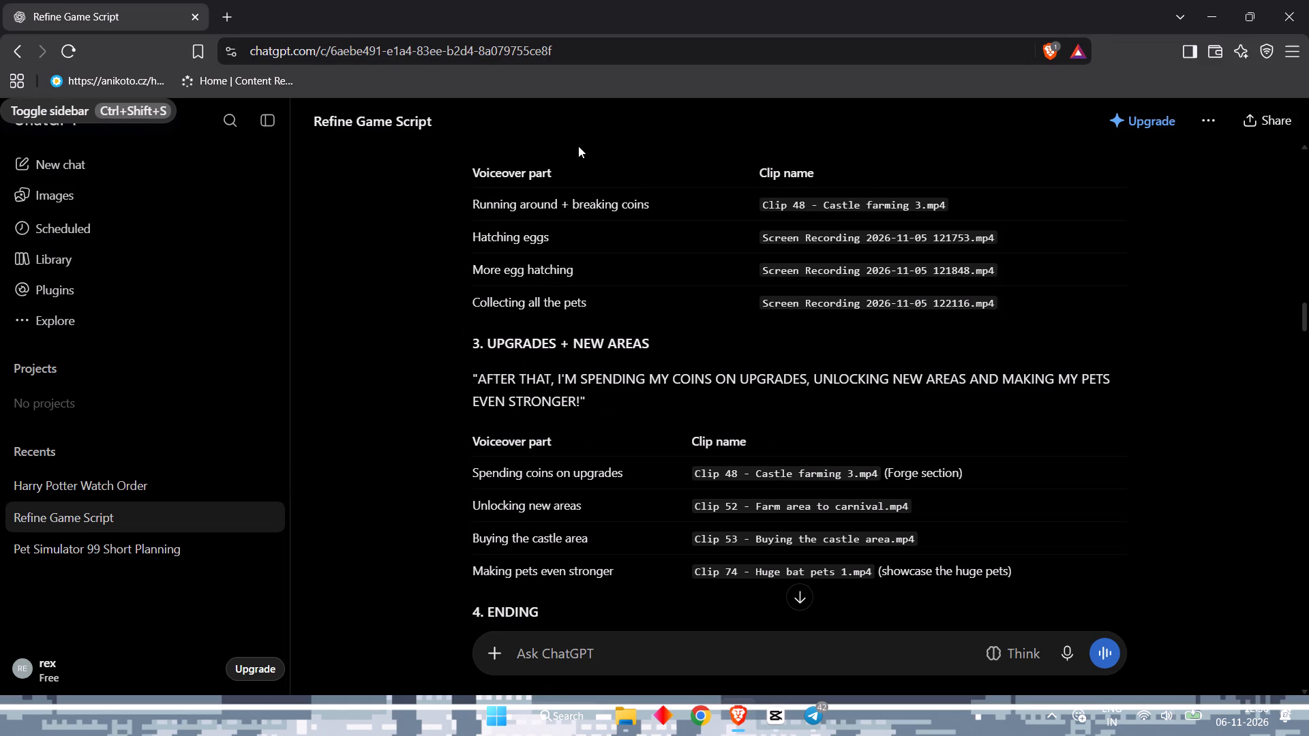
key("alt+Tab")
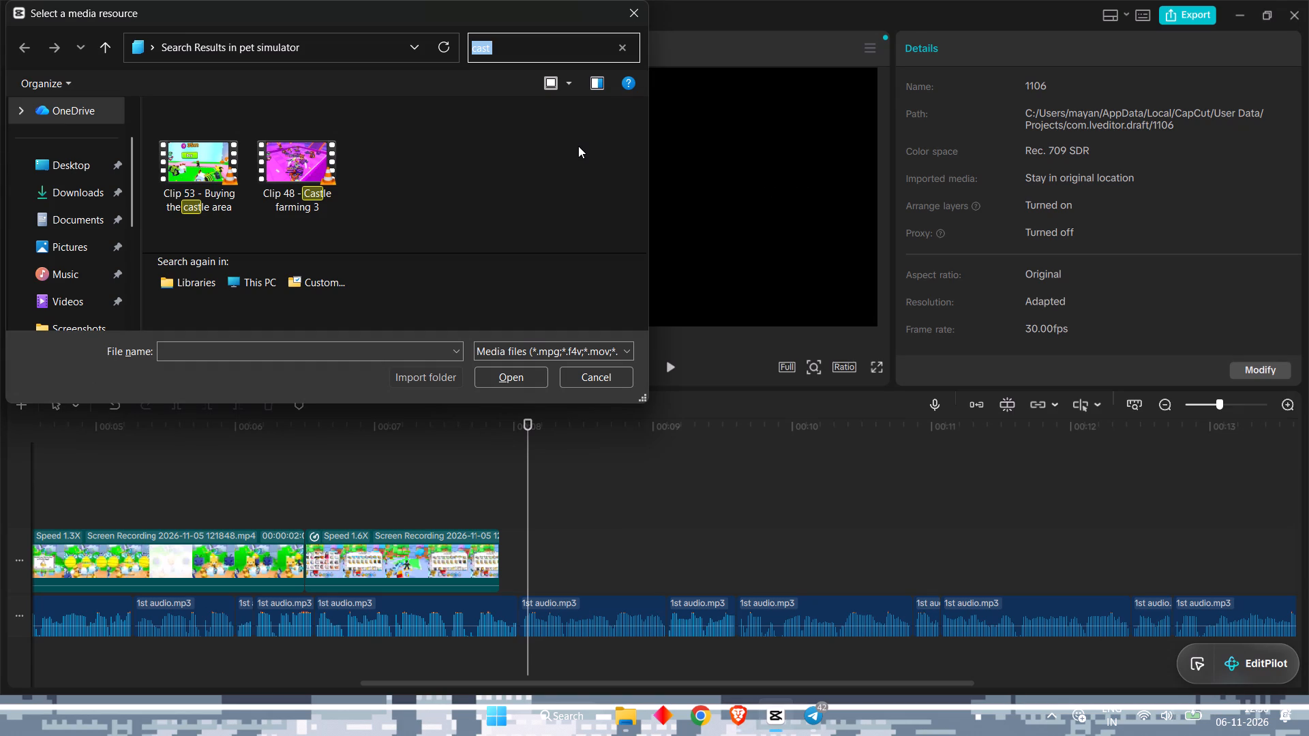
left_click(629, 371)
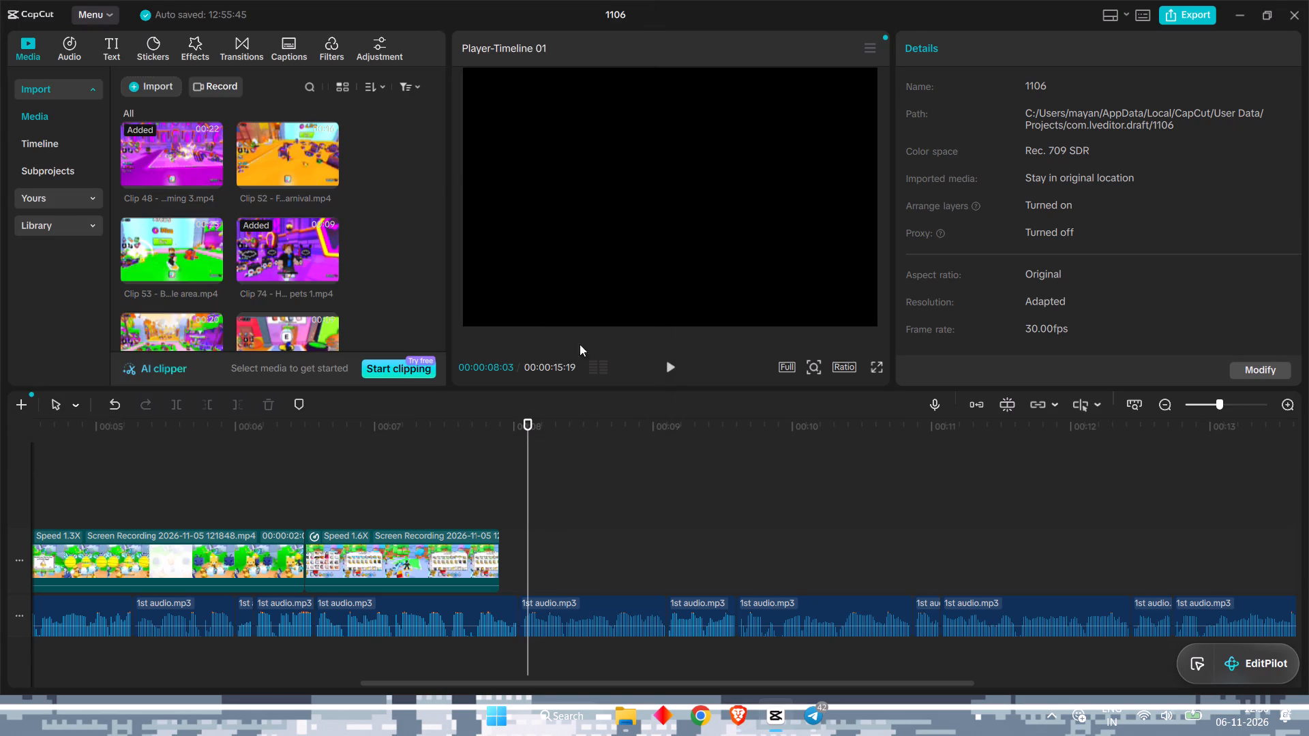
Add Clip 48 - Castle farming 3.mp4 to the video track directly after the 122116 recording.
left_click_drag(159, 140, 499, 551)
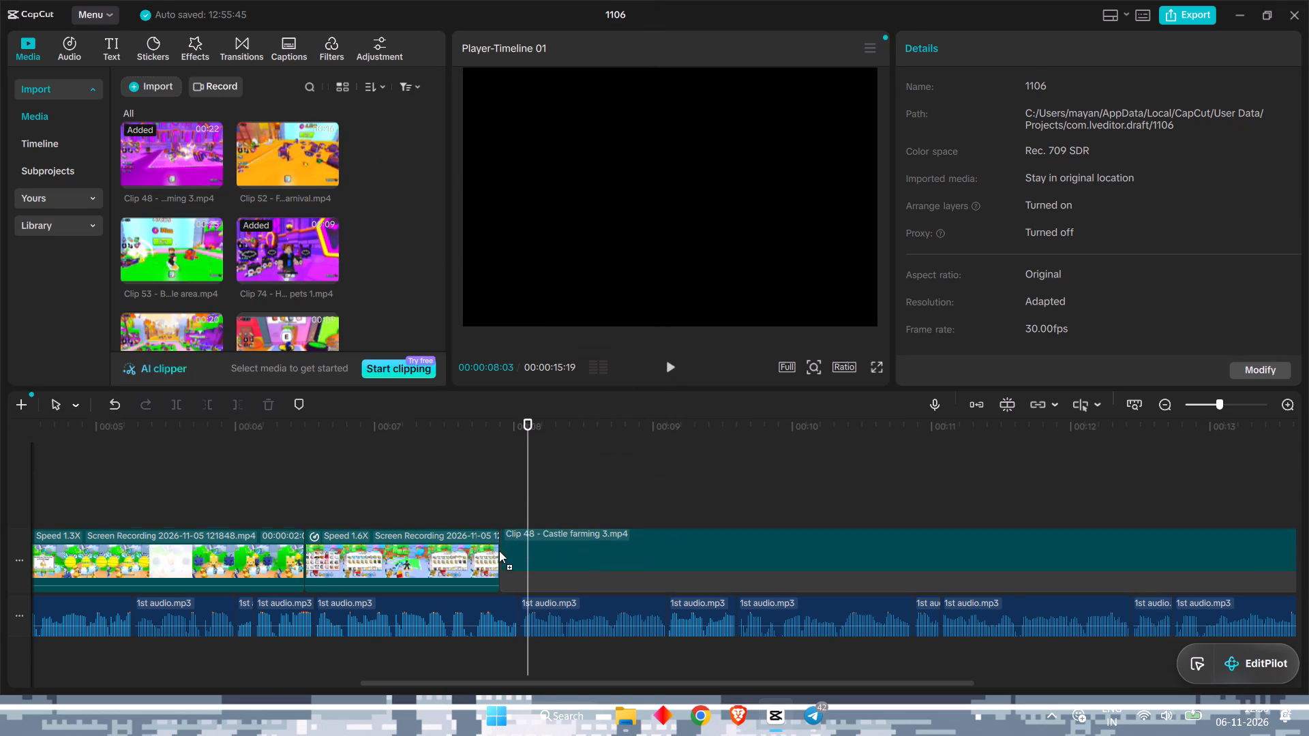
left_click_drag(499, 551, 499, 551)
Scrub through the added Clip 48 - Castle farming 3 to its end and play its Forge window section, looking for upgrade footage.
left_click_drag(530, 473, 691, 510)
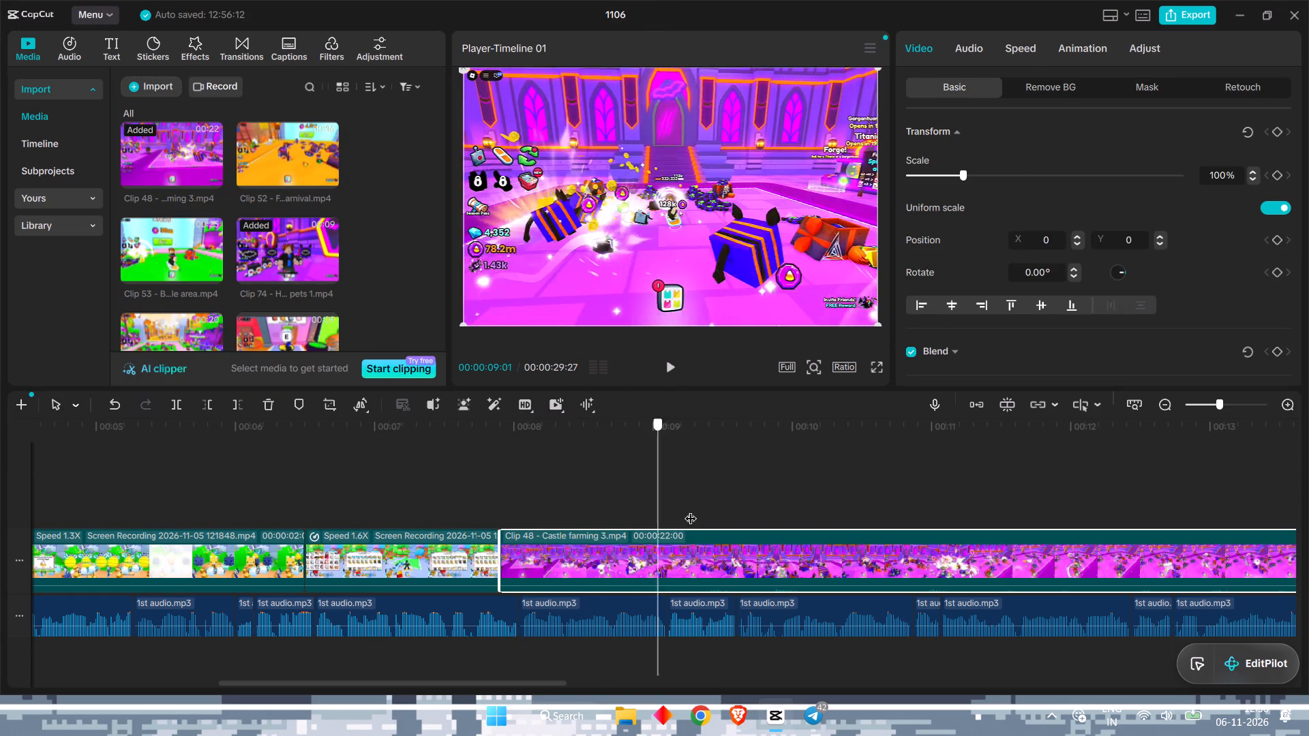
left_click_drag(691, 510, 1077, 521)
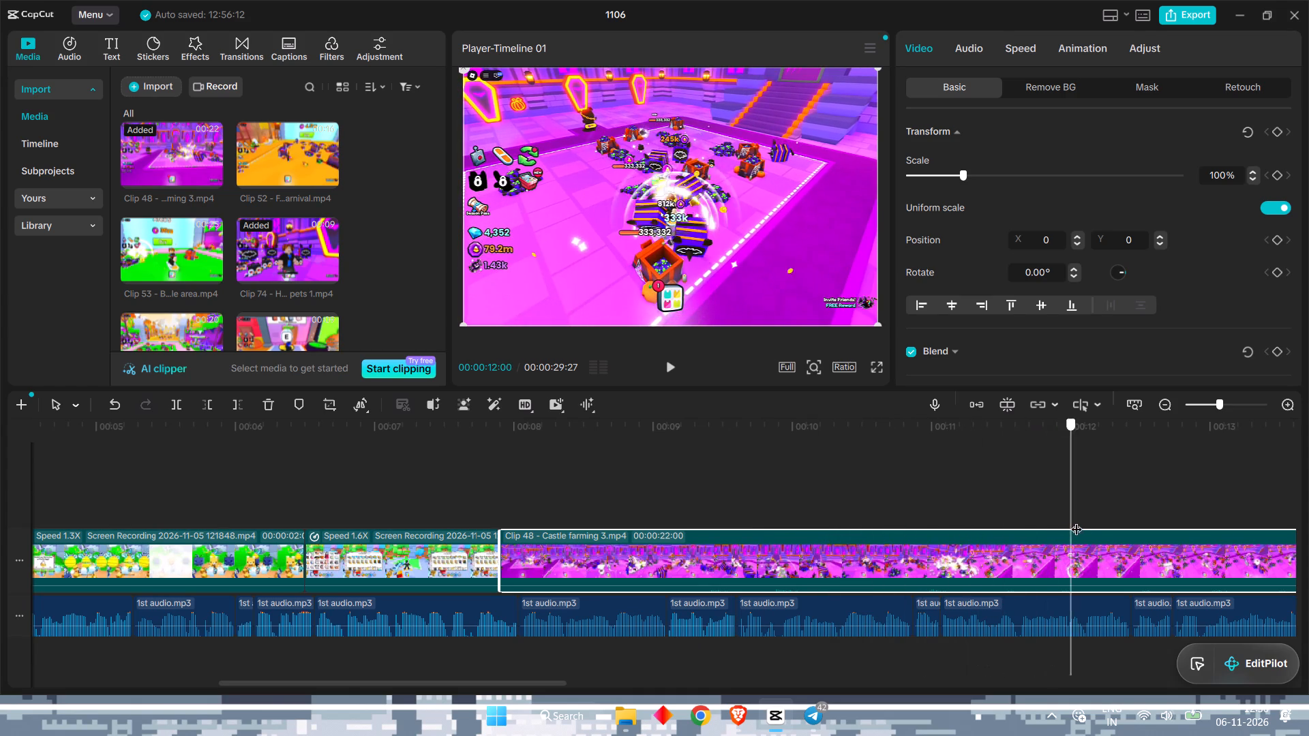
left_click_drag(1077, 521, 1282, 534)
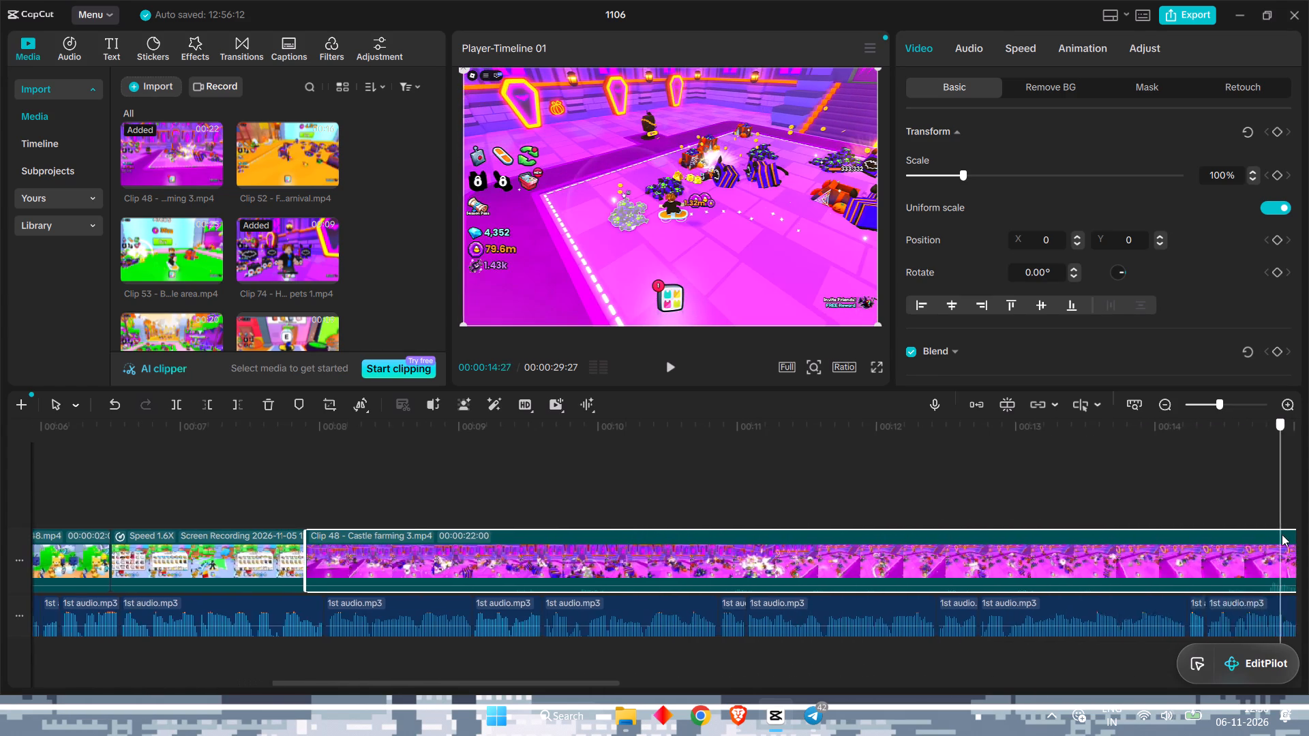
left_click_drag(1282, 534, 982, 564)
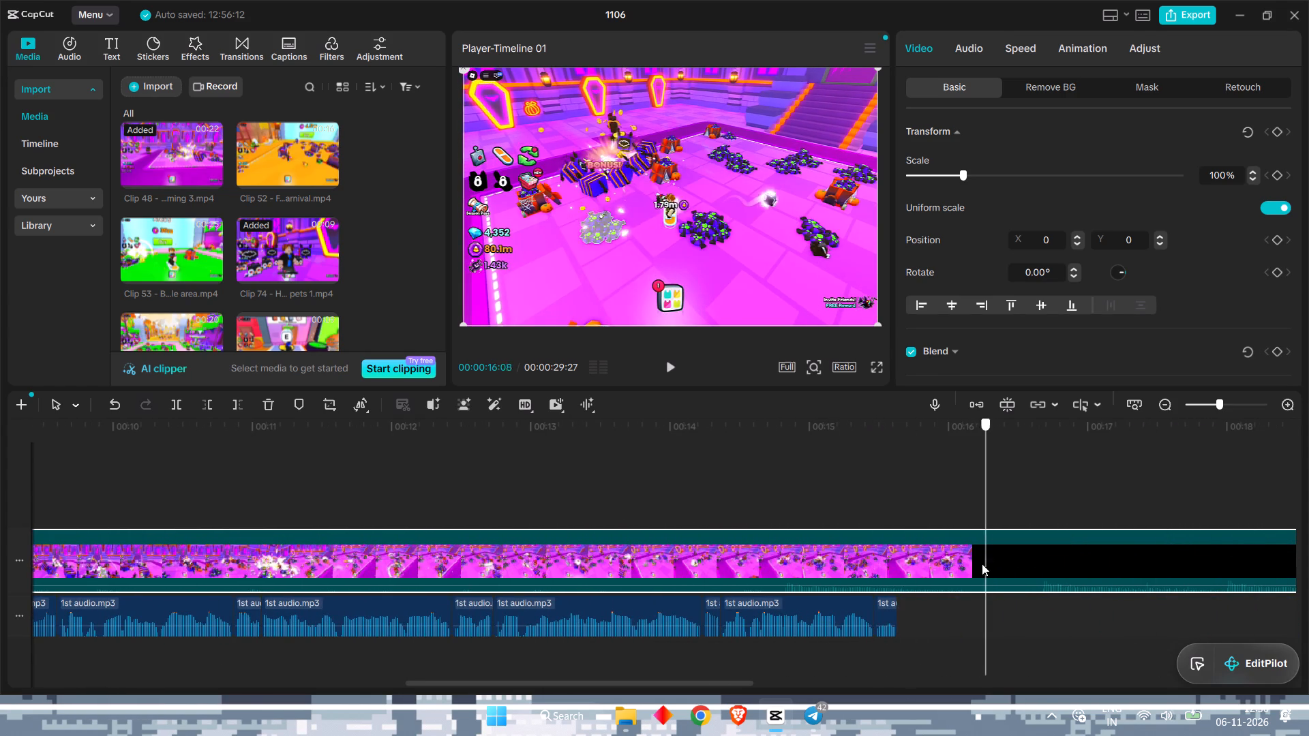
left_click_drag(982, 564, 1288, 564)
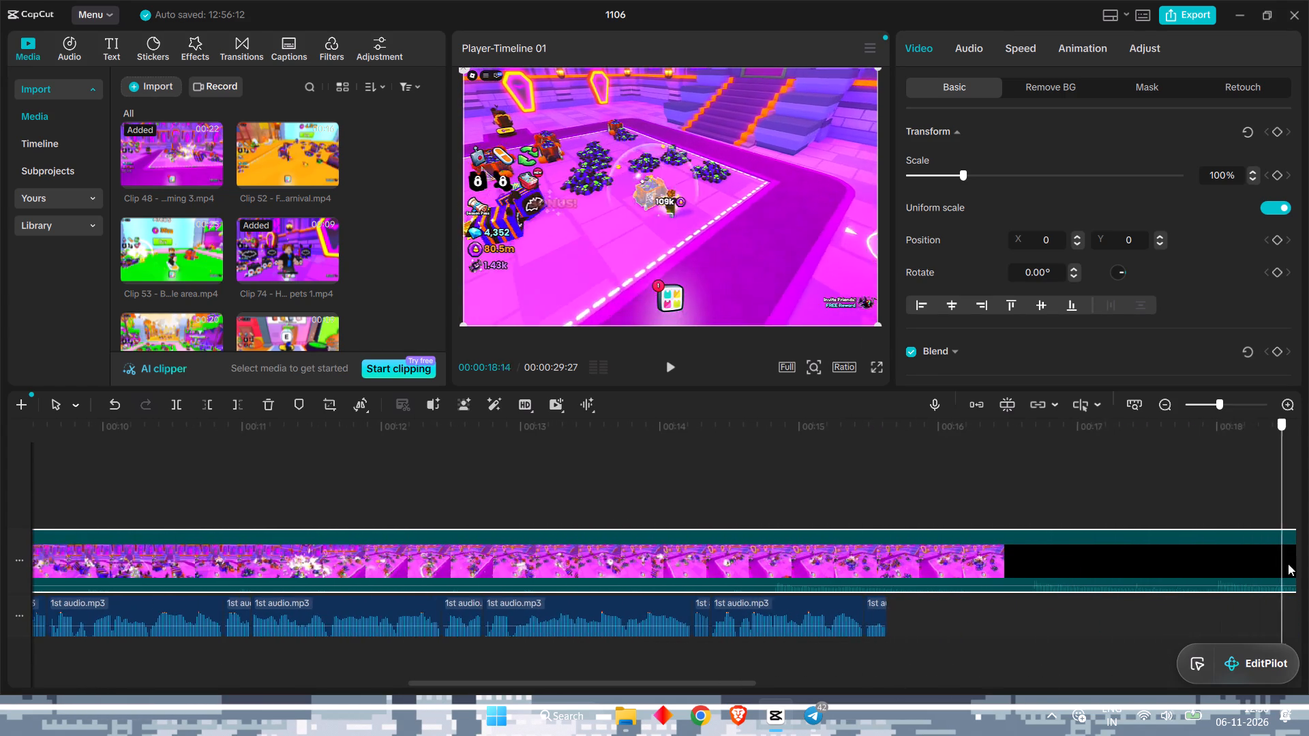
left_click_drag(1288, 564, 1278, 595)
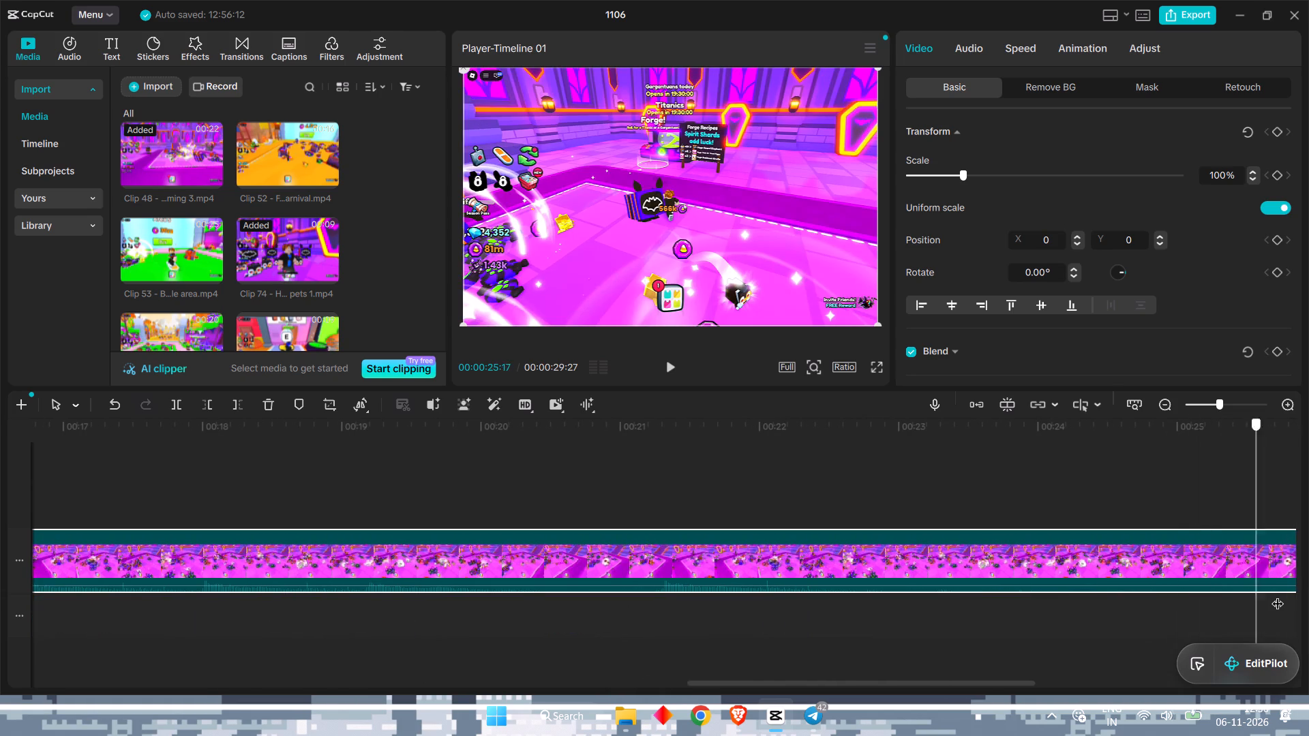
left_click_drag(1278, 595, 1296, 594)
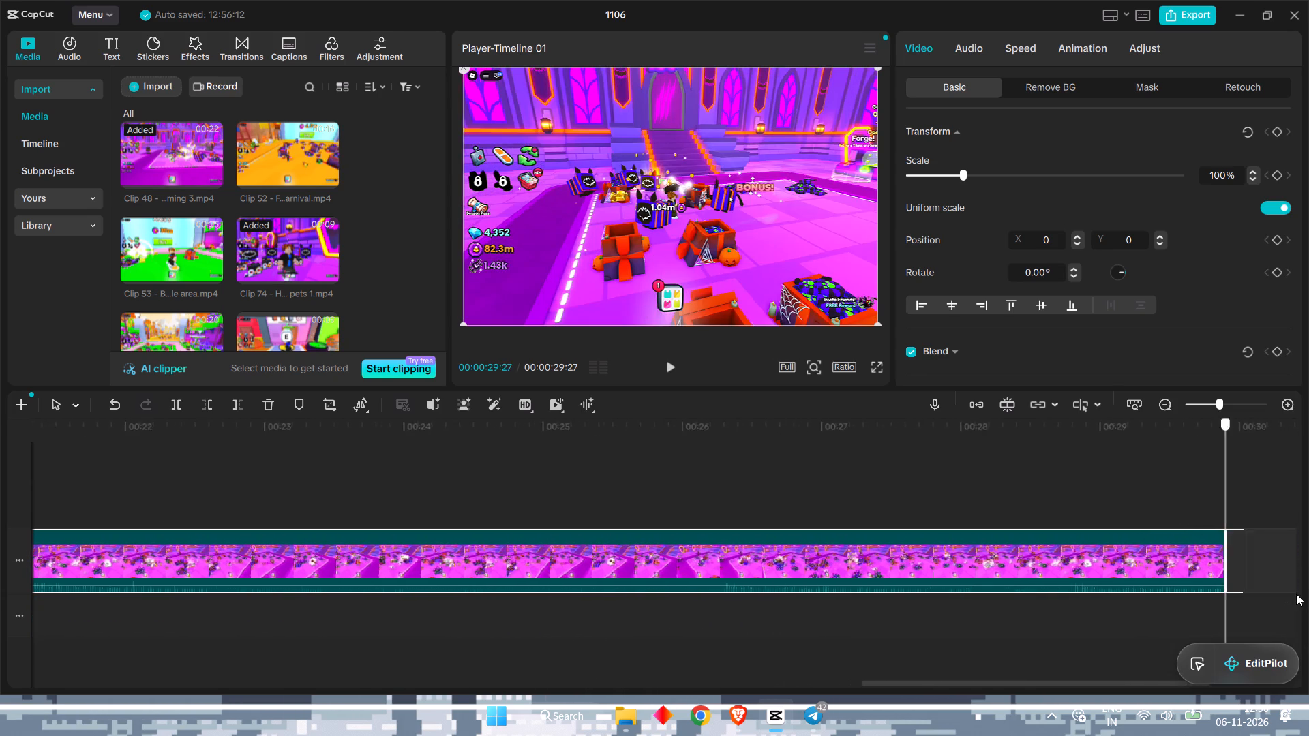
left_click_drag(1296, 594, 727, 604)
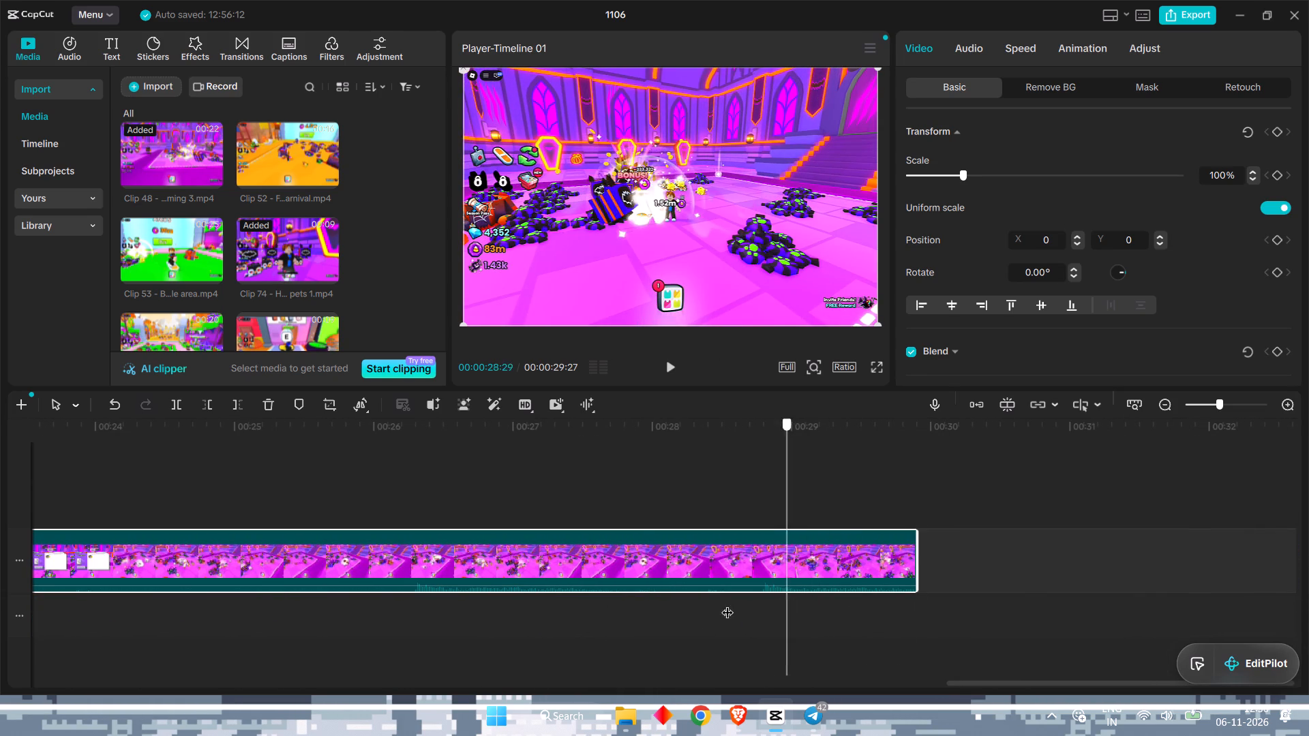
left_click_drag(727, 604, 80, 598)
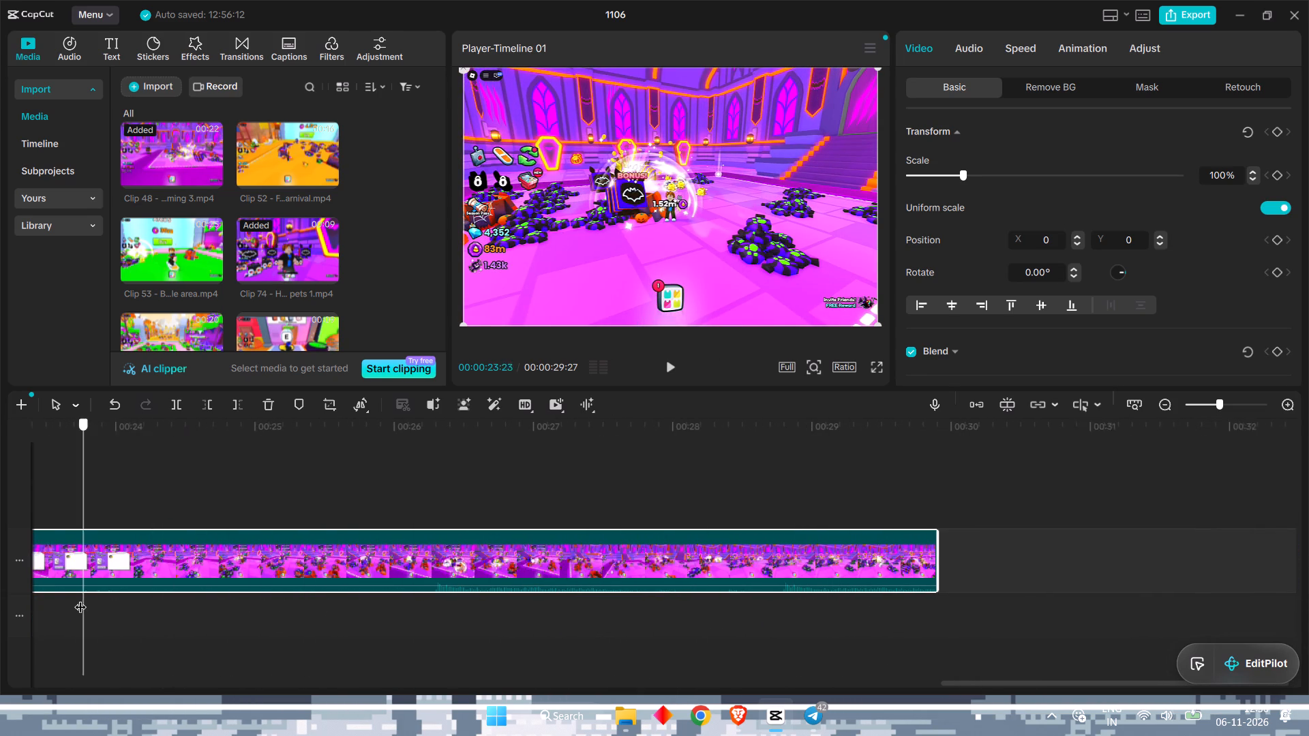
left_click_drag(80, 598, 188, 606)
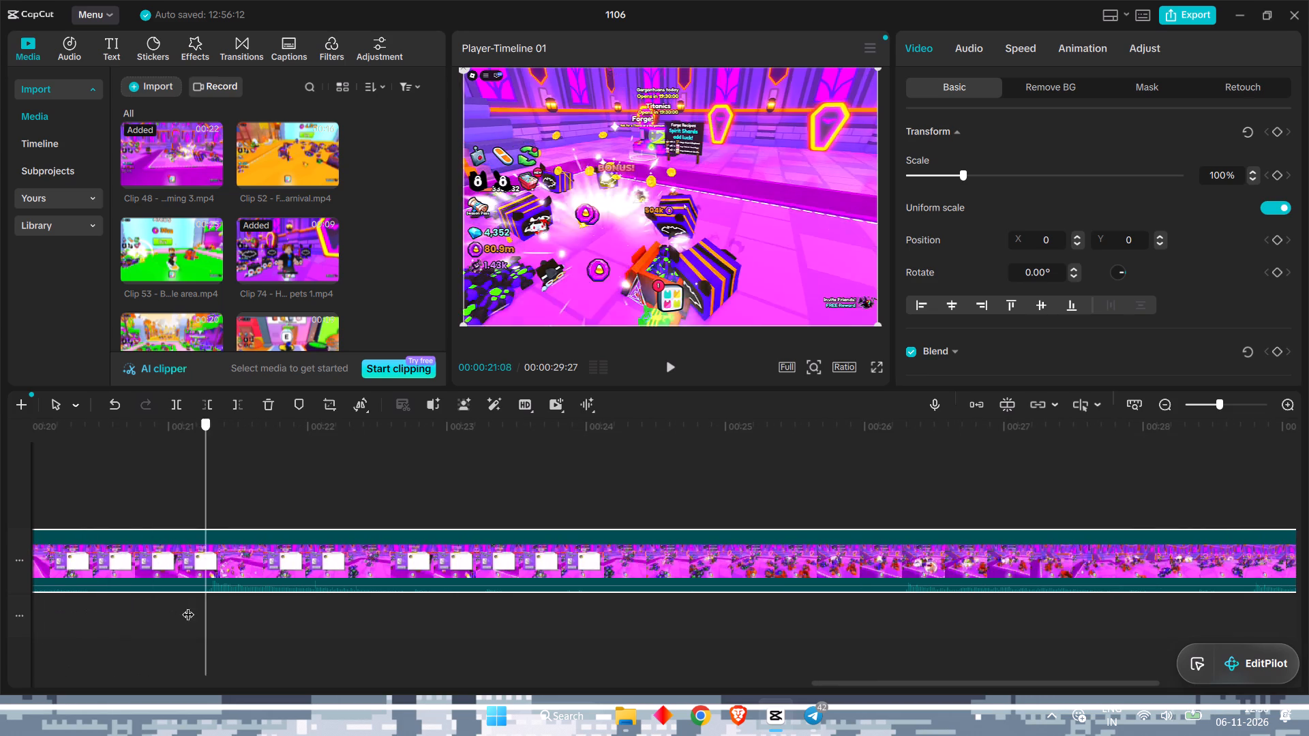
left_click_drag(188, 606, 97, 607)
left_click_drag(100, 630, 33, 636)
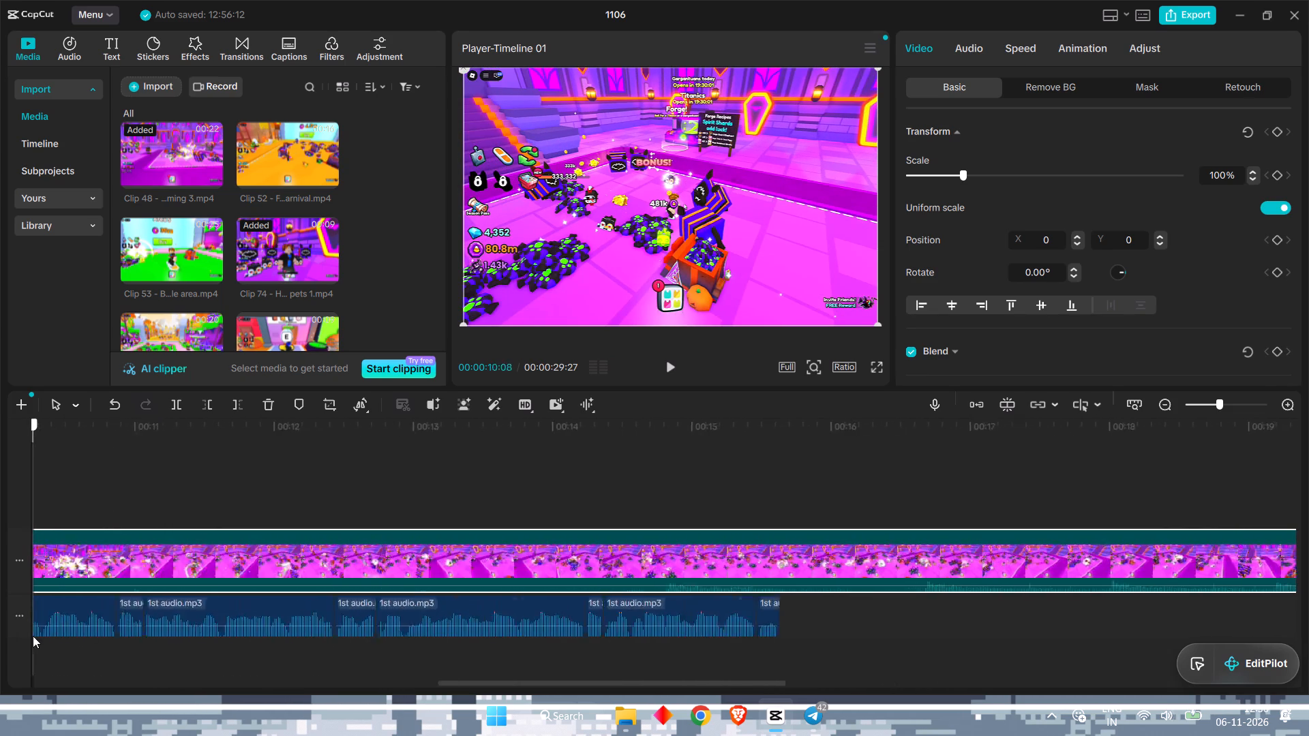
left_click_drag(33, 636, 767, 640)
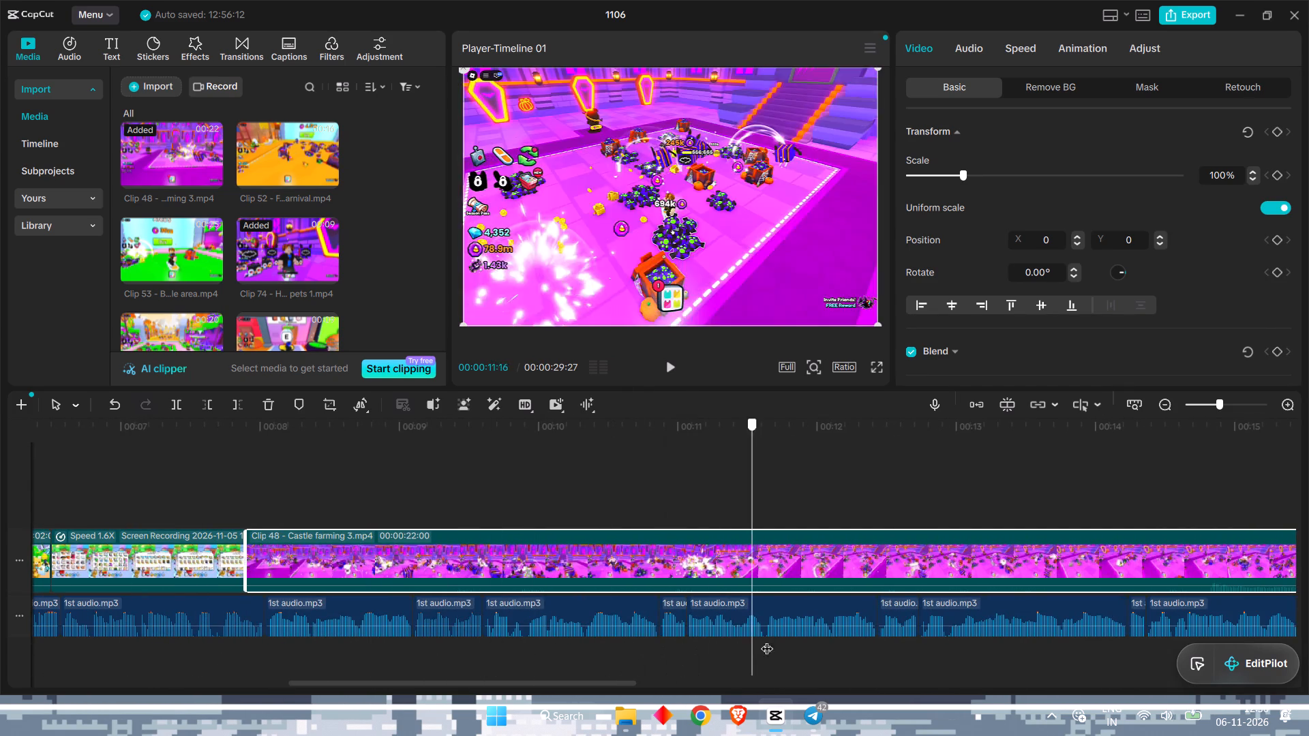
left_click_drag(767, 640, 1122, 643)
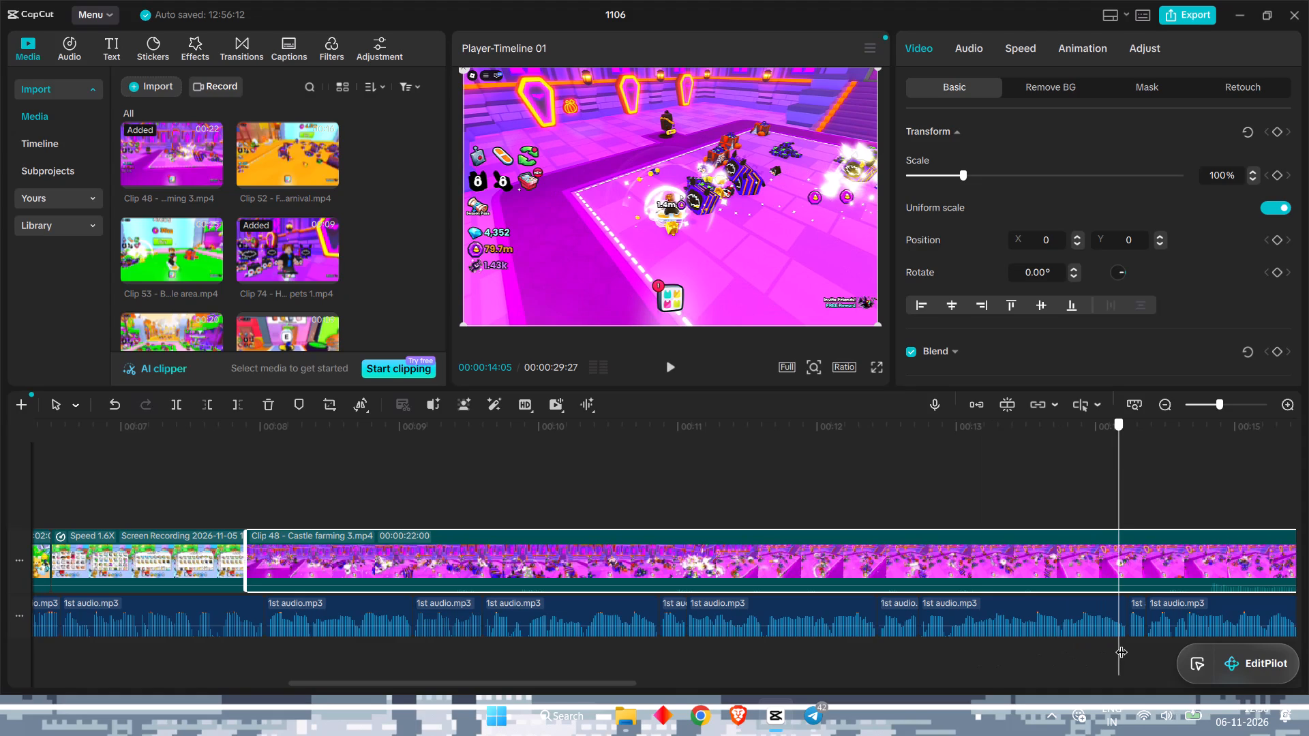
left_click_drag(1122, 643, 1139, 619)
scroll(1122, 643, "left", 2)
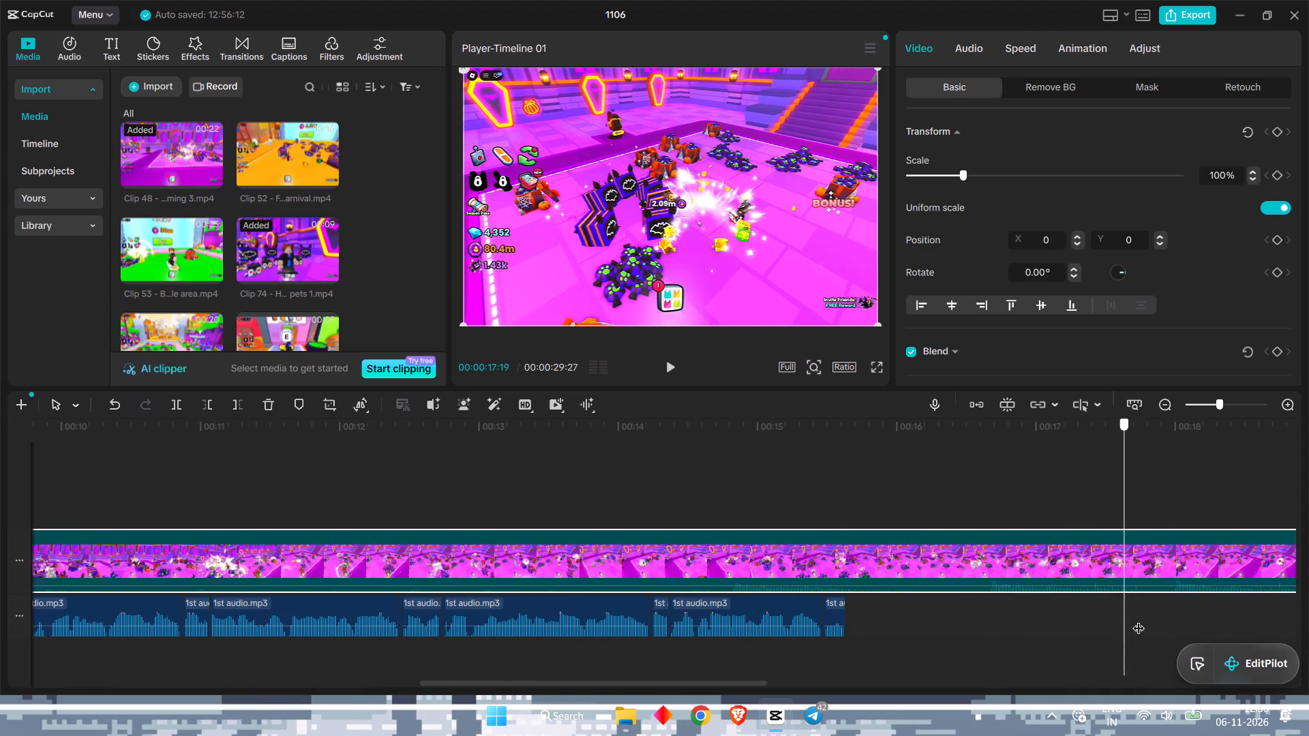
left_click_drag(1139, 619, 1293, 614)
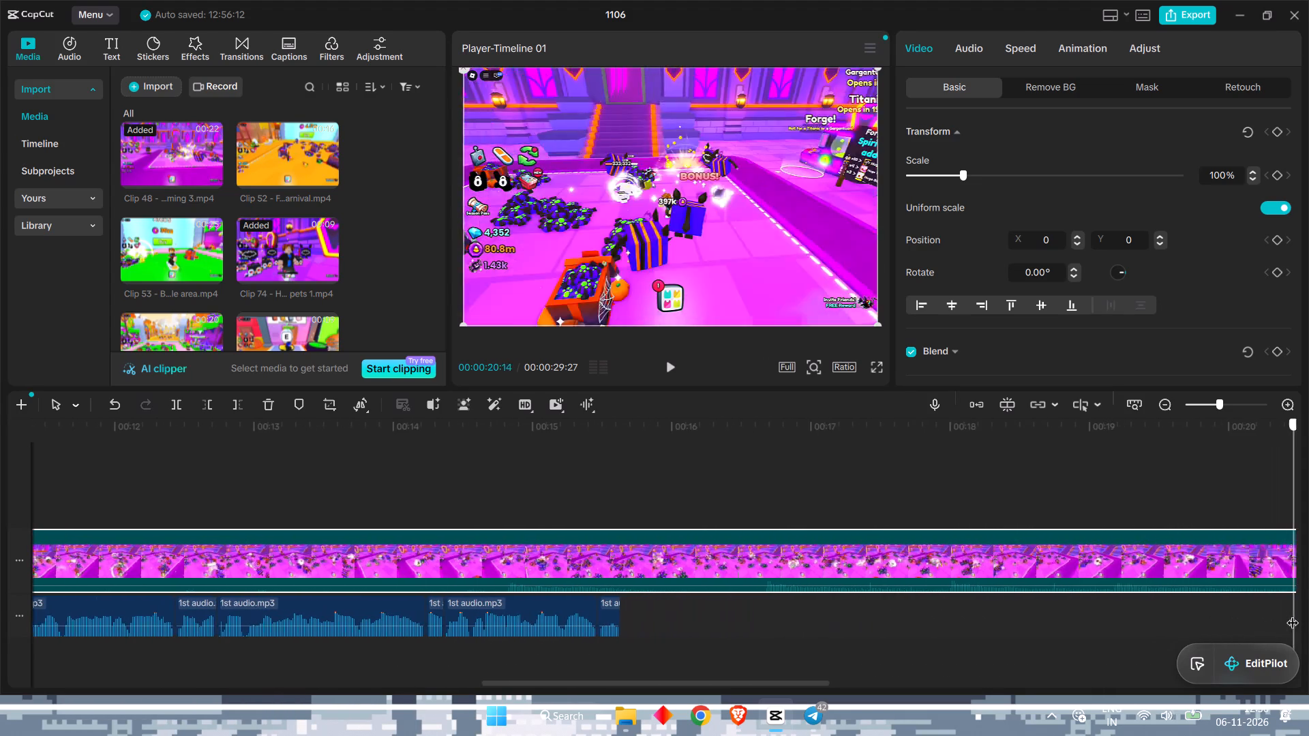
left_click_drag(1293, 614, 620, 620)
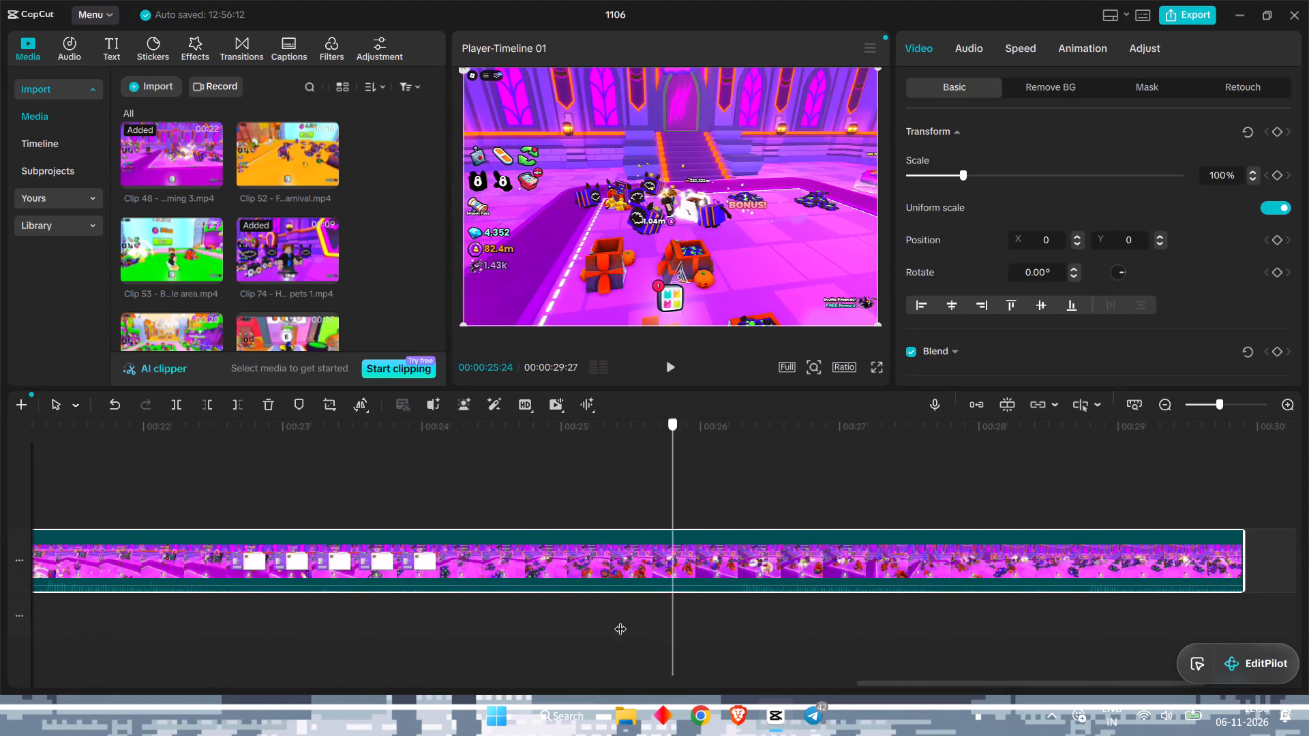
left_click_drag(620, 620, 890, 611)
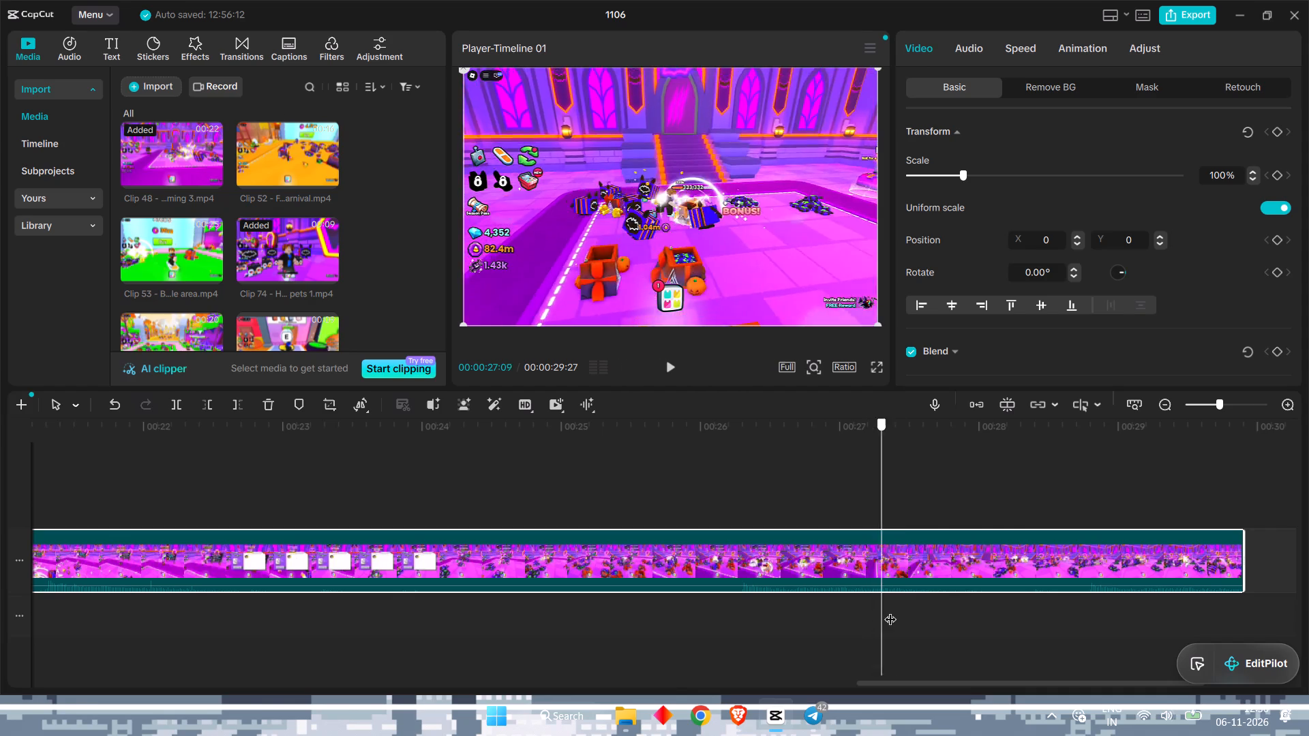
left_click_drag(890, 611, 1192, 626)
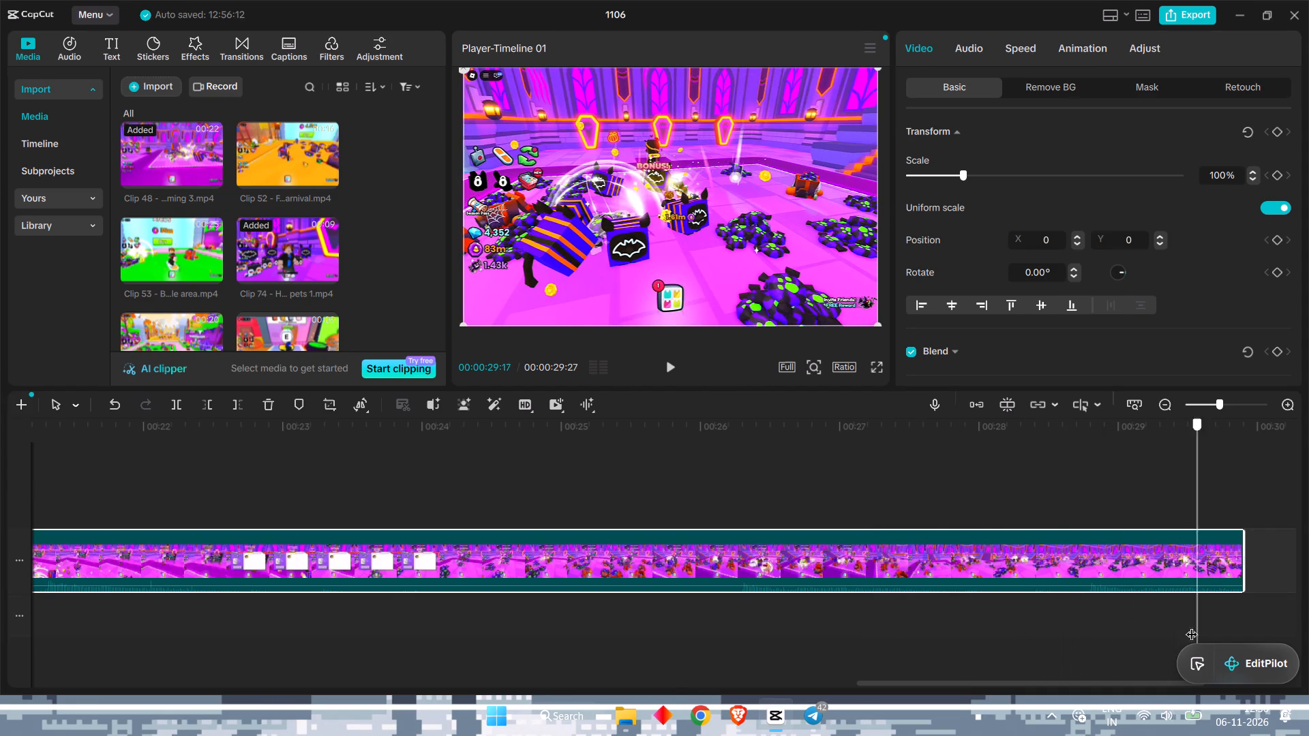
left_click_drag(1192, 626, 205, 651)
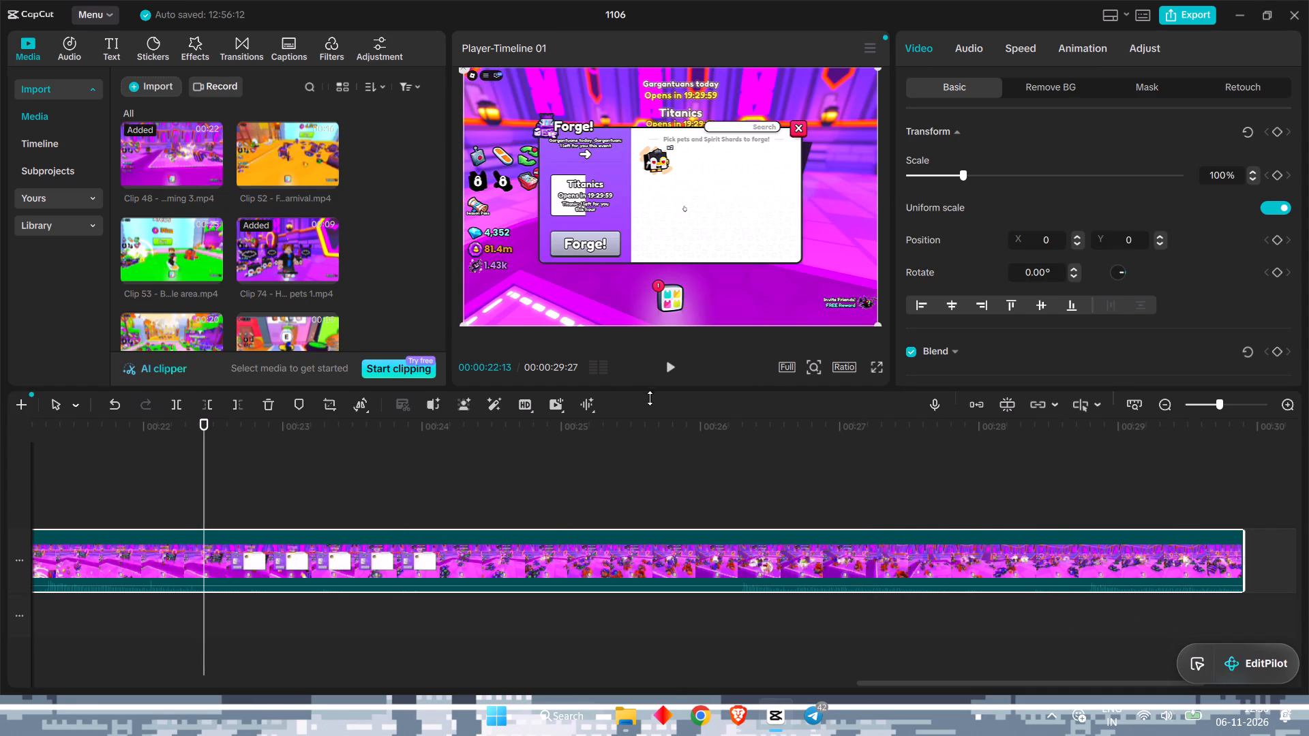
left_click(677, 361)
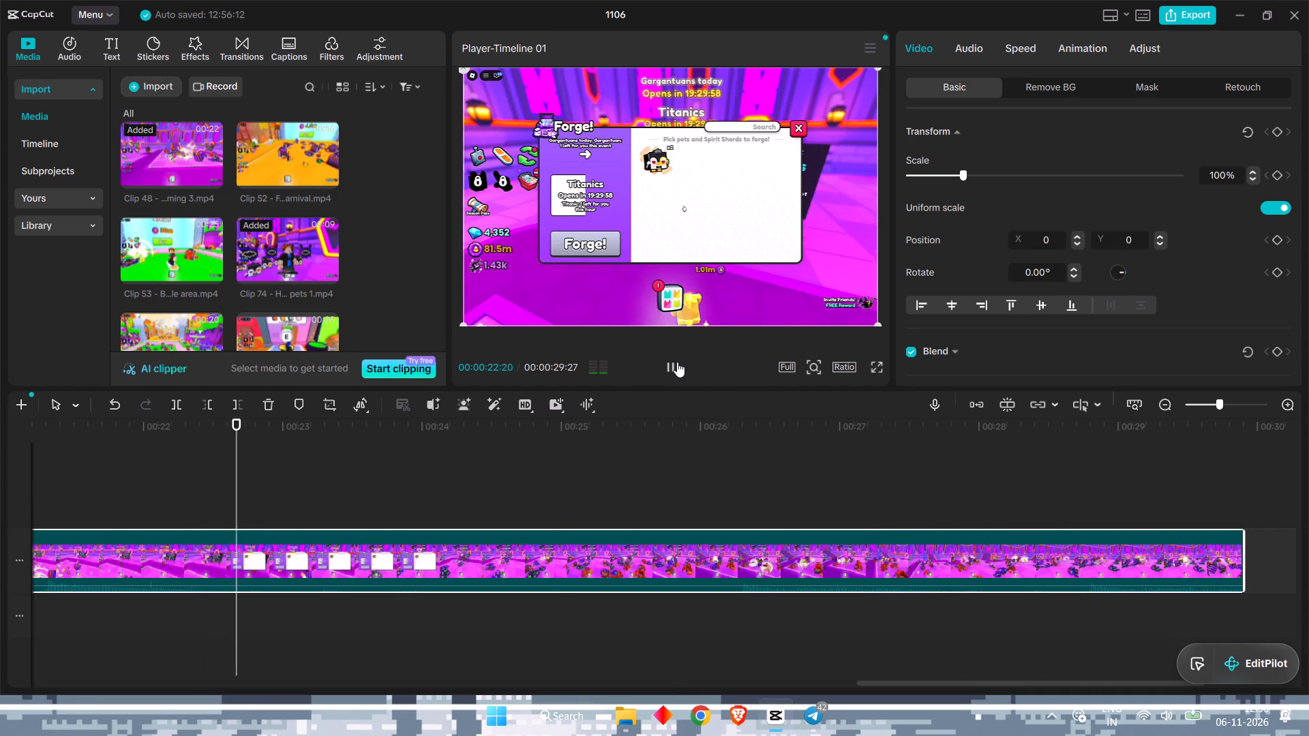
left_click(677, 362)
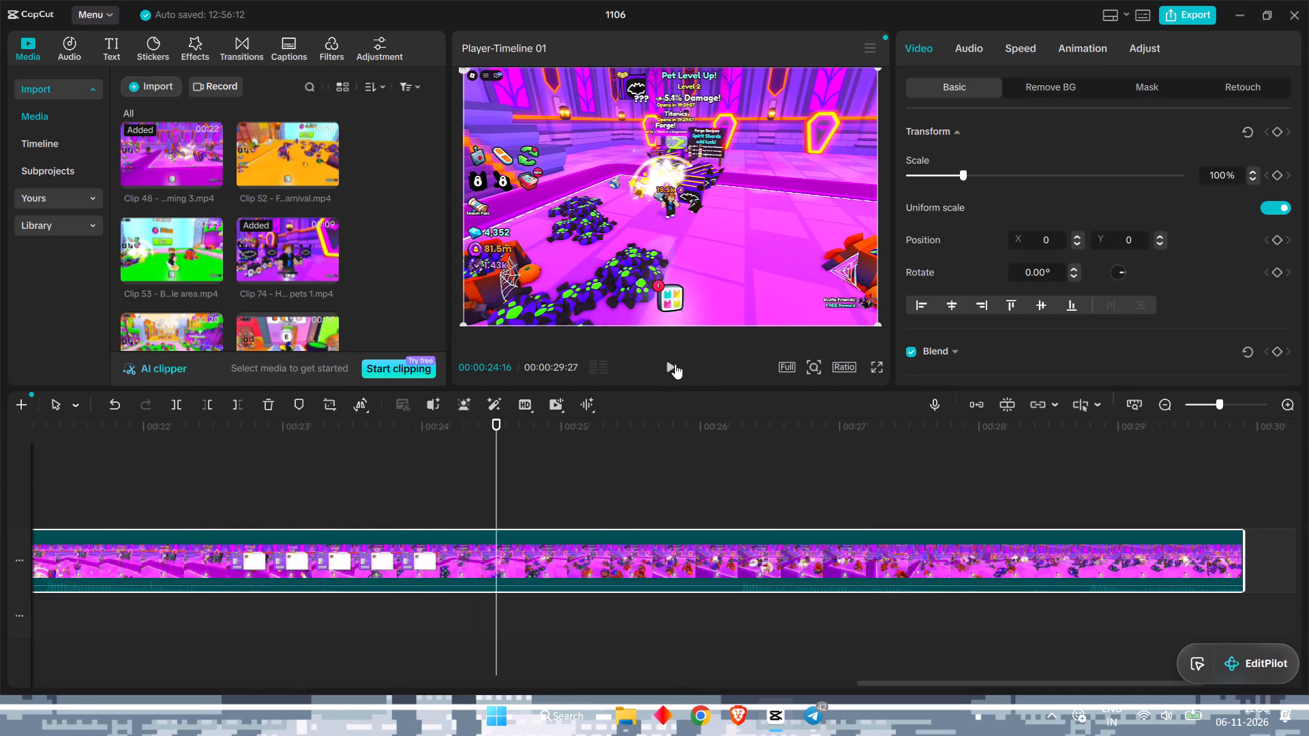
Delete the Clip 48 - Castle farming 3 clip that follows the 122116 recording on the video track.
right_click(376, 539)
left_click(431, 164)
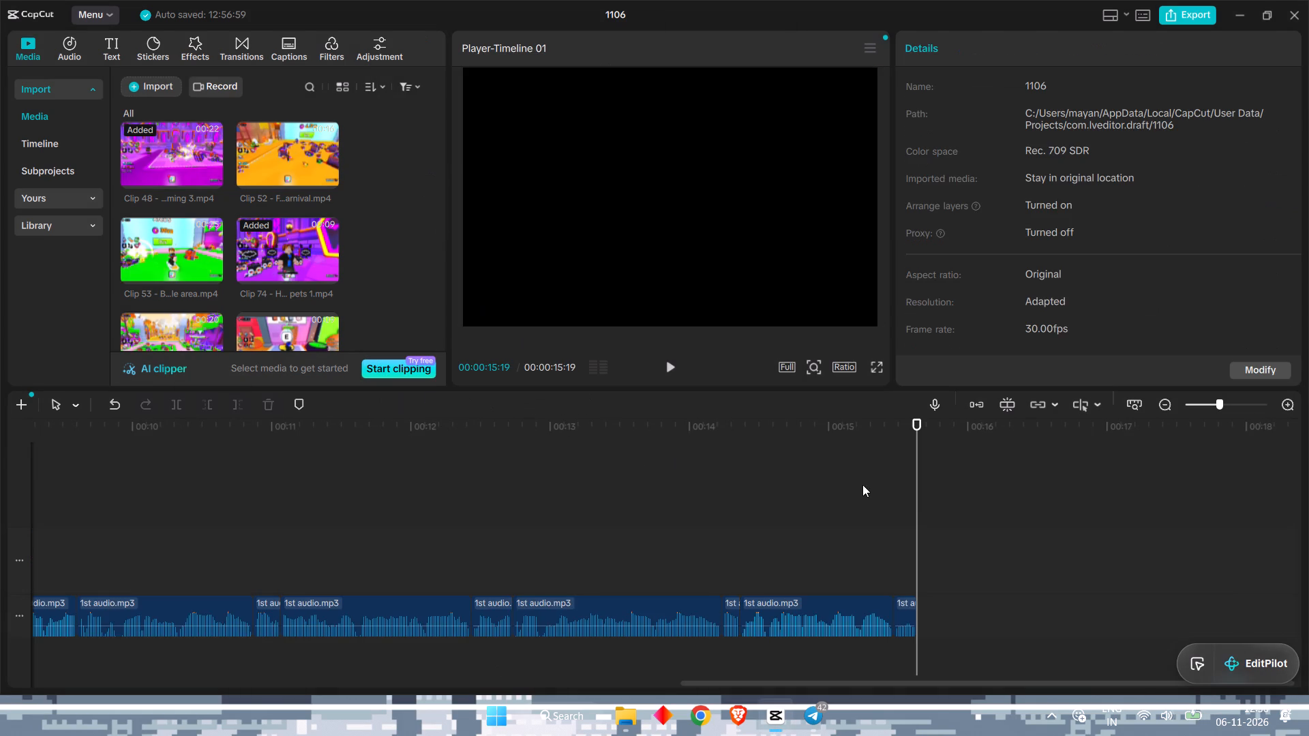
Play the edit from the 121848 recording past the end of the 122116 recording to review it against the narration.
left_click_drag(921, 500, 295, 570)
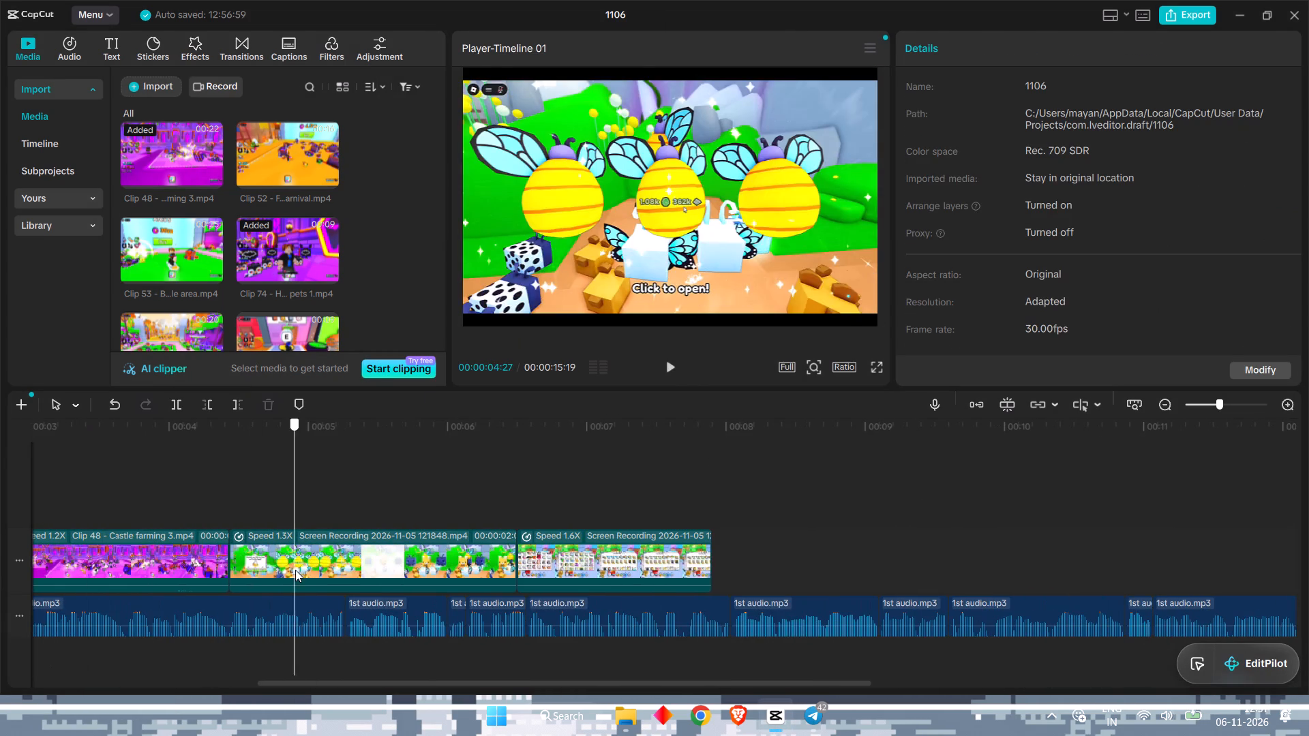
left_click_drag(295, 570, 299, 570)
left_click(670, 365)
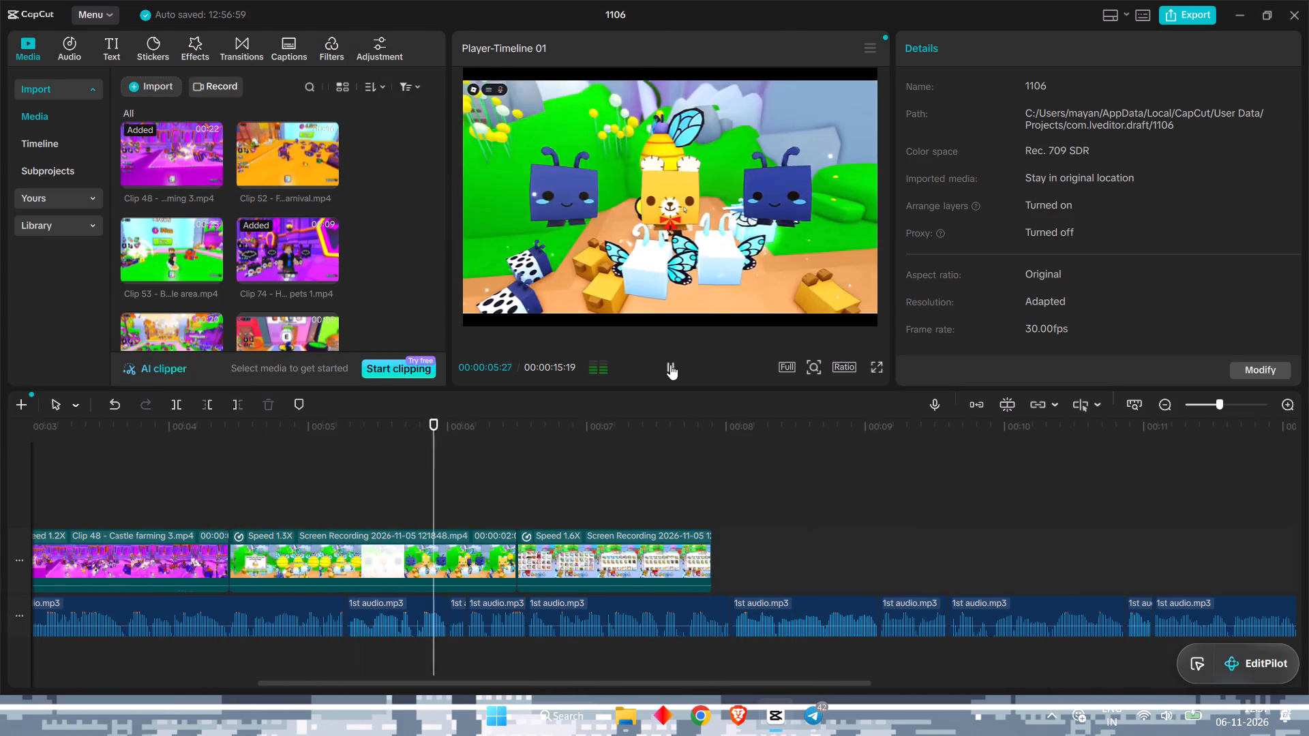
left_click(670, 364)
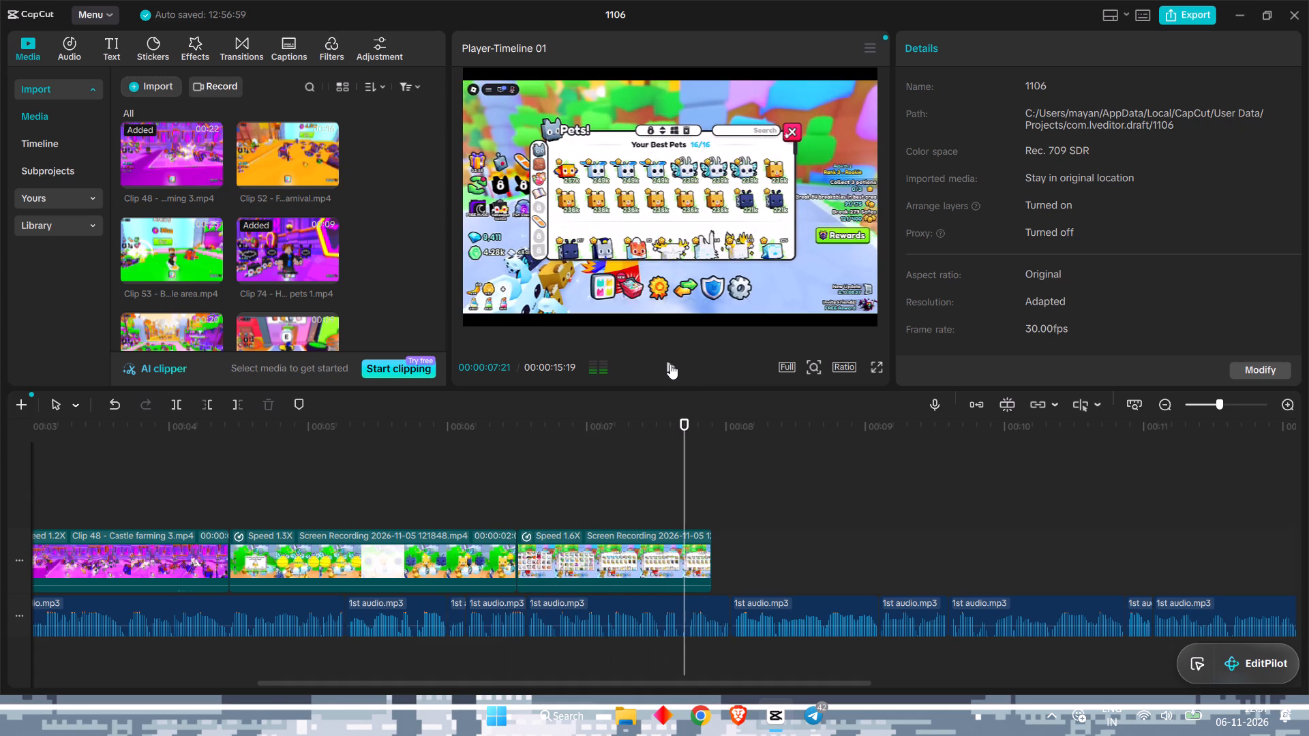
left_click(670, 364)
left_click(670, 364)
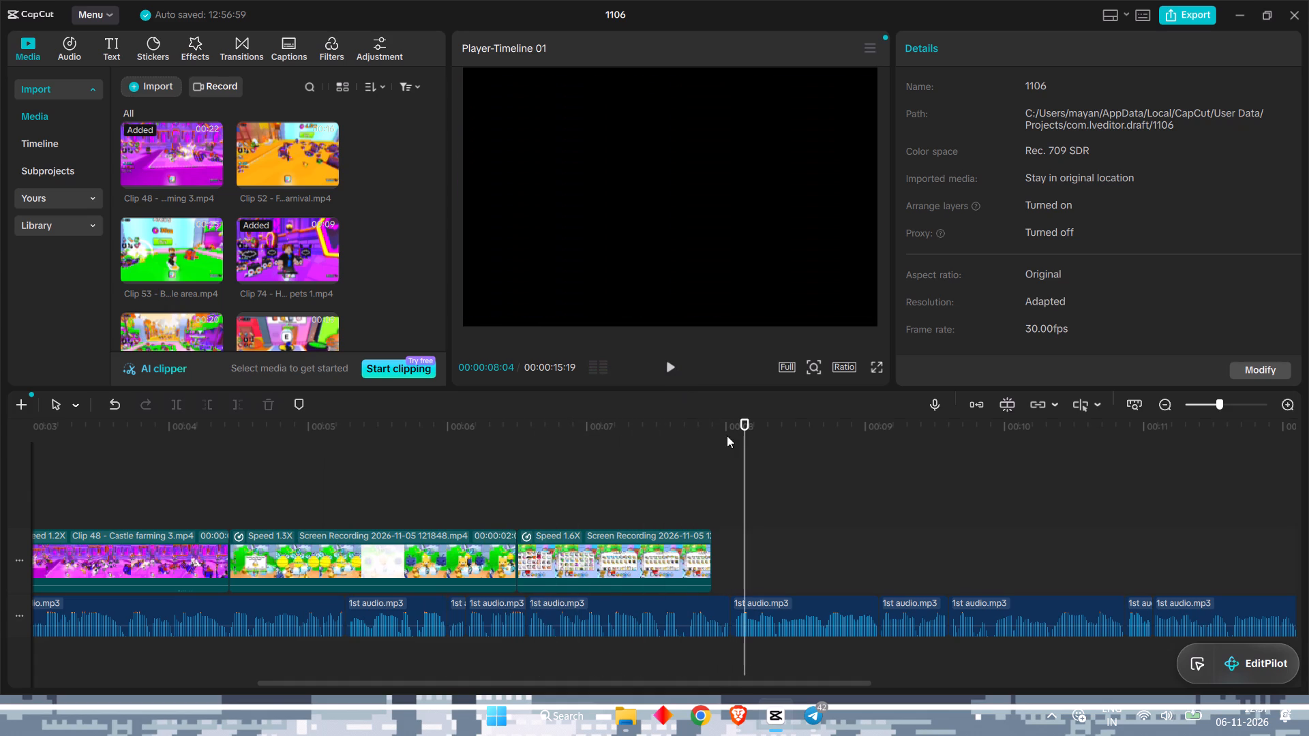
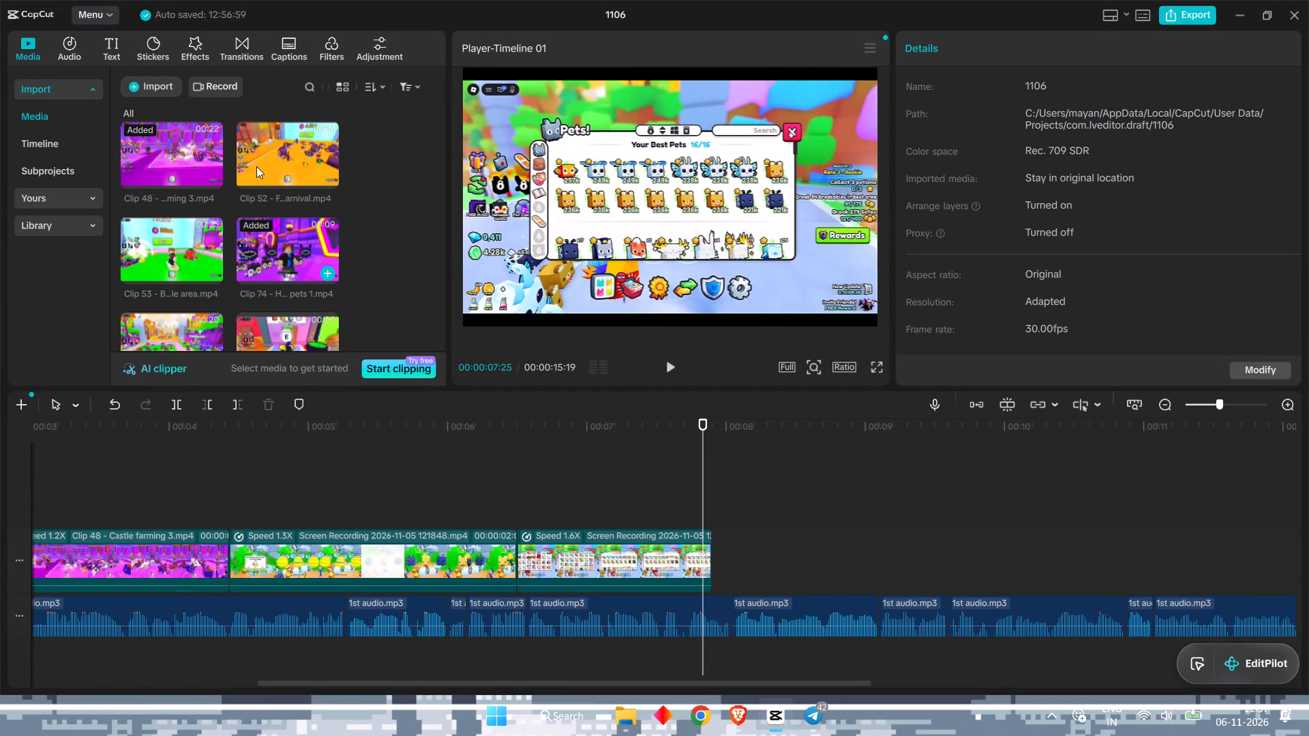
left_click(256, 150)
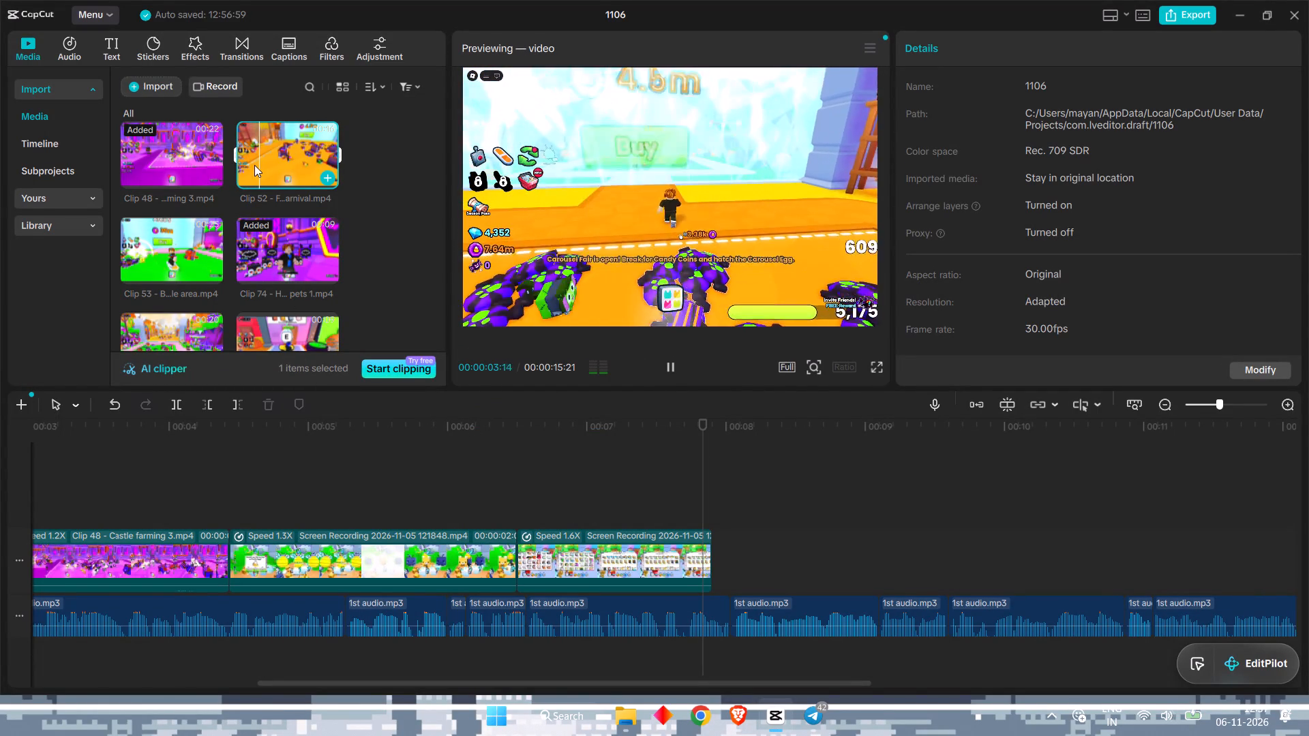
left_click_drag(259, 137, 759, 545)
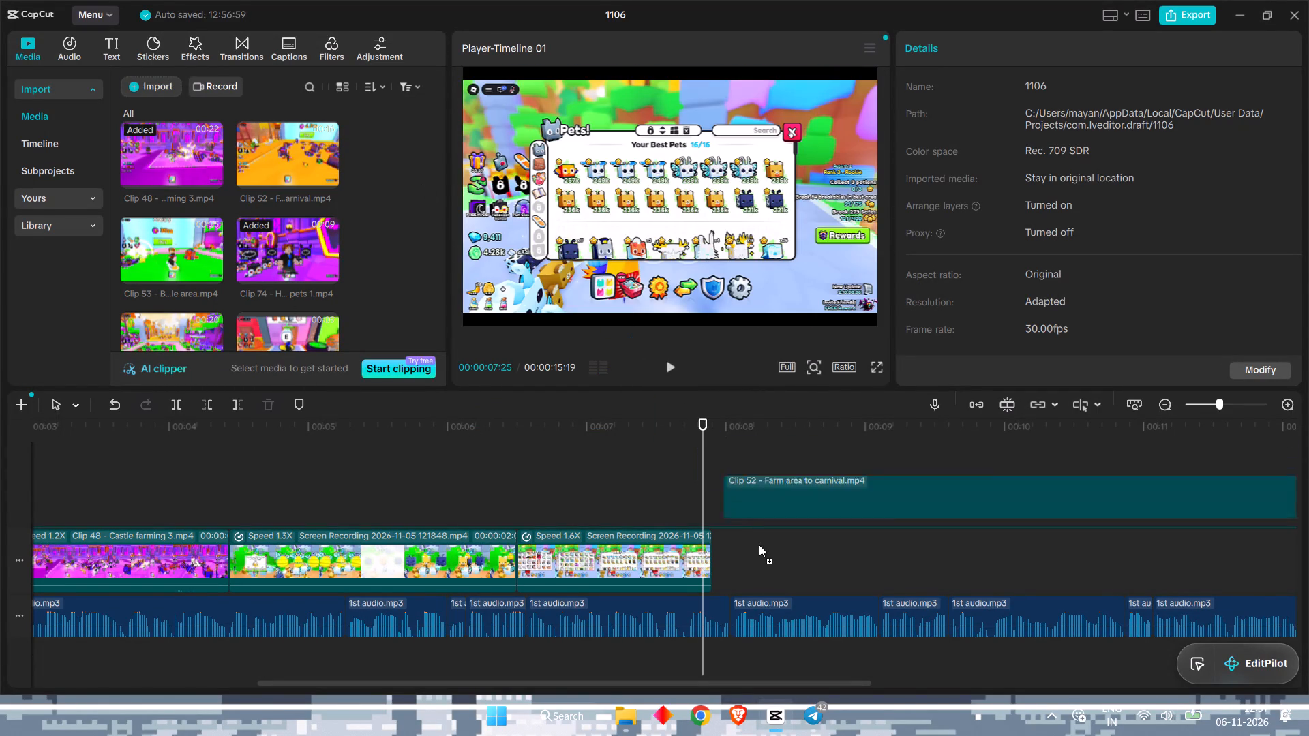
left_click_drag(759, 545, 710, 557)
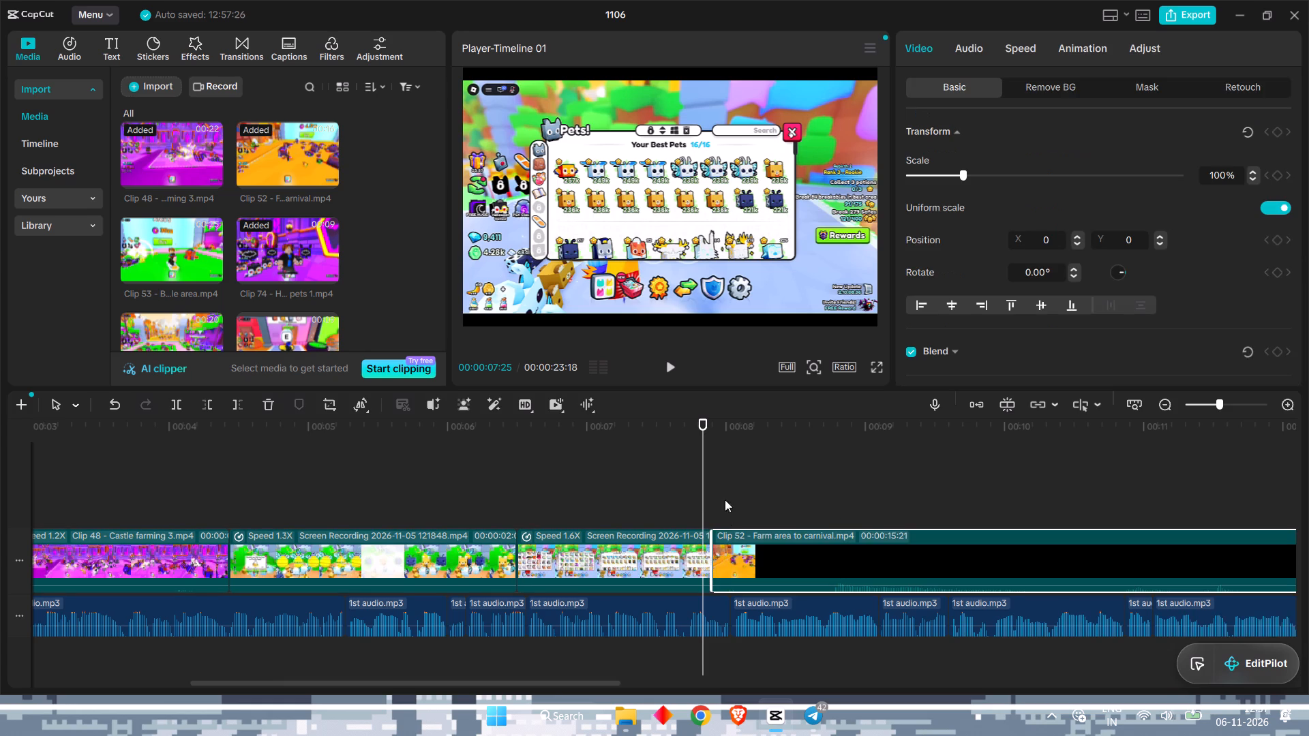
Play through the added Clip 52 and split it at 00:00:11:18, just after the unlock pop-up closes.
left_click(672, 358)
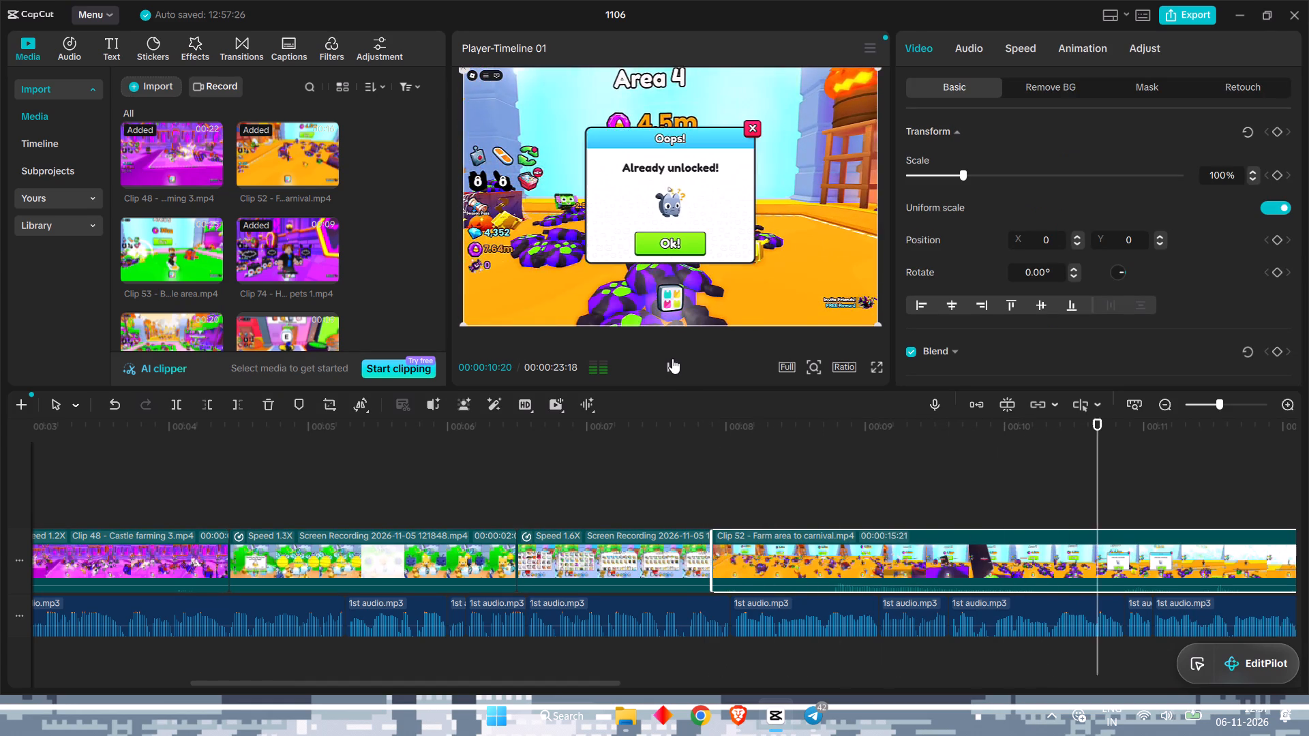
left_click(672, 358)
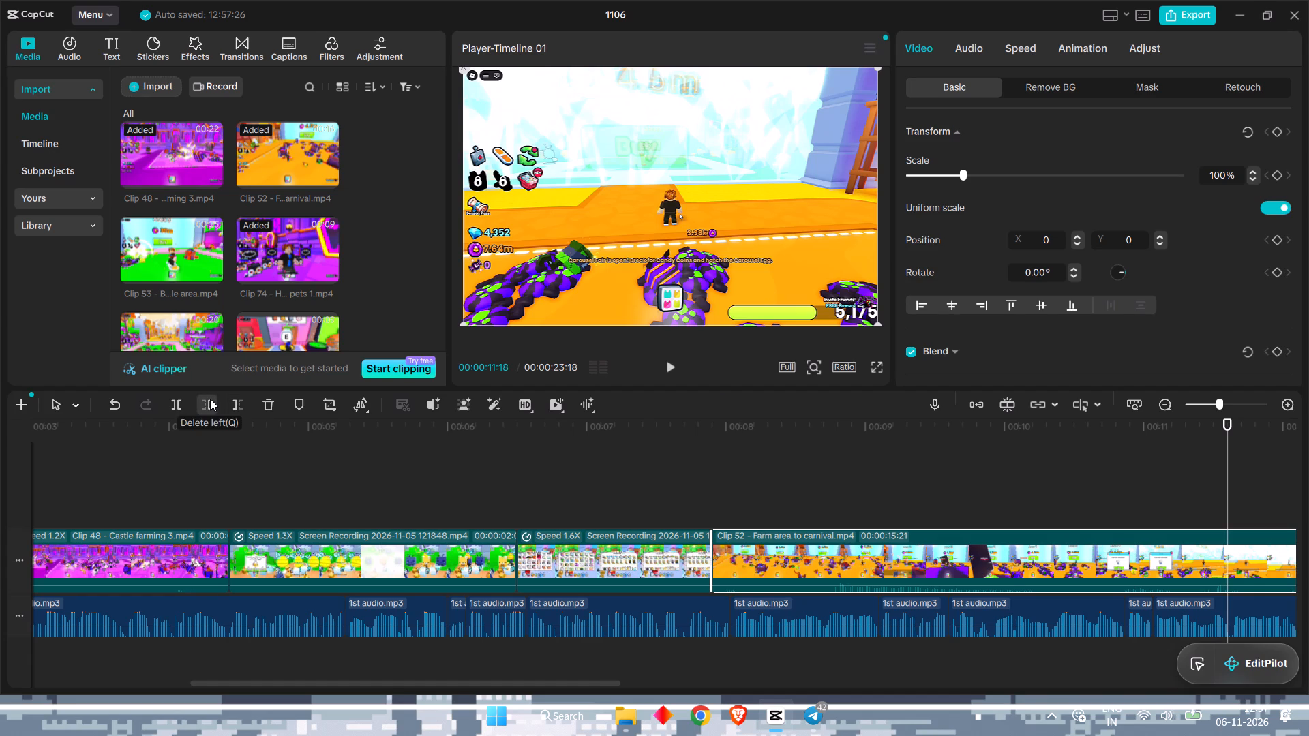
left_click(185, 400)
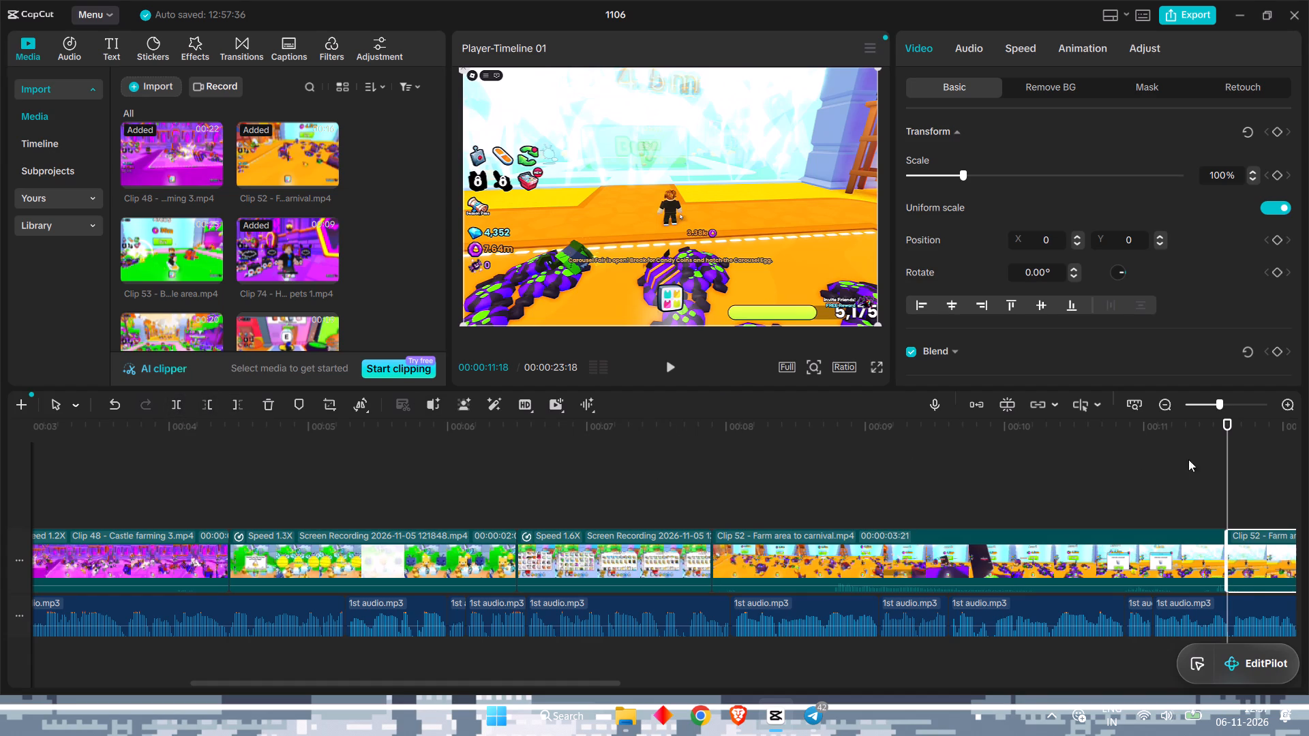
Play the edit from the end of the 122116 recording through the first Clip 52 piece to review it against the narration.
left_click_drag(1229, 464, 627, 496)
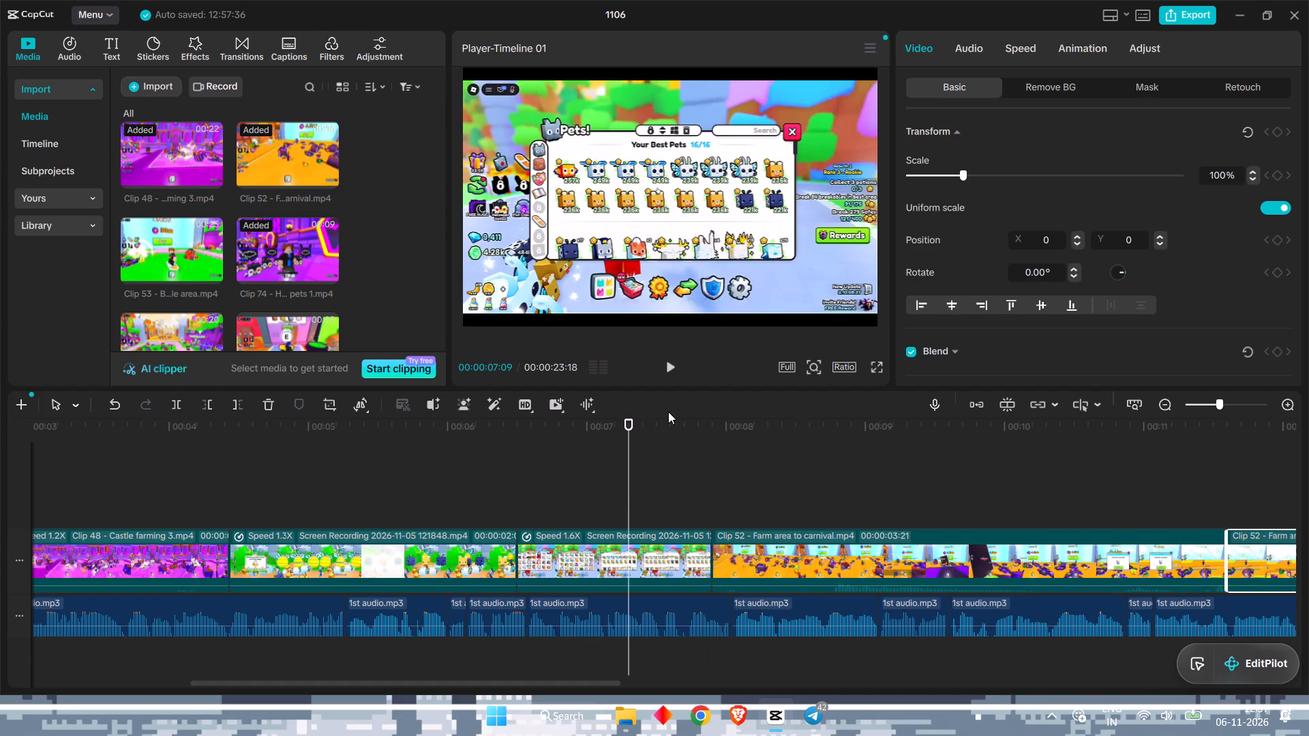
left_click(669, 372)
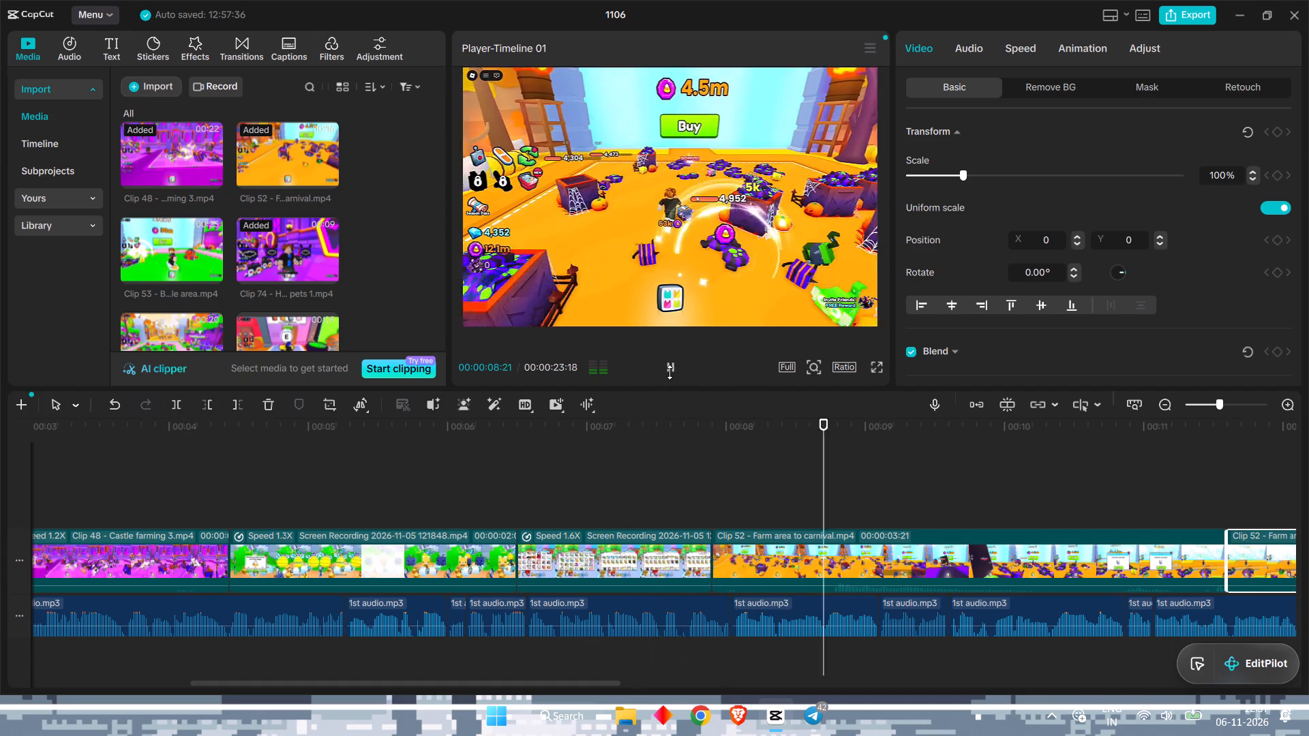
left_click(669, 372)
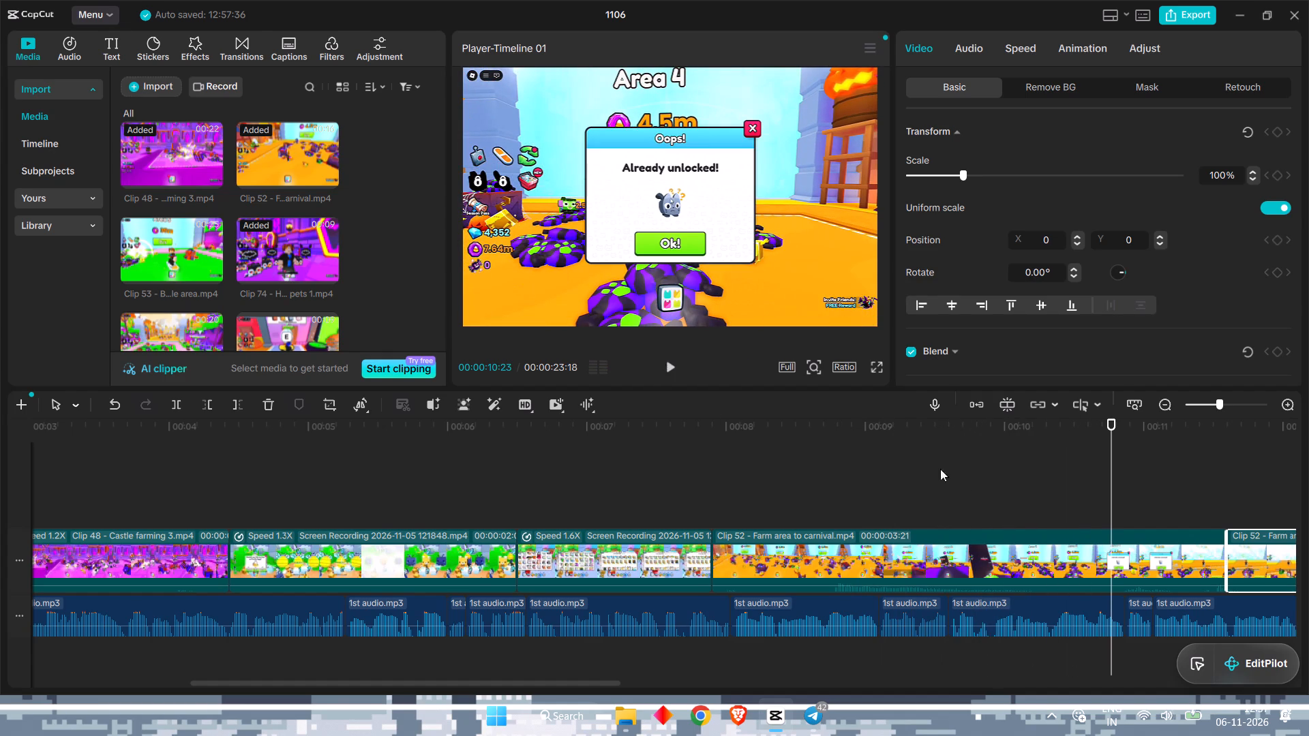
left_click_drag(1111, 497, 757, 515)
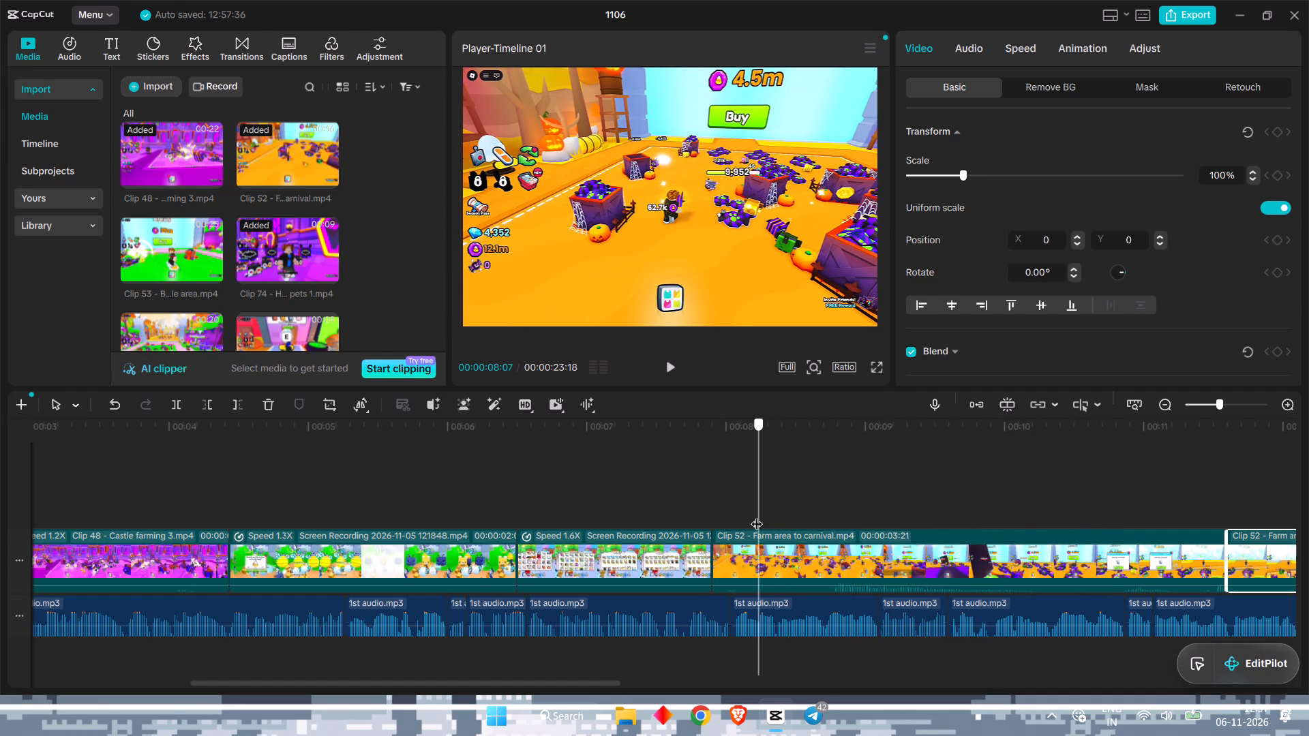
left_click_drag(757, 515, 711, 507)
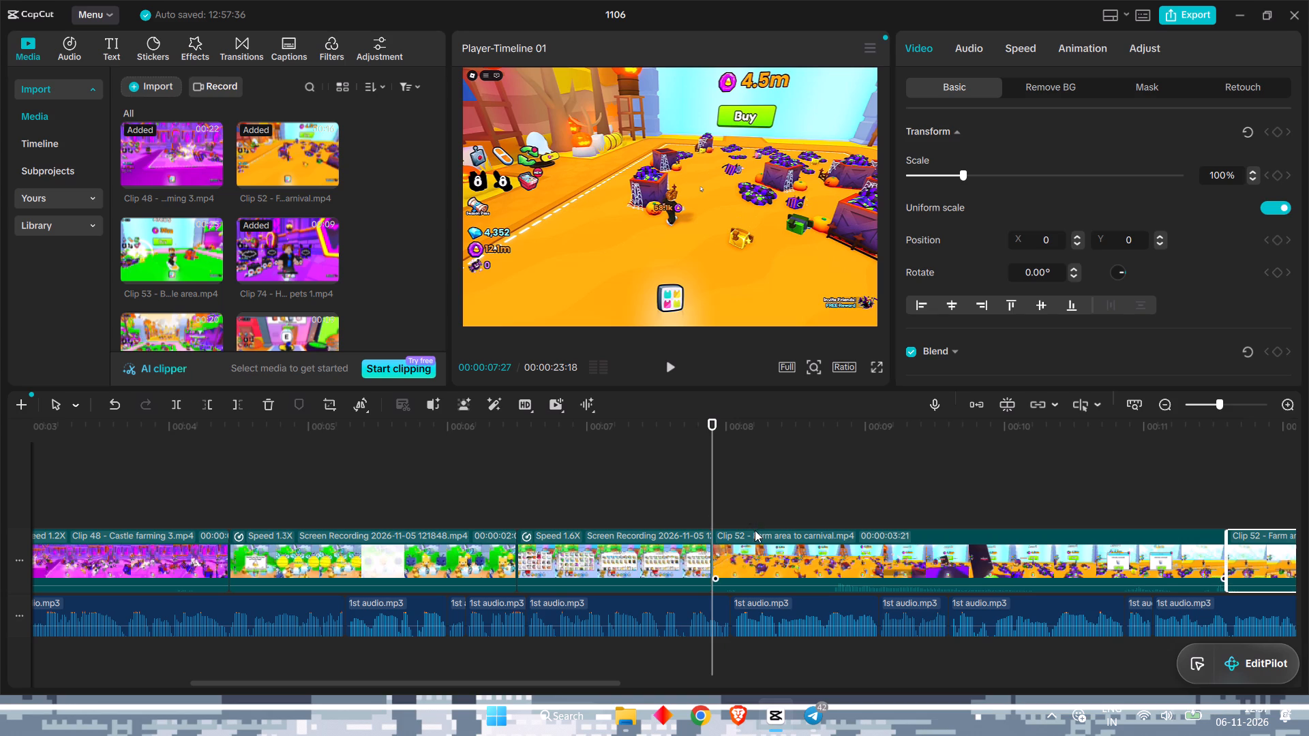
left_click(755, 530)
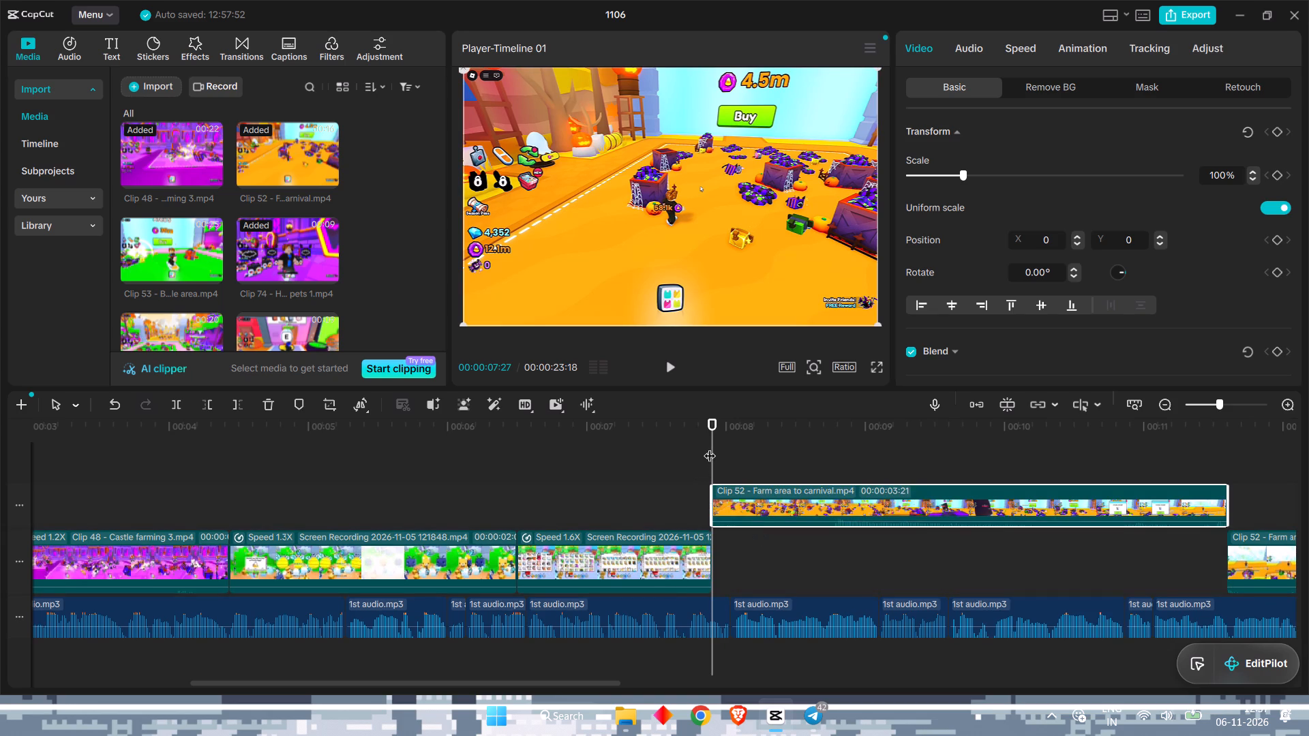
left_click_drag(711, 446, 614, 457)
left_click_drag(734, 493, 733, 561)
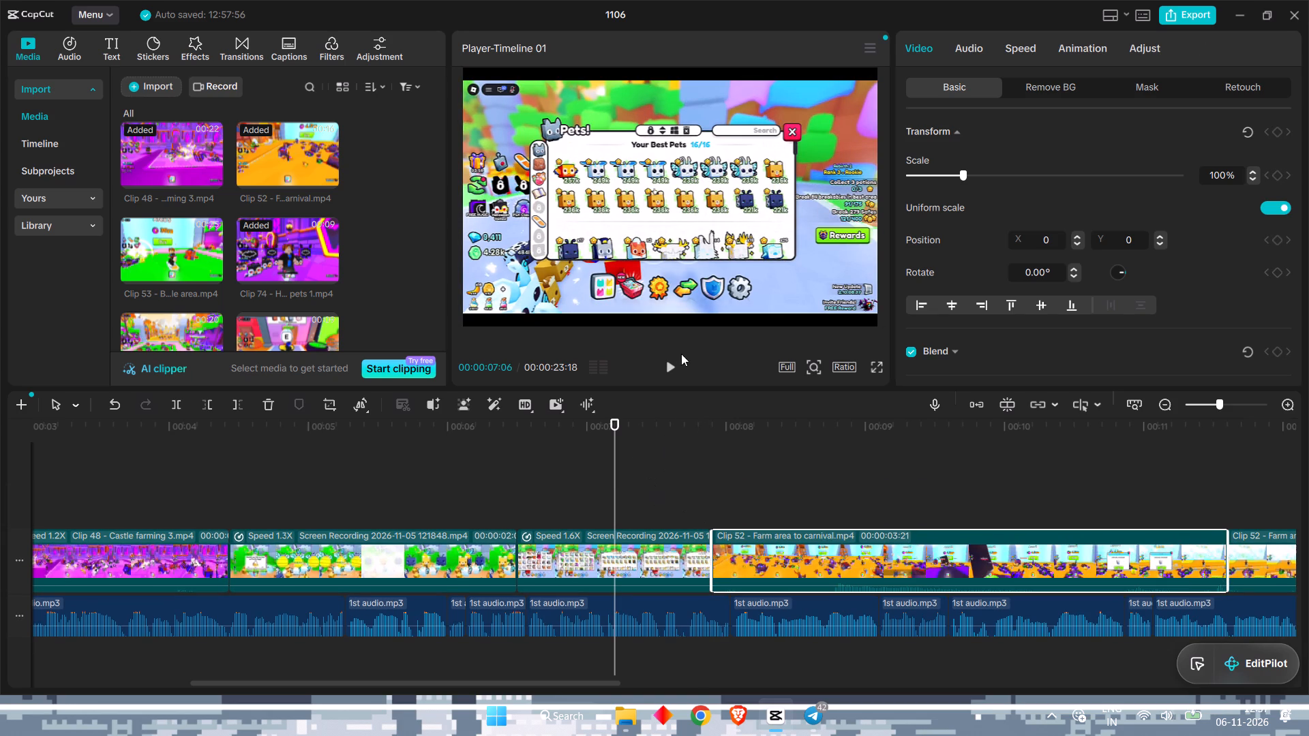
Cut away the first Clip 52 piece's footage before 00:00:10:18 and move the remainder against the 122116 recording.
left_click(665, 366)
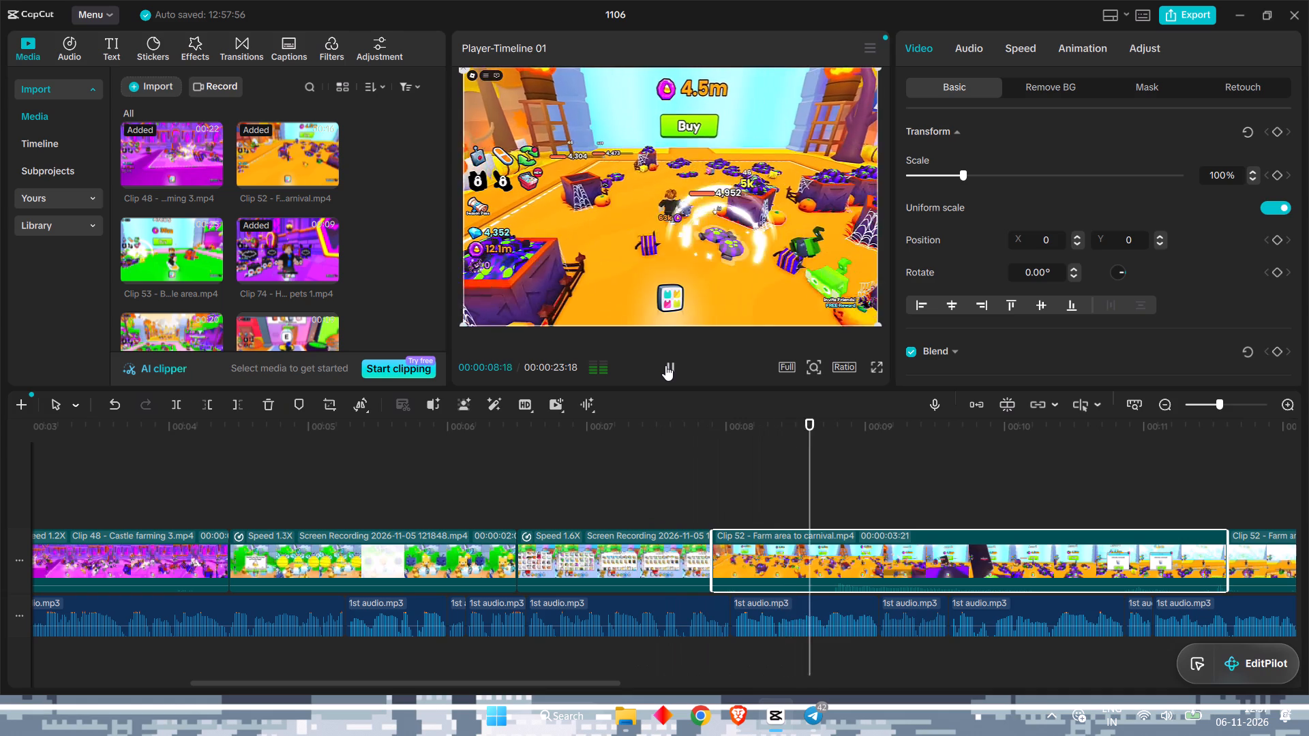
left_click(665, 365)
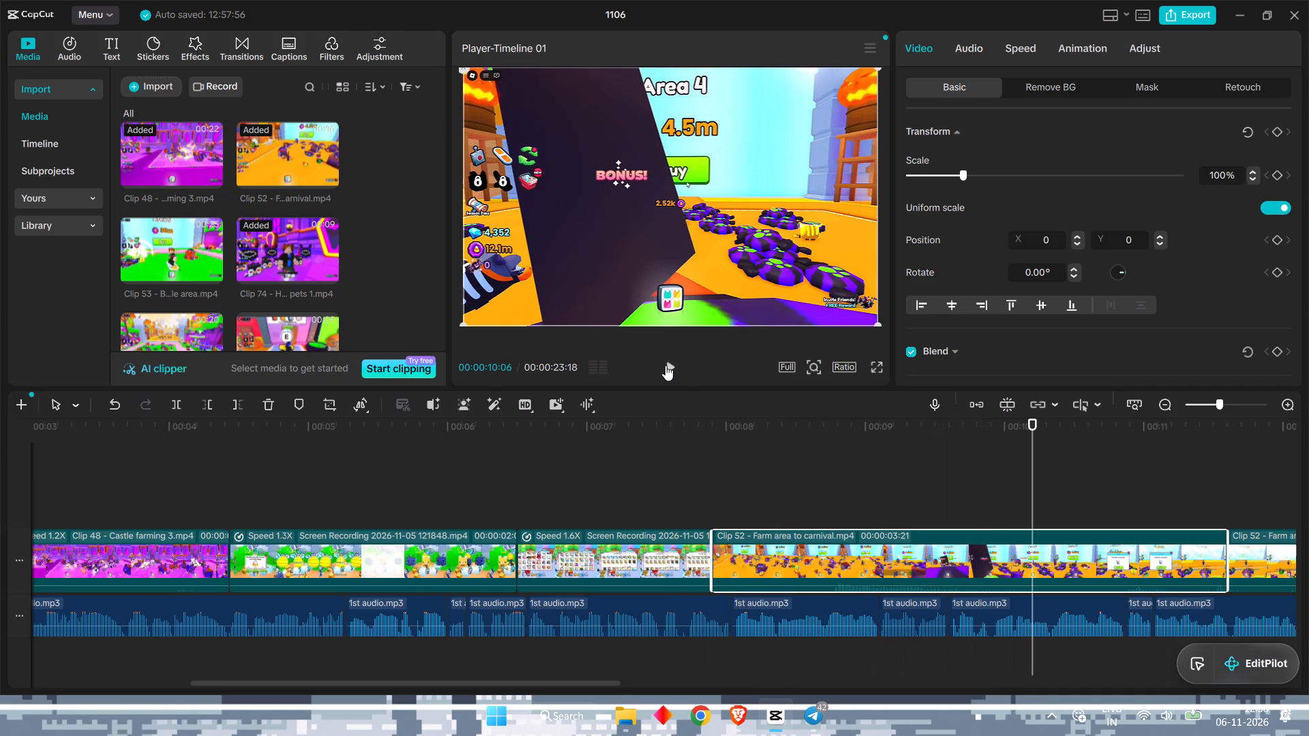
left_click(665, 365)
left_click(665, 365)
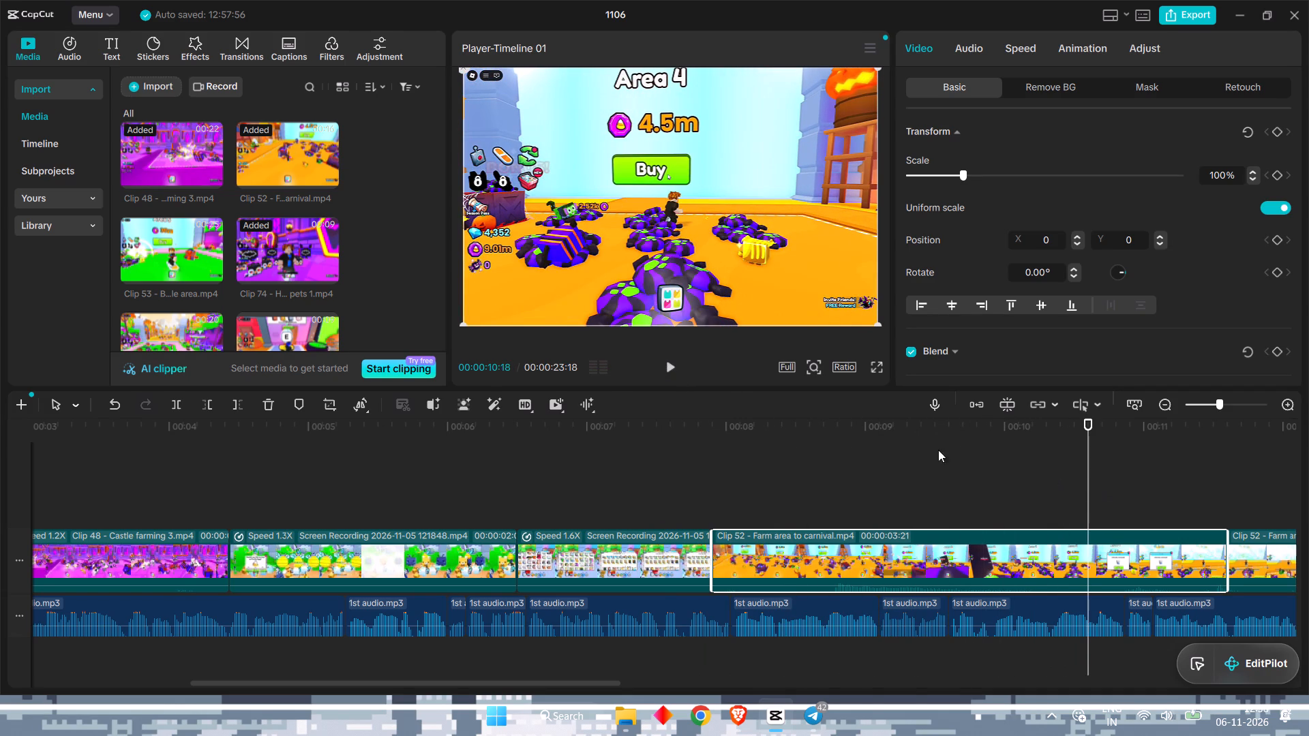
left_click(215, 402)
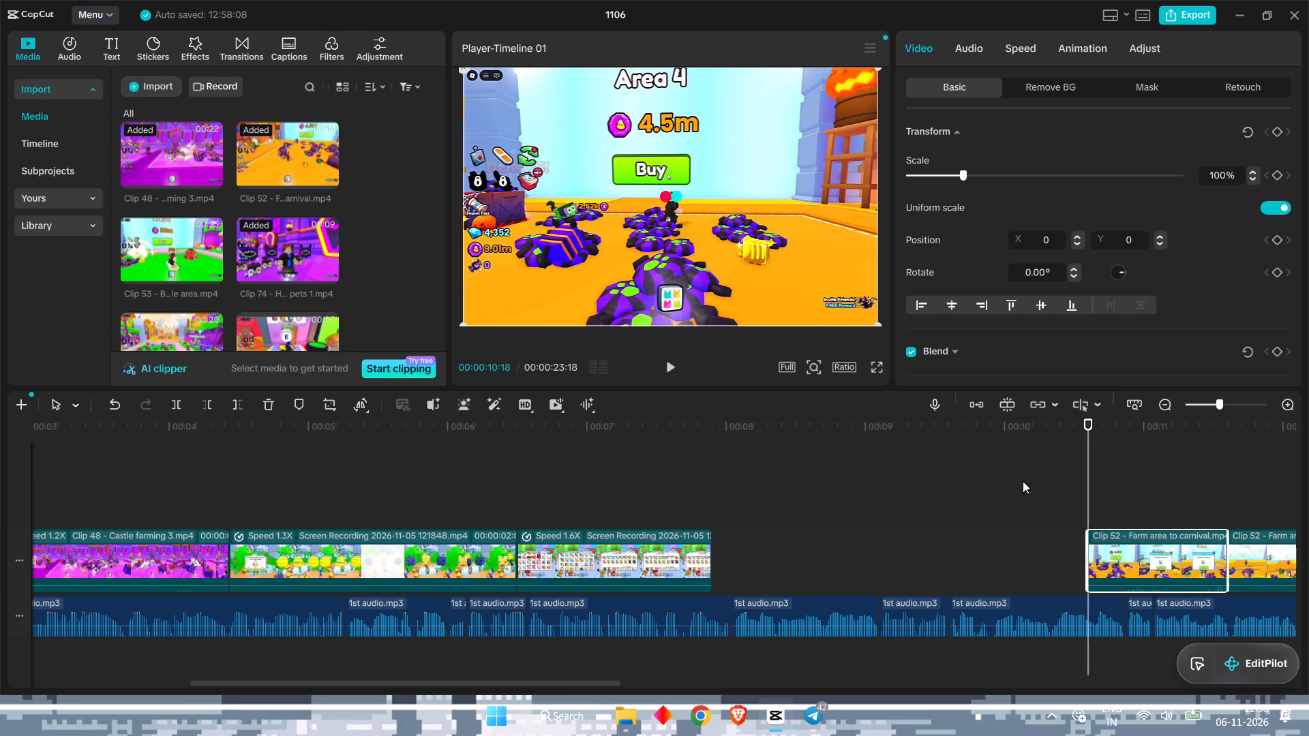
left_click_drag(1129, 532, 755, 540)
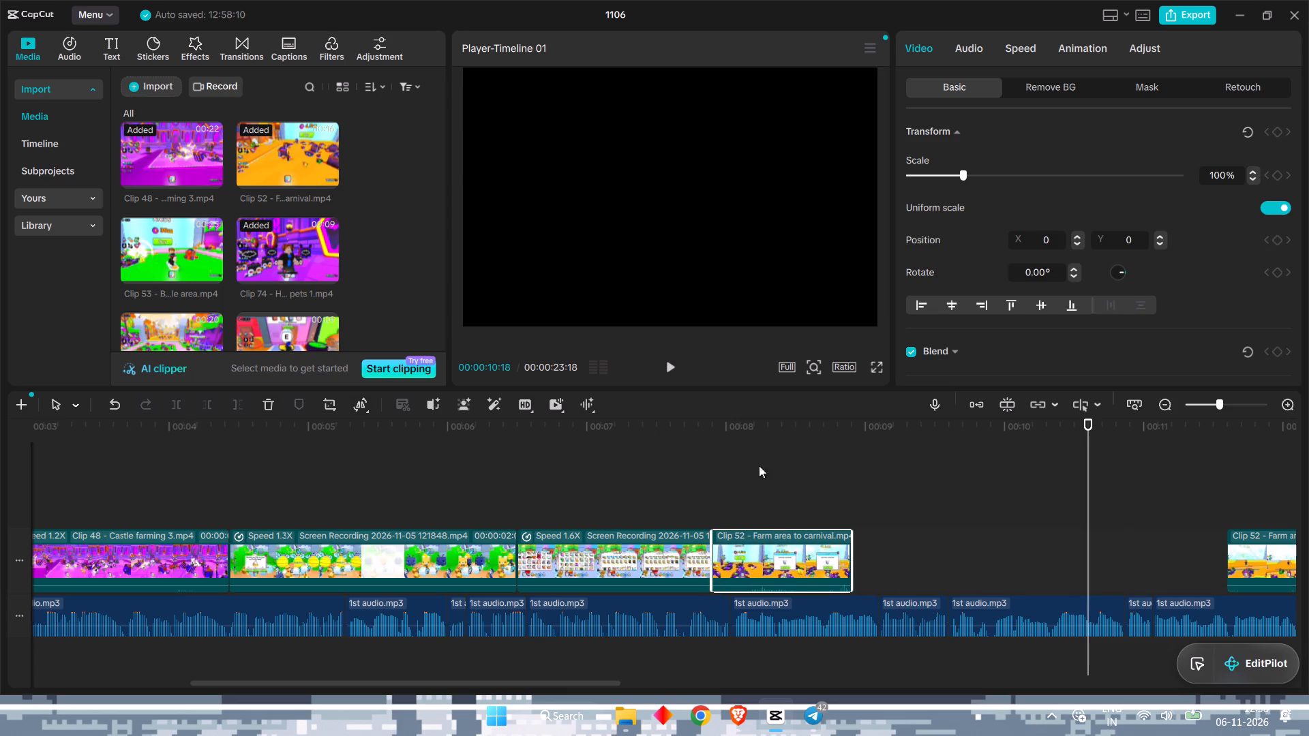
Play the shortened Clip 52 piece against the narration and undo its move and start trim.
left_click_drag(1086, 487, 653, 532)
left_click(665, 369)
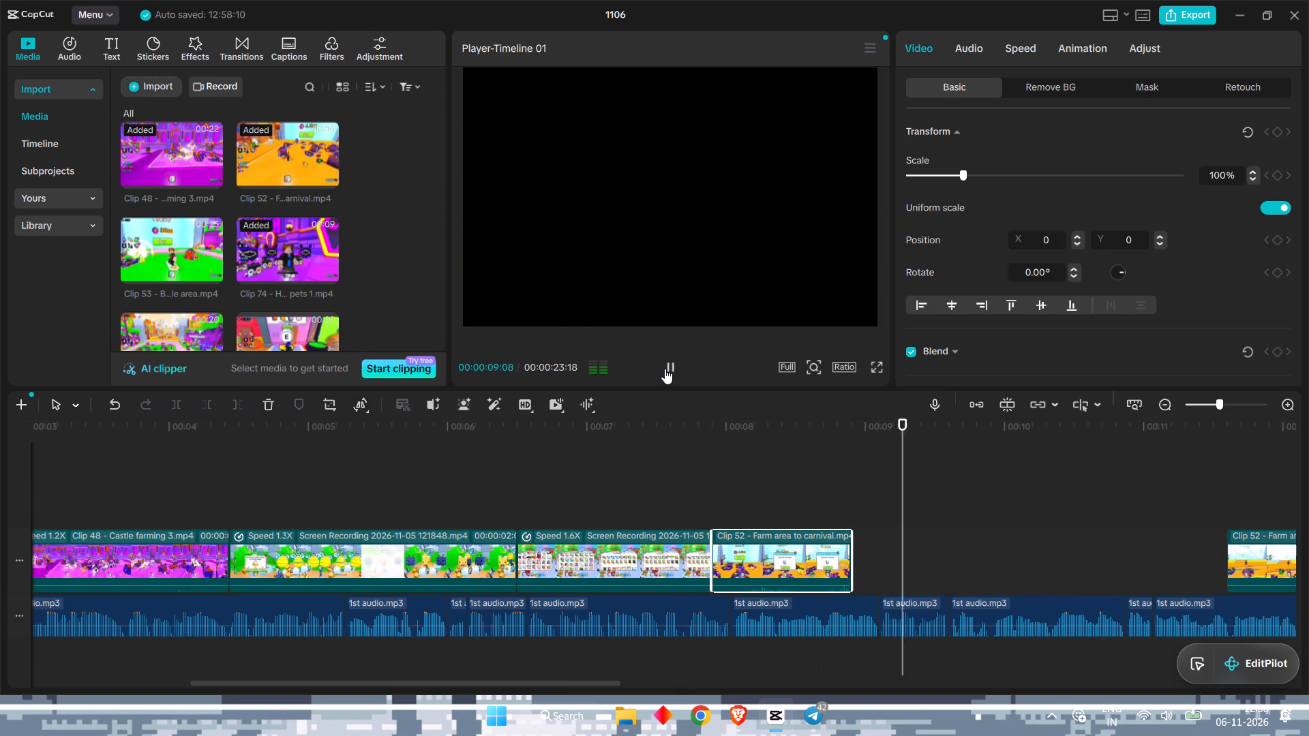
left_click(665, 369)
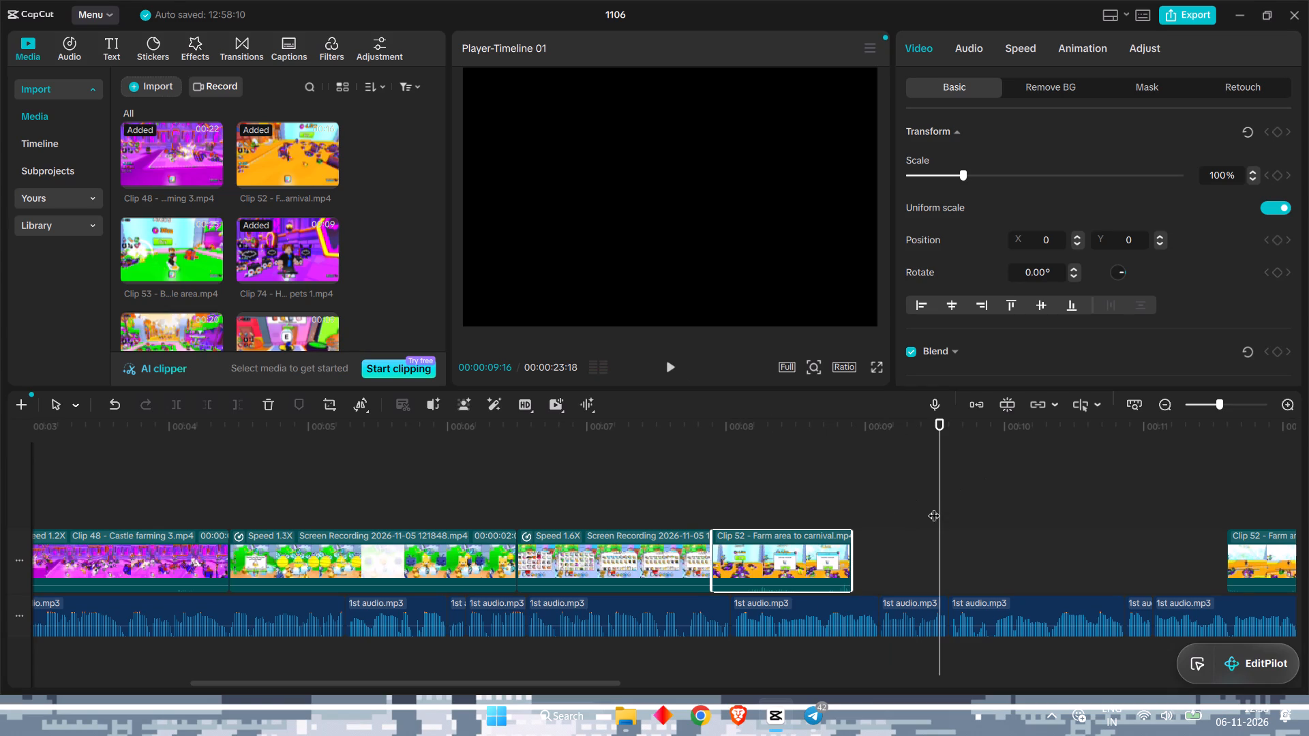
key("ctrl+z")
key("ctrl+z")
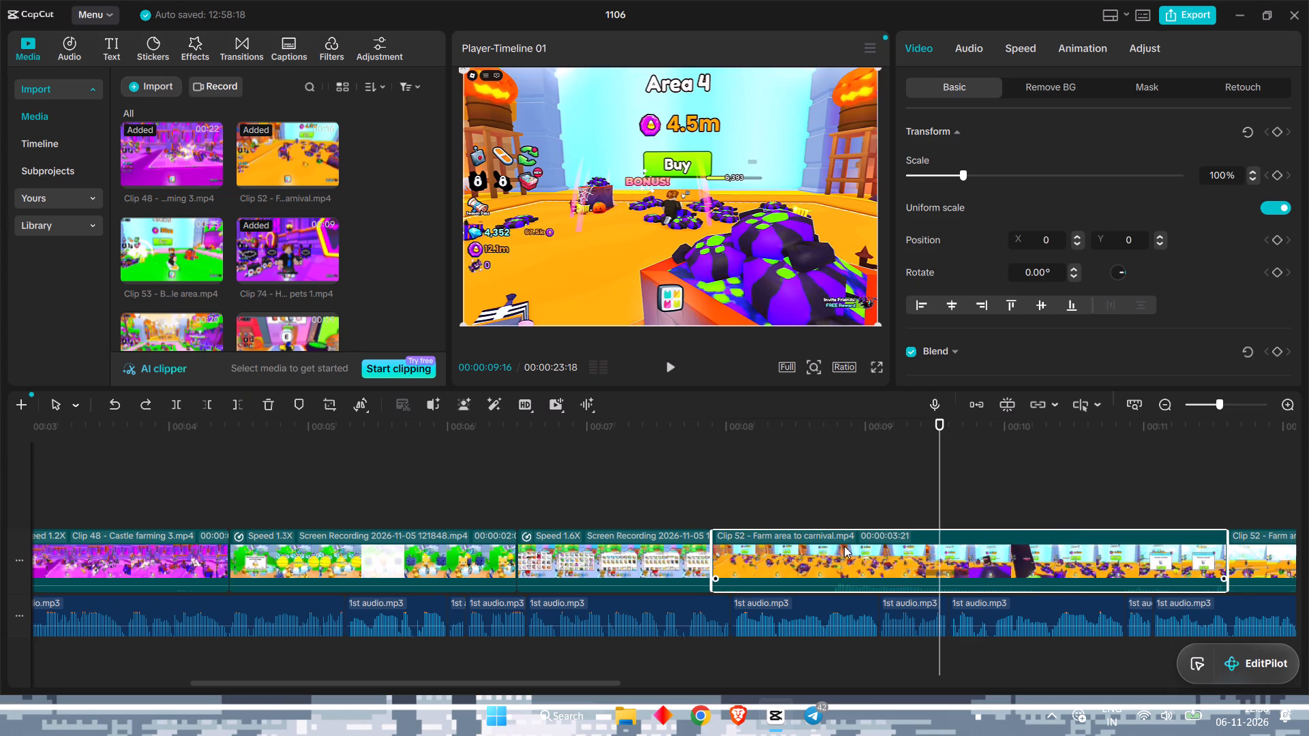
Trim the start of the first Clip 52 piece at 00:00:08:29 and move it directly after the 122116 recording.
left_click_drag(935, 481, 874, 495)
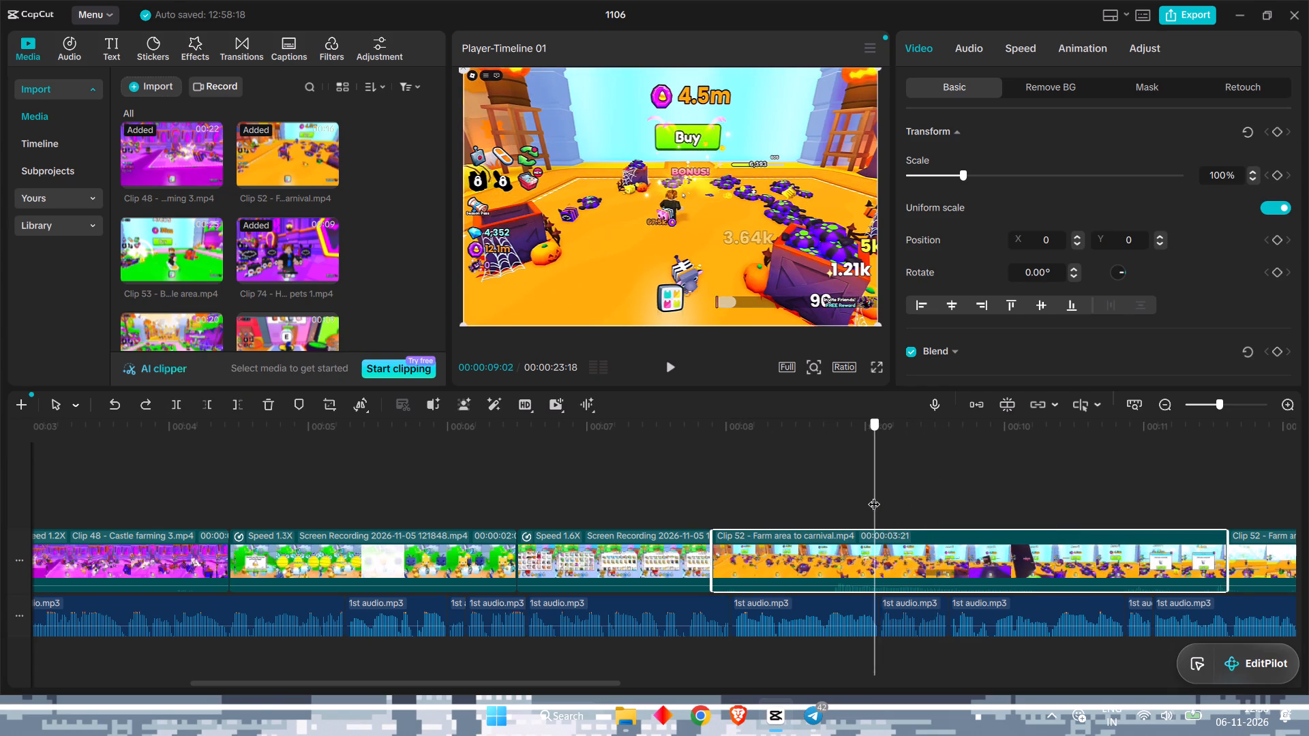
left_click_drag(874, 495, 860, 496)
left_click(211, 404)
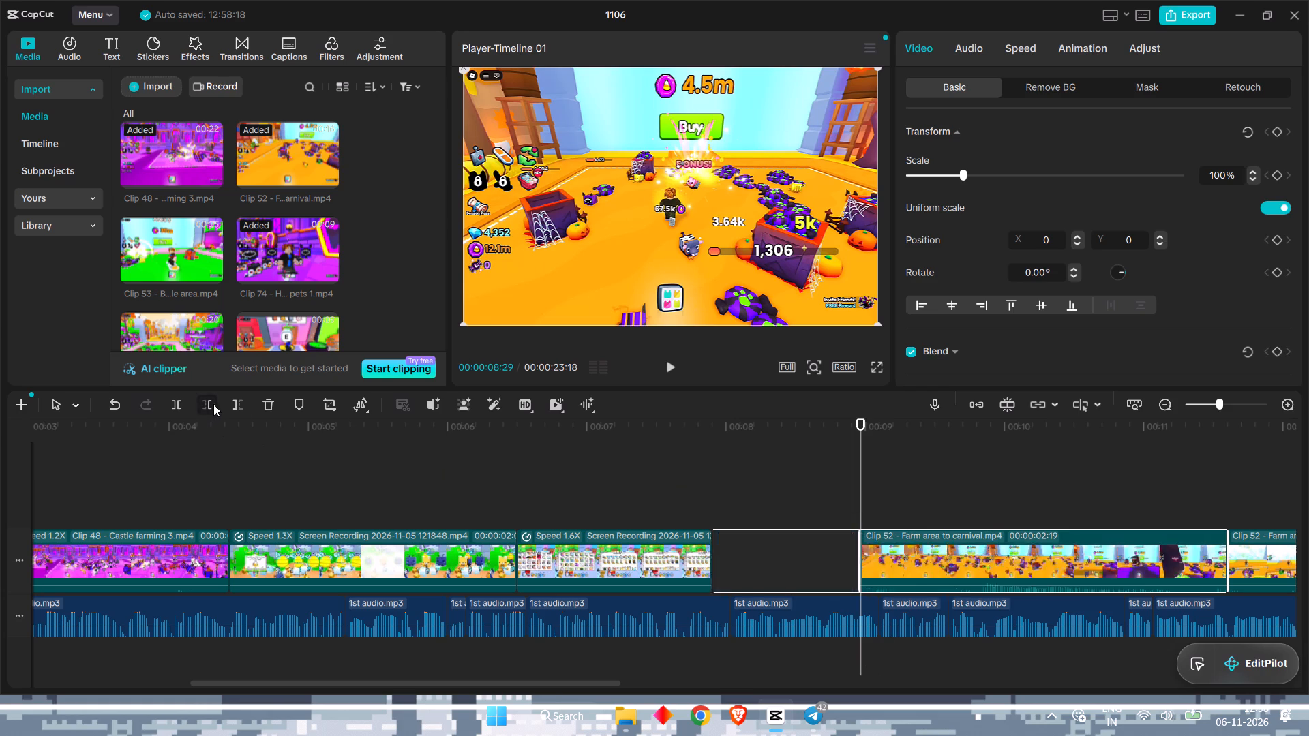
left_click_drag(905, 532, 744, 541)
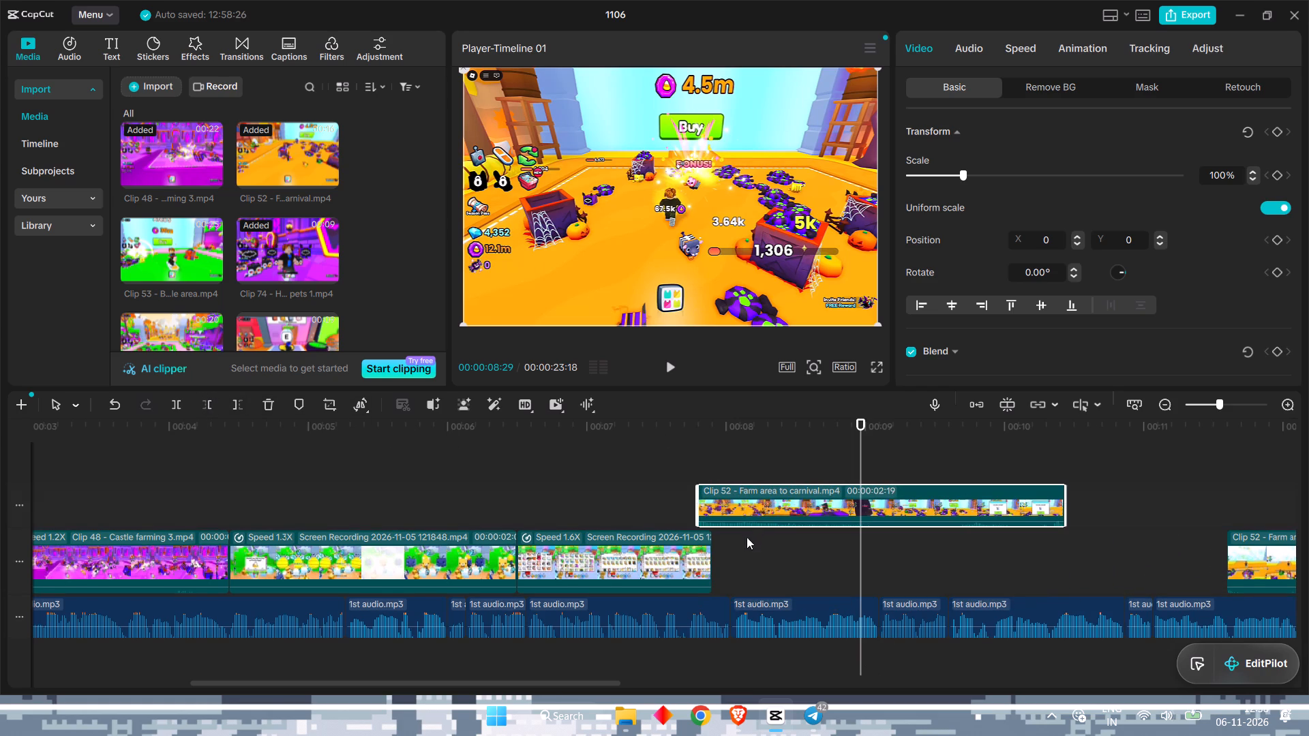
left_click_drag(745, 485, 761, 532)
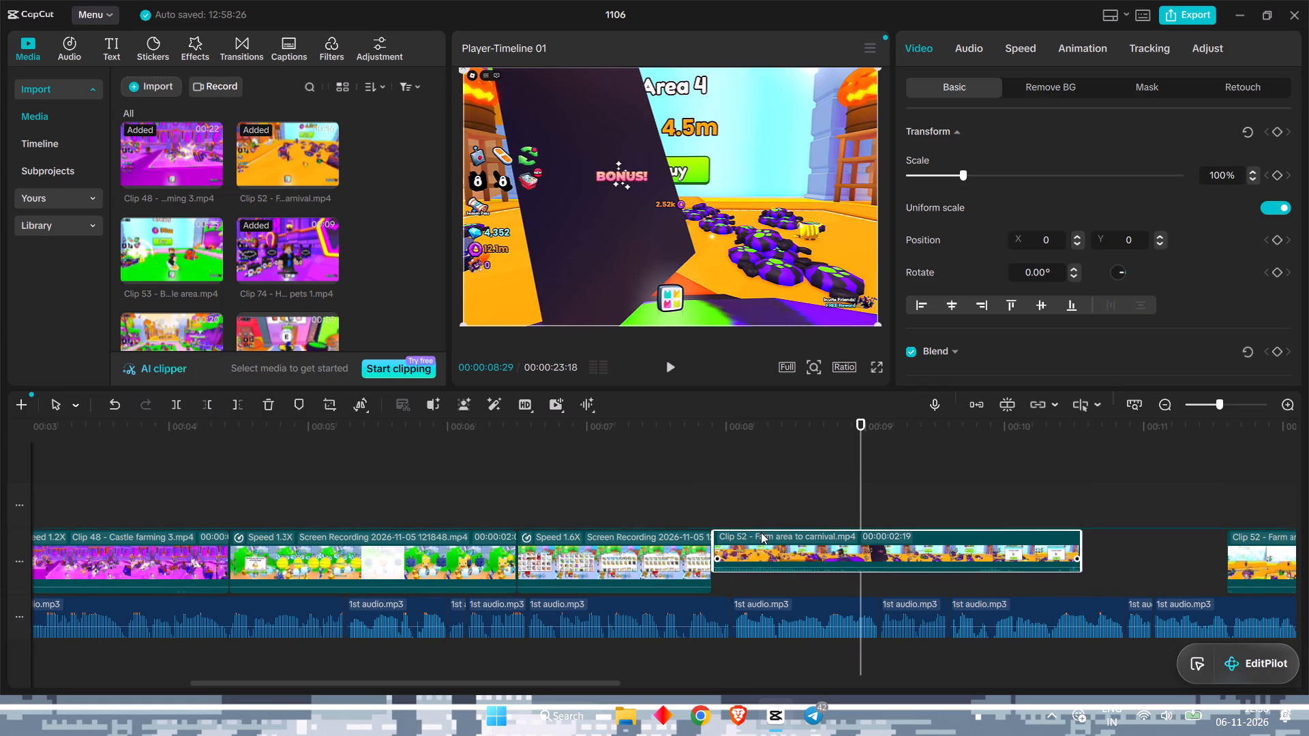
left_click_drag(761, 532, 761, 533)
Play the moved Clip 52 piece against the narration and trim its end at 00:00:10:00.
left_click(667, 371)
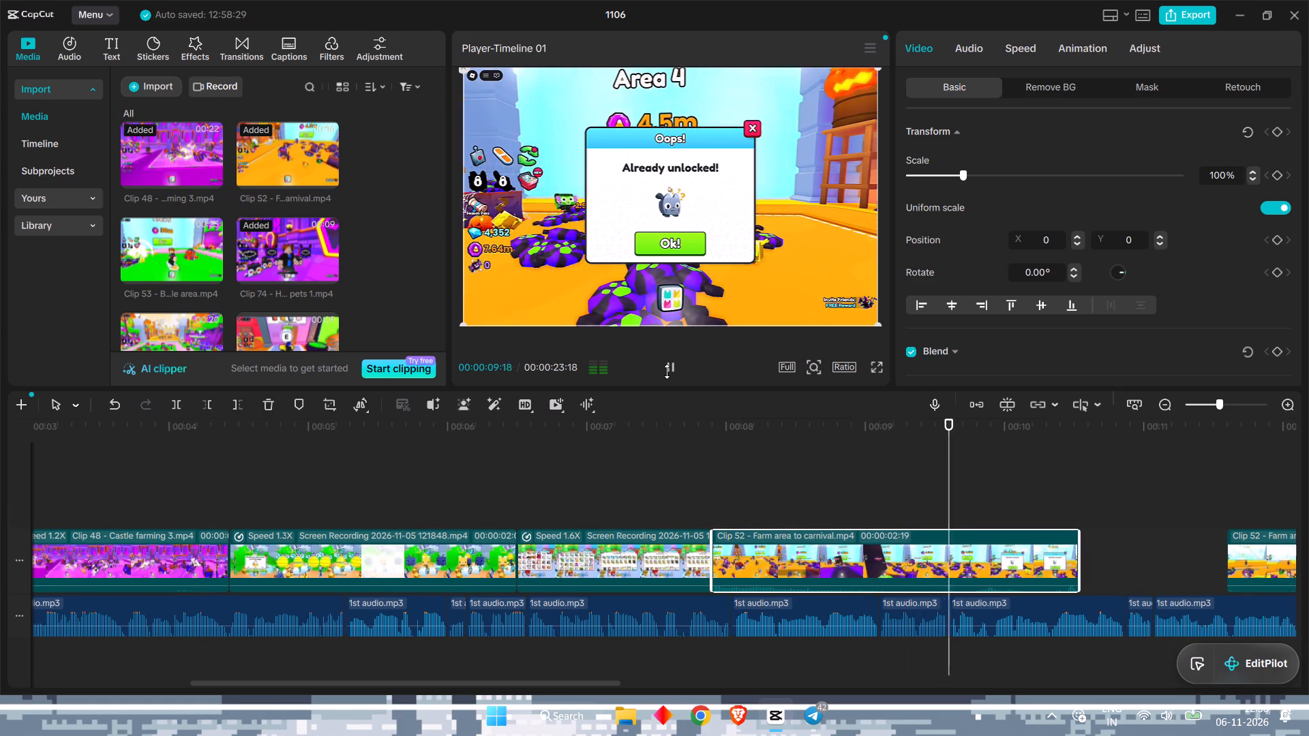
left_click(667, 371)
left_click_drag(1018, 461, 580, 485)
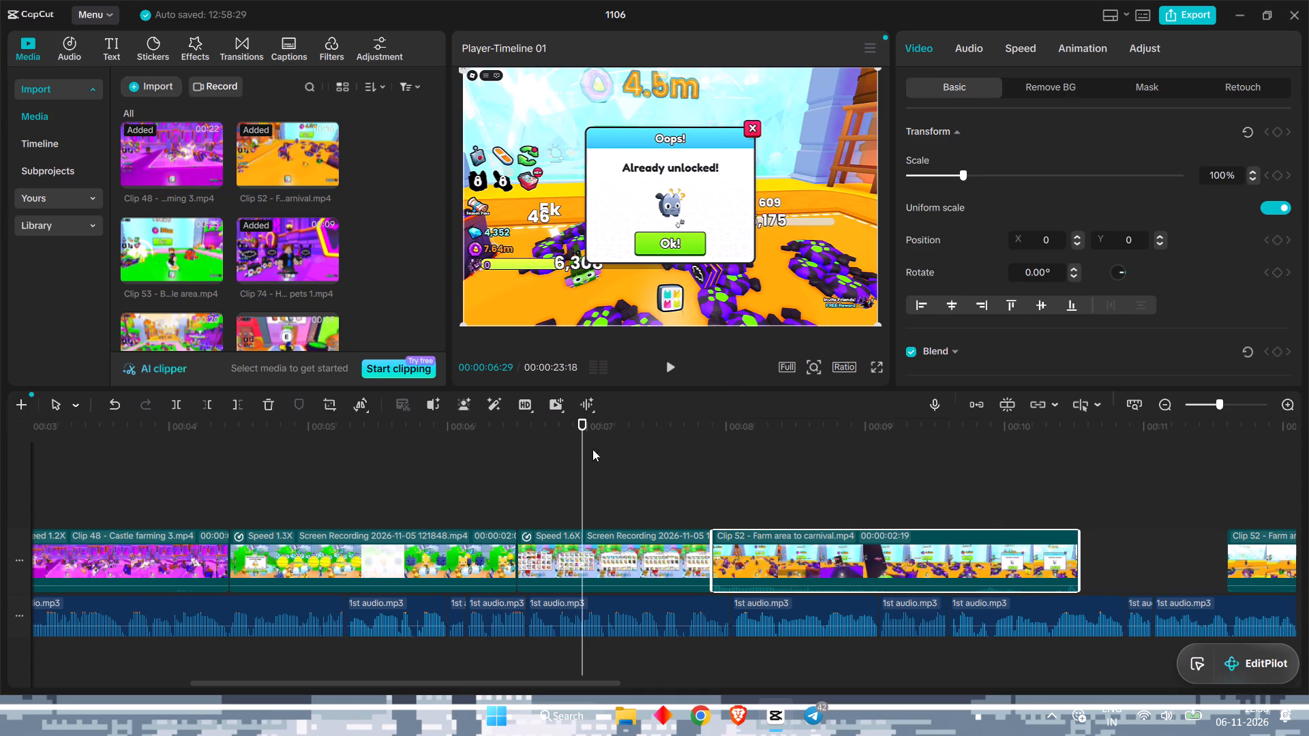
left_click(675, 367)
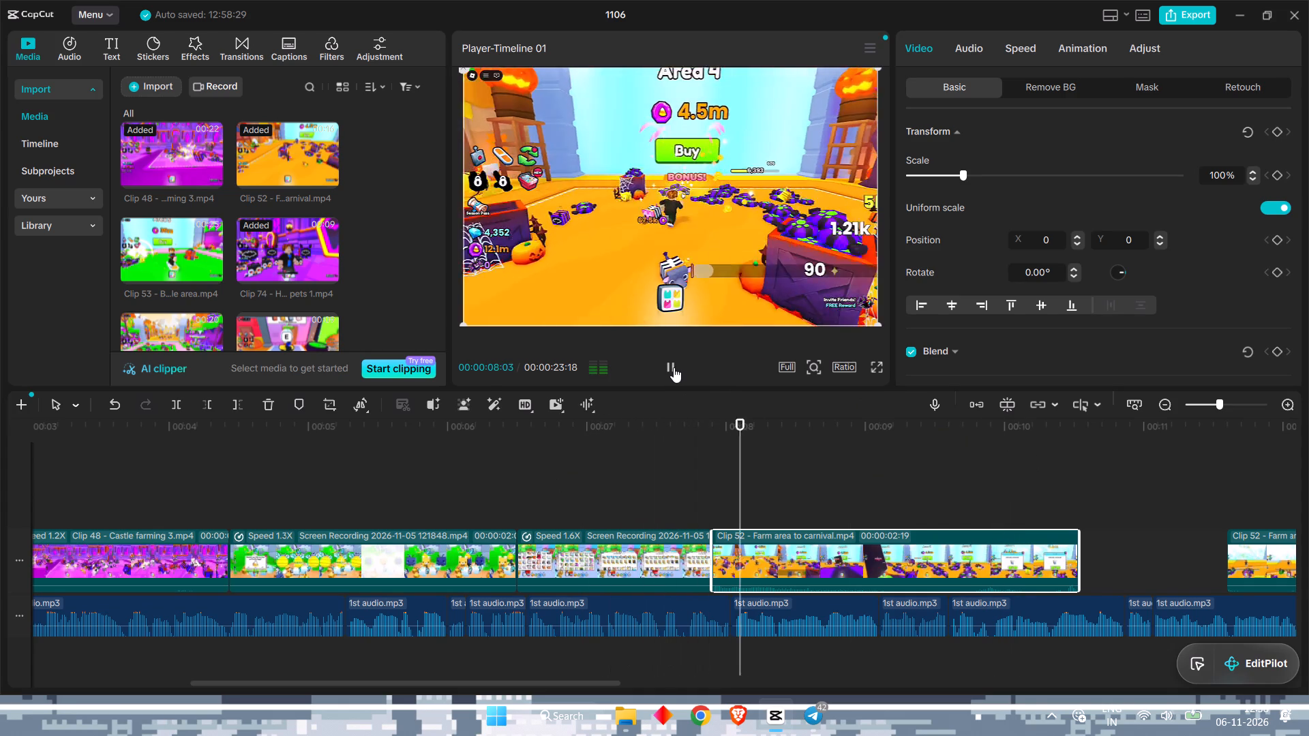
left_click(674, 367)
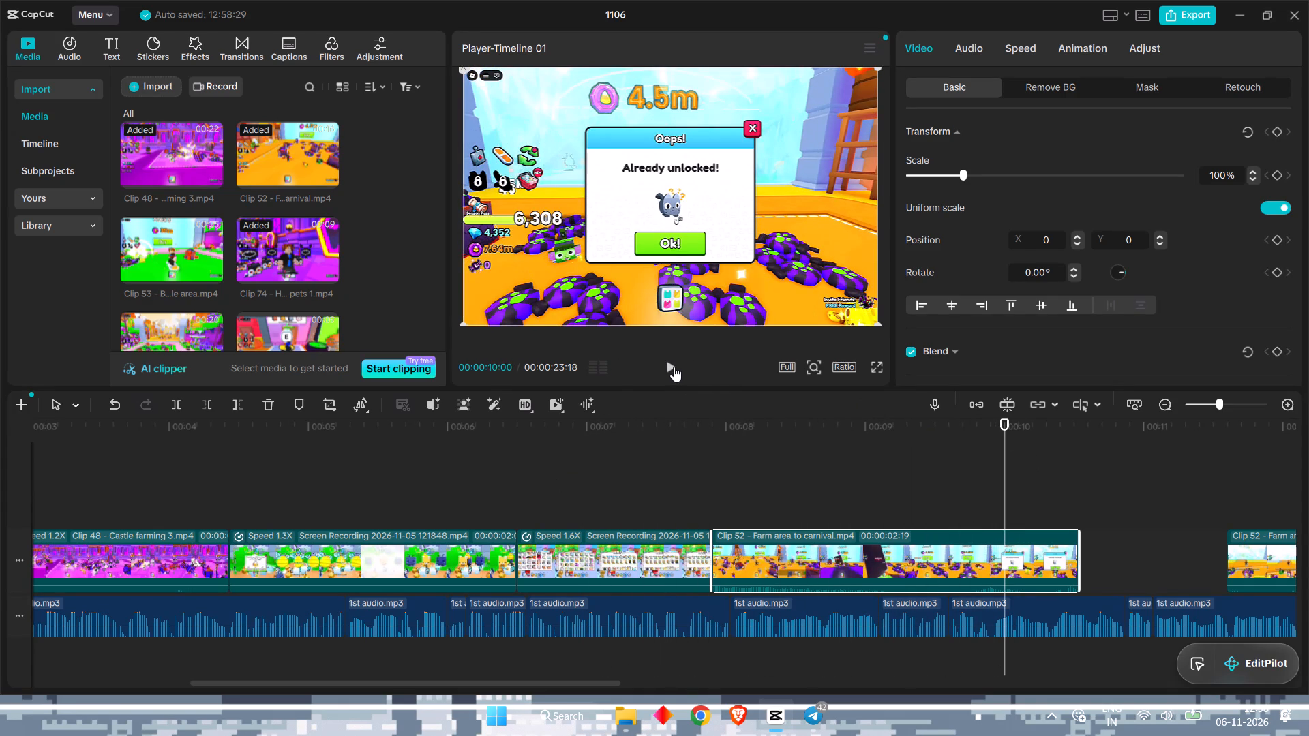
left_click(229, 399)
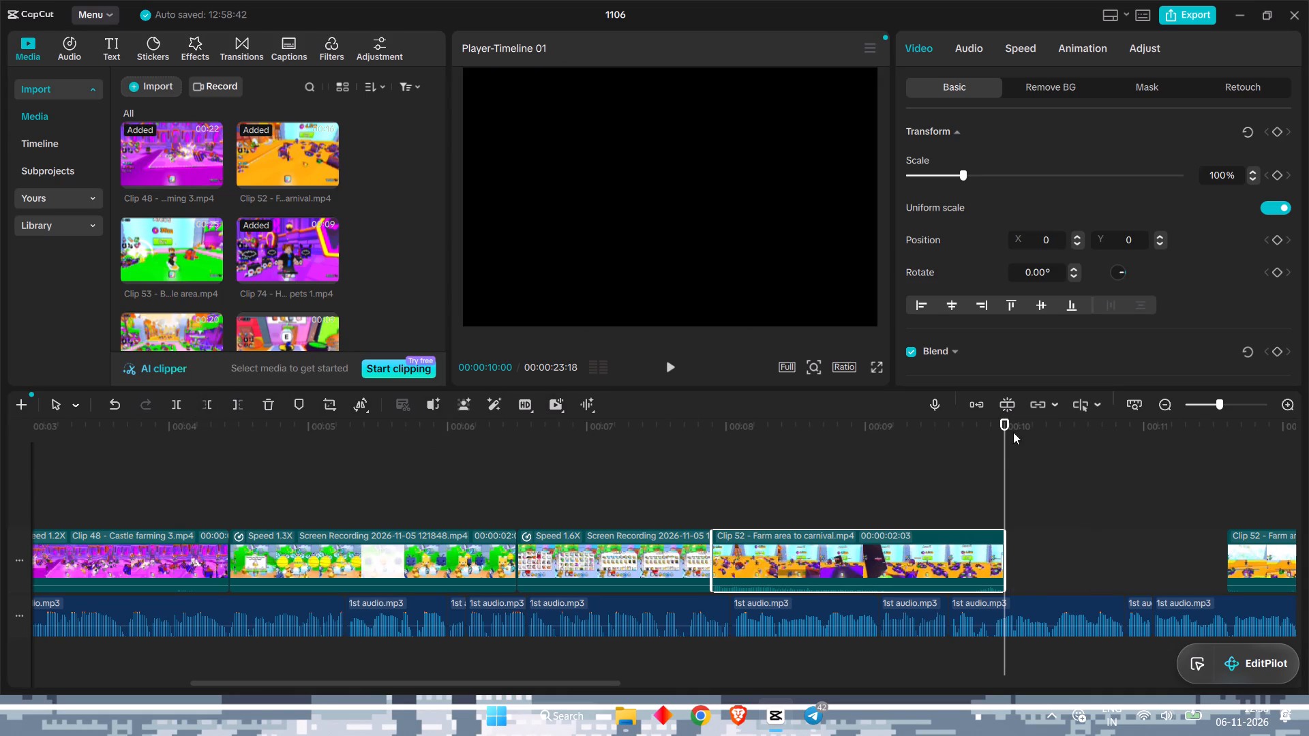
Trim the end of the first Clip 52 piece at 00:00:09:19.
left_click_drag(1002, 448, 869, 464)
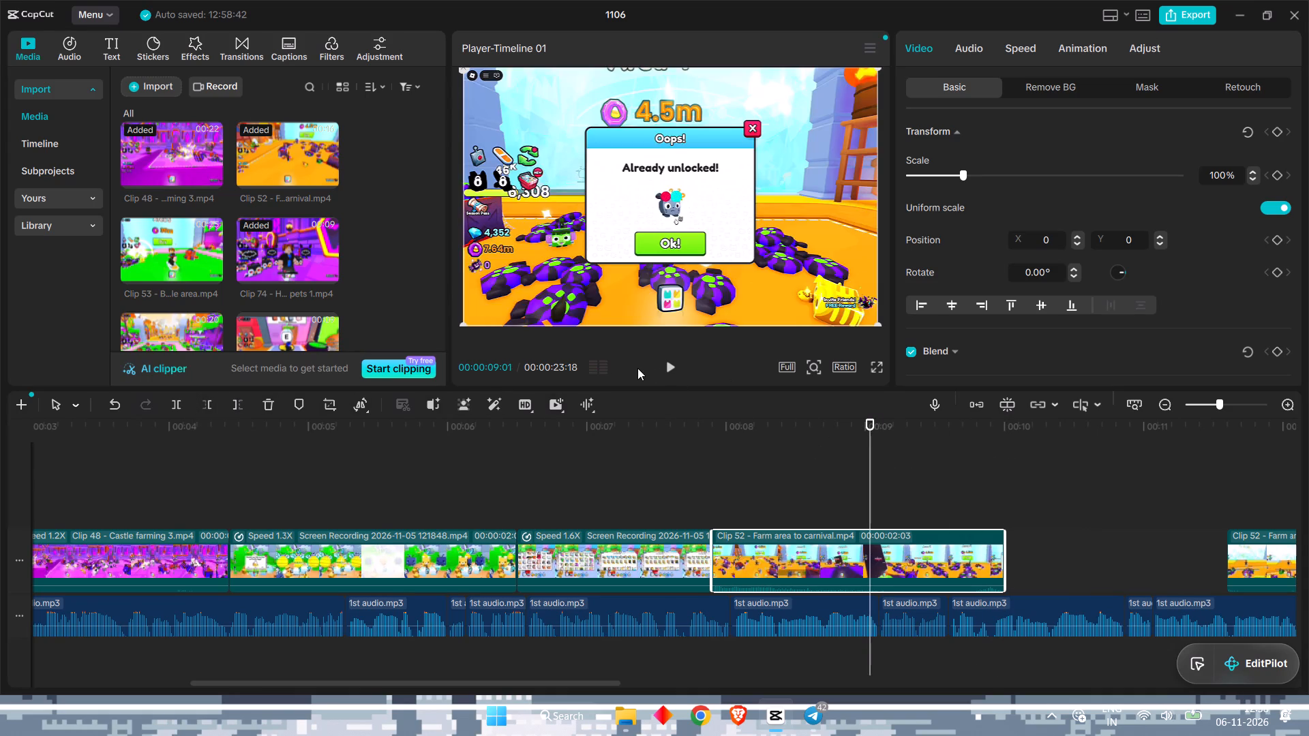
left_click_drag(866, 467, 873, 469)
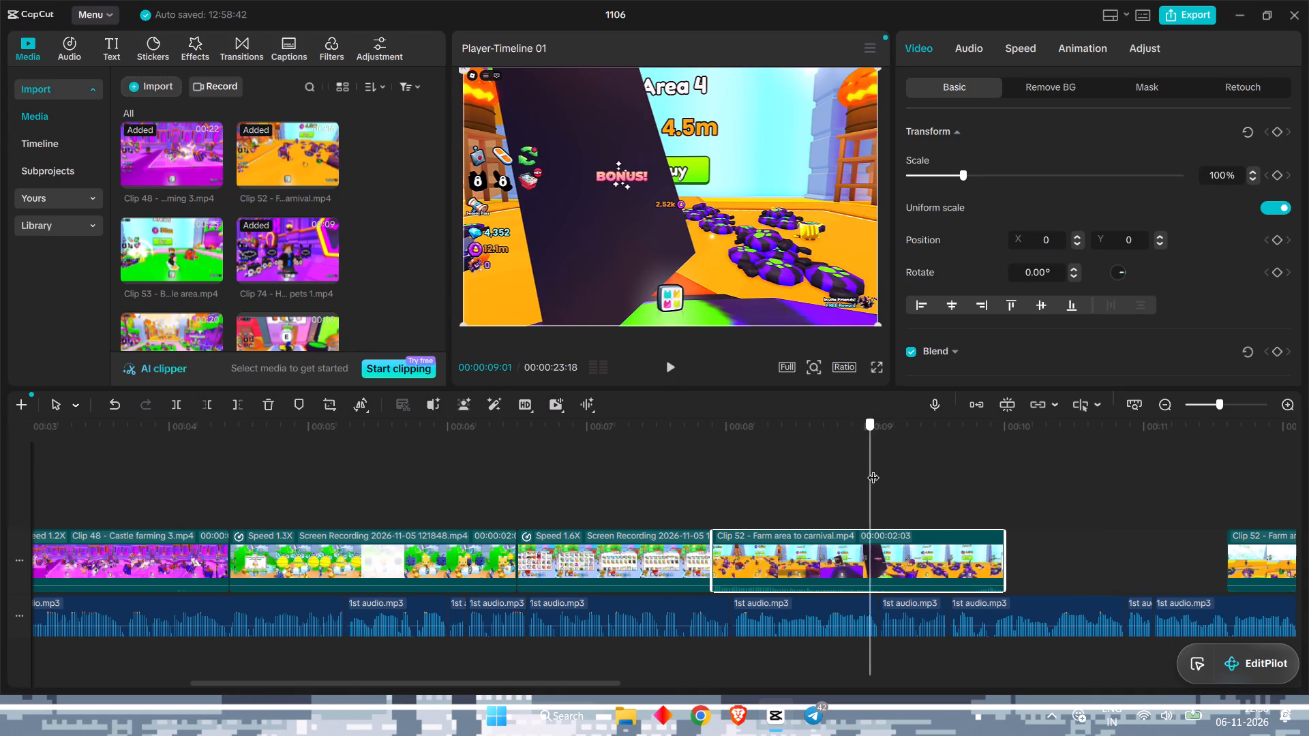
left_click_drag(873, 469, 939, 474)
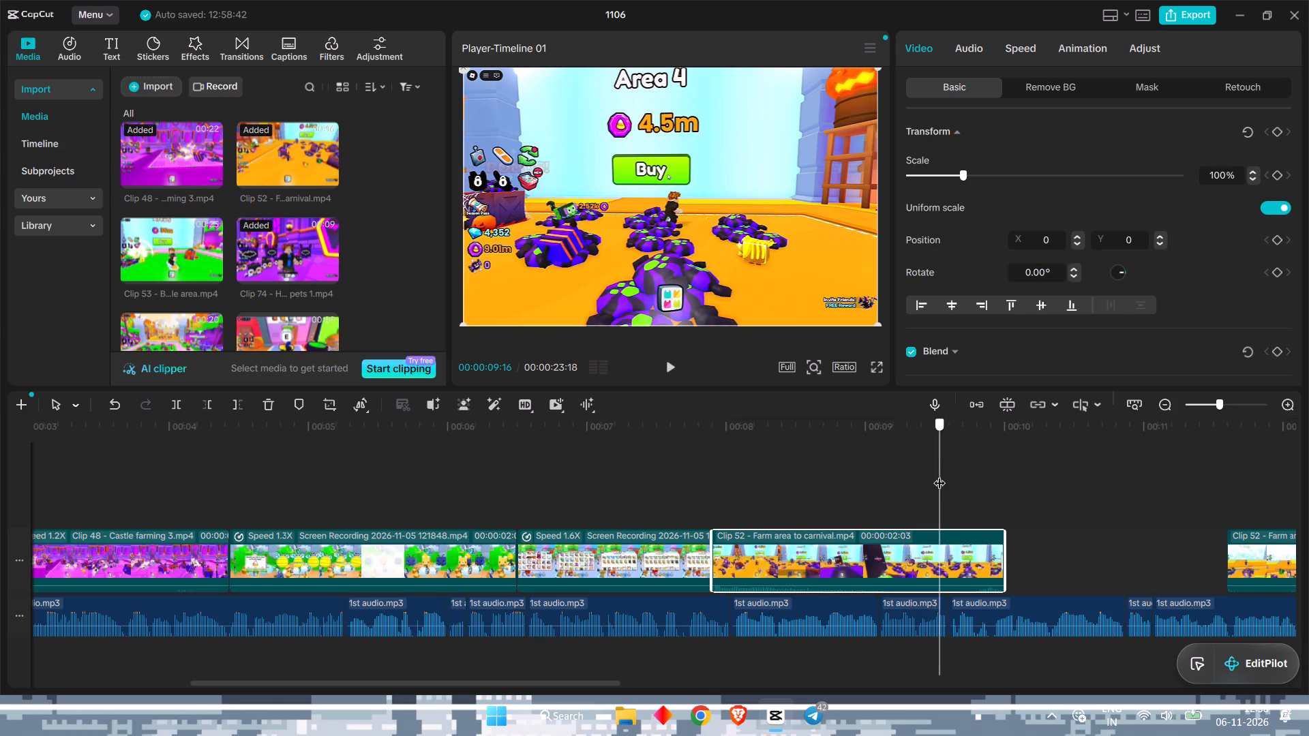
left_click_drag(939, 474, 953, 481)
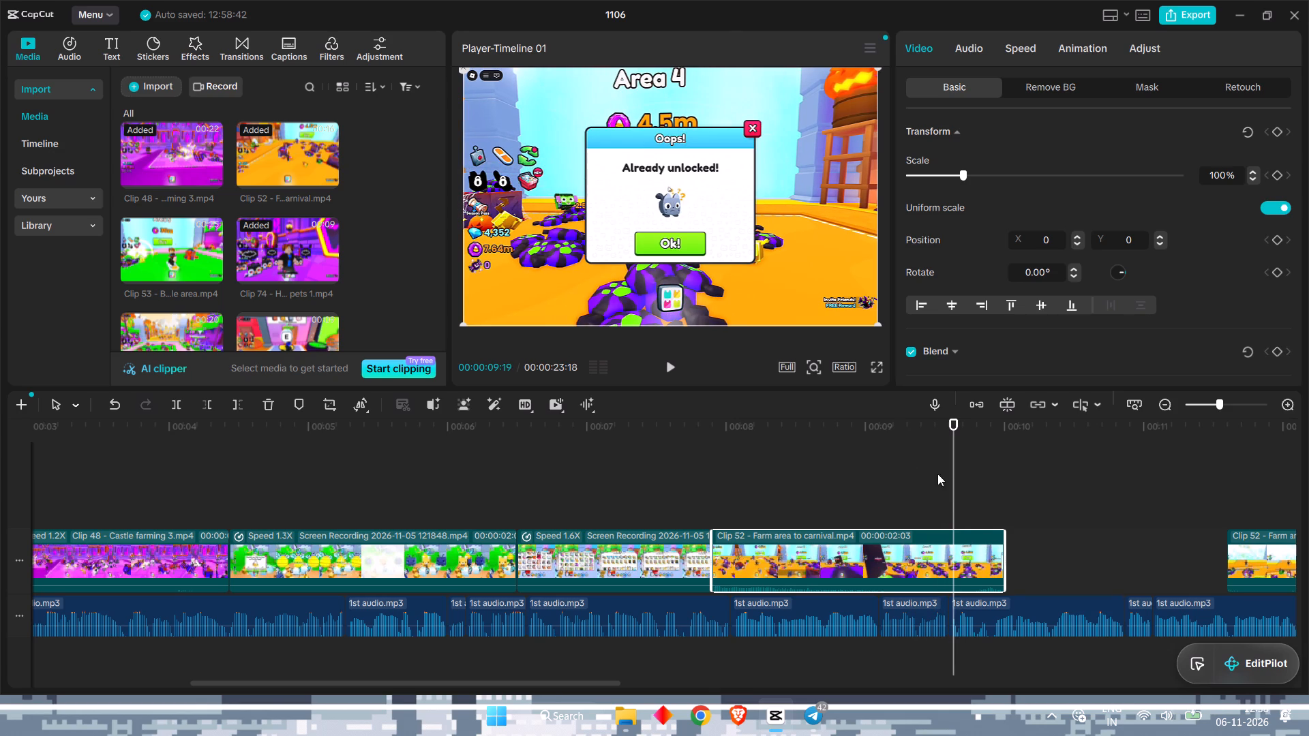
left_click(234, 404)
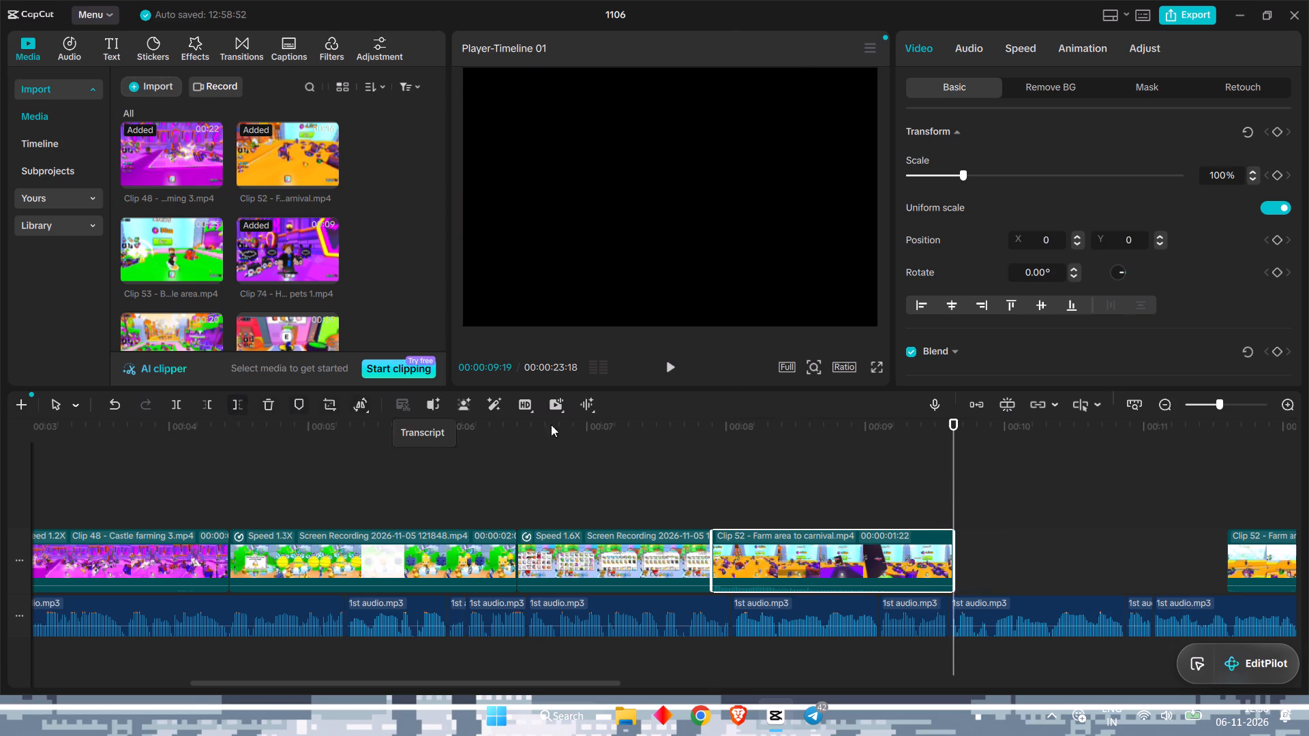
Scrub and play the trimmed first Clip 52 piece against the narration to check its timing.
left_click_drag(957, 488, 946, 488)
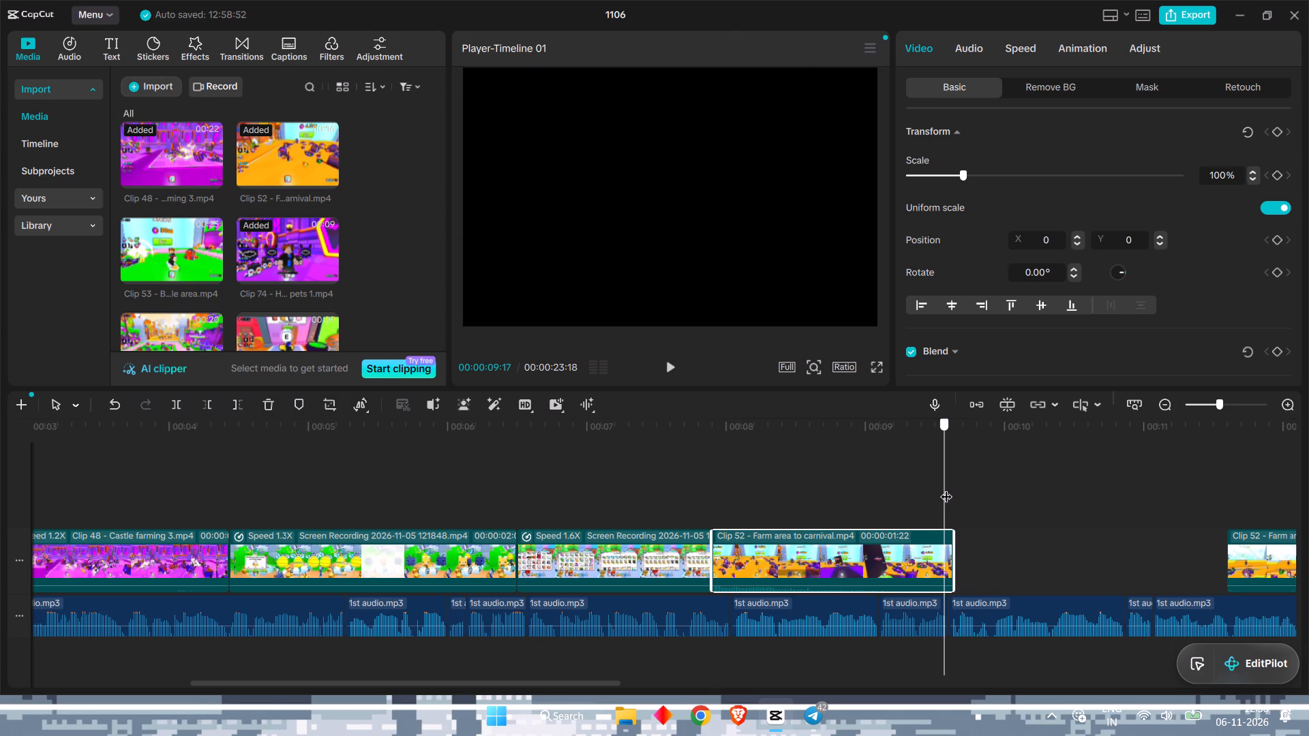
left_click_drag(946, 488, 727, 492)
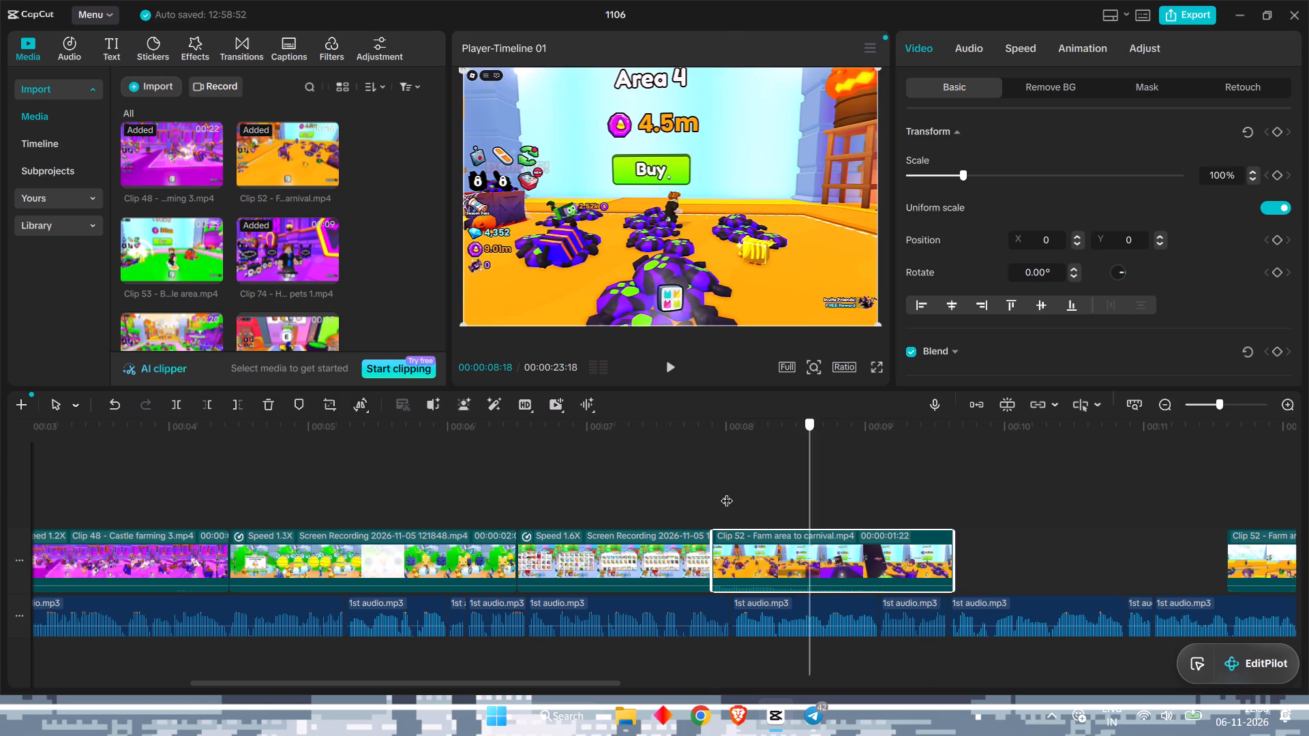
left_click_drag(727, 492, 627, 490)
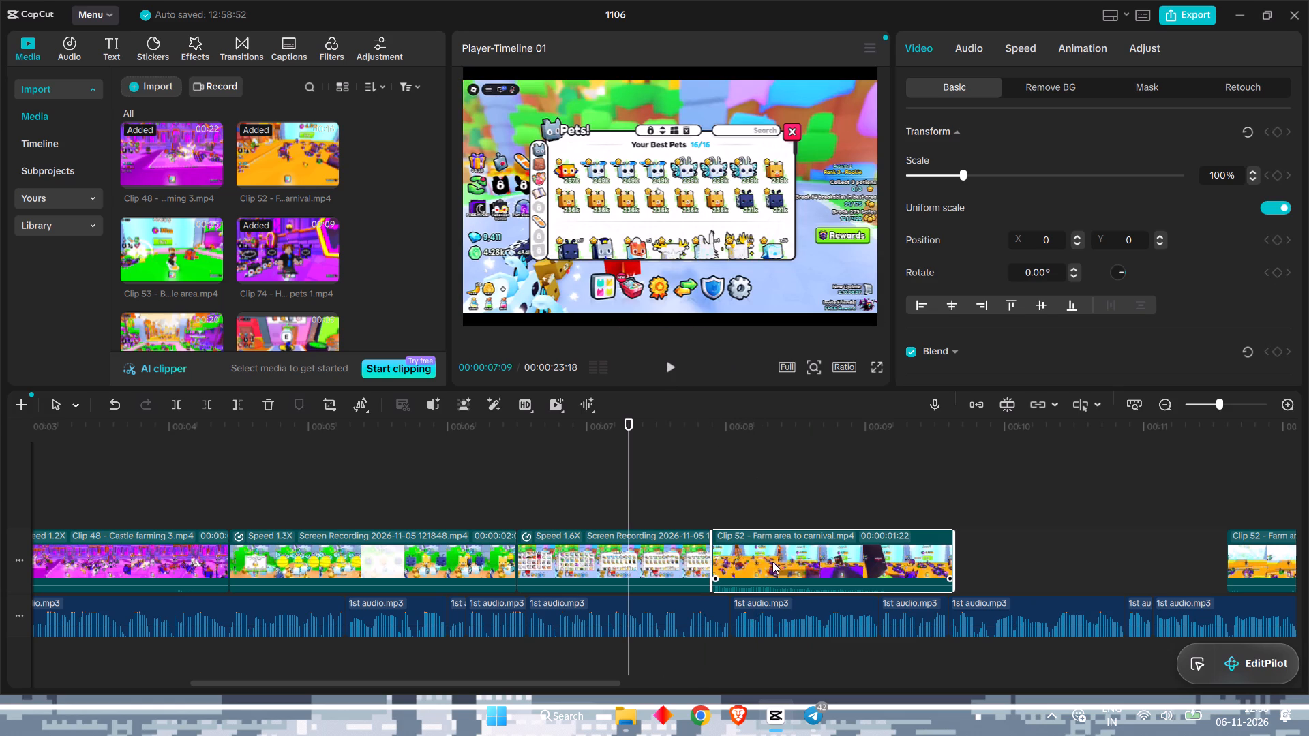
left_click_drag(626, 459, 787, 502)
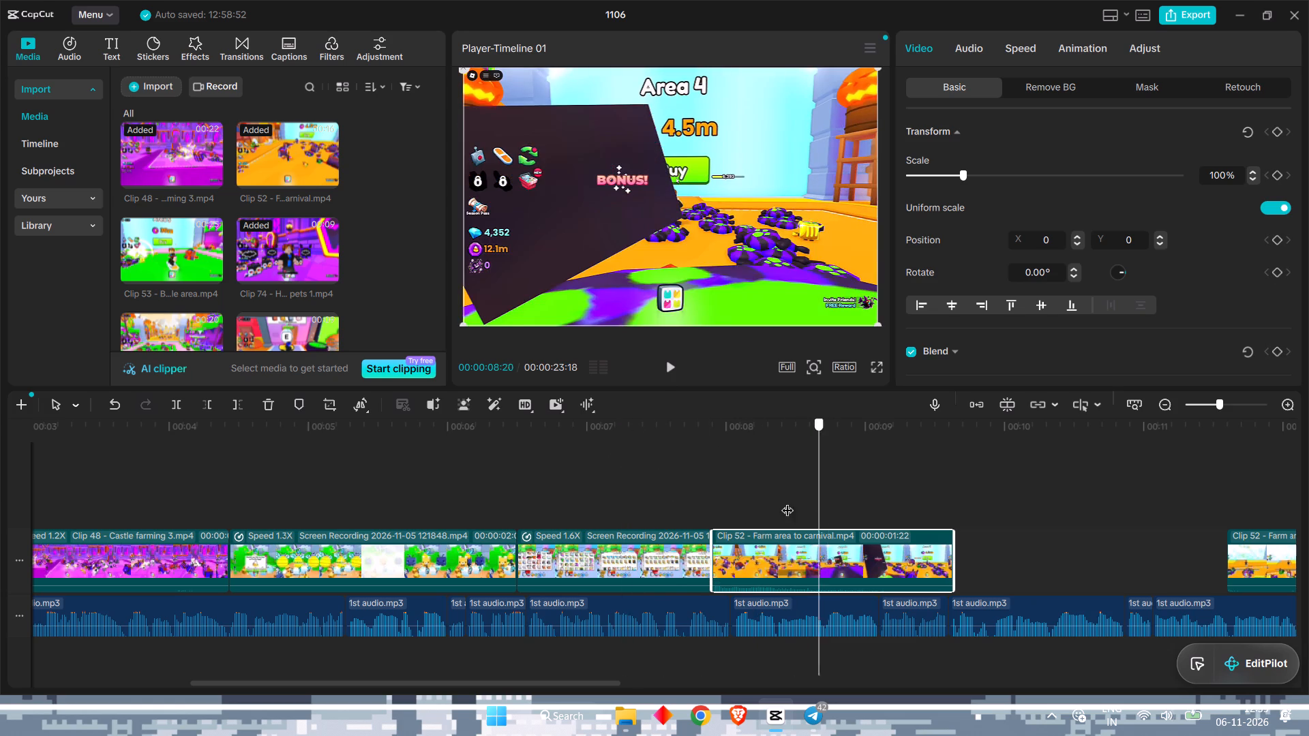
left_click_drag(787, 502, 675, 504)
left_click(672, 367)
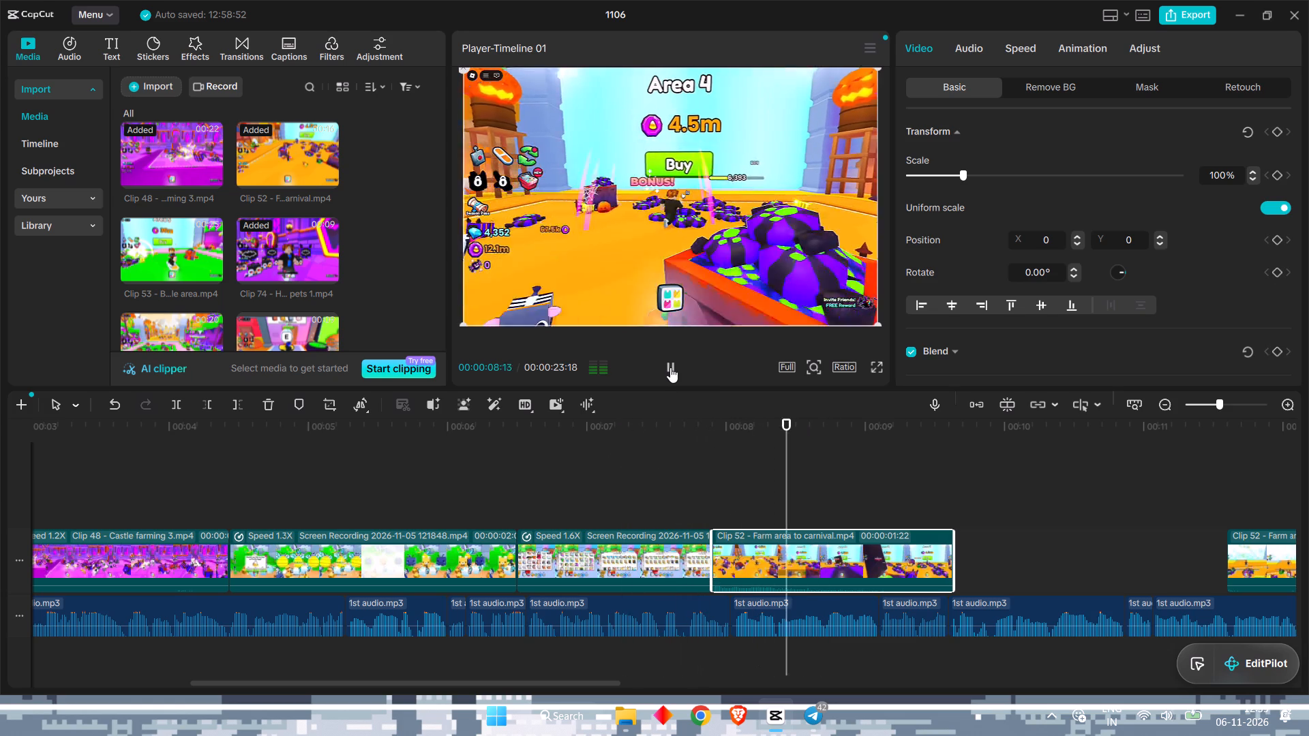
left_click(670, 367)
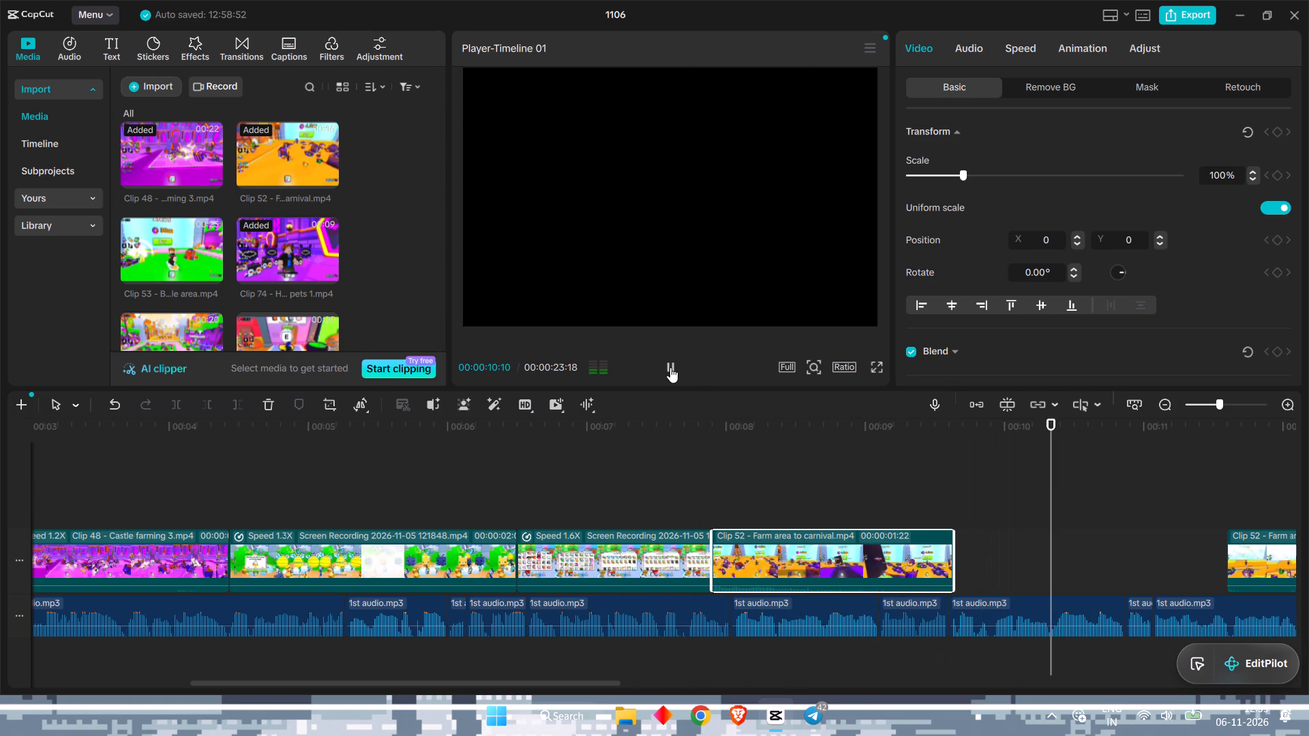
left_click_drag(1049, 489, 727, 495)
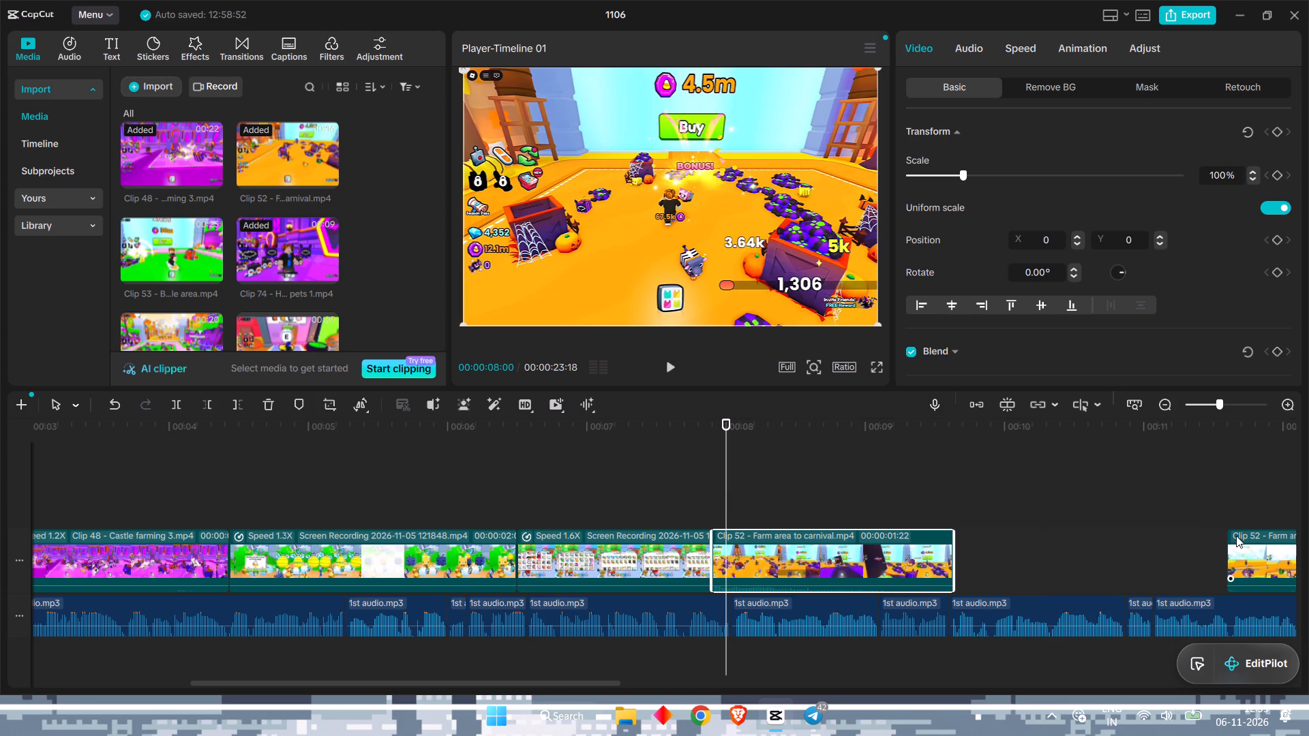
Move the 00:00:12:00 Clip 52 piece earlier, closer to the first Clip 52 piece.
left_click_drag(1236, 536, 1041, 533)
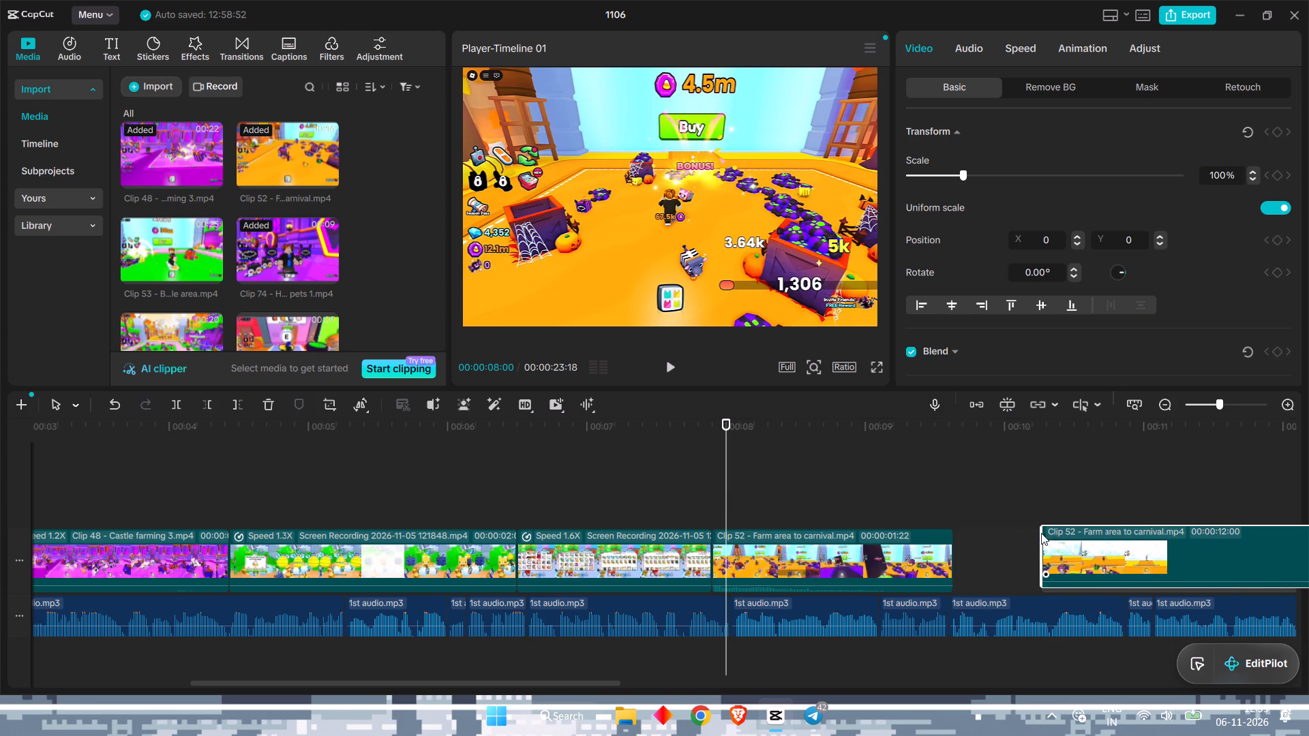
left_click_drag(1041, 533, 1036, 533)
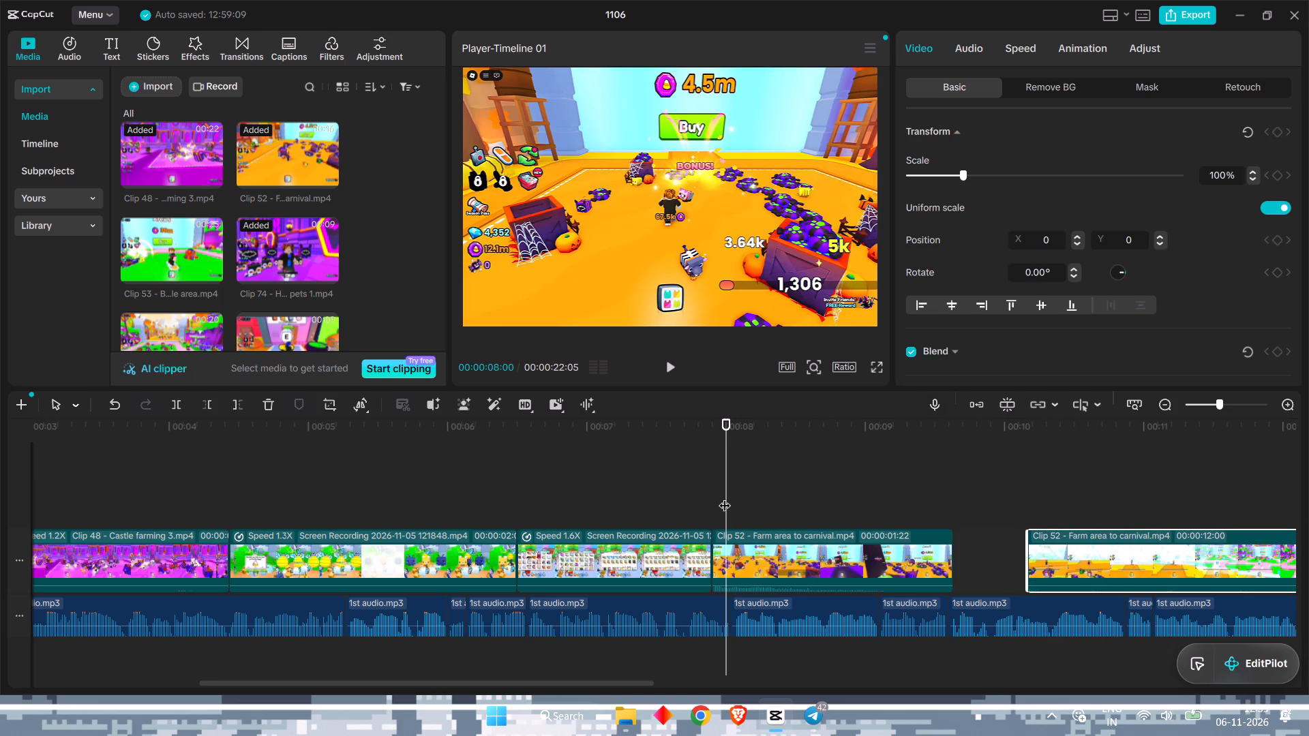
Scrub through the 00:00:12:00 Clip 52 piece to examine its carnival area footage.
left_click_drag(725, 497, 1050, 517)
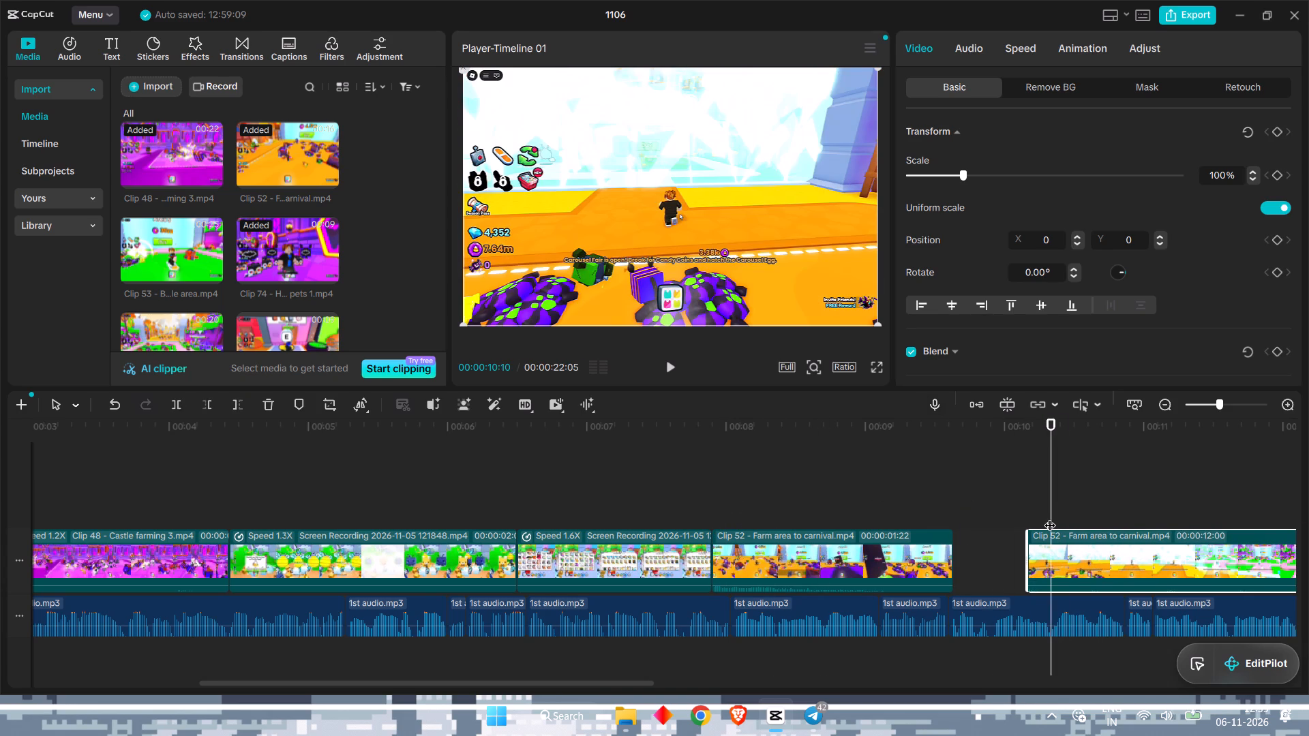
left_click_drag(1050, 517, 1115, 519)
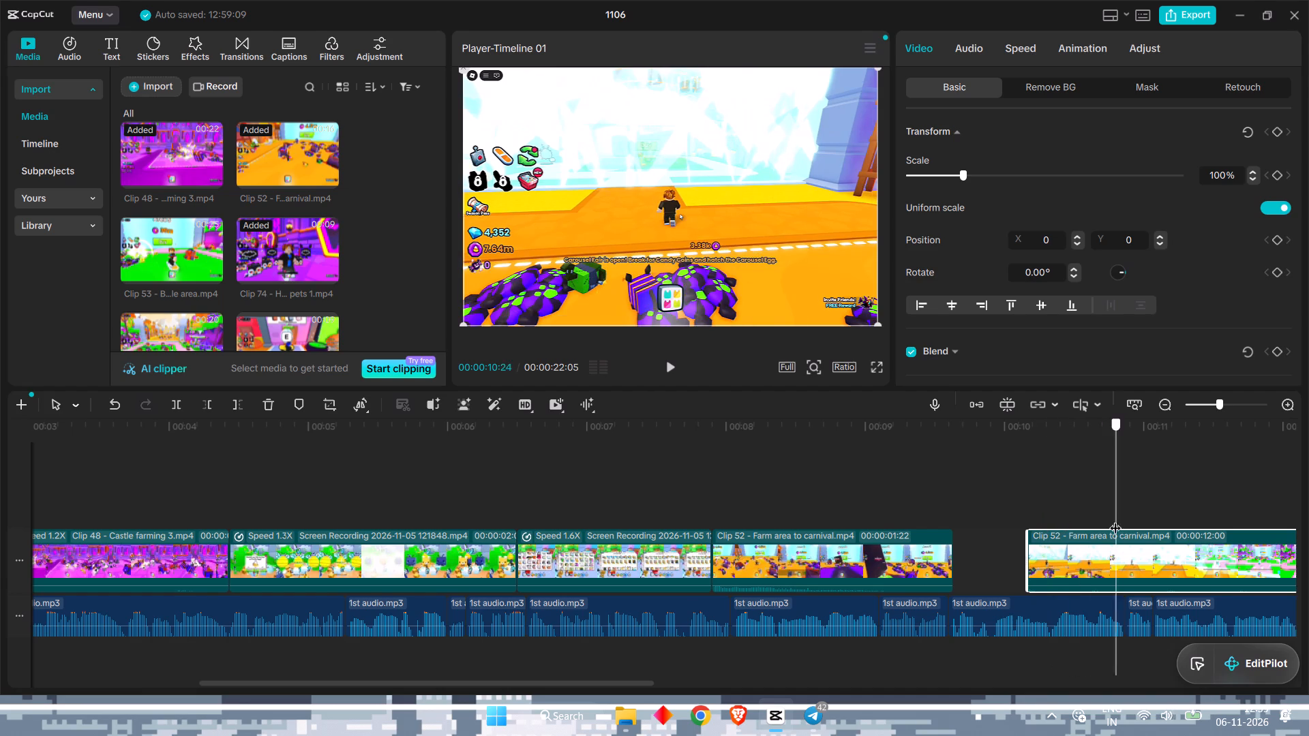
left_click_drag(1115, 519, 1203, 521)
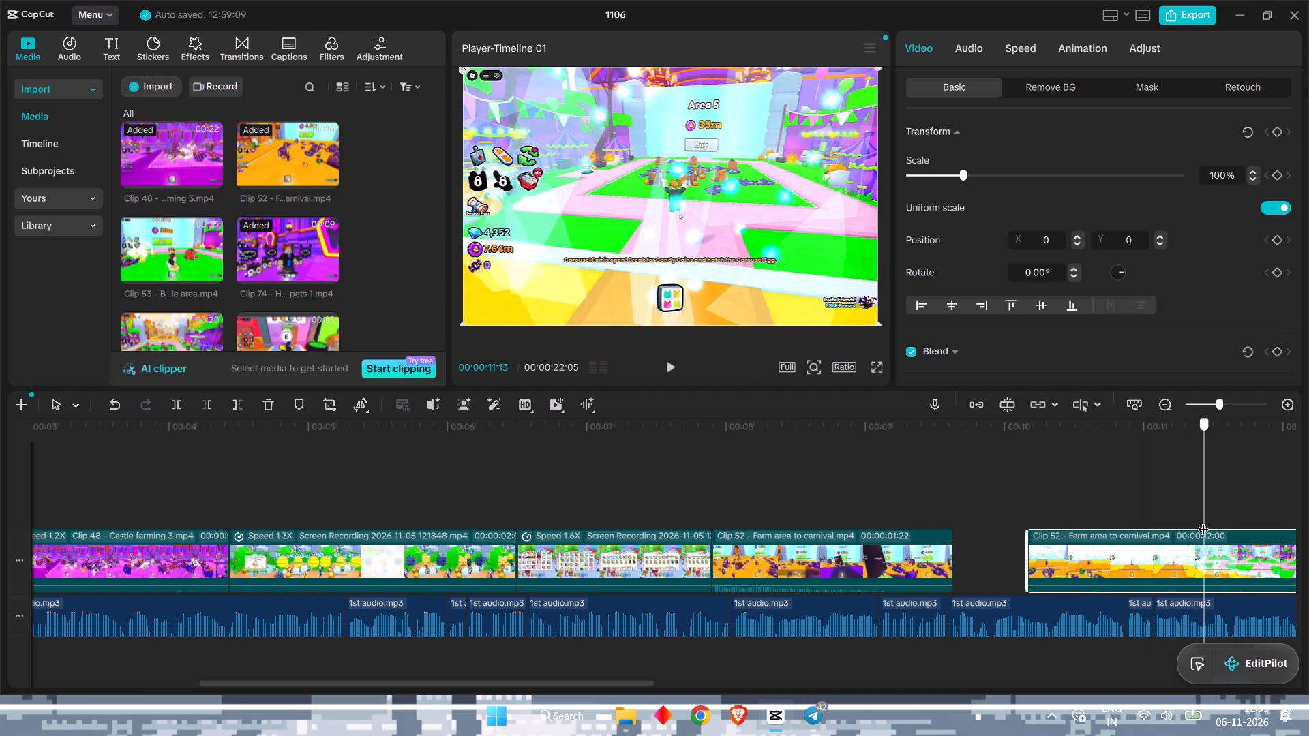
left_click_drag(1203, 521, 1291, 530)
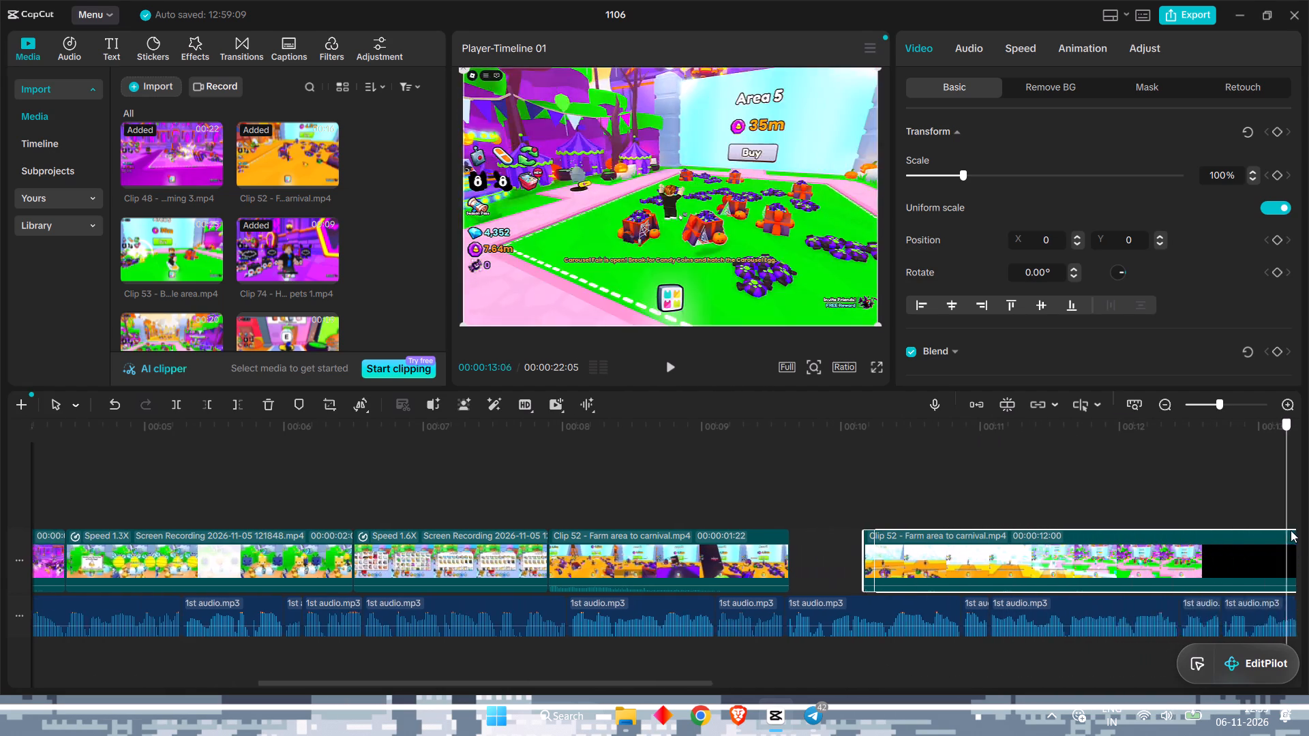
left_click_drag(1291, 530, 563, 538)
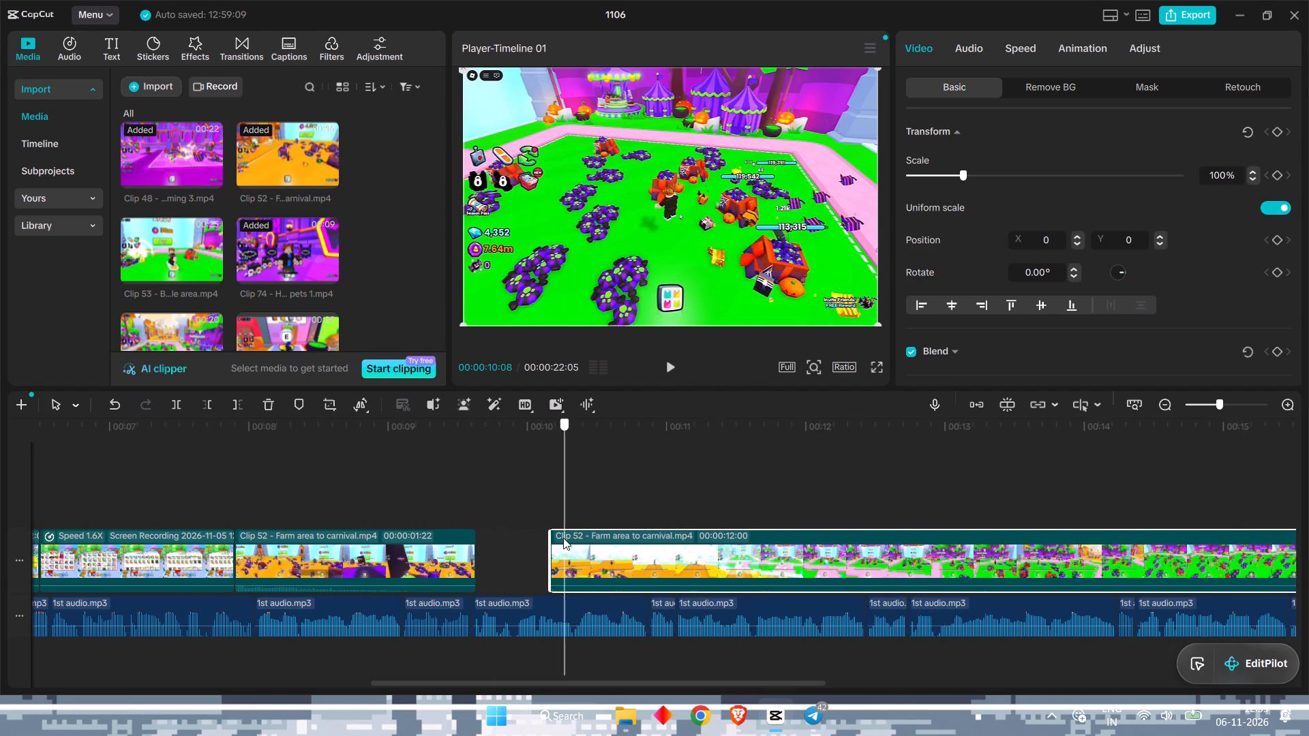
left_click_drag(563, 538, 545, 521)
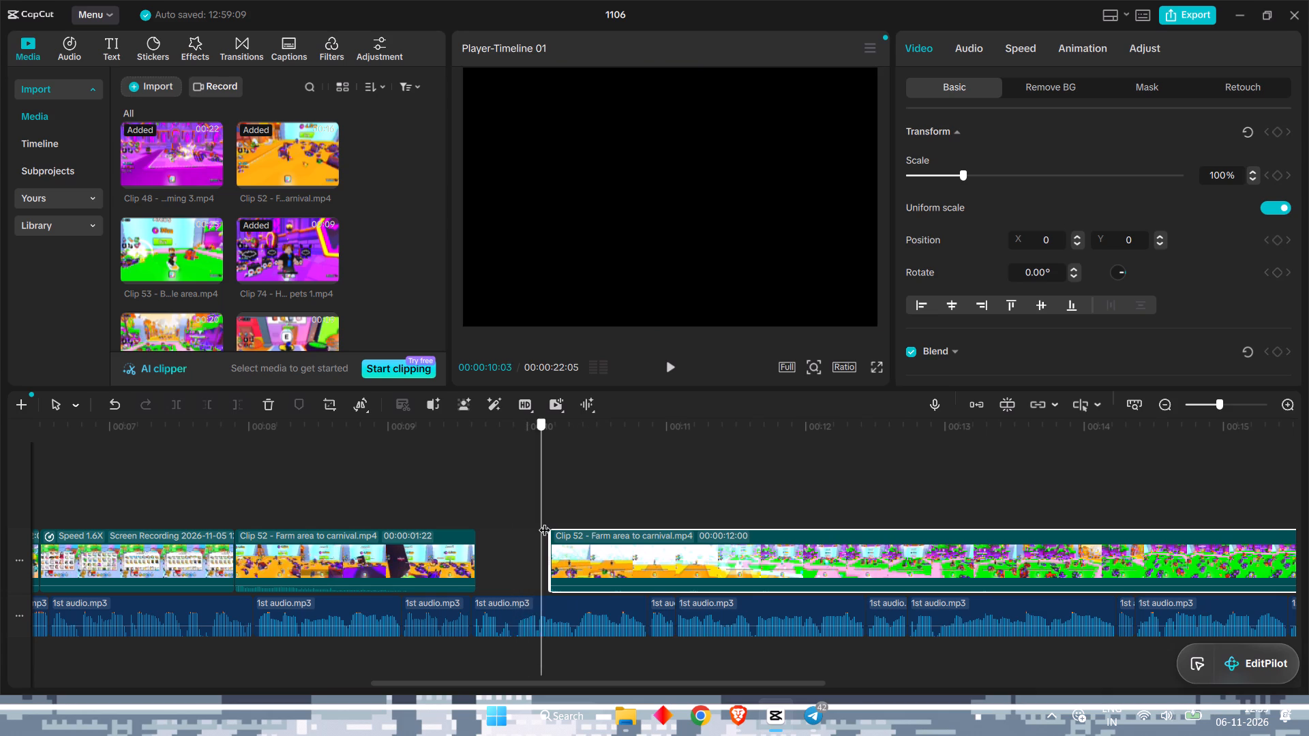
Cut away the first Clip 52 piece's footage before 00:00:09:07.
left_click_drag(545, 521, 327, 527)
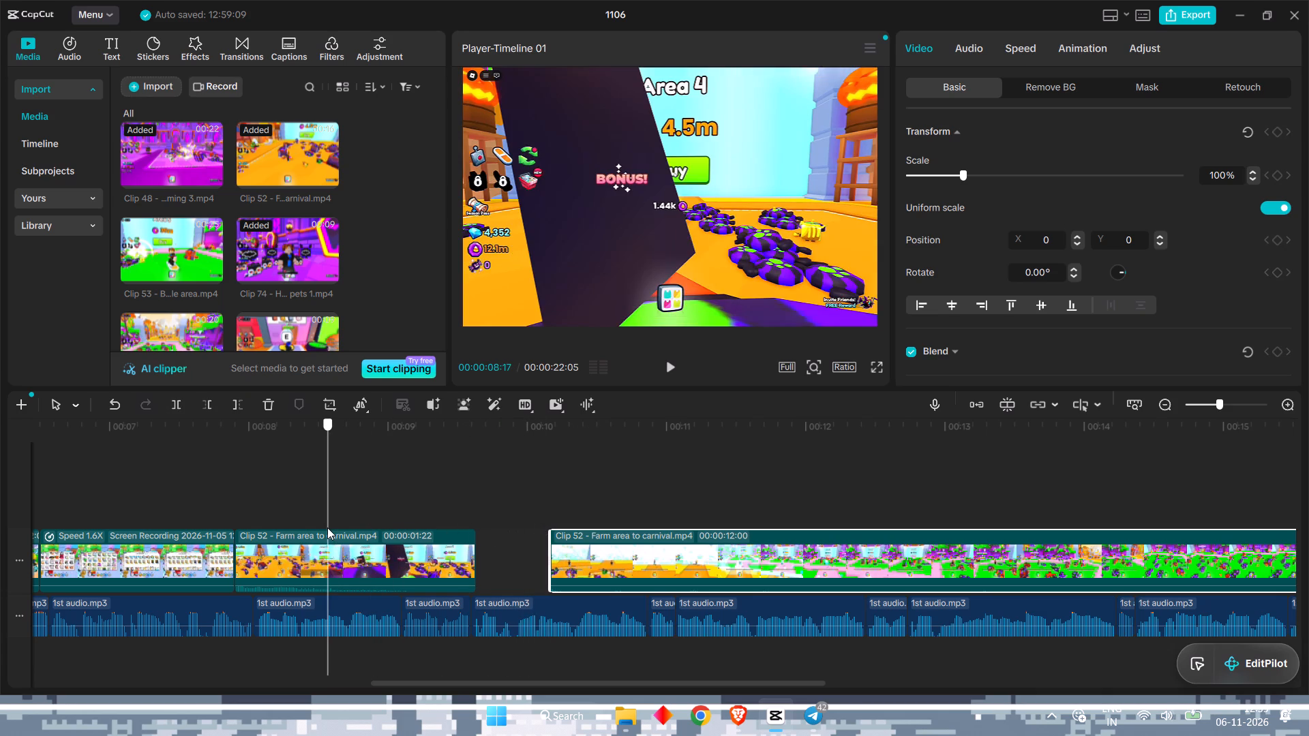
left_click_drag(327, 527, 396, 518)
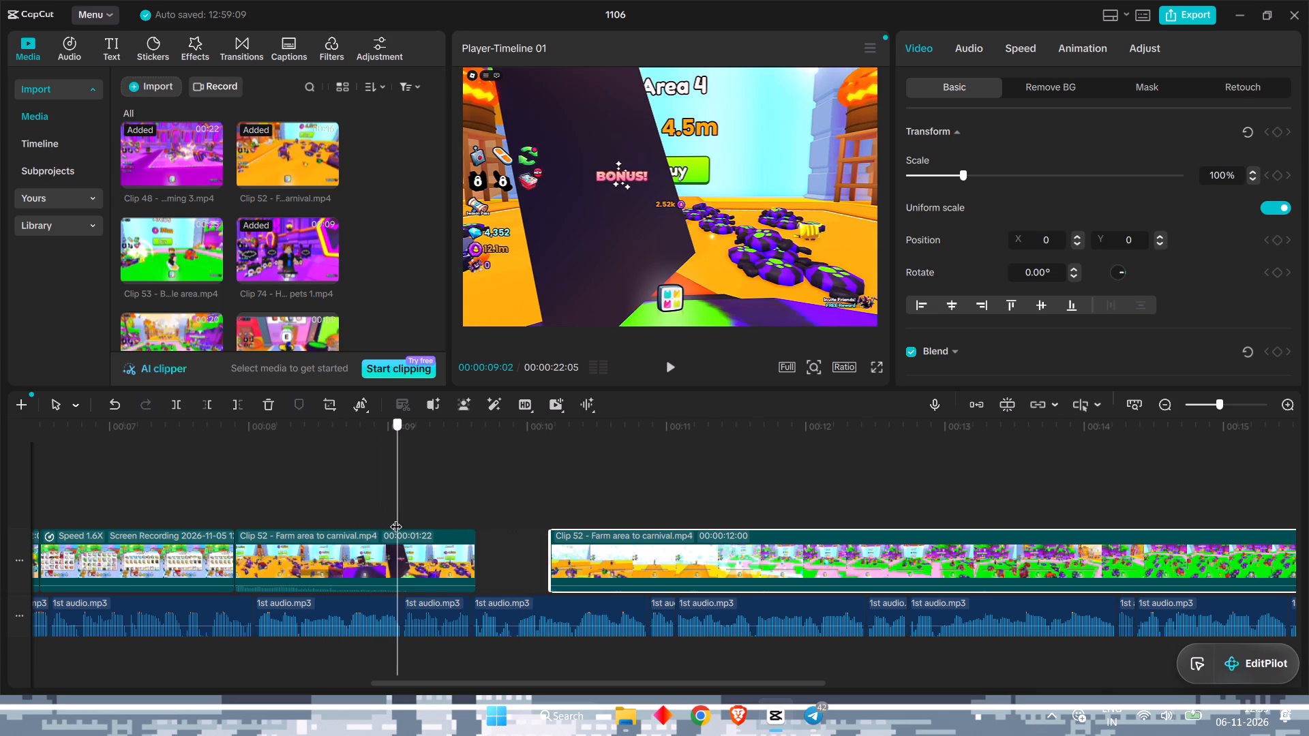
left_click_drag(396, 518, 421, 514)
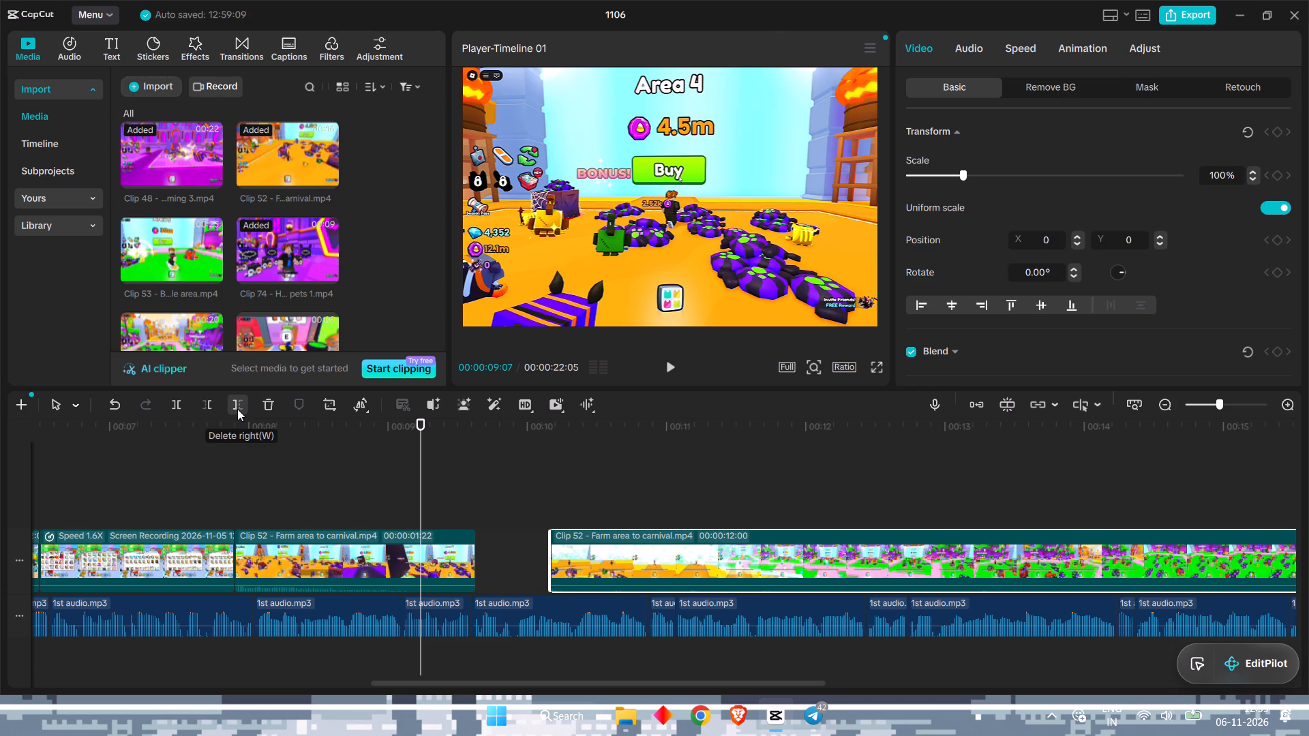
left_click(237, 409)
key("ctrl+z")
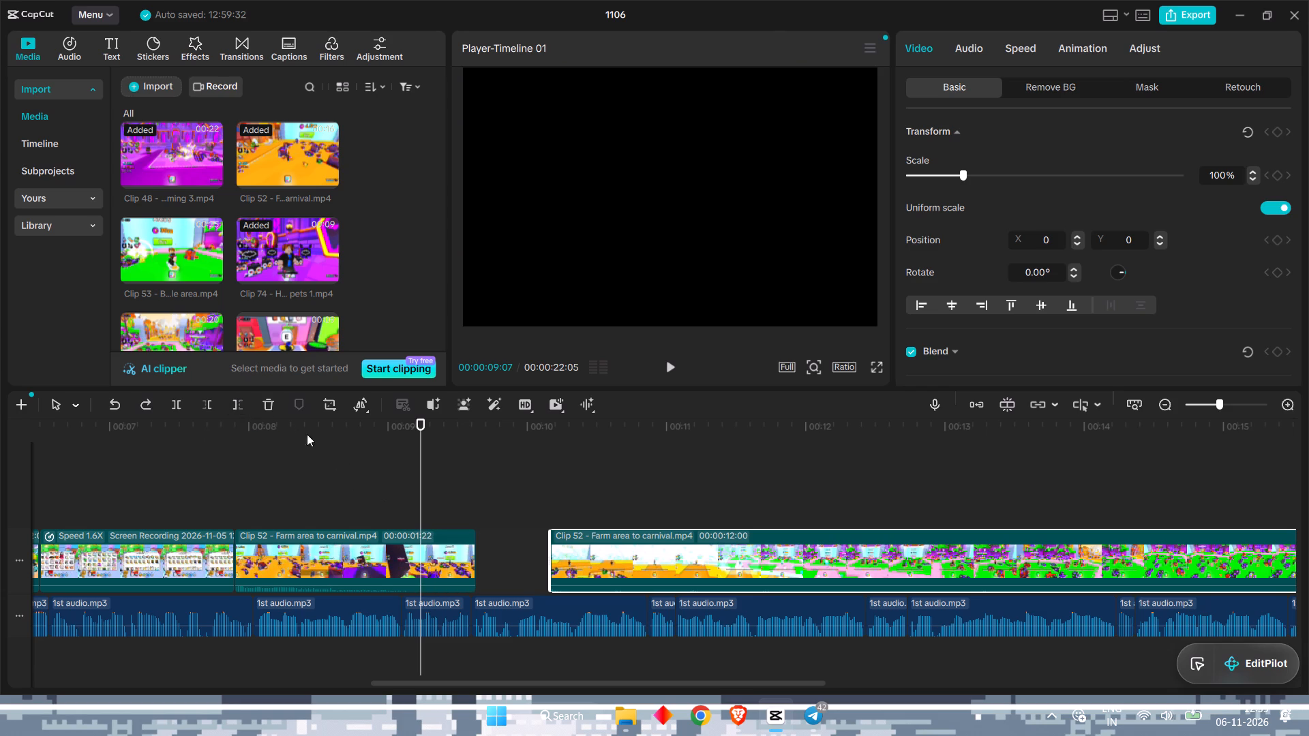
left_click(206, 408)
Move the shortened first Clip 52 piece on the main track directly after the 1.6X screen recording.
left_click_drag(446, 531, 353, 522)
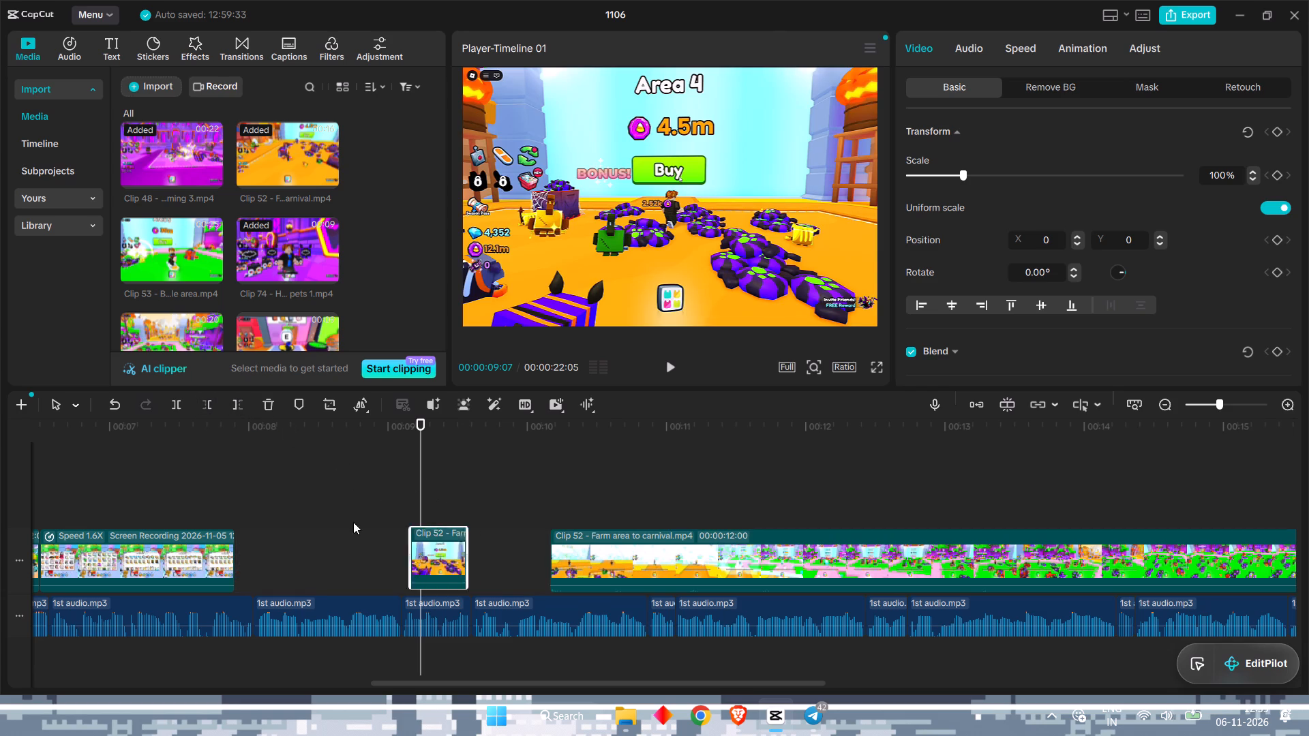
left_click_drag(353, 522, 265, 530)
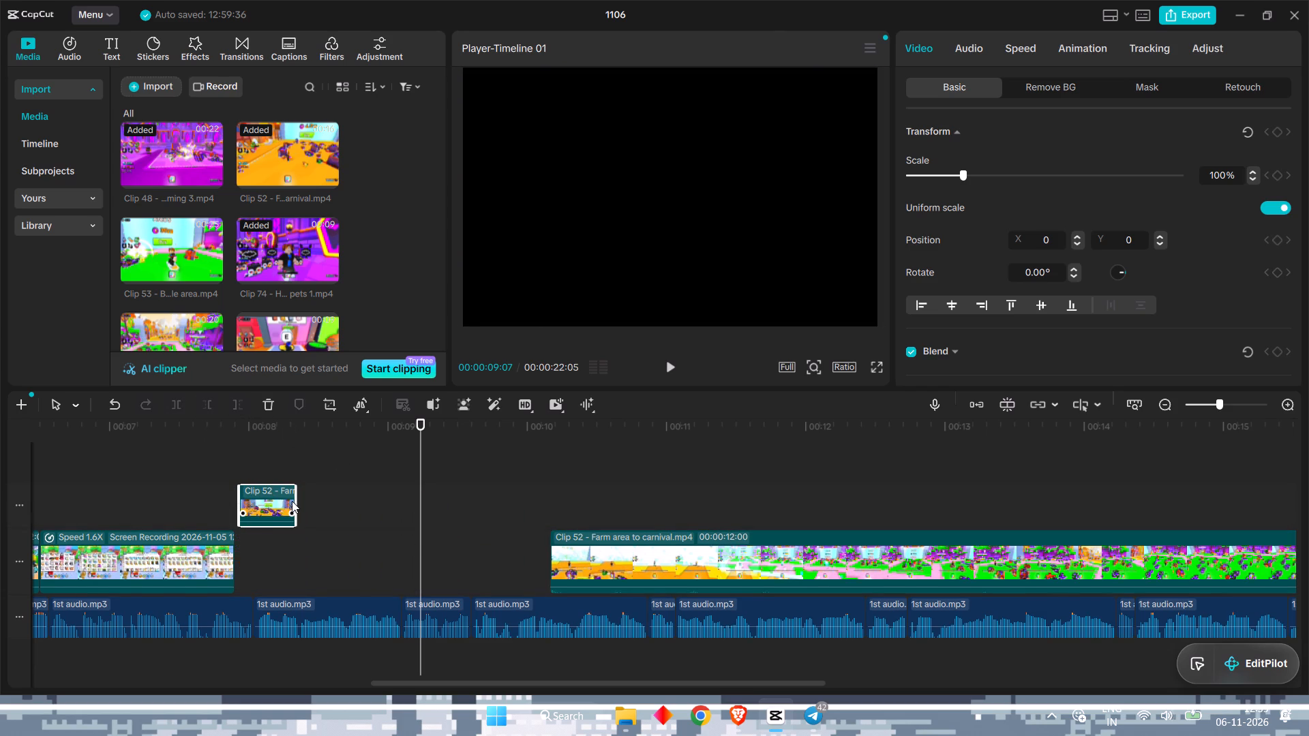
left_click_drag(274, 489, 280, 540)
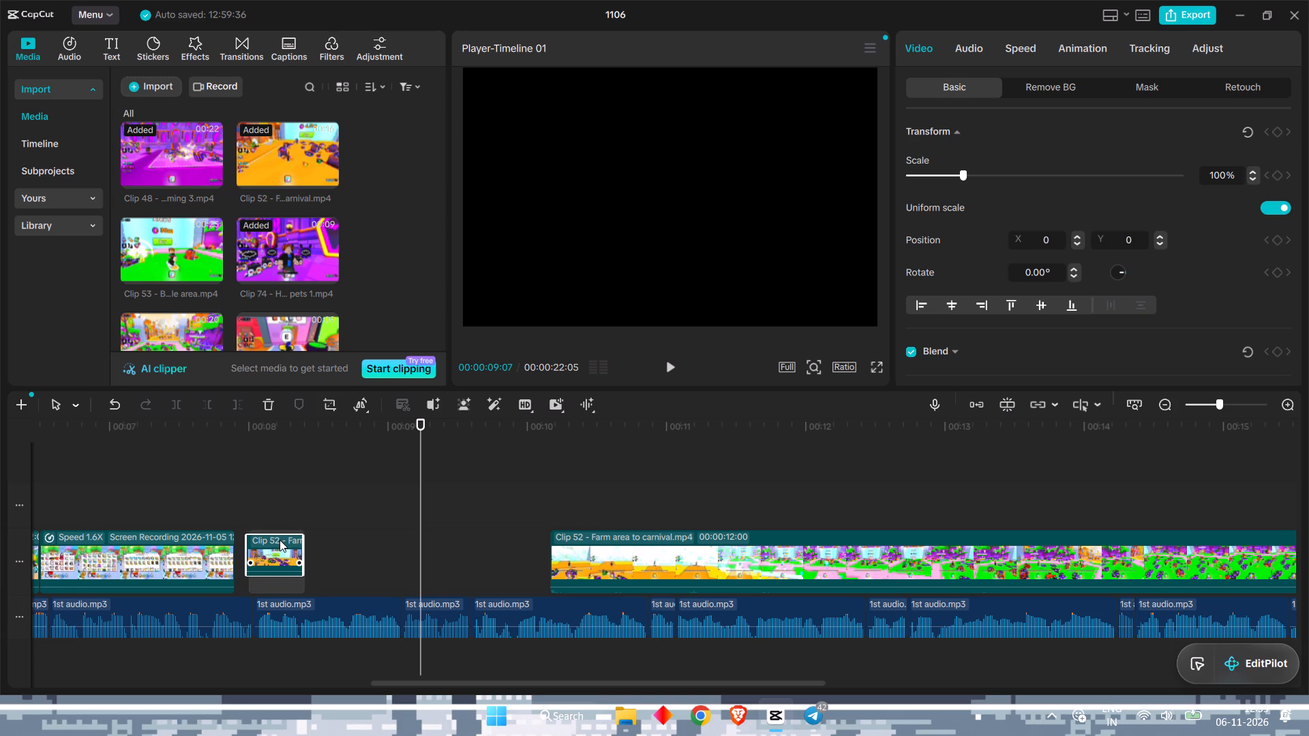
left_click_drag(280, 540, 269, 540)
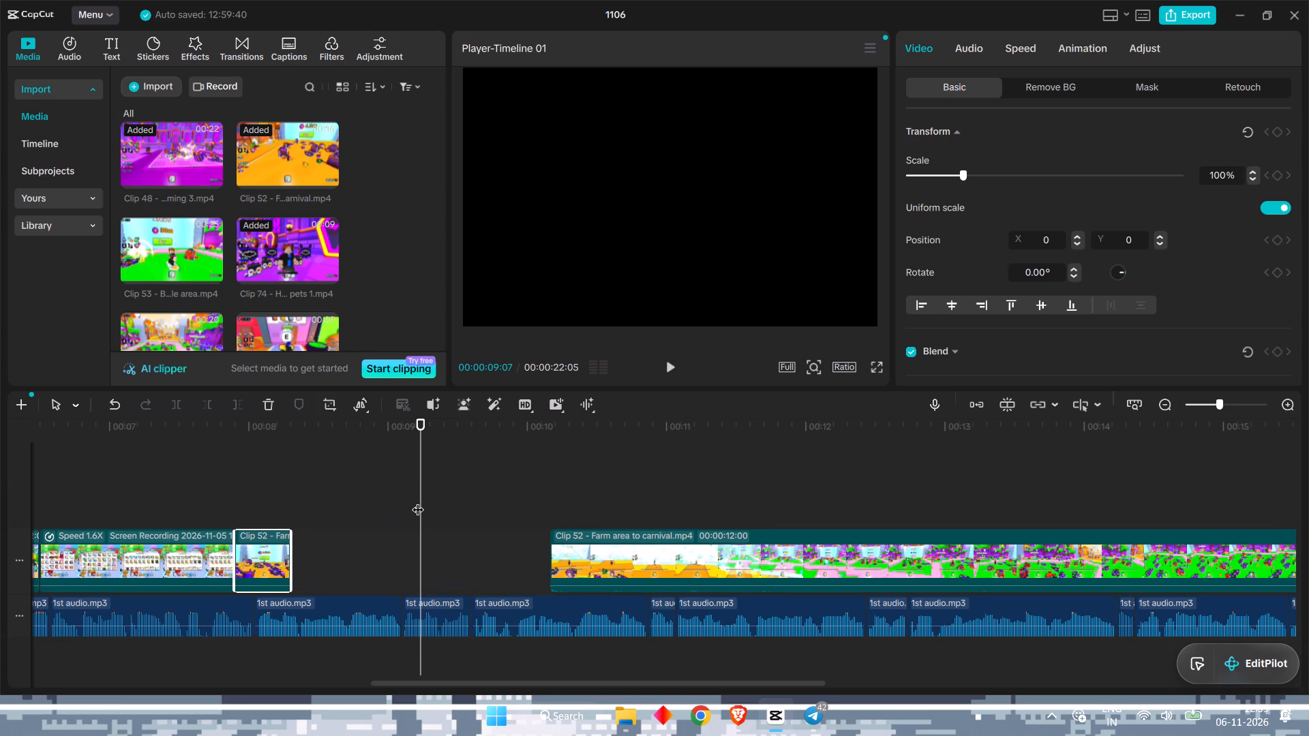
Play the end of the 1.6X screen recording and the short Clip 52 piece against the narration.
left_click_drag(418, 501, 174, 507)
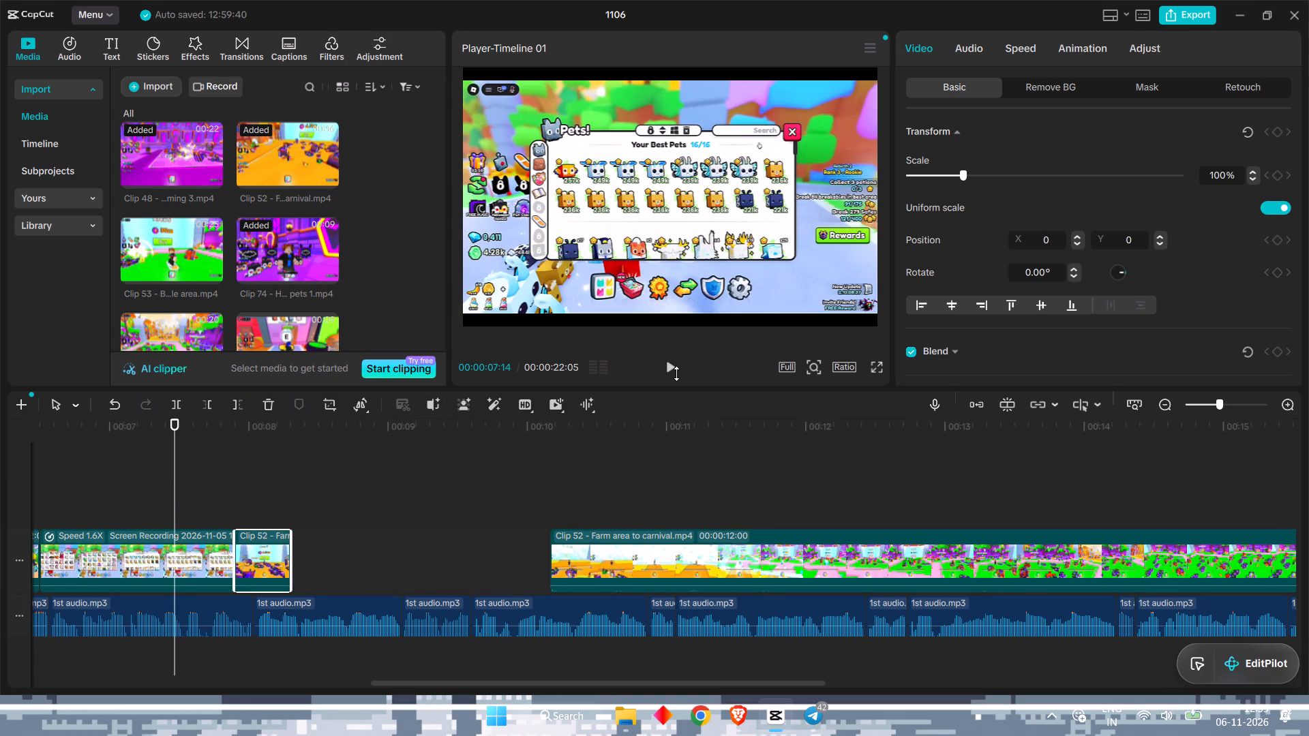
left_click(672, 371)
left_click(669, 371)
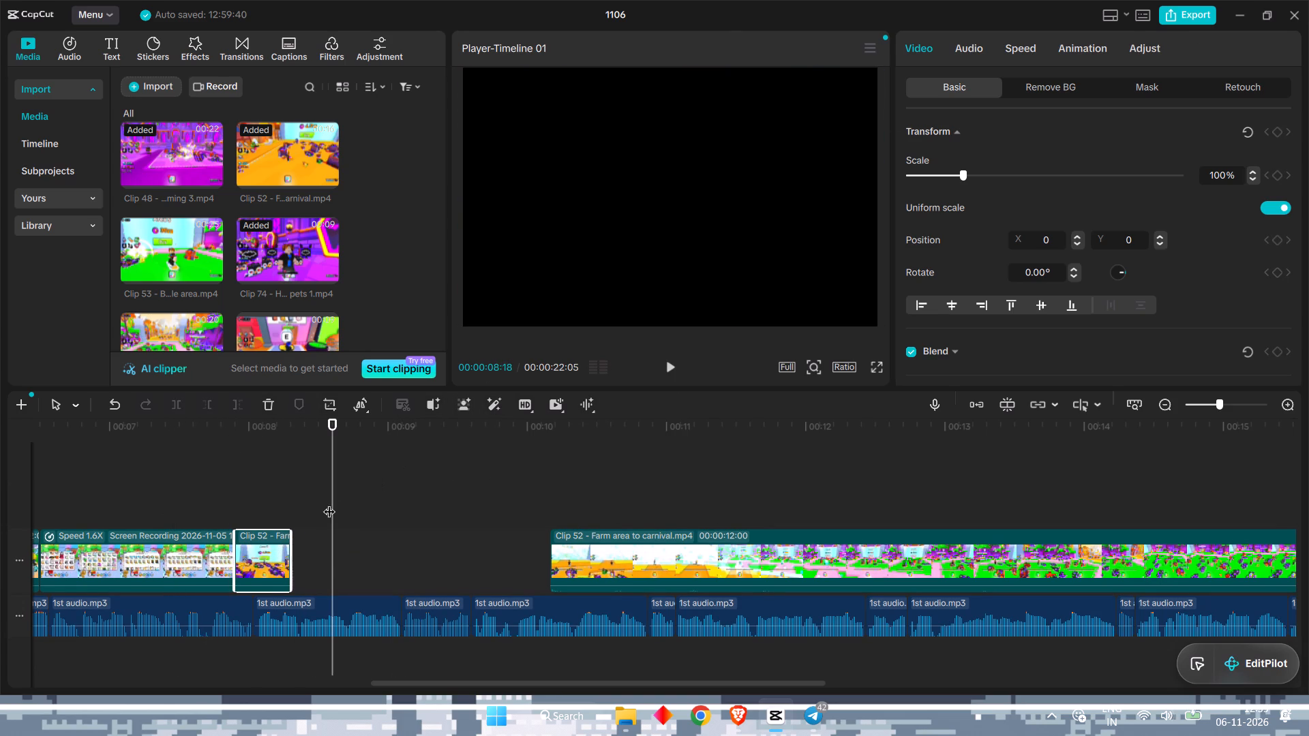
left_click_drag(334, 500, 147, 500)
left_click(668, 367)
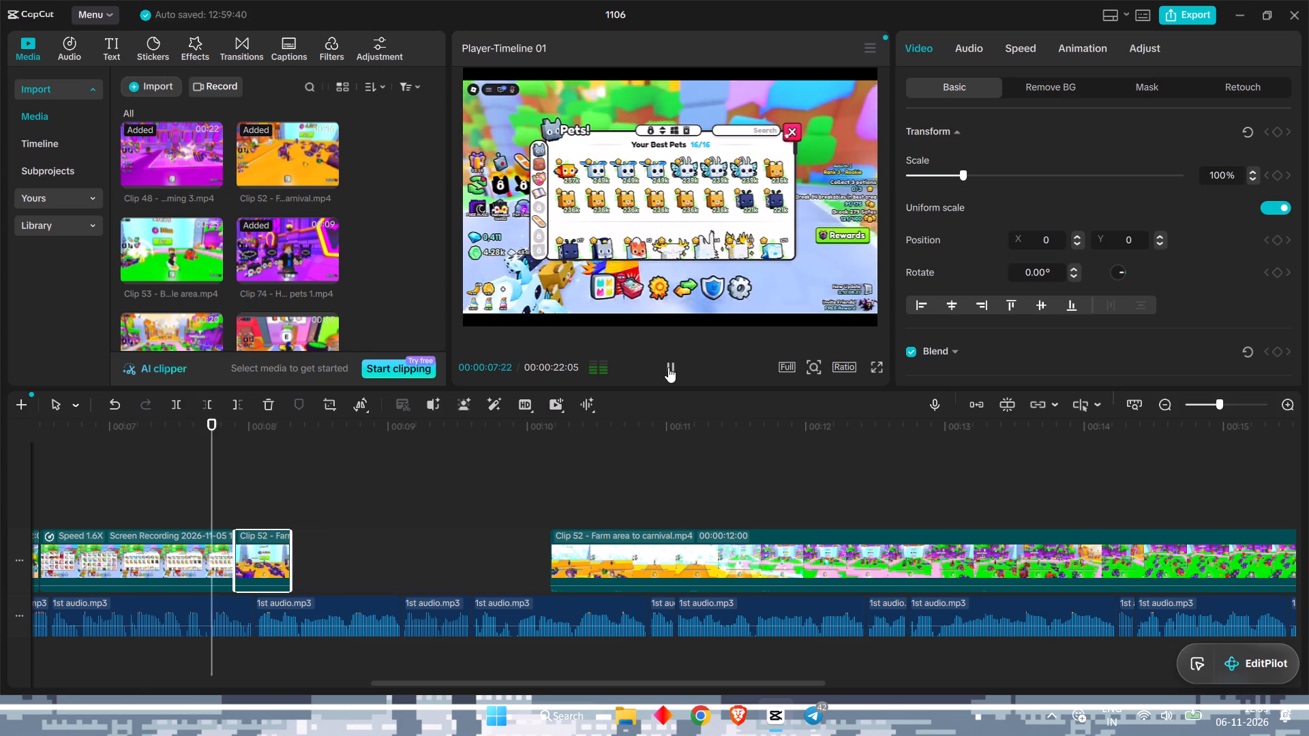
left_click(668, 367)
Move the 00:00:12:00 Clip 52 piece directly after the short first Clip 52 piece, closing the gap.
left_click_drag(597, 528, 574, 533)
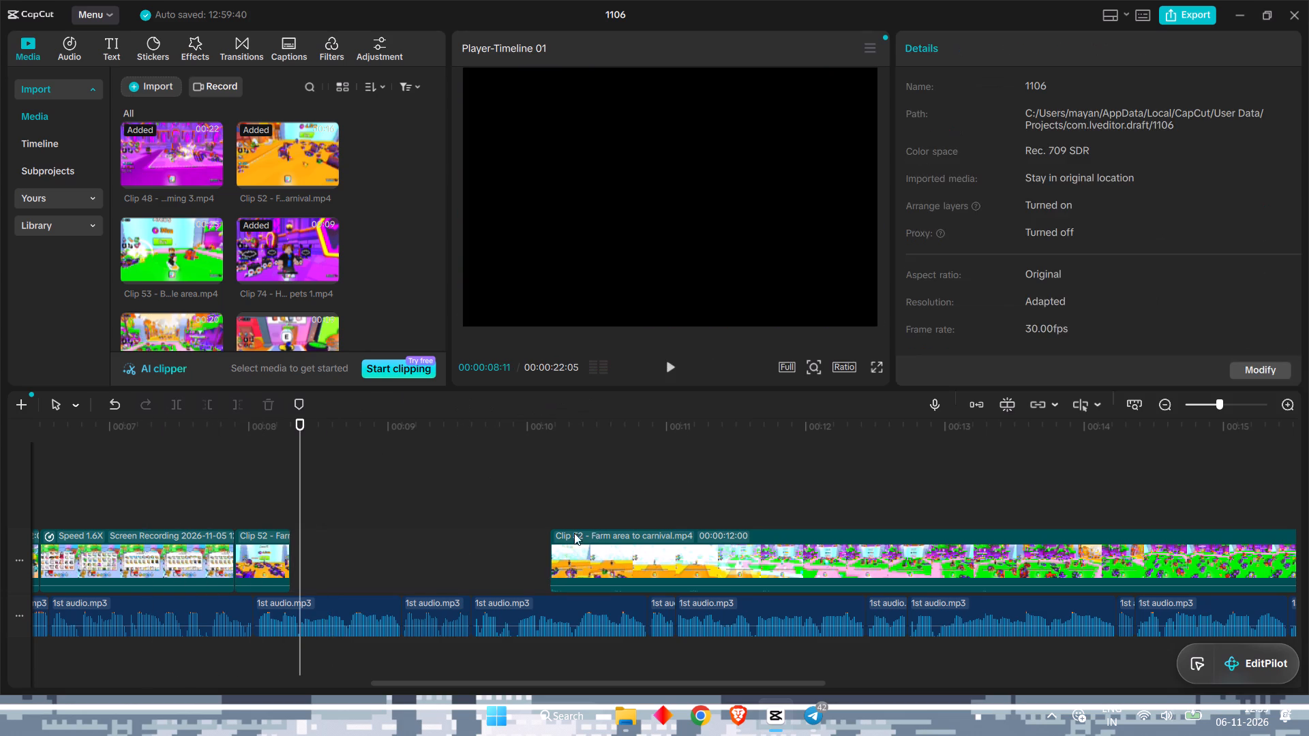
left_click_drag(574, 533, 382, 551)
left_click_drag(597, 534, 325, 551)
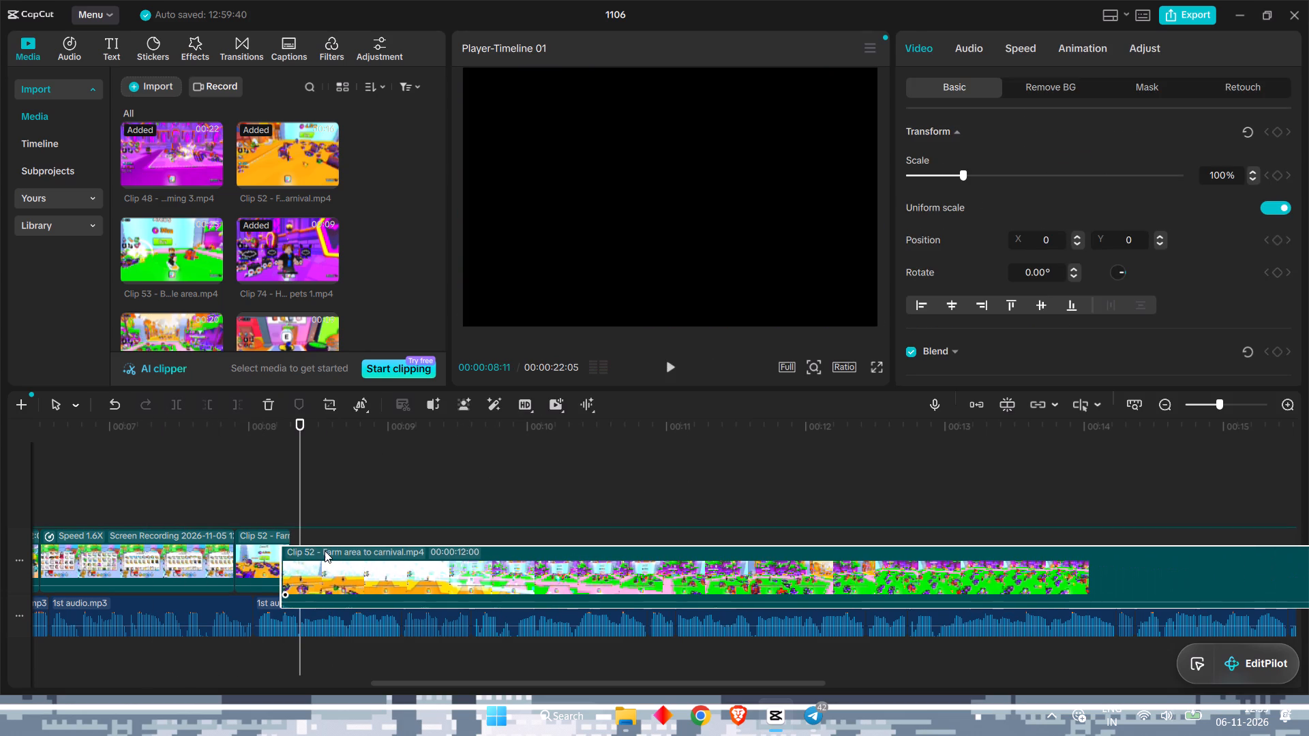
left_click_drag(325, 551, 340, 548)
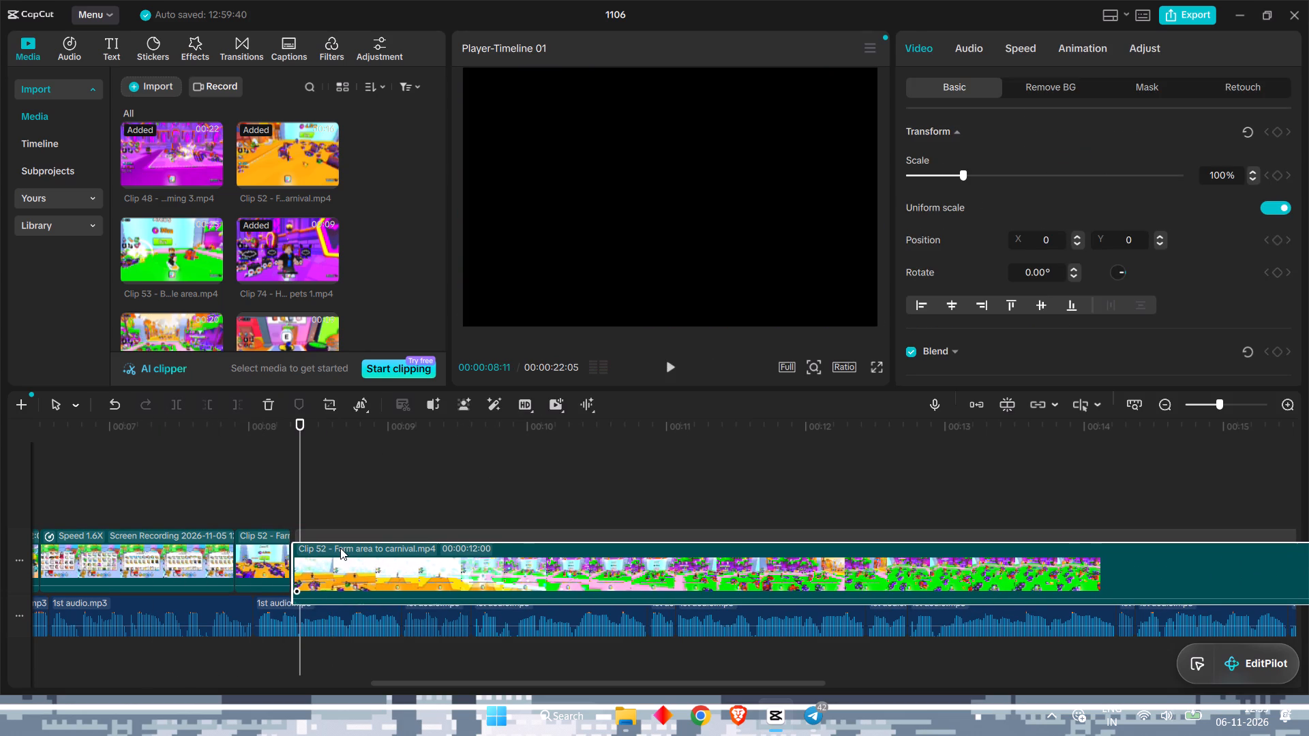
left_click_drag(340, 548, 335, 547)
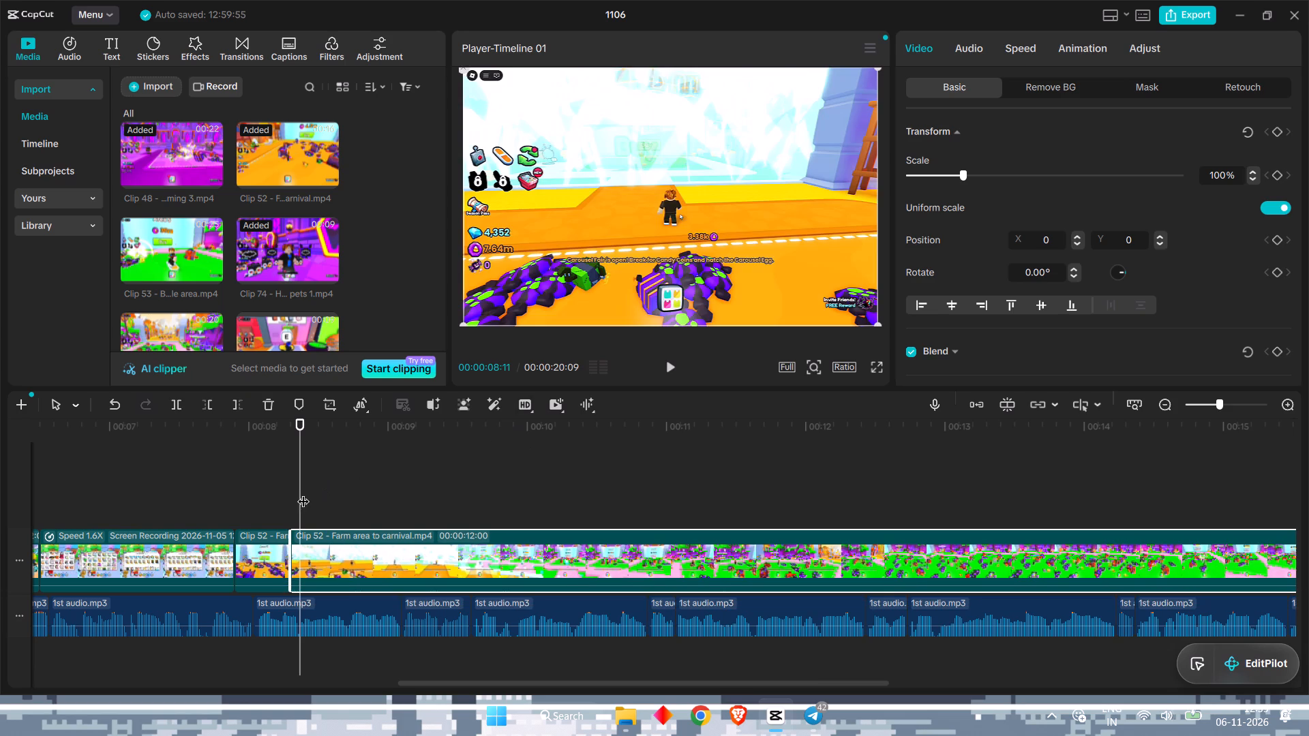
Play the timeline from the end of the 1.6X screen recording through both Clip 52 pieces against the narration.
left_click_drag(307, 486, 219, 485)
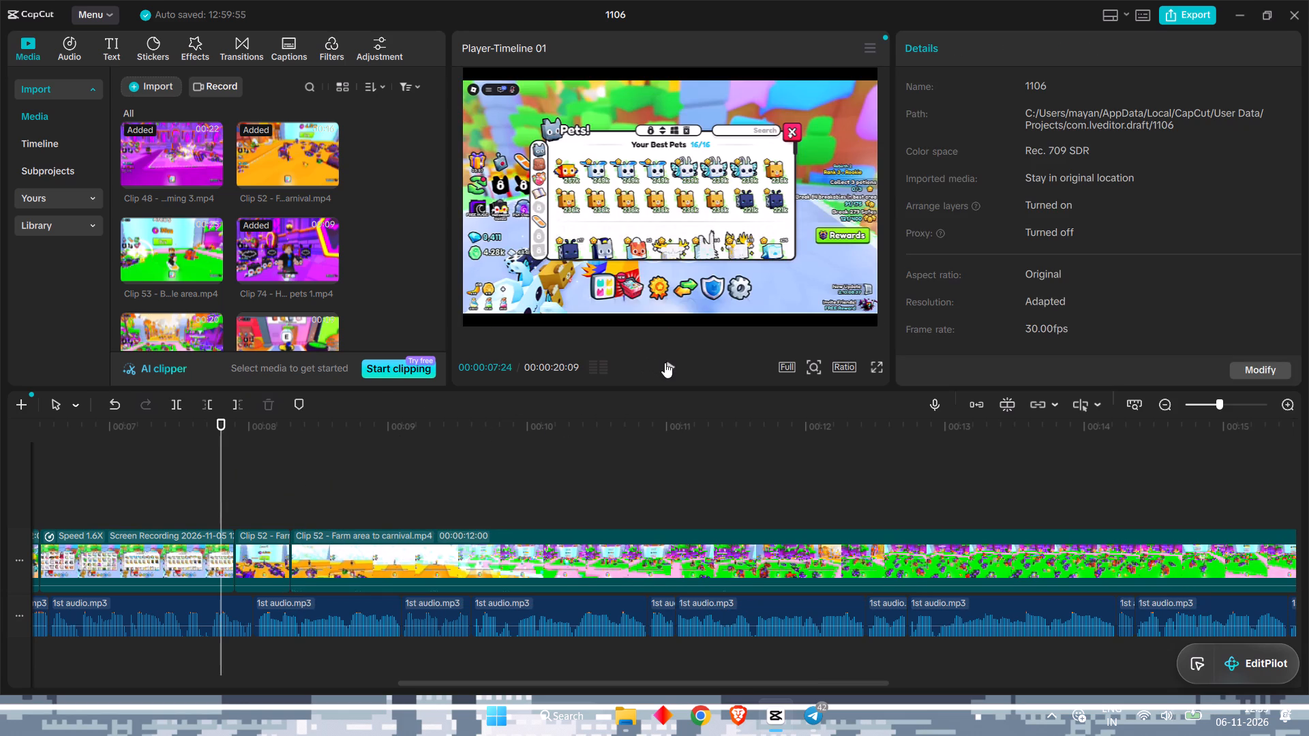
left_click(665, 363)
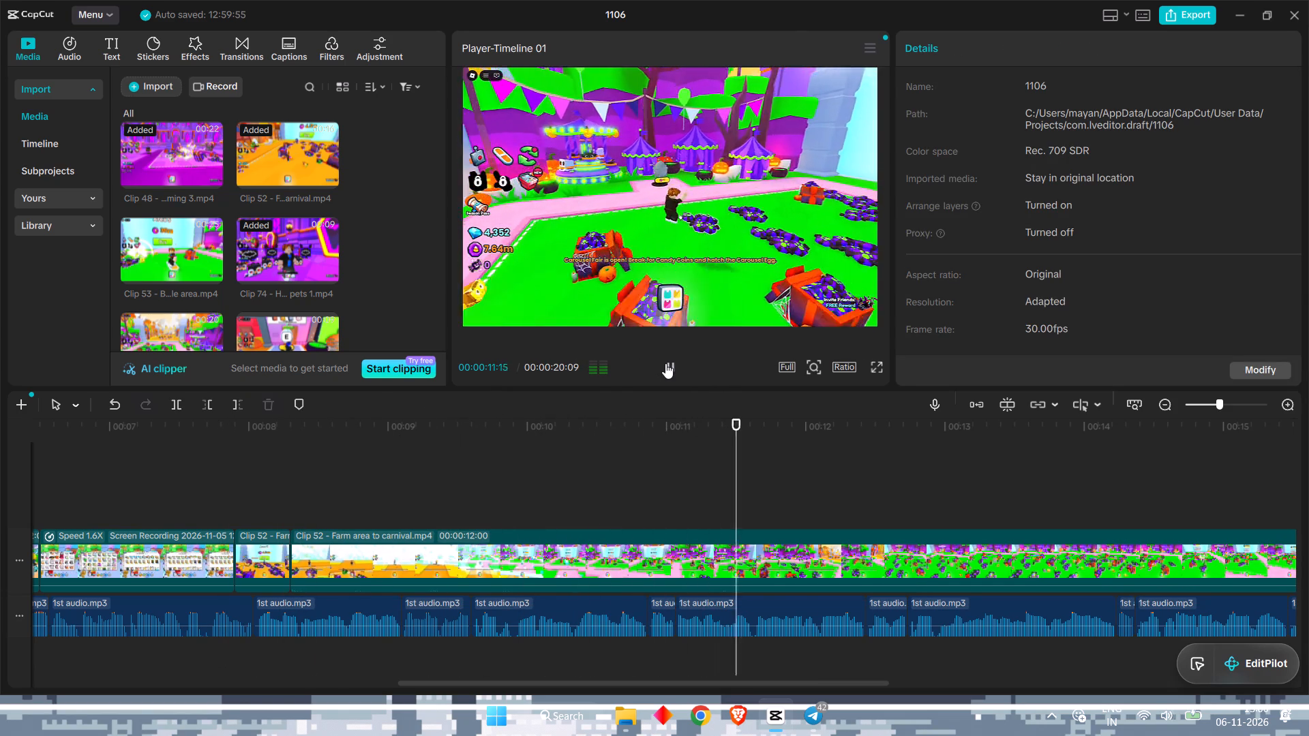
left_click(665, 363)
Undo the Clip 52 cuts and moves back to the single 00:00:15:21 clip directly after the 1.6X screen recording.
key("ctrl+z")
key("ctrl+z")
key("ctrl+z")
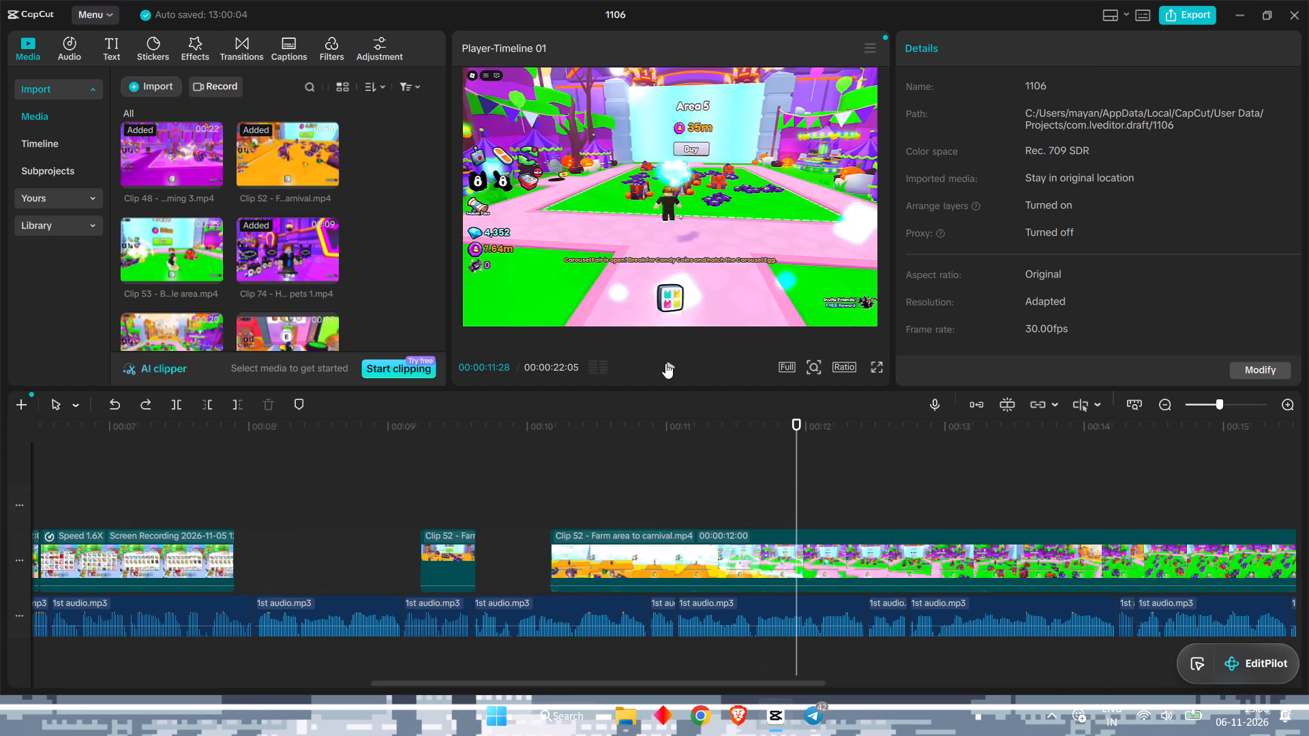
key("ctrl+z")
key("ctrl+z")
key("ctrl+z")
key("ctrl+z")
key("ctrl+z")
key("ctrl+z")
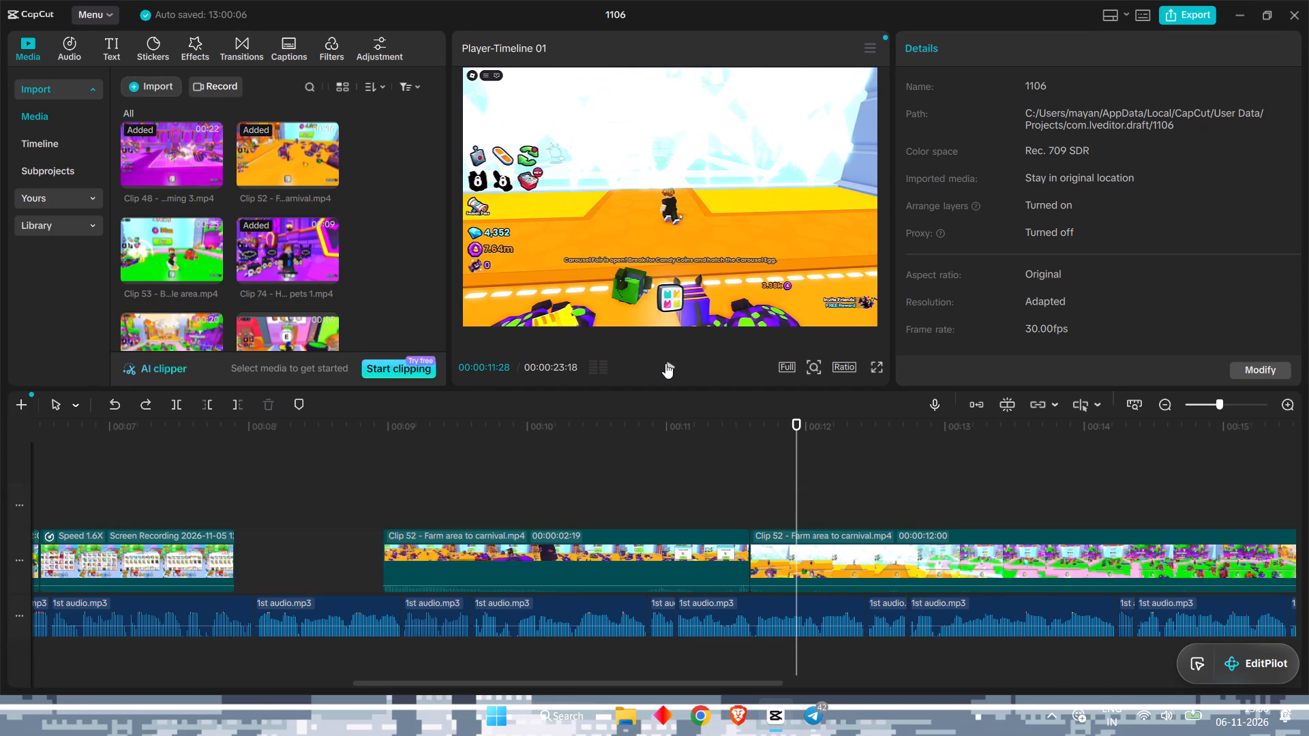
key("ctrl+z")
key("ctrl+z")
key("ctrl+z")
key("ctrl+z")
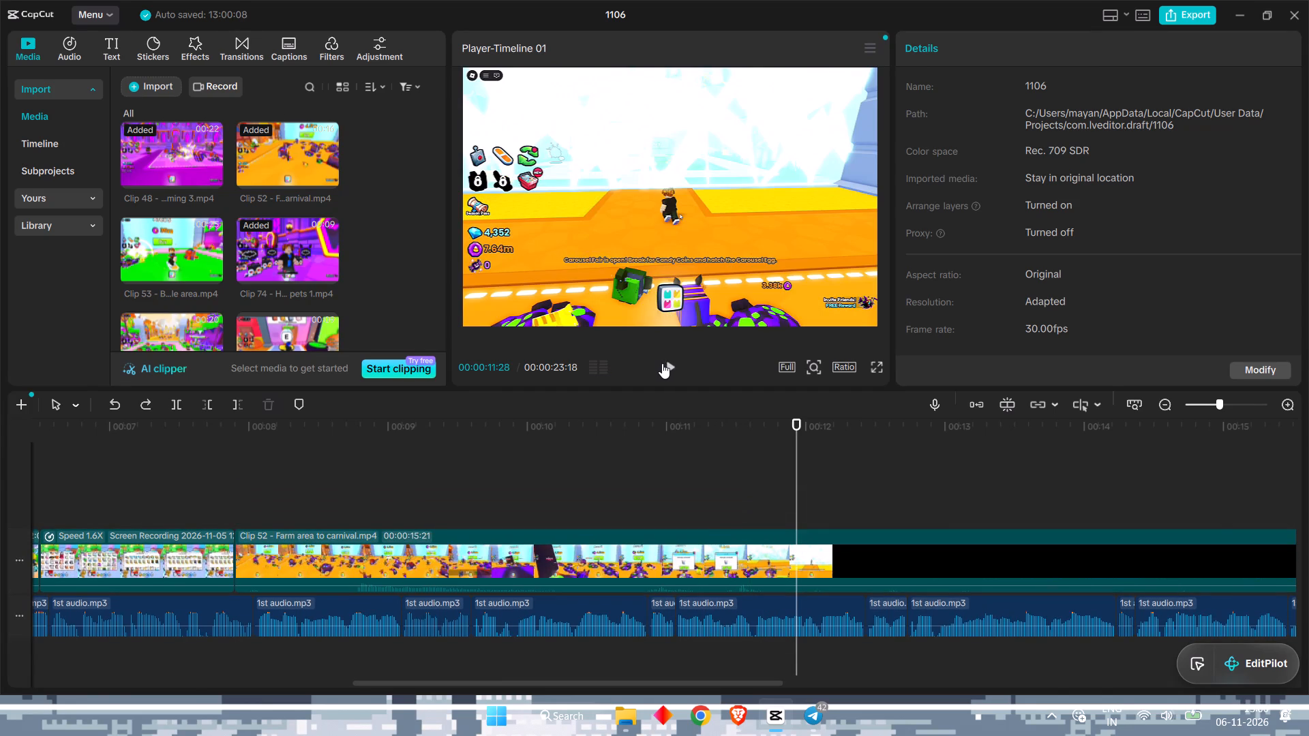
Cut away the Clip 52 footage before 00:00:10:07, where the Area 4 Buy sign shows.
left_click_drag(795, 466, 481, 469)
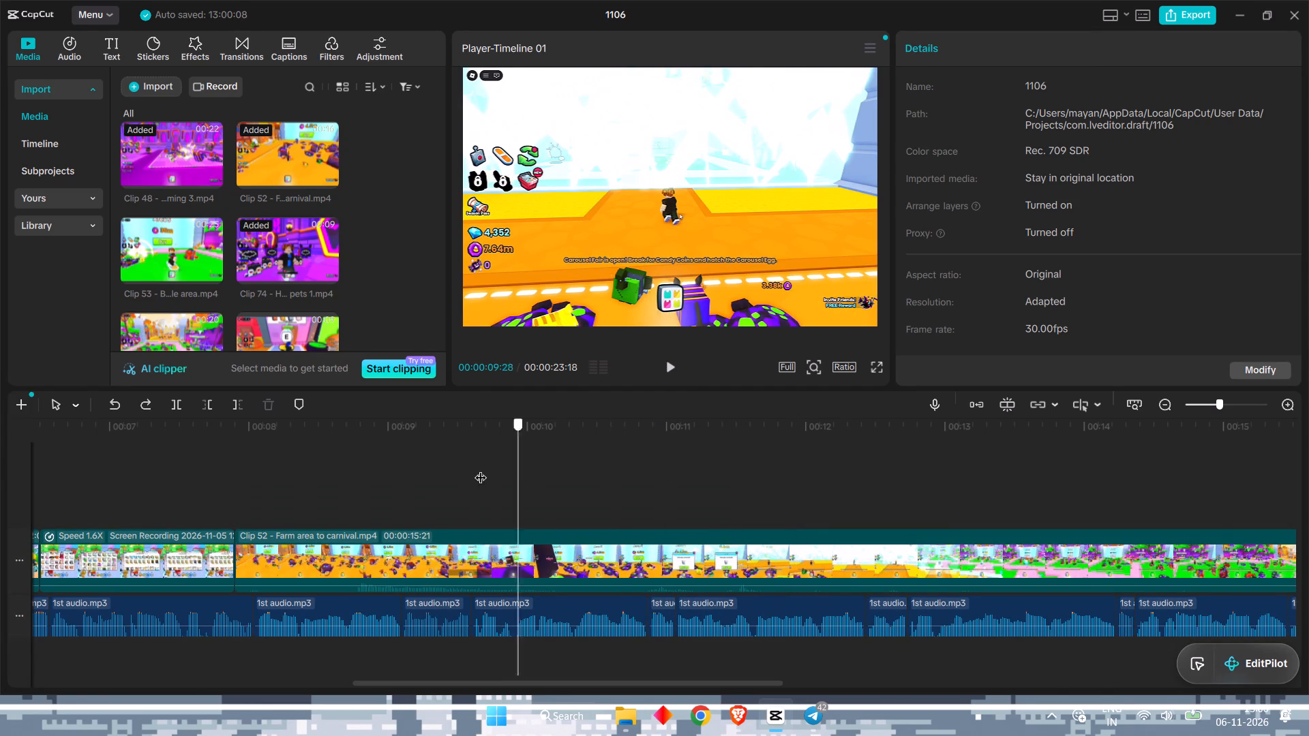
left_click_drag(481, 469, 573, 463)
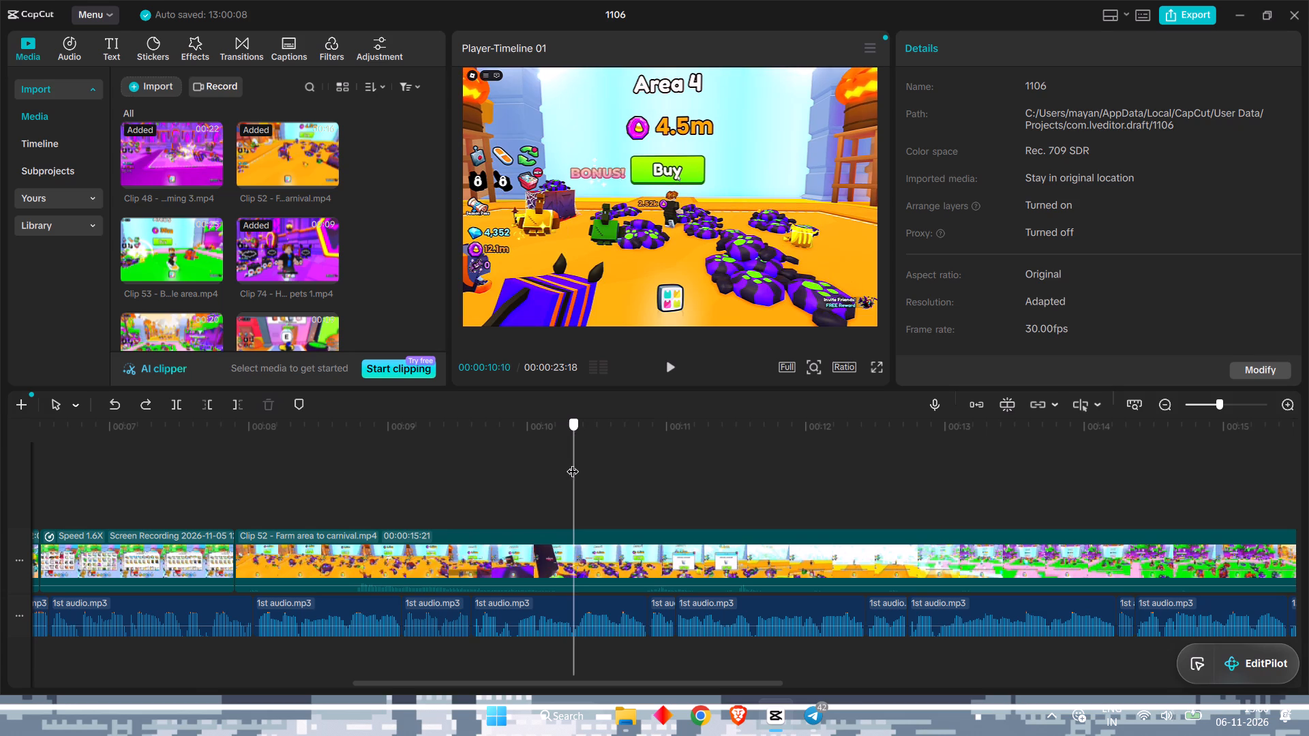
left_click_drag(573, 463, 553, 462)
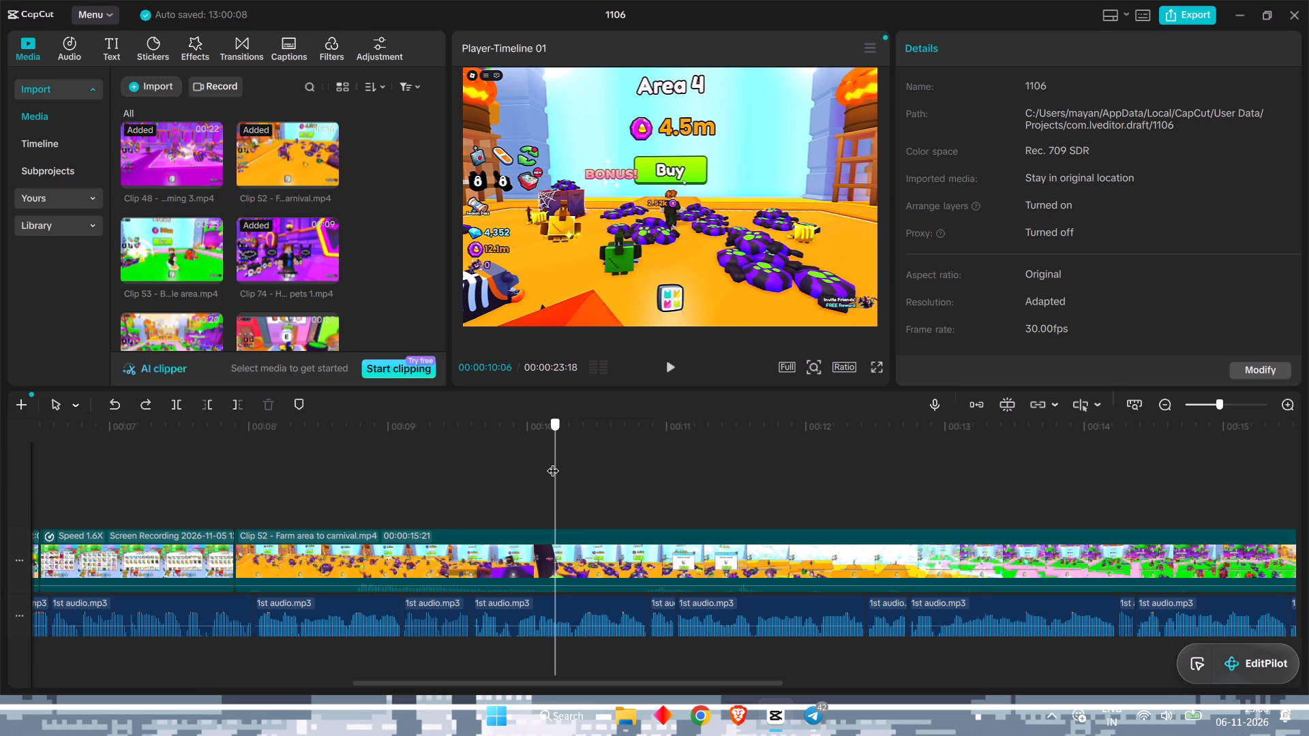
left_click_drag(553, 462, 558, 462)
left_click(175, 411)
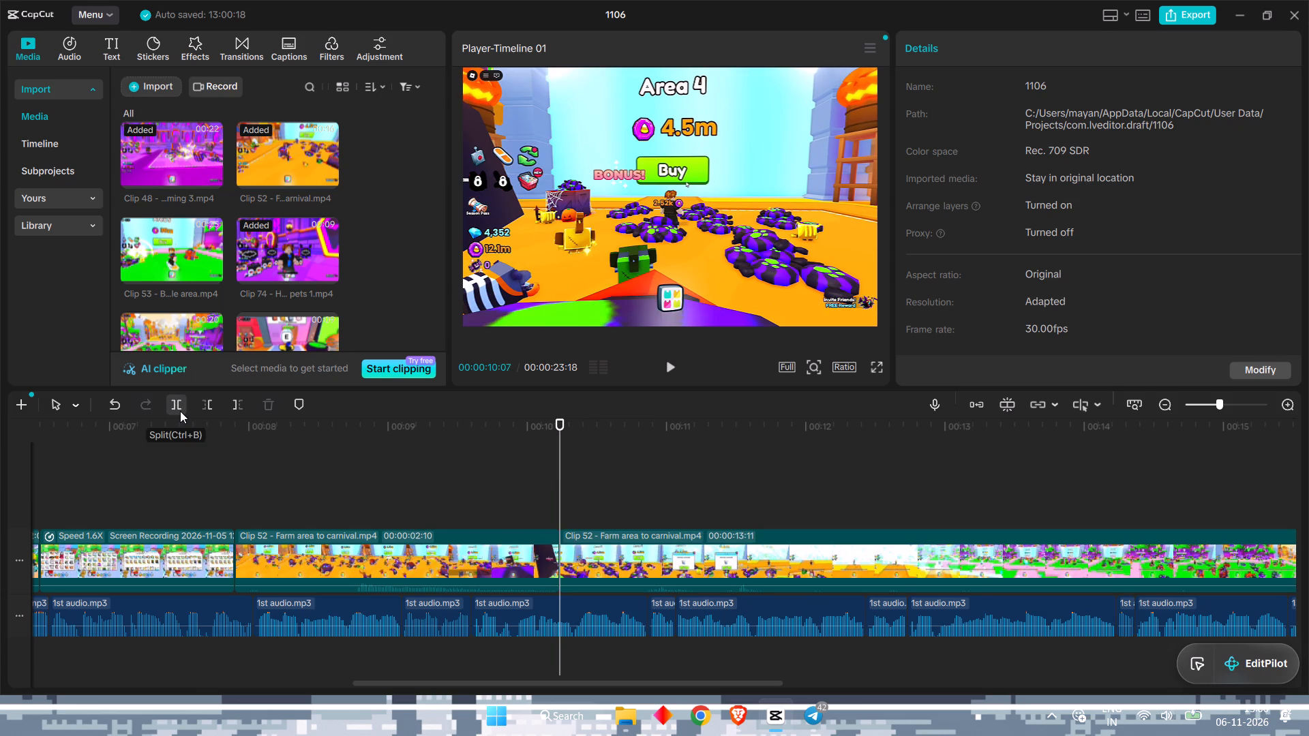
key("ctrl+z")
left_click(209, 403)
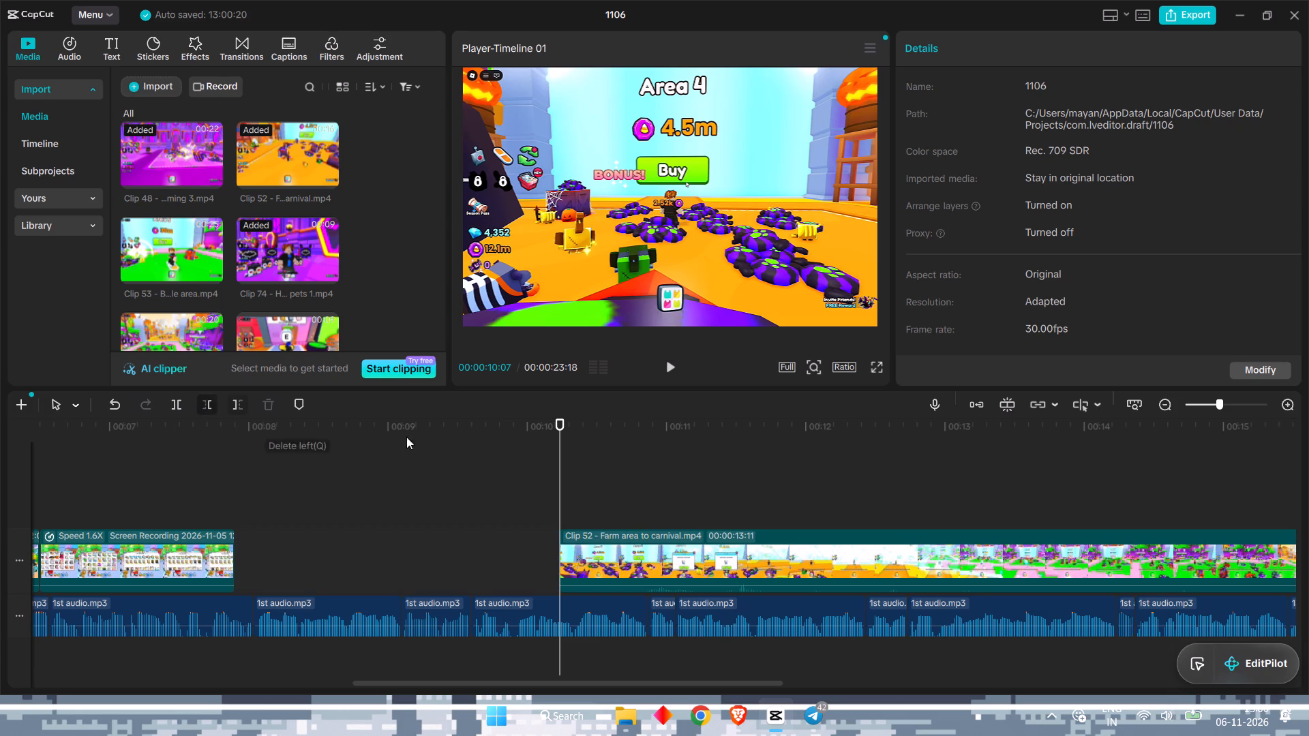
Move the trimmed Clip 52 directly after the 1.6X screen recording on the main track, closing the gap.
left_click_drag(604, 531, 280, 539)
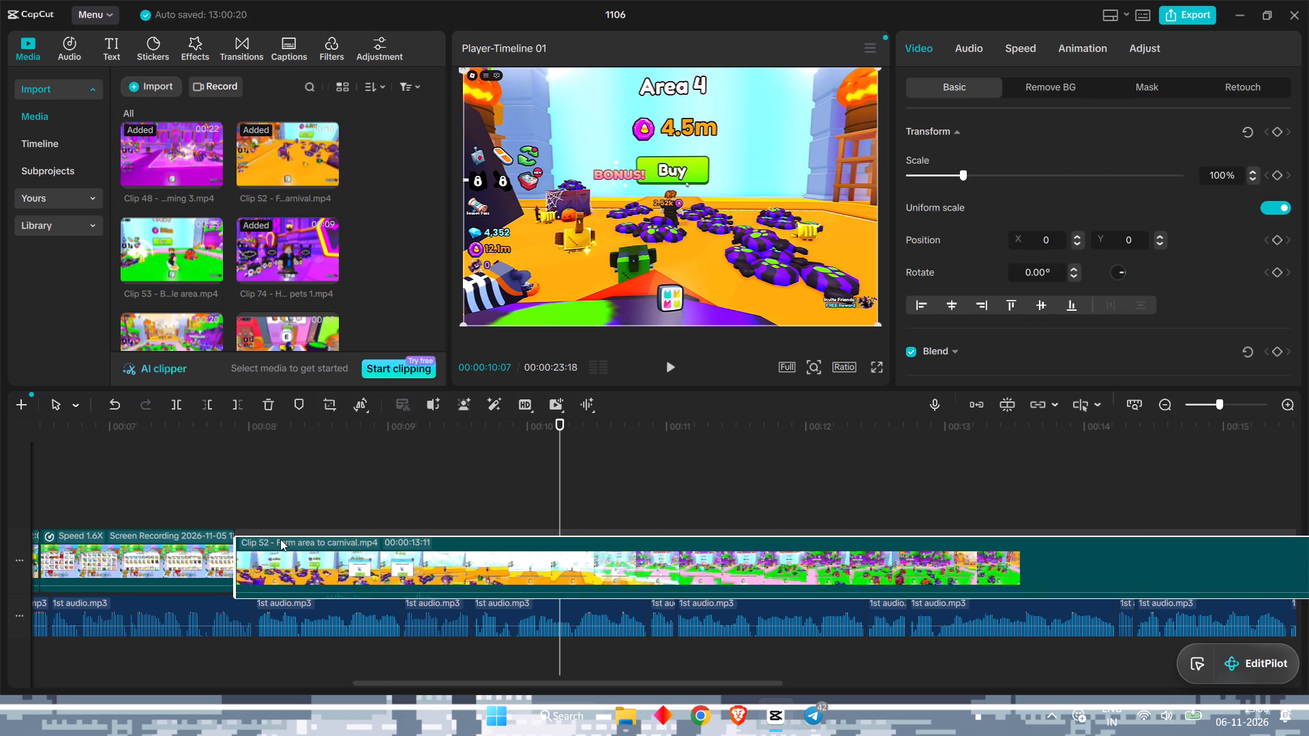
left_click_drag(280, 539, 280, 539)
Play the end of the 1.6X screen recording and the trimmed Clip 52 against the narration.
left_click_drag(558, 469, 155, 500)
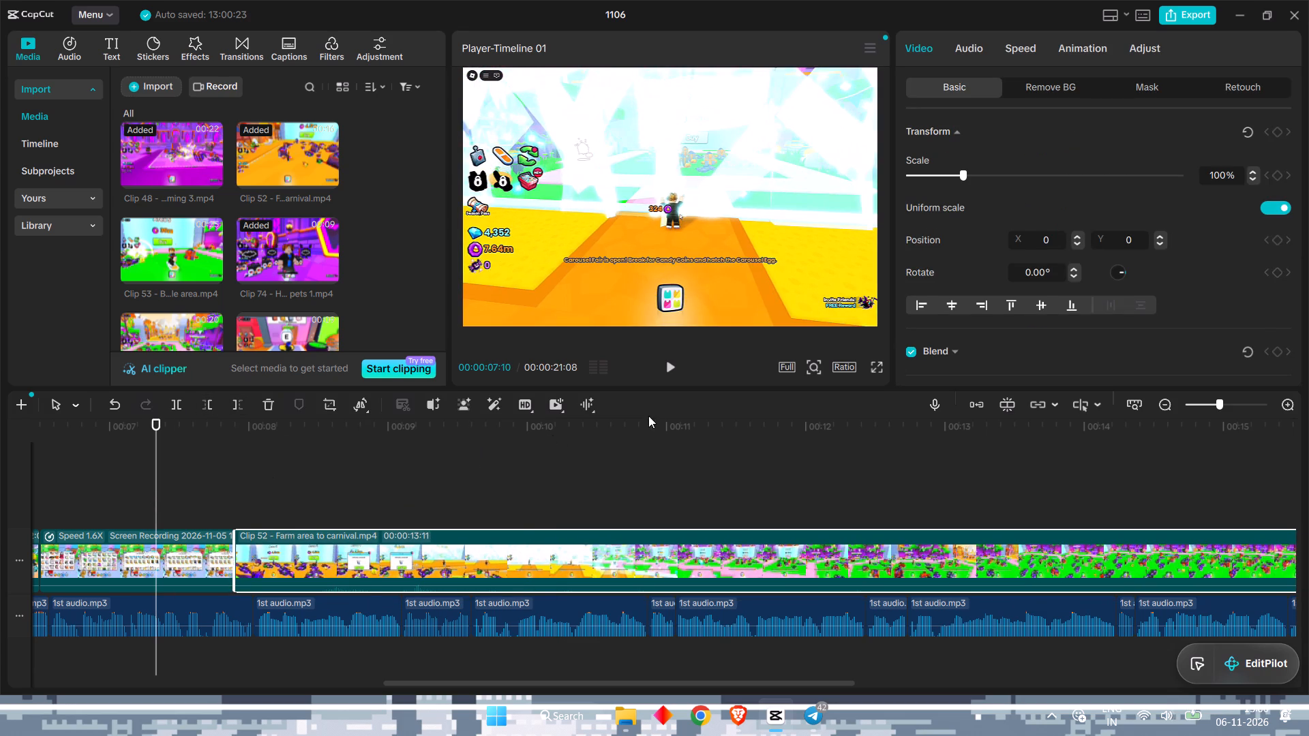
left_click(671, 374)
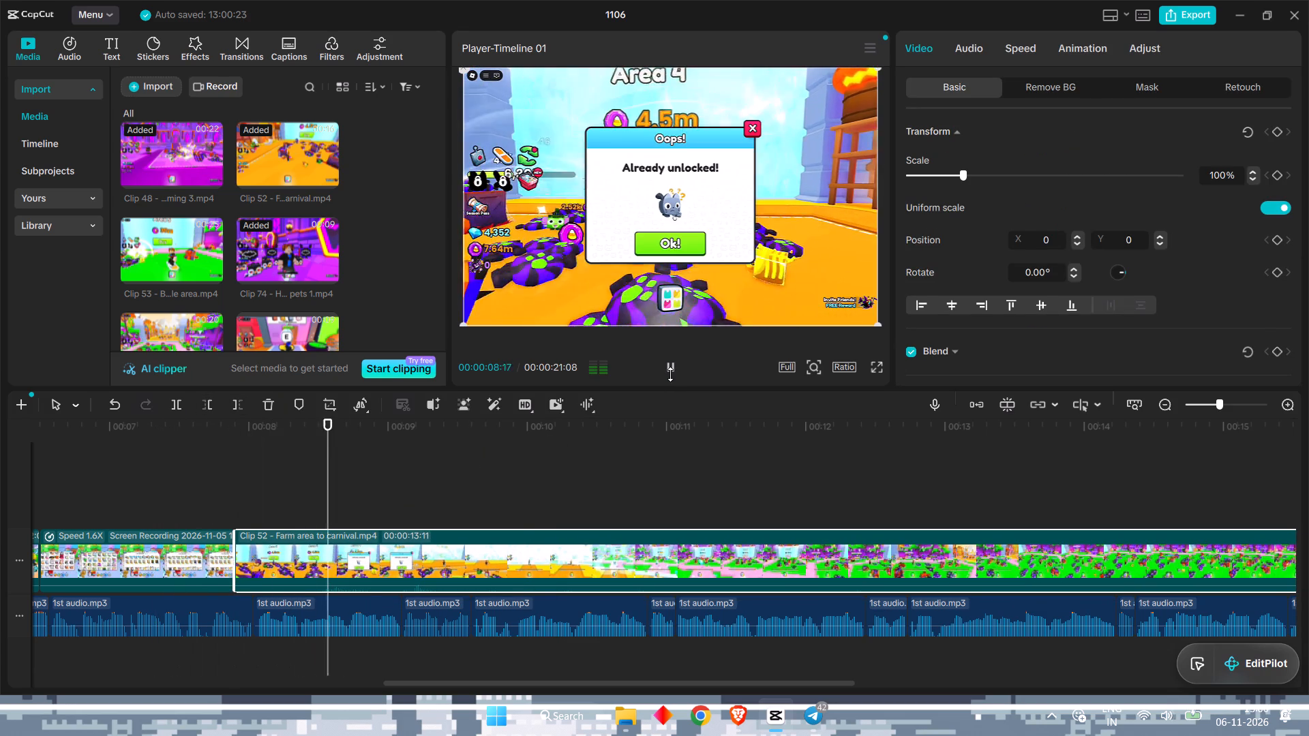
left_click(670, 374)
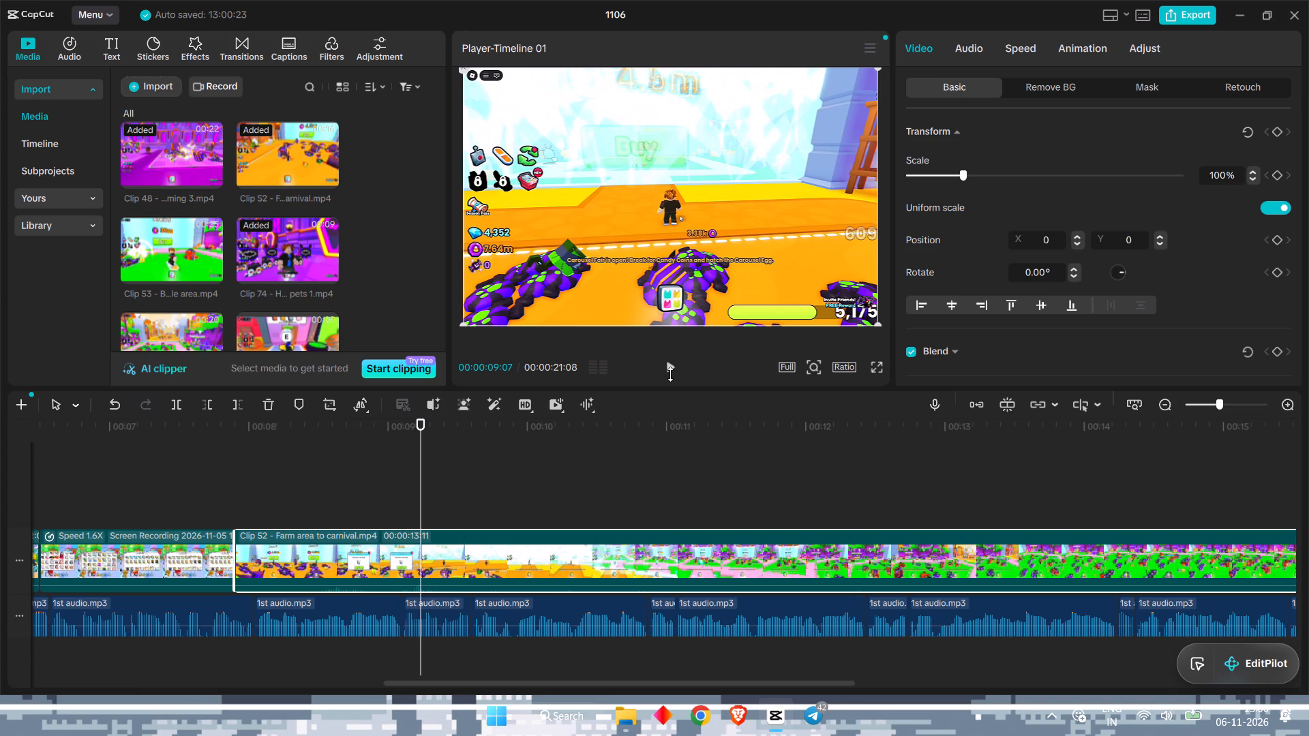
left_click(670, 374)
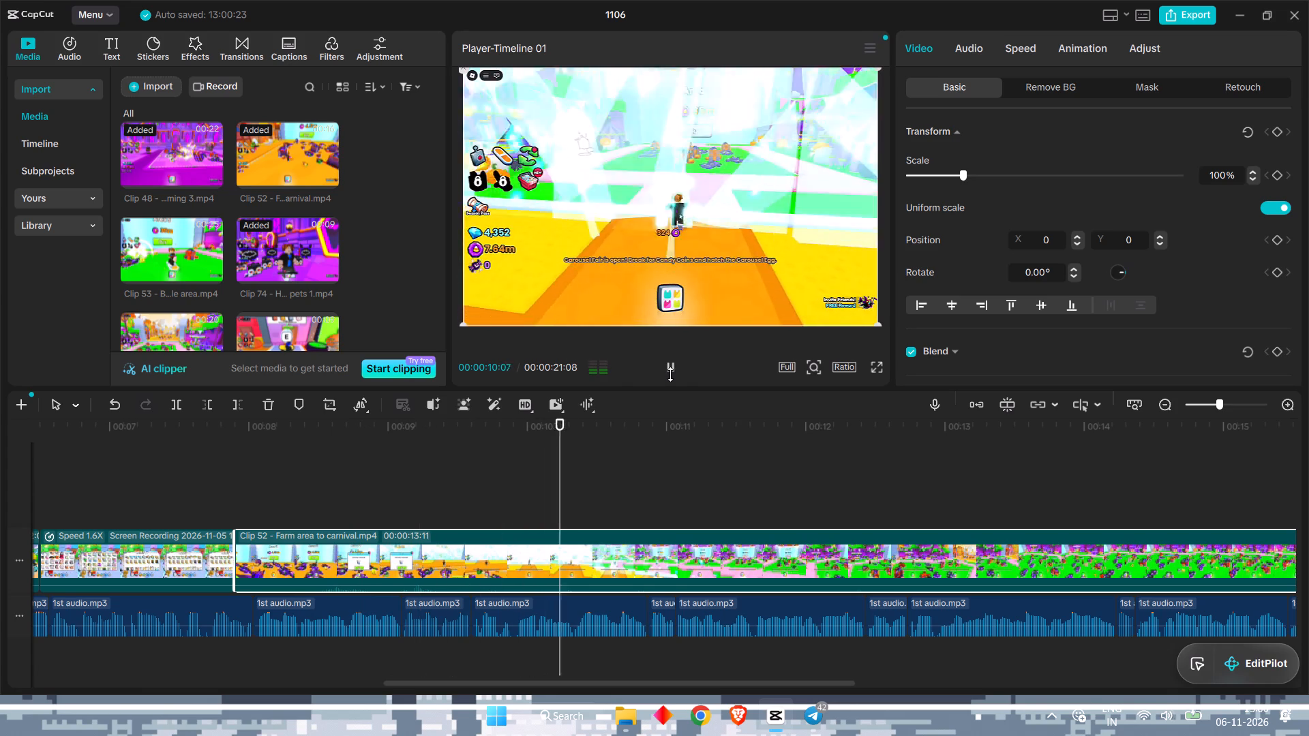
left_click(670, 374)
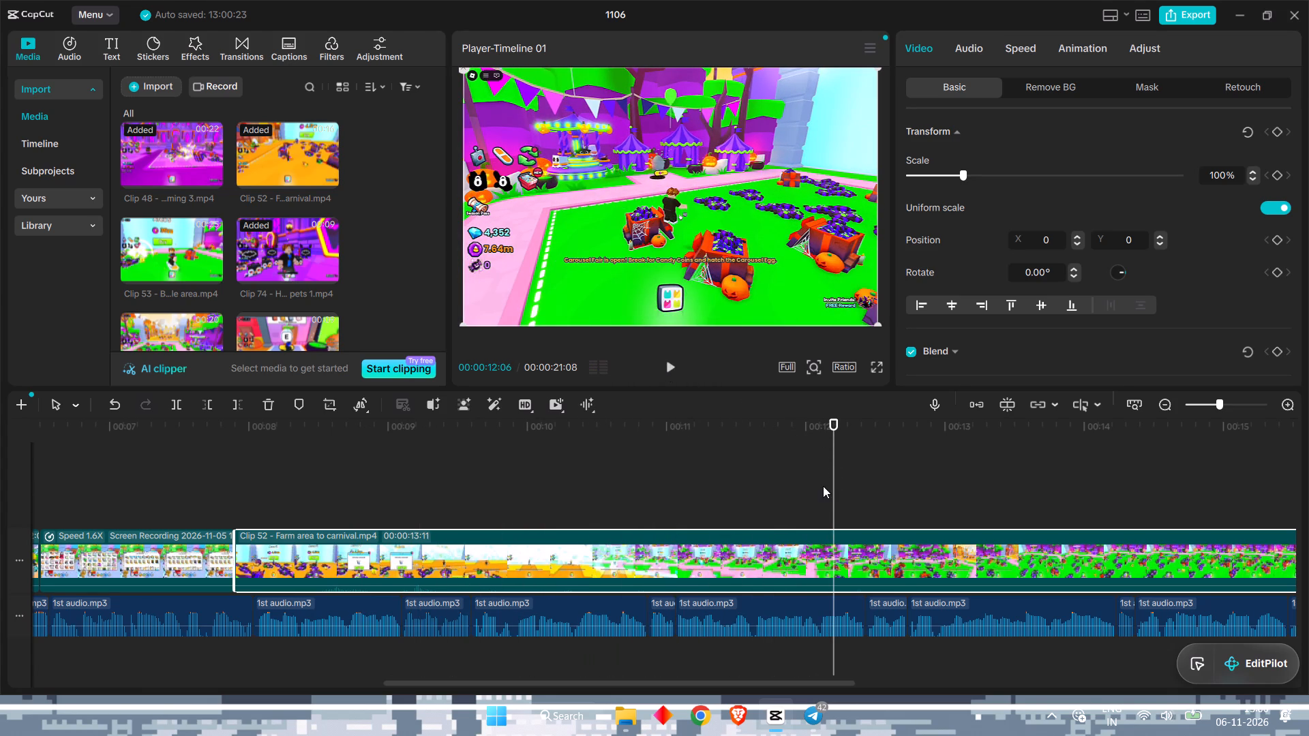
Split Clip 52 at 00:00:08:18, around where the "Already unlocked!" popup appears.
left_click_drag(834, 489, 351, 555)
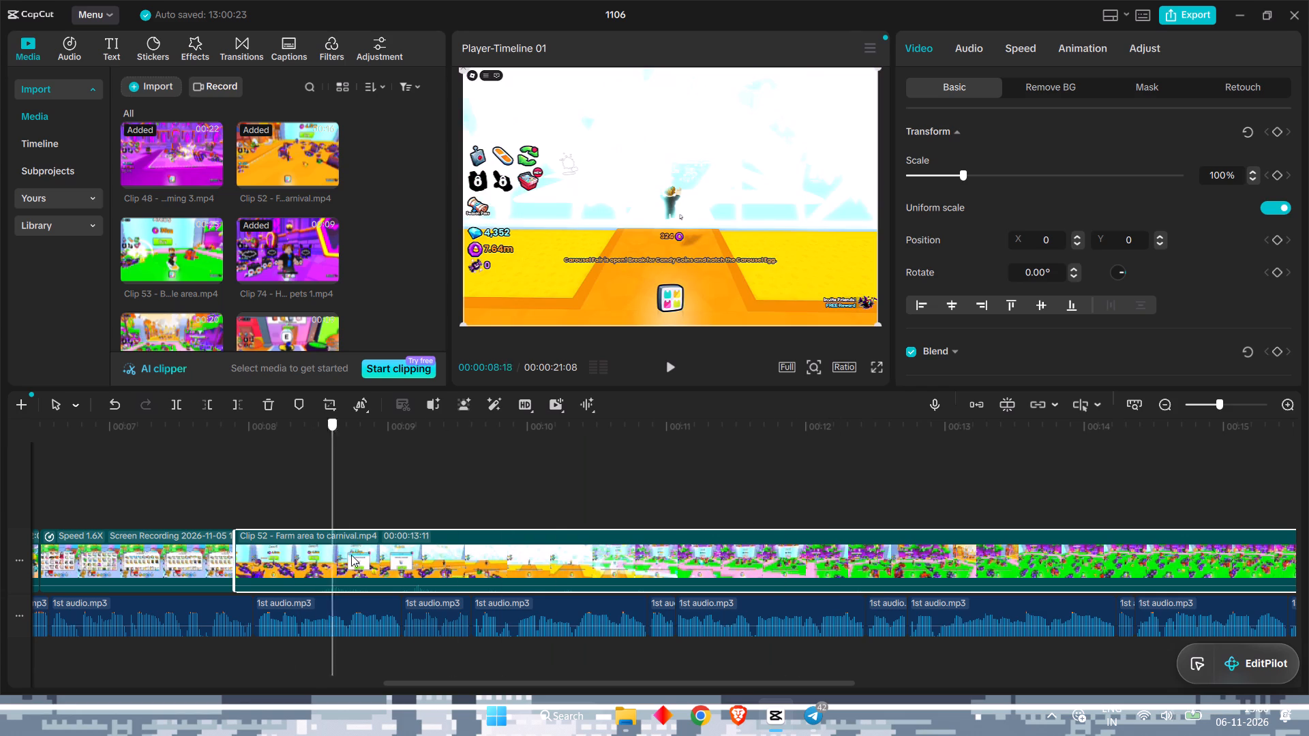
left_click_drag(351, 555, 340, 559)
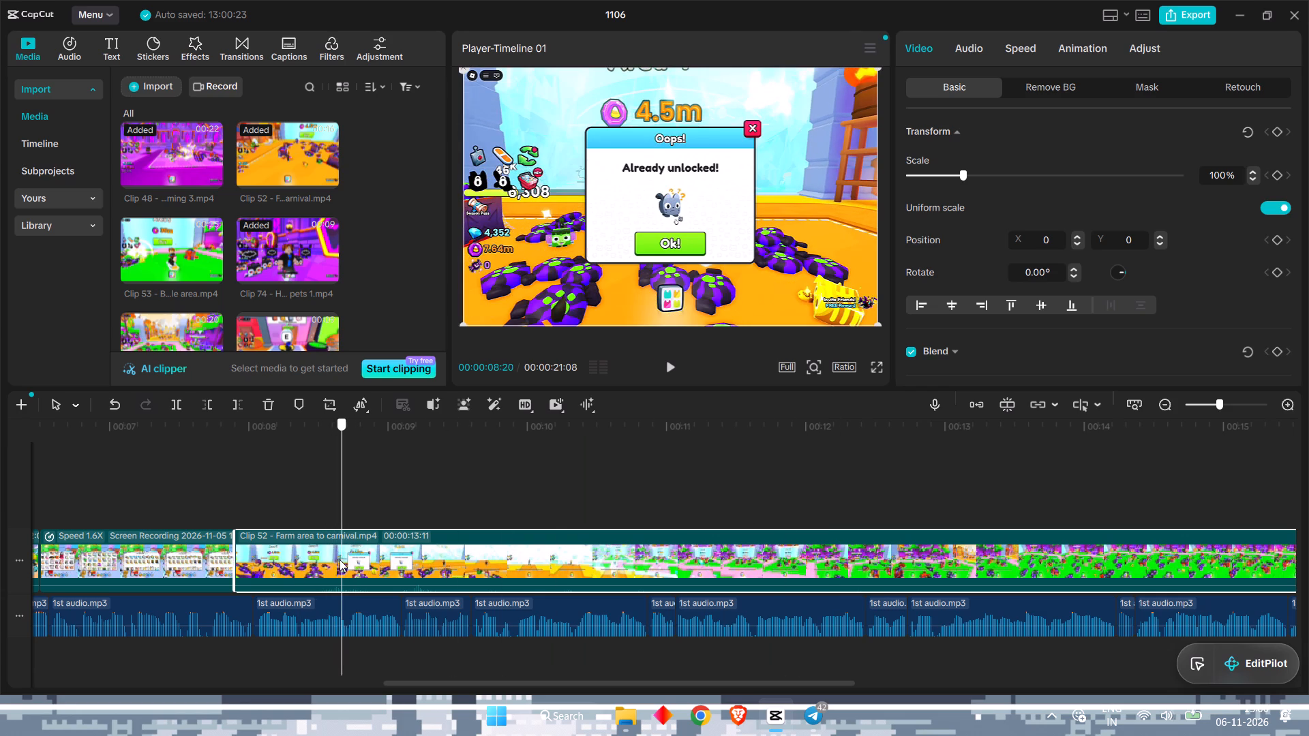
left_click_drag(340, 559, 332, 559)
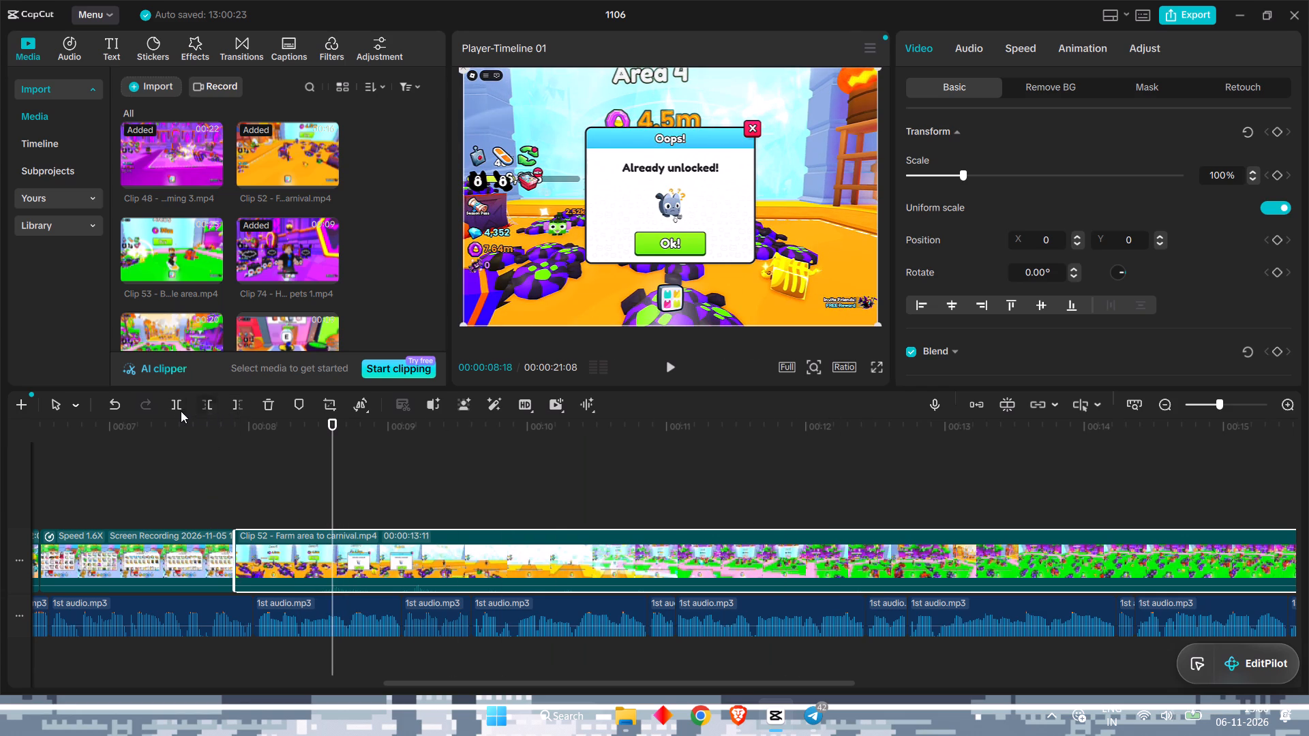
left_click(179, 410)
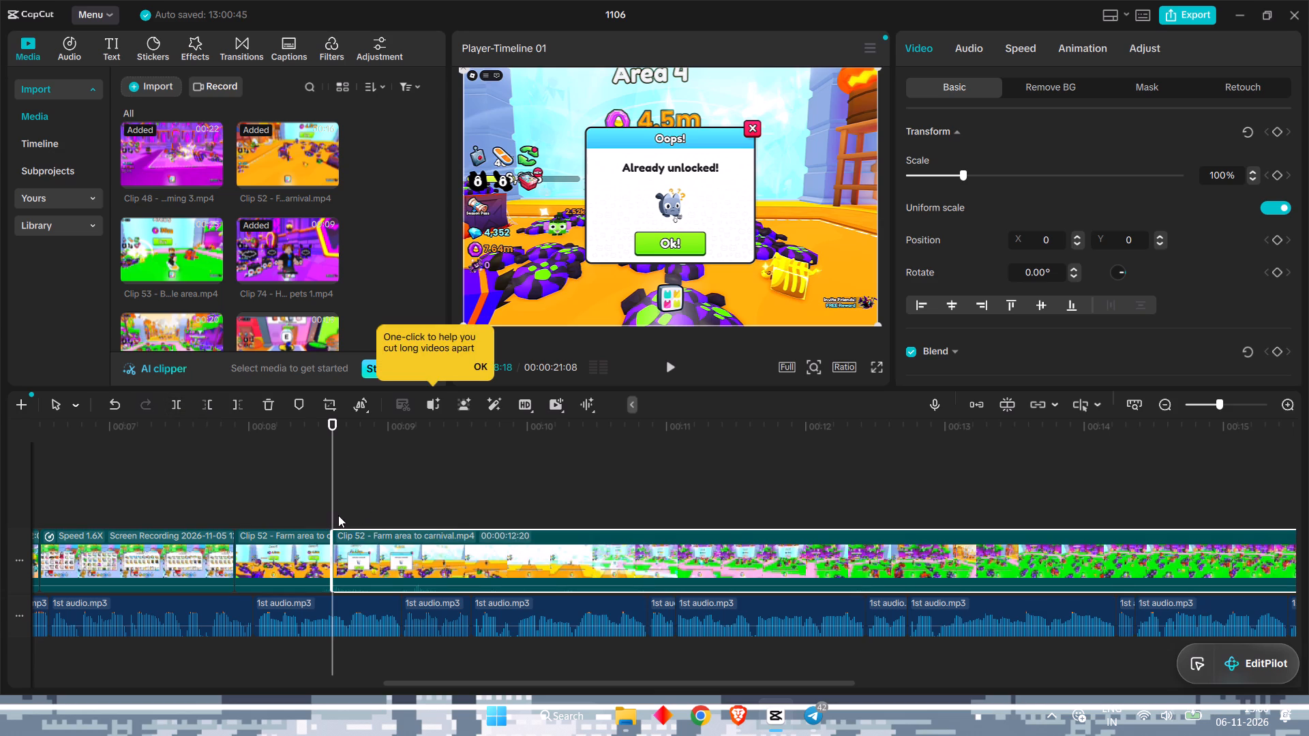
Cut away the second Clip 52 piece's footage before 00:00:09:06, removing the "Already unlocked!" popup section.
left_click_drag(331, 505, 371, 505)
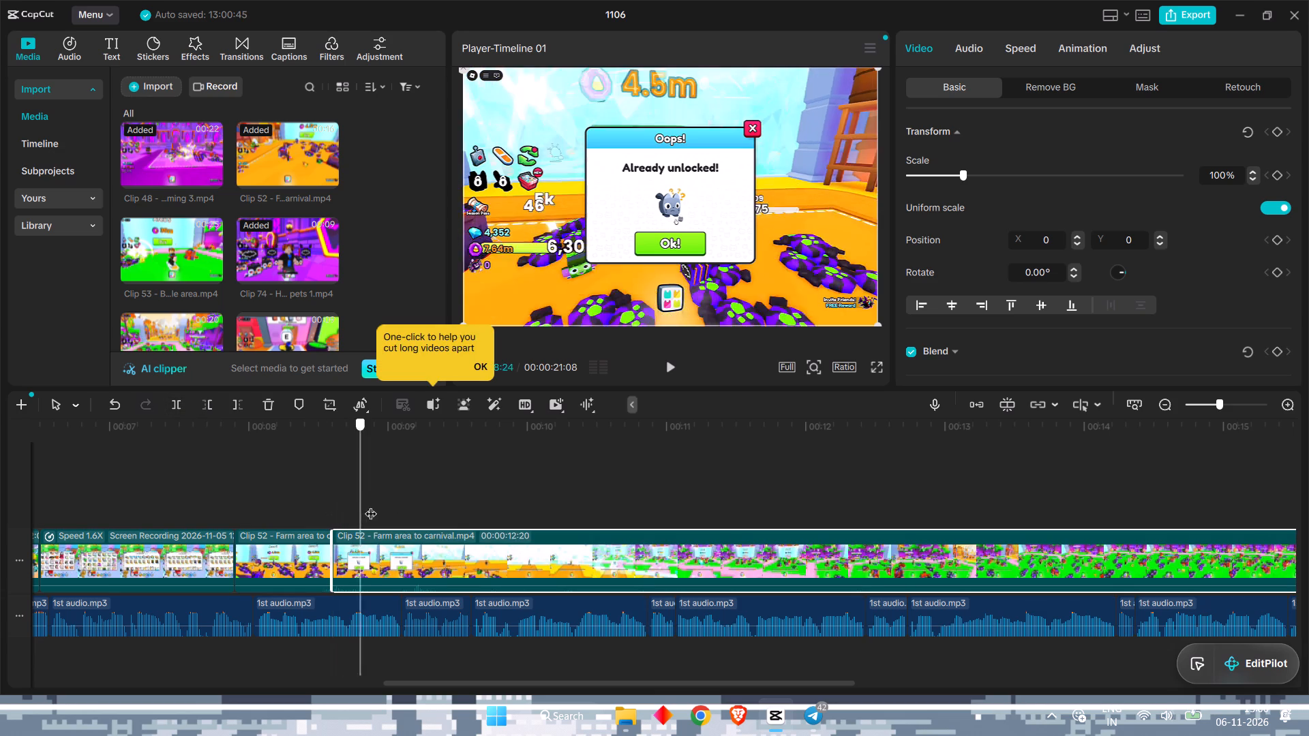
left_click_drag(371, 505, 417, 501)
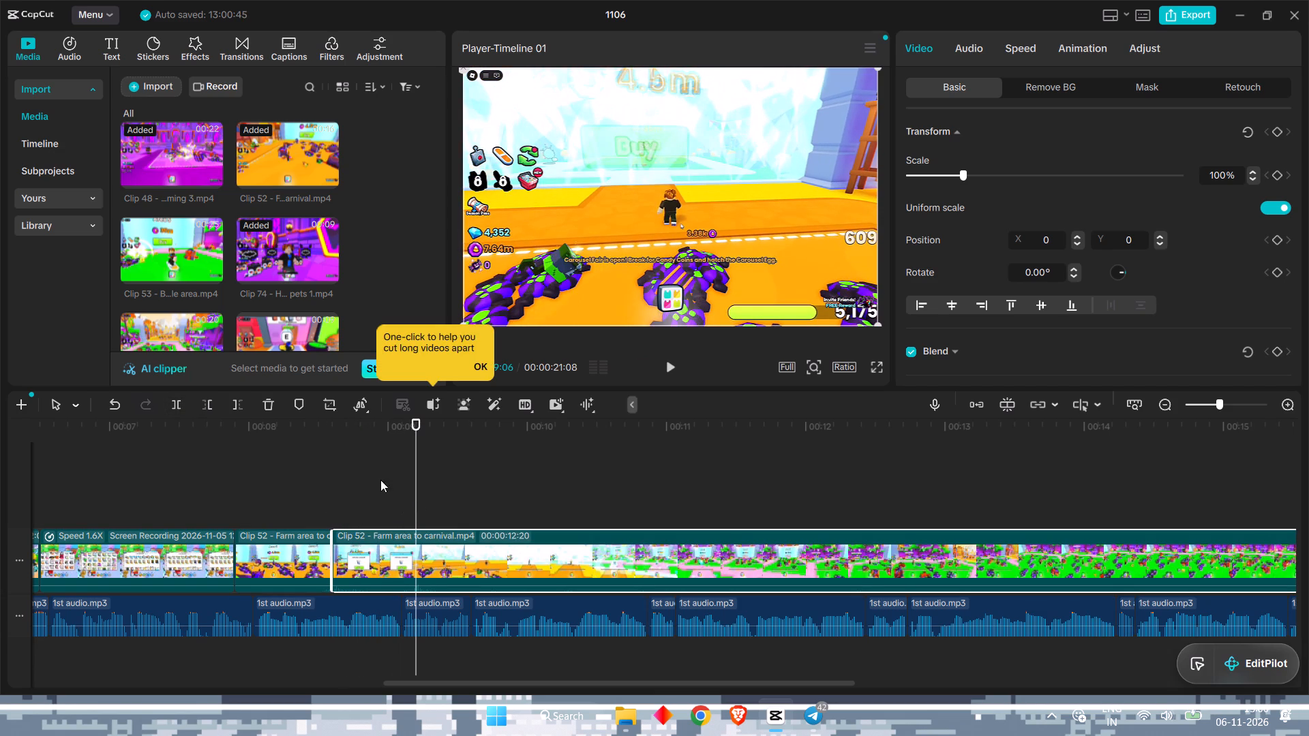
left_click(204, 408)
Move the 00:00:12:02 Clip 52 piece directly after the first Clip 52 piece, closing the gap.
left_click_drag(441, 534, 367, 537)
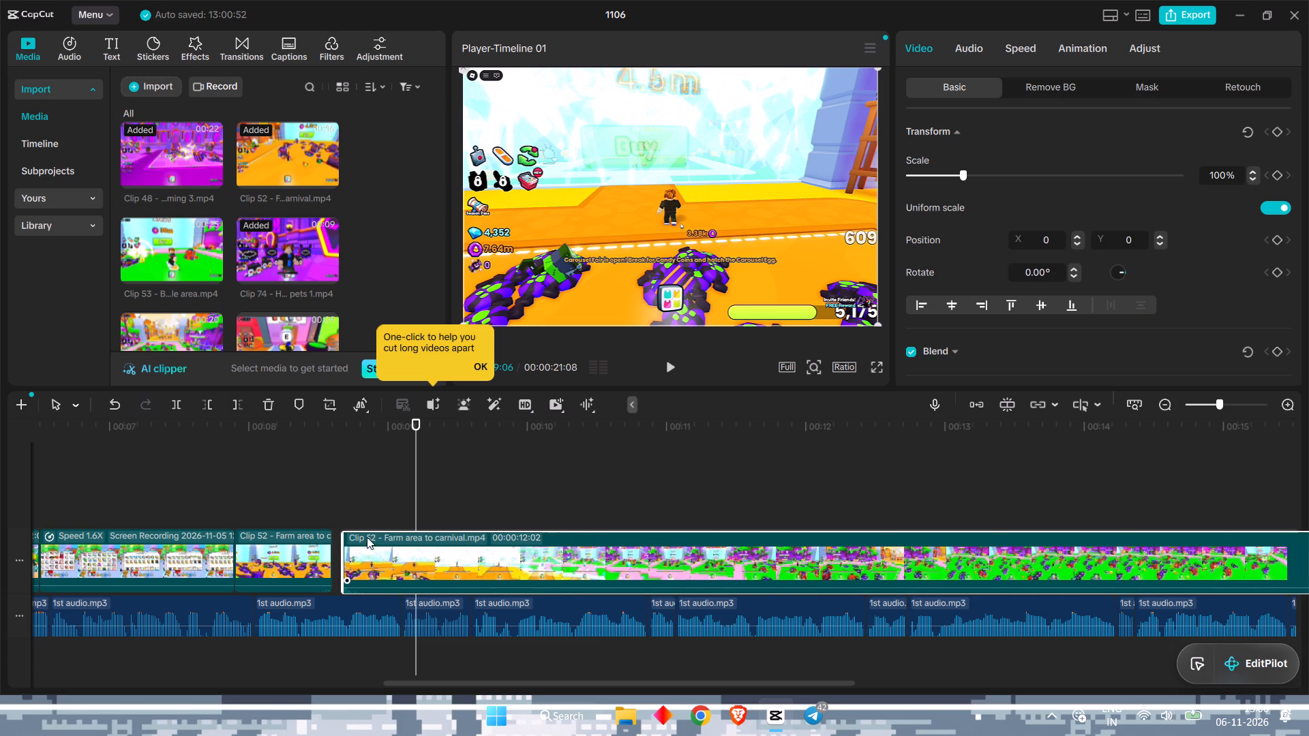
left_click_drag(367, 537, 359, 537)
Play the join between the screen recording and the two Clip 52 pieces twice against the narration.
left_click_drag(412, 476, 222, 495)
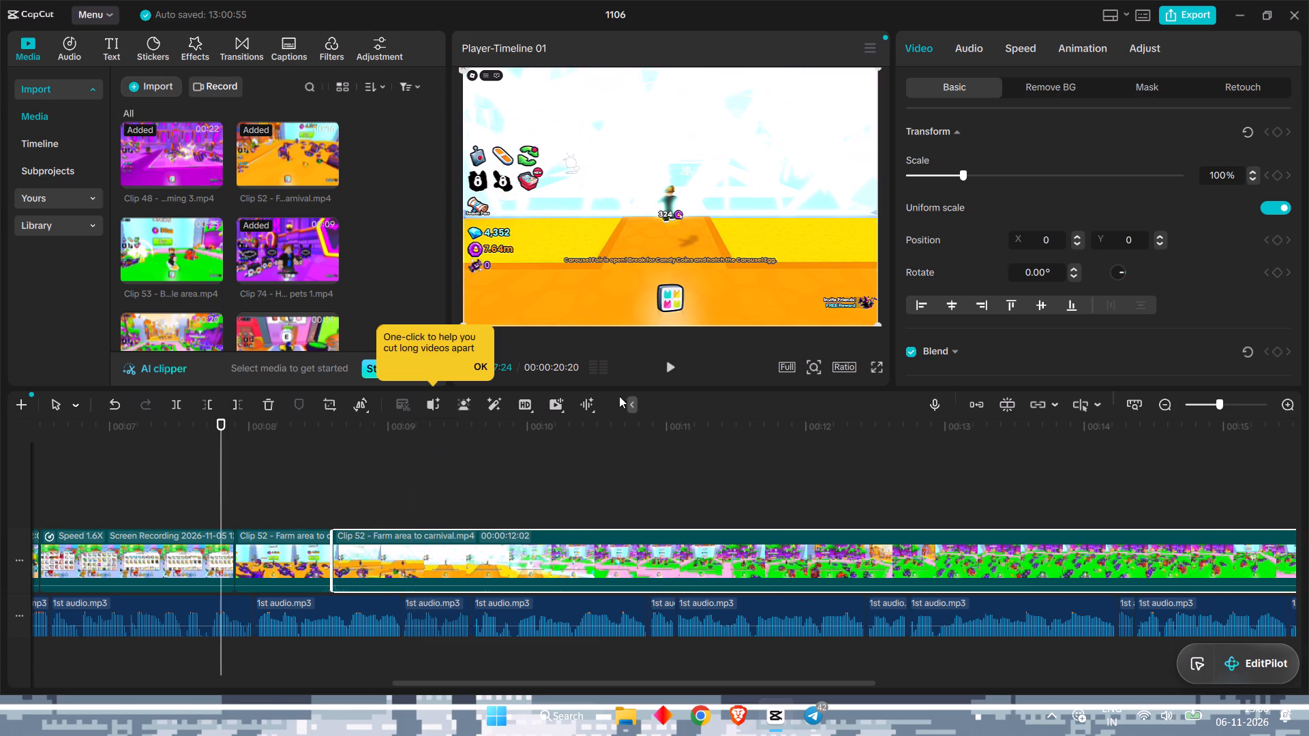
left_click(674, 370)
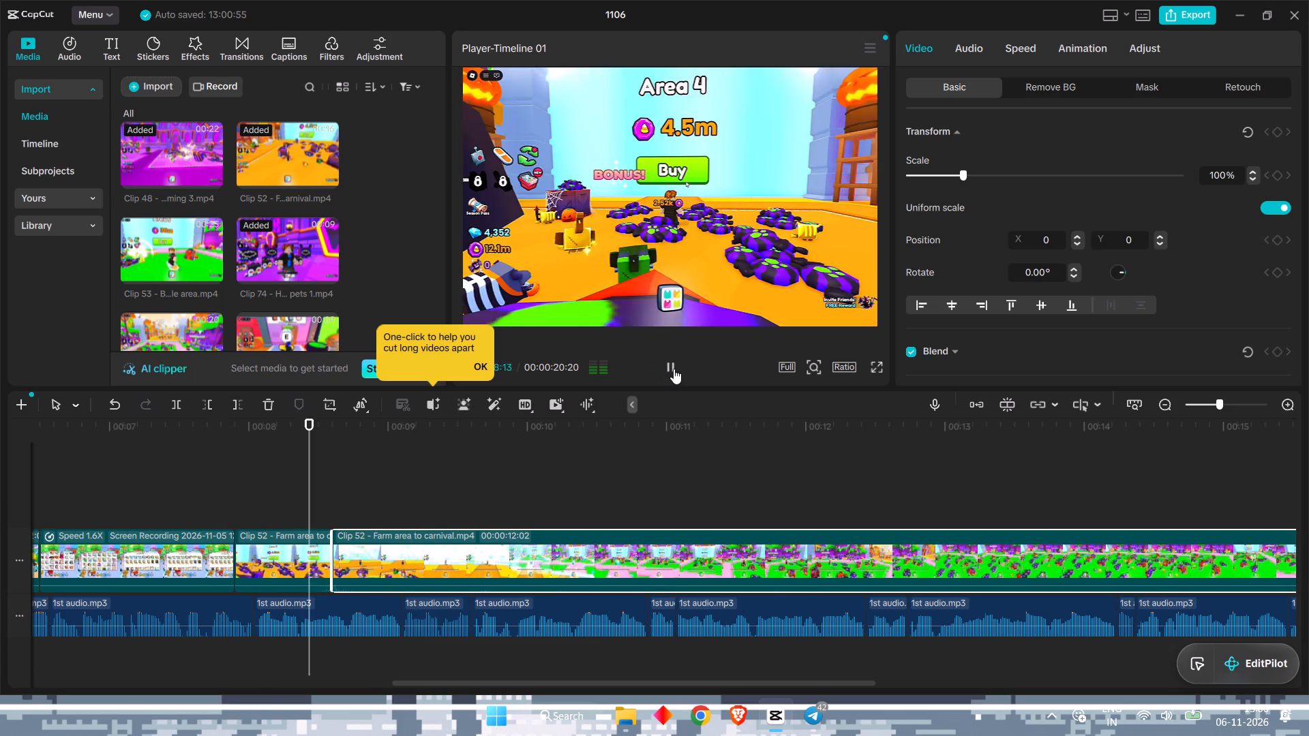
left_click(674, 369)
left_click_drag(445, 478, 229, 489)
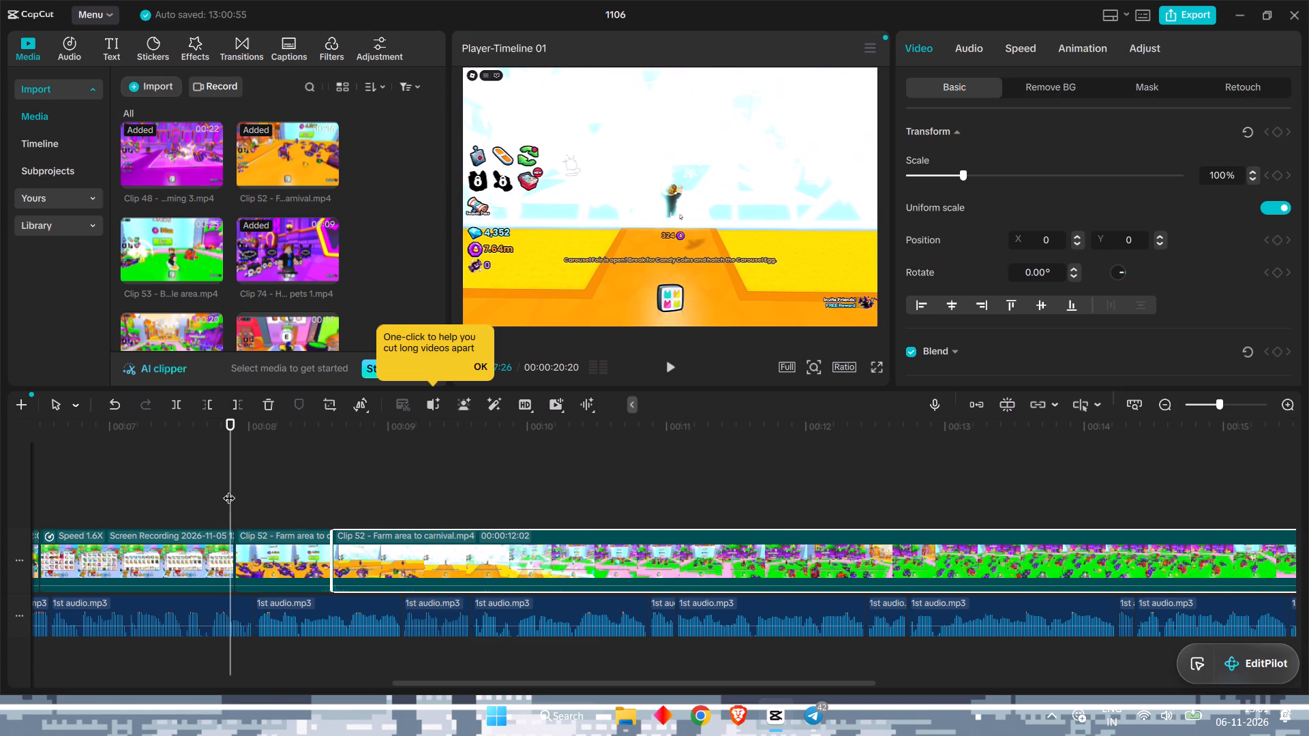
left_click(671, 372)
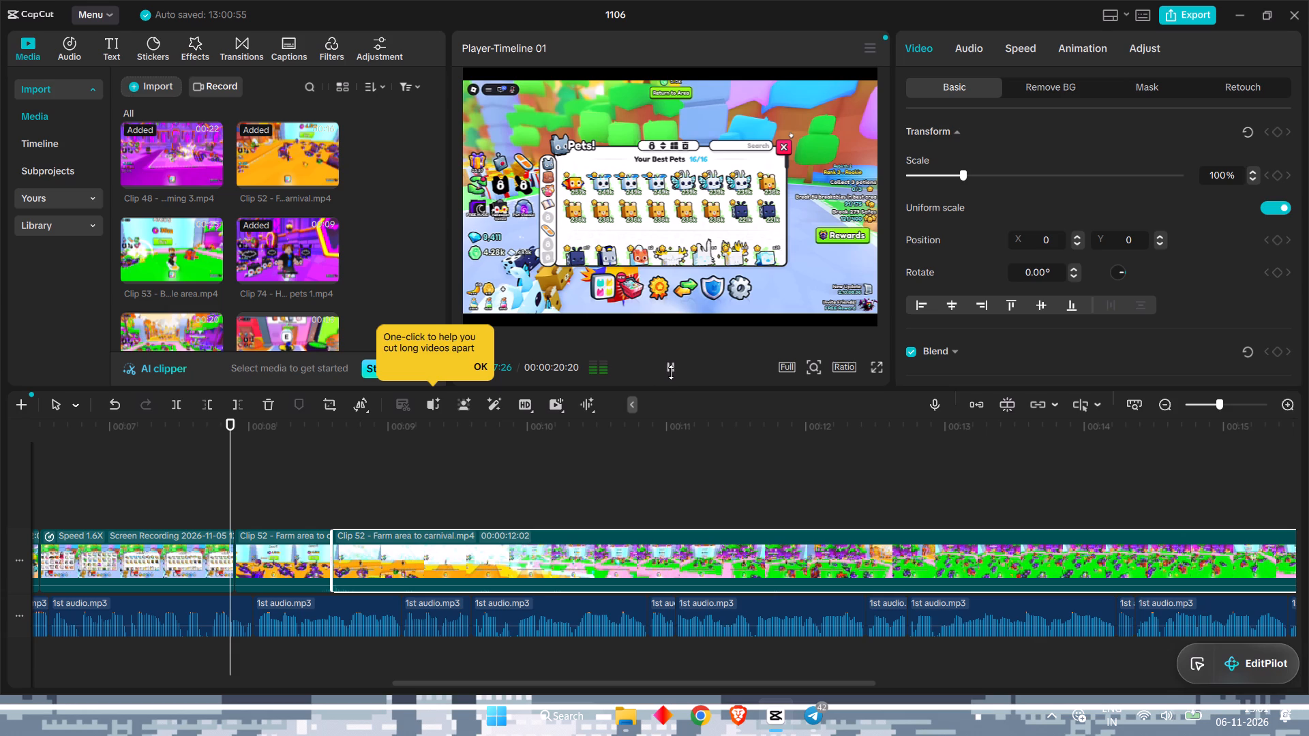
left_click(672, 367)
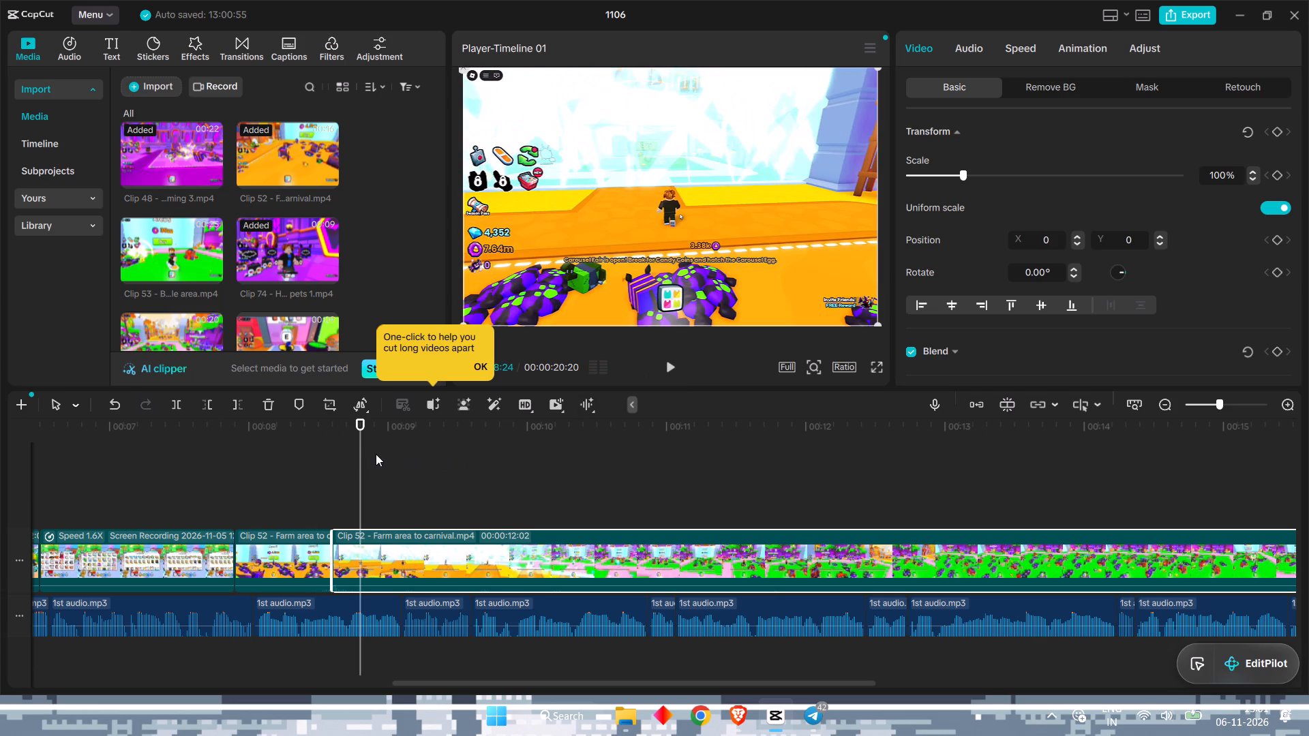
Set the speed of the screen recording just before the first Clip 52 piece to 1.40x.
left_click_drag(349, 456, 290, 467)
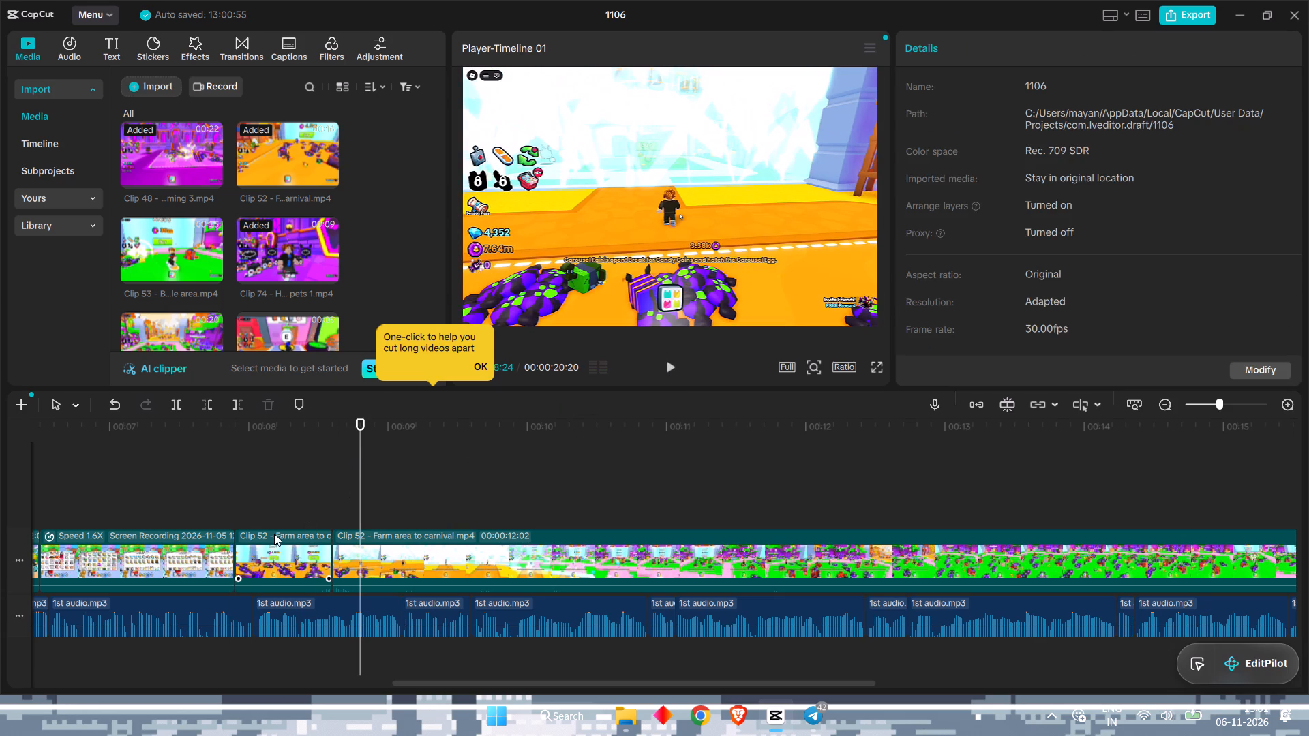
left_click(274, 534)
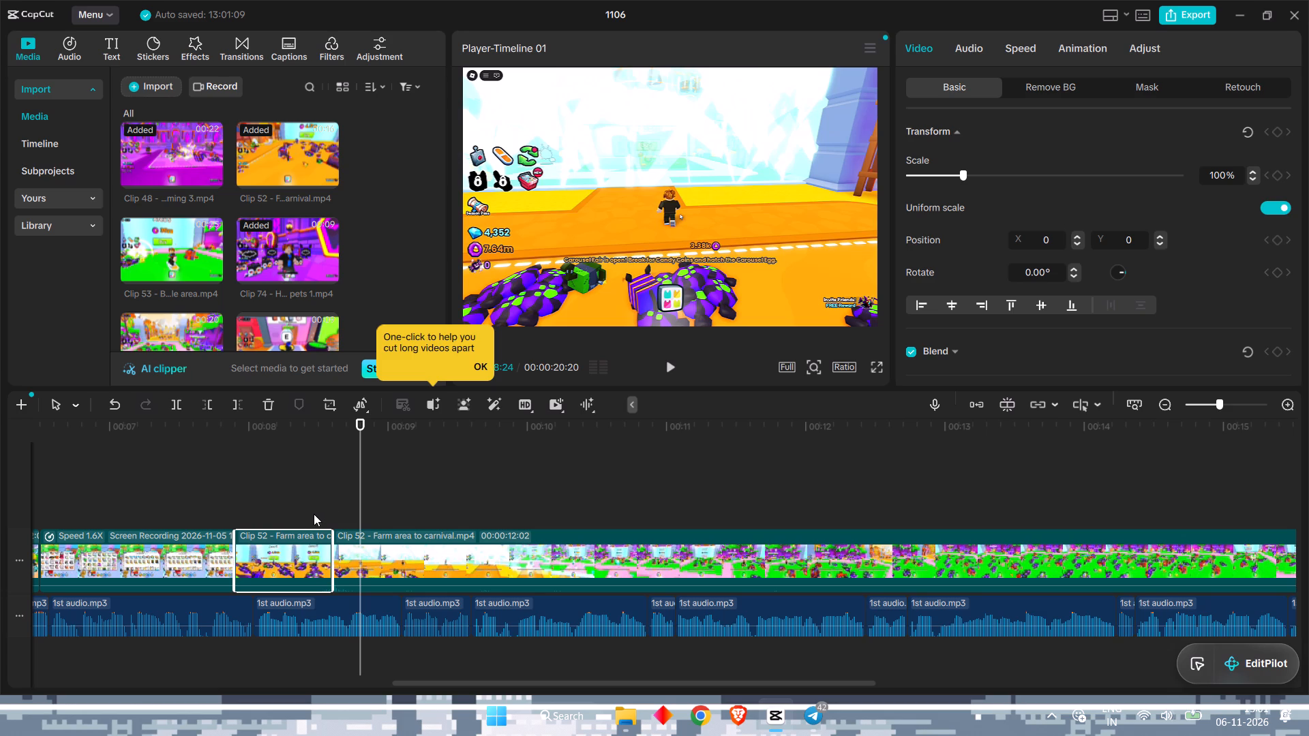
left_click(166, 541)
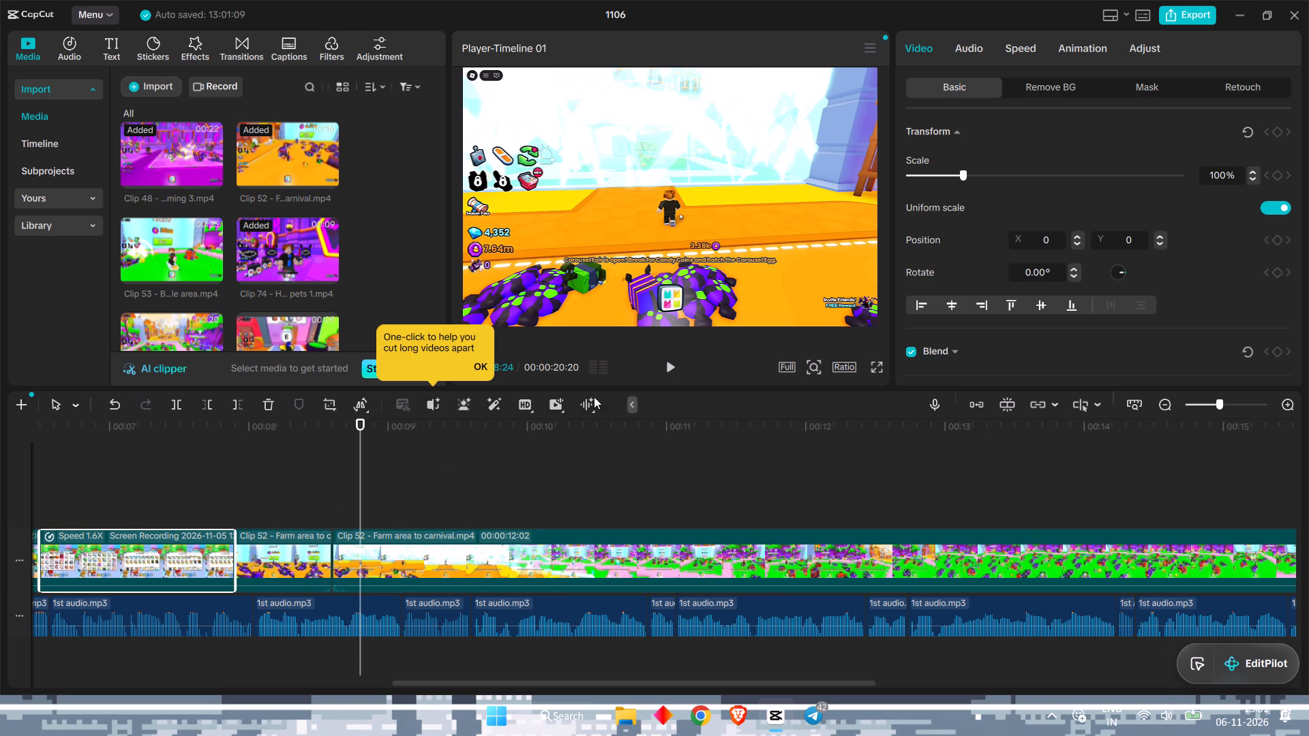
left_click(1014, 55)
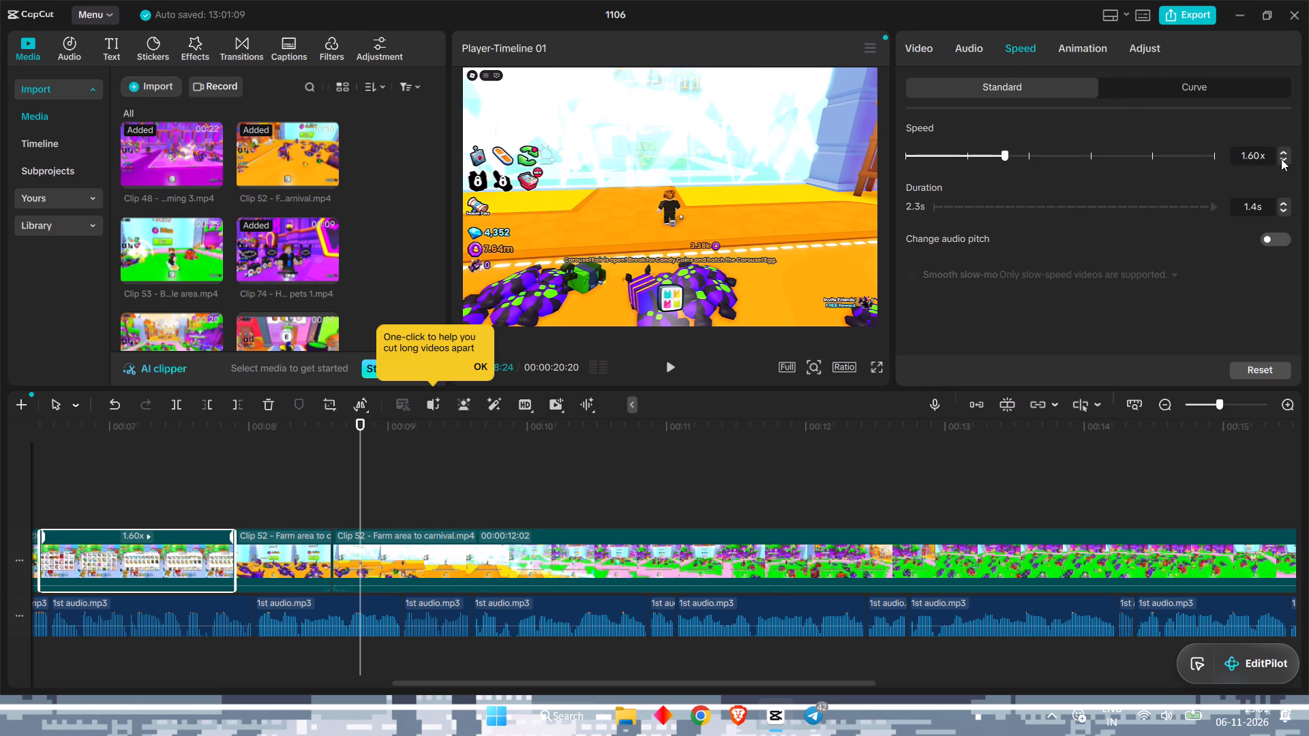
left_click(1284, 159)
left_click(1284, 159)
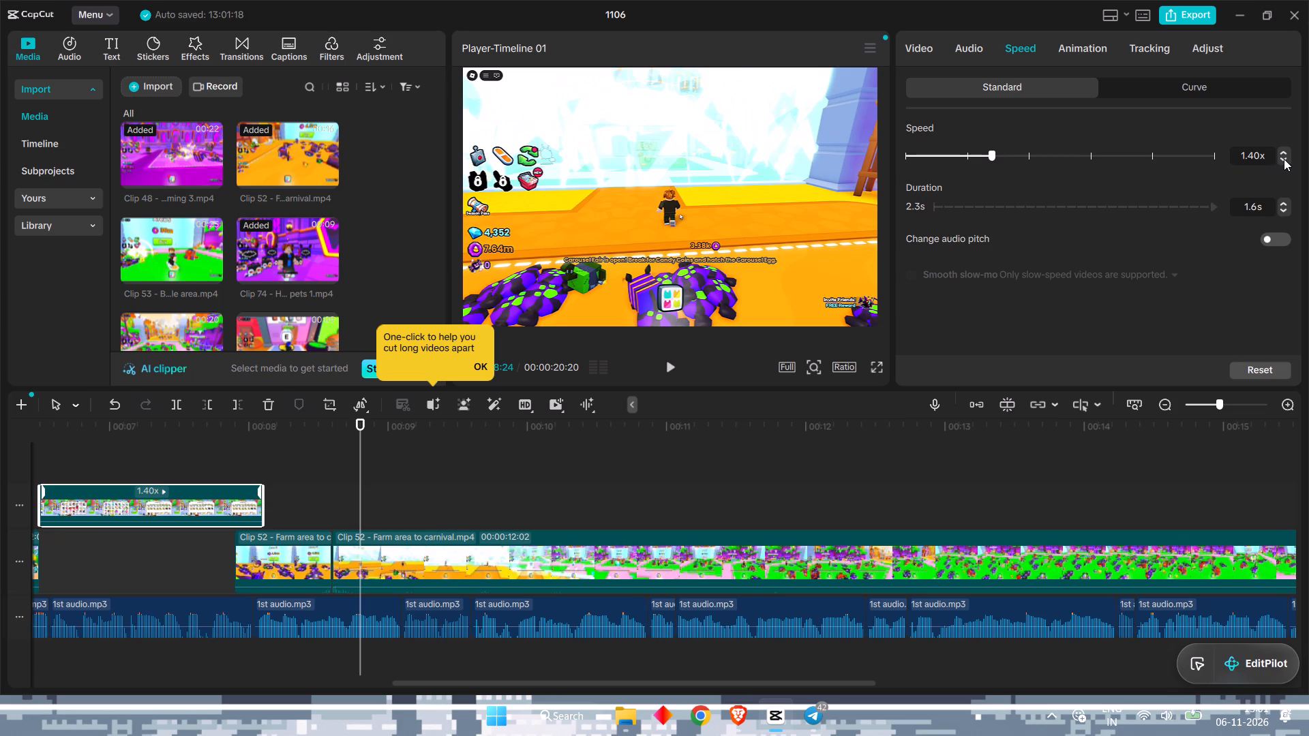
Play the retimed 1.40x screen recording and the following Clip 52 footage against the narration.
left_click_drag(363, 459, 417, 433)
left_click(671, 373)
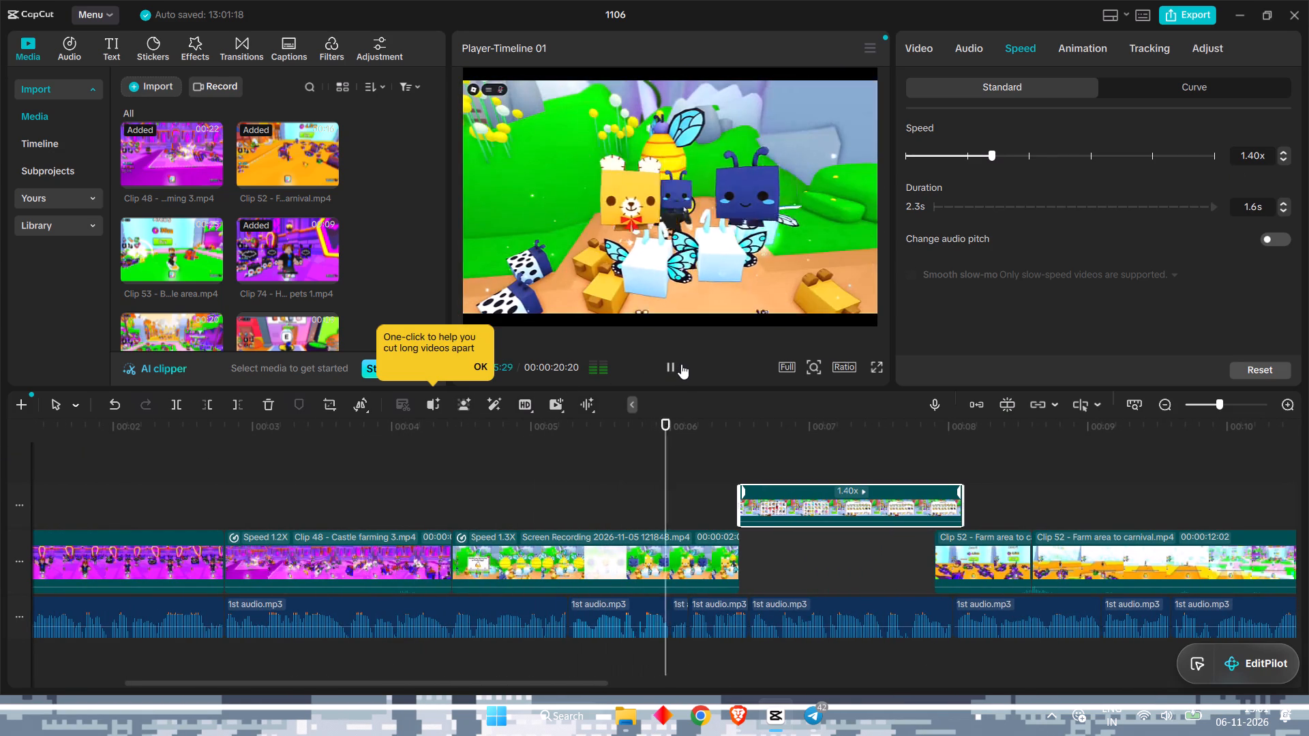
left_click(681, 364)
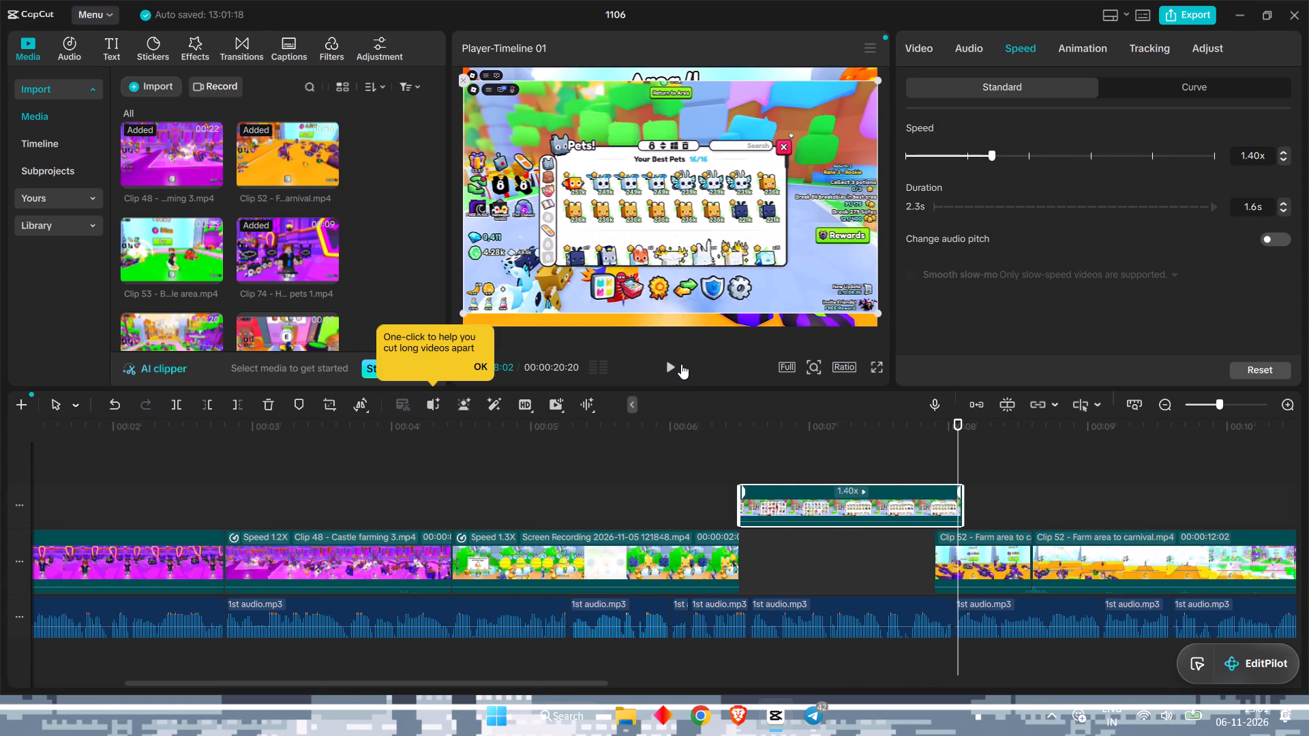
left_click(680, 364)
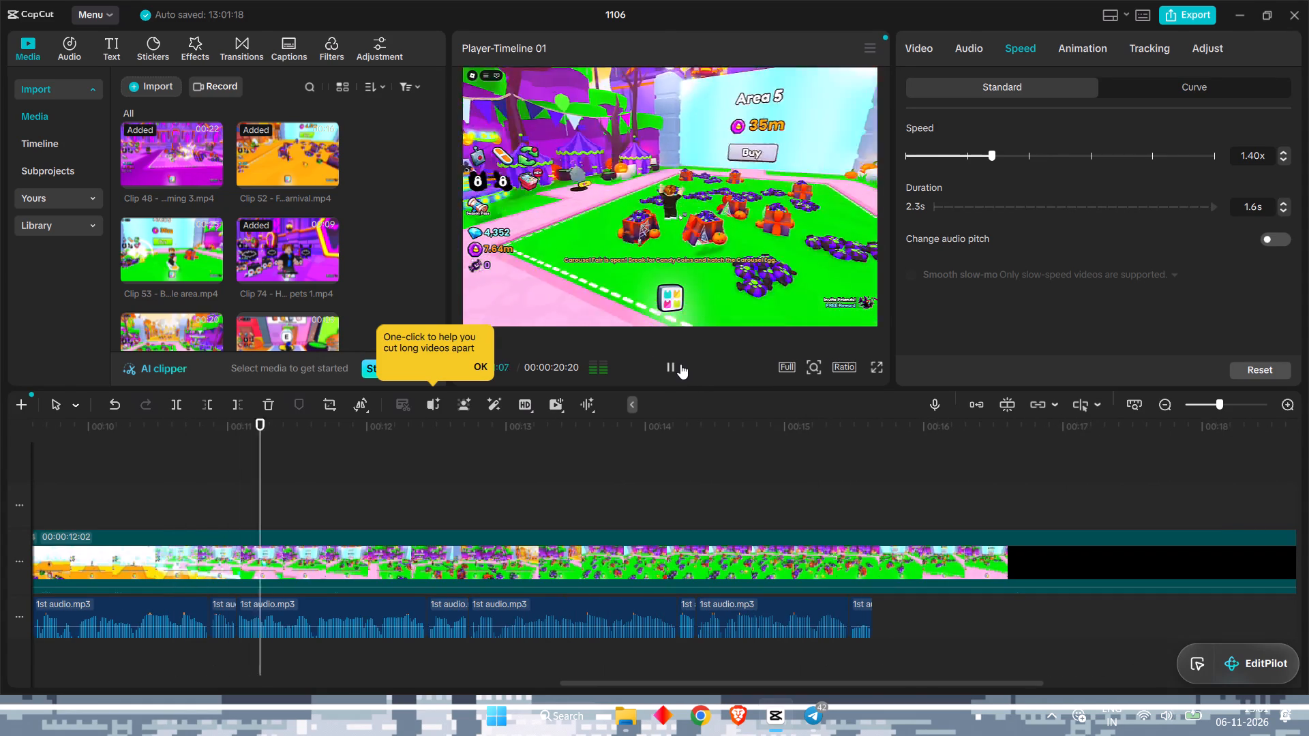
left_click(670, 365)
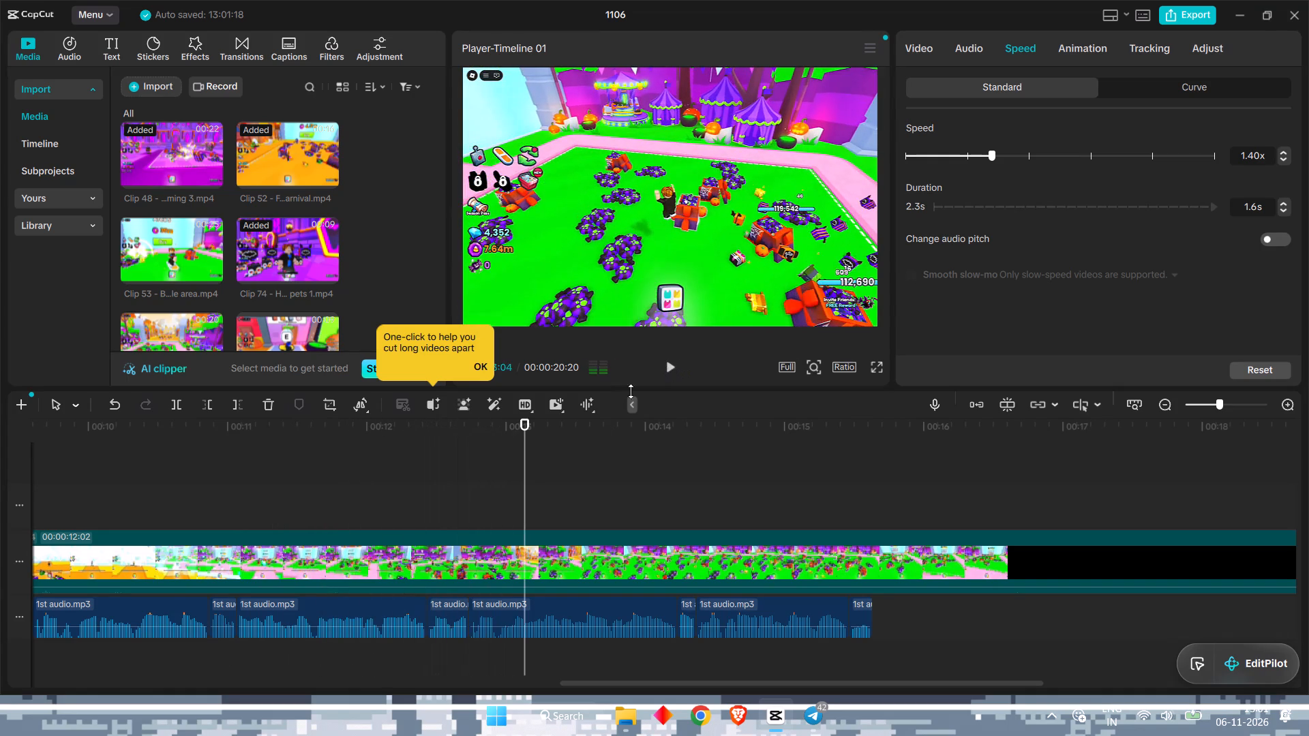
Review the edit full screen from the beginning through the Area 5 arrival in Clip 52, checking its pacing.
left_click_drag(524, 474, 2, 479)
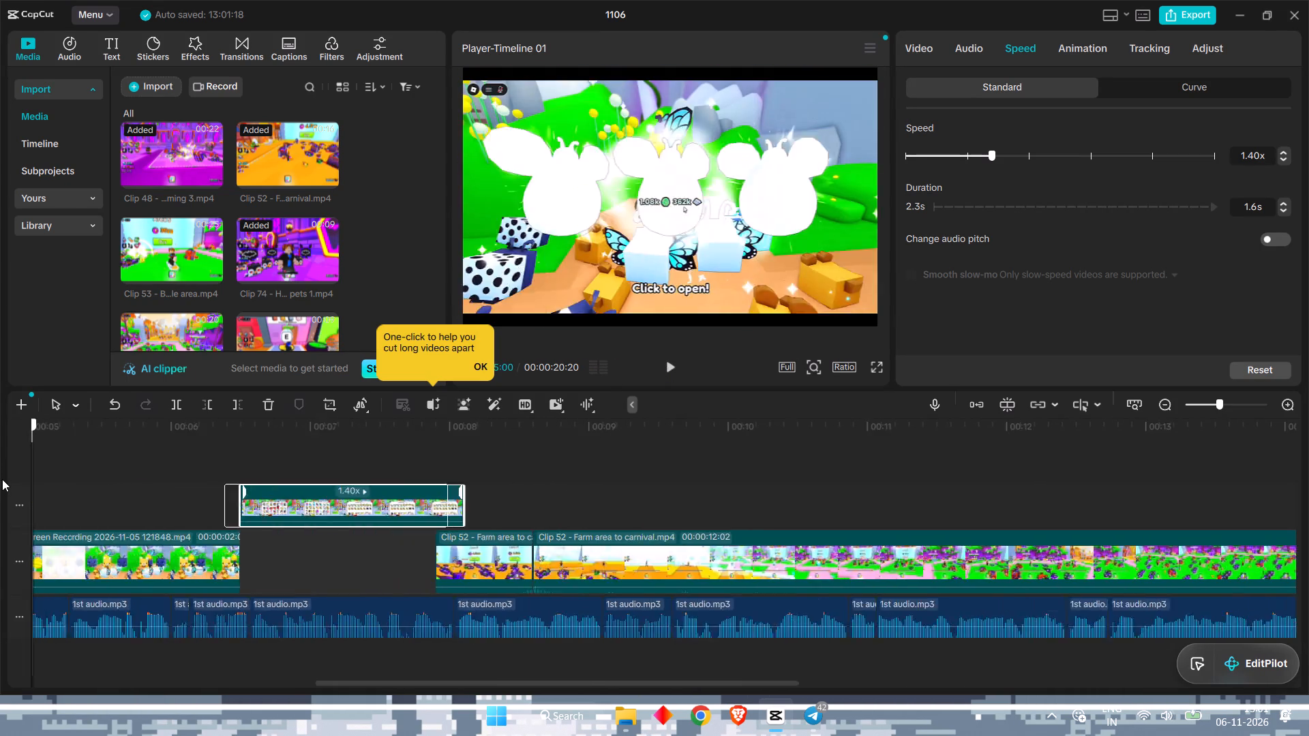
left_click_drag(2, 479, 0, 491)
left_click(877, 371)
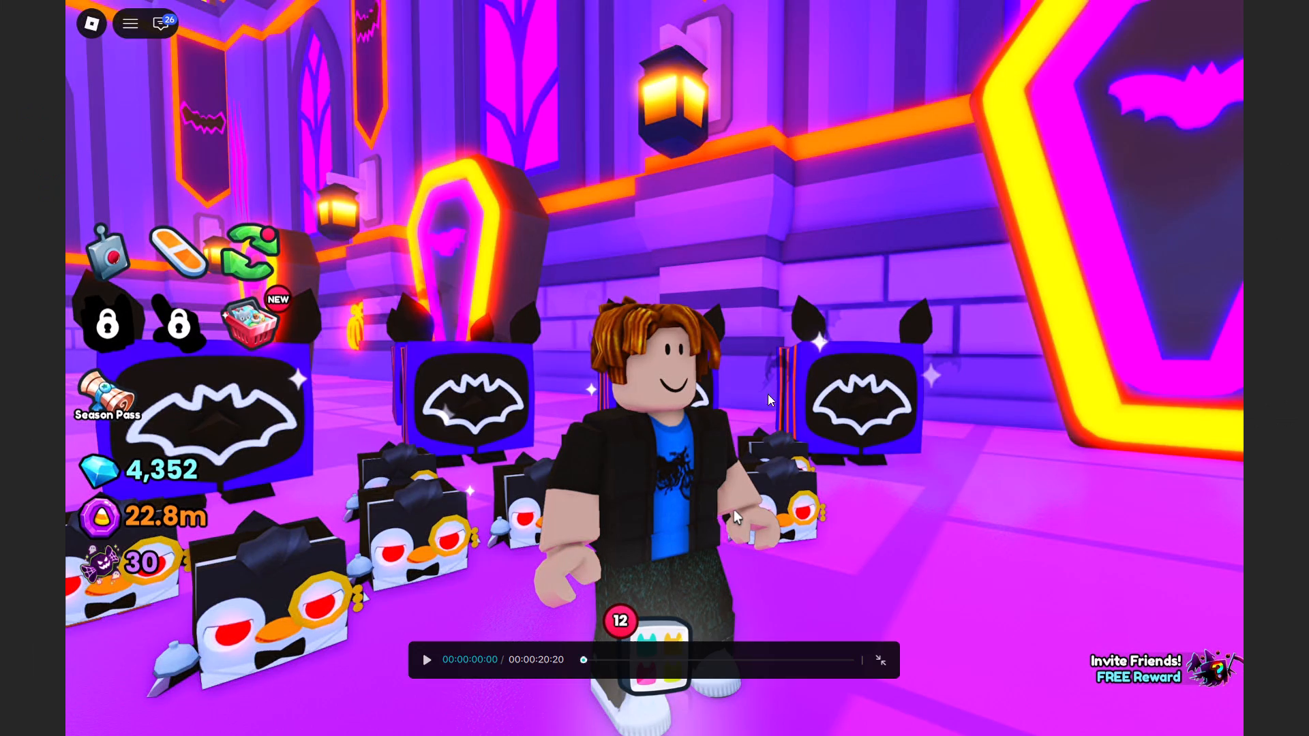
left_click(432, 658)
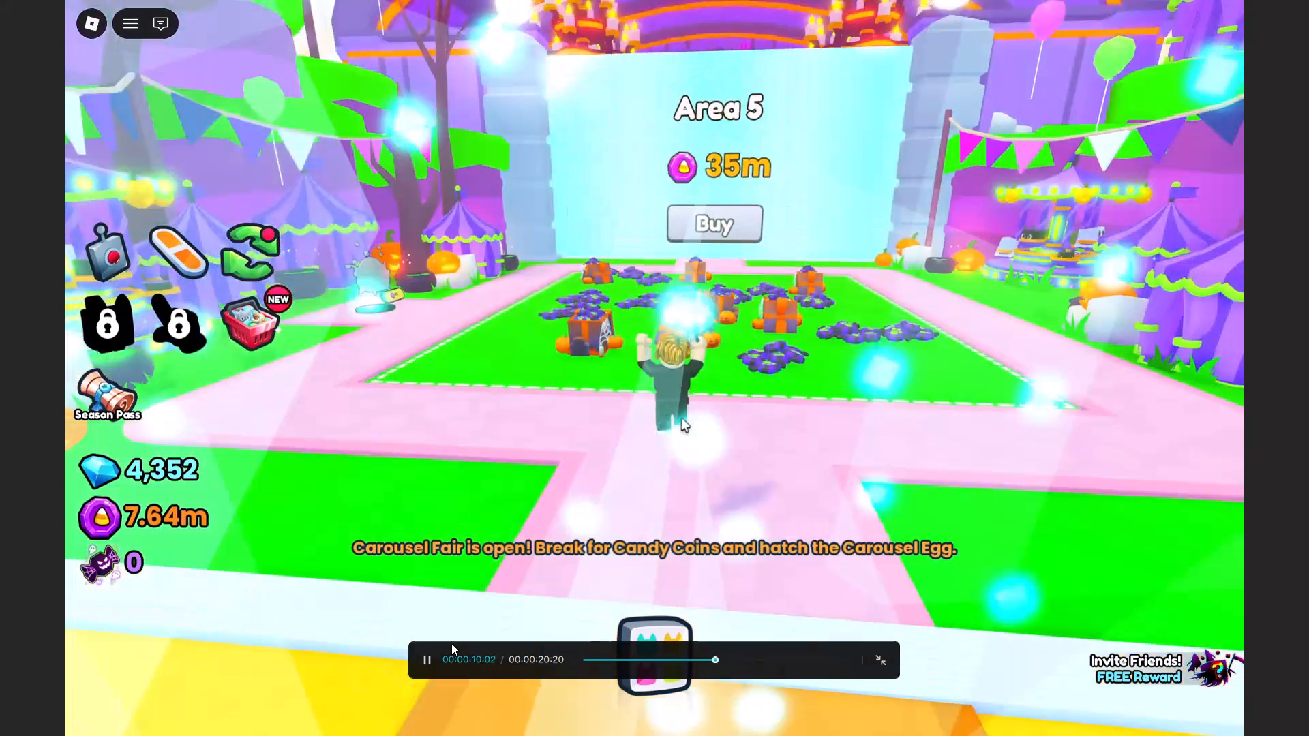
key("space")
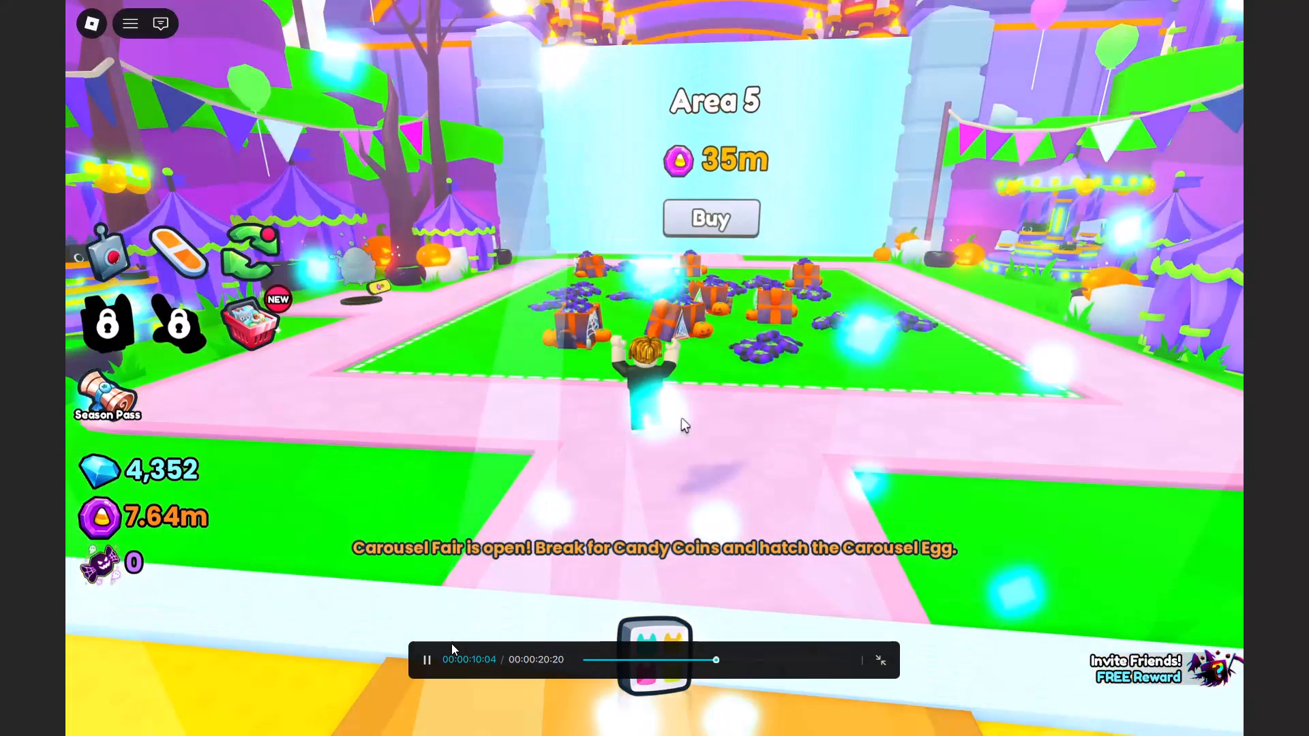
key("Left")
key("Left")
key("Left")
key("Left")
key("Left")
key("Left")
key("Left")
key("Left")
key("Left")
key("Left")
key("Left")
key("Left")
key("Left")
key("Left")
key("Left")
key("Left")
key("Left")
key("Left")
key("Left")
key("Left")
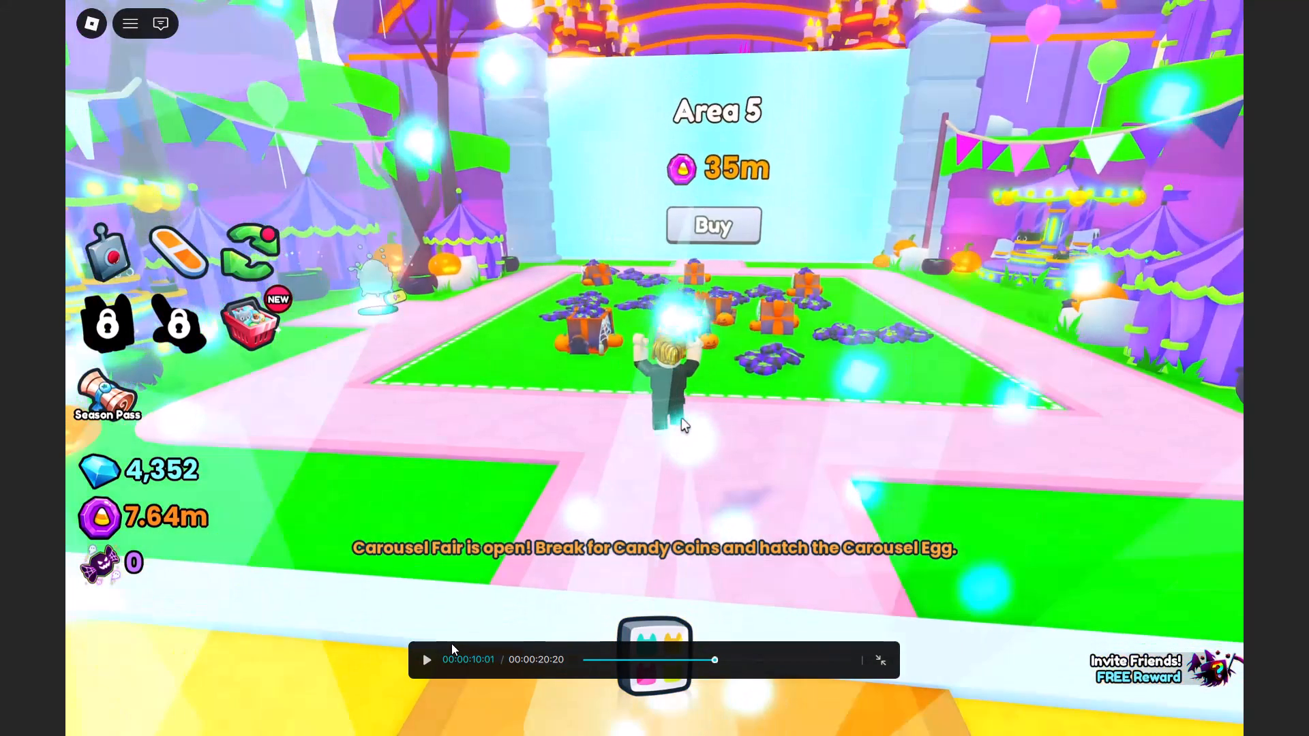
key("space")
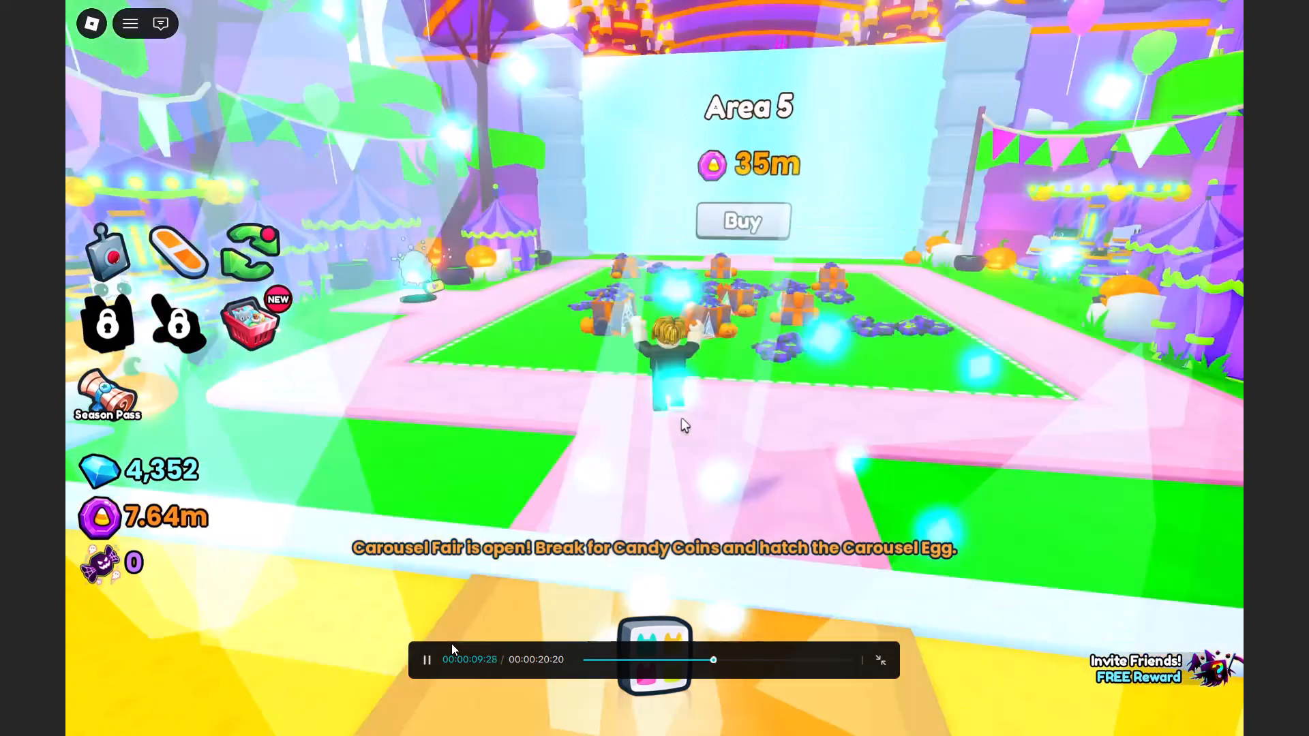
key("space")
key("Escape")
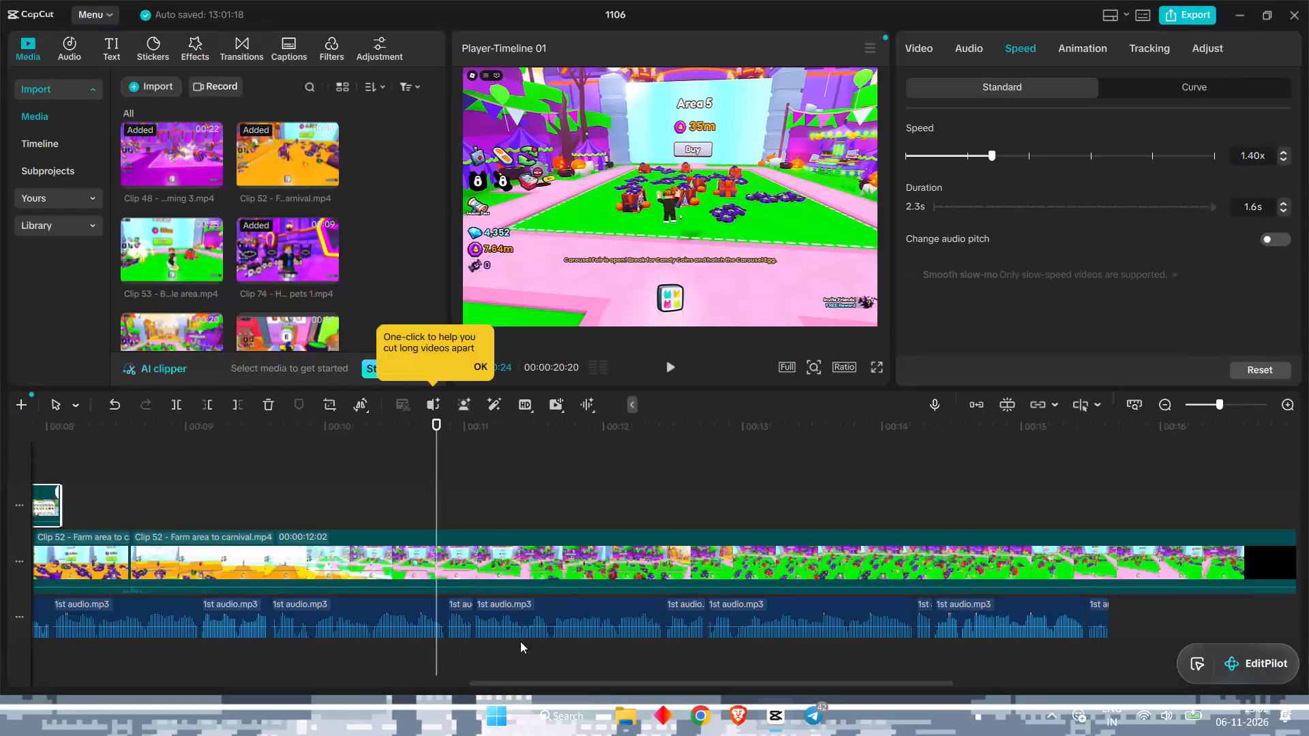
Set the project's aspect ratio to 9:16.
left_click_drag(437, 477, 311, 467)
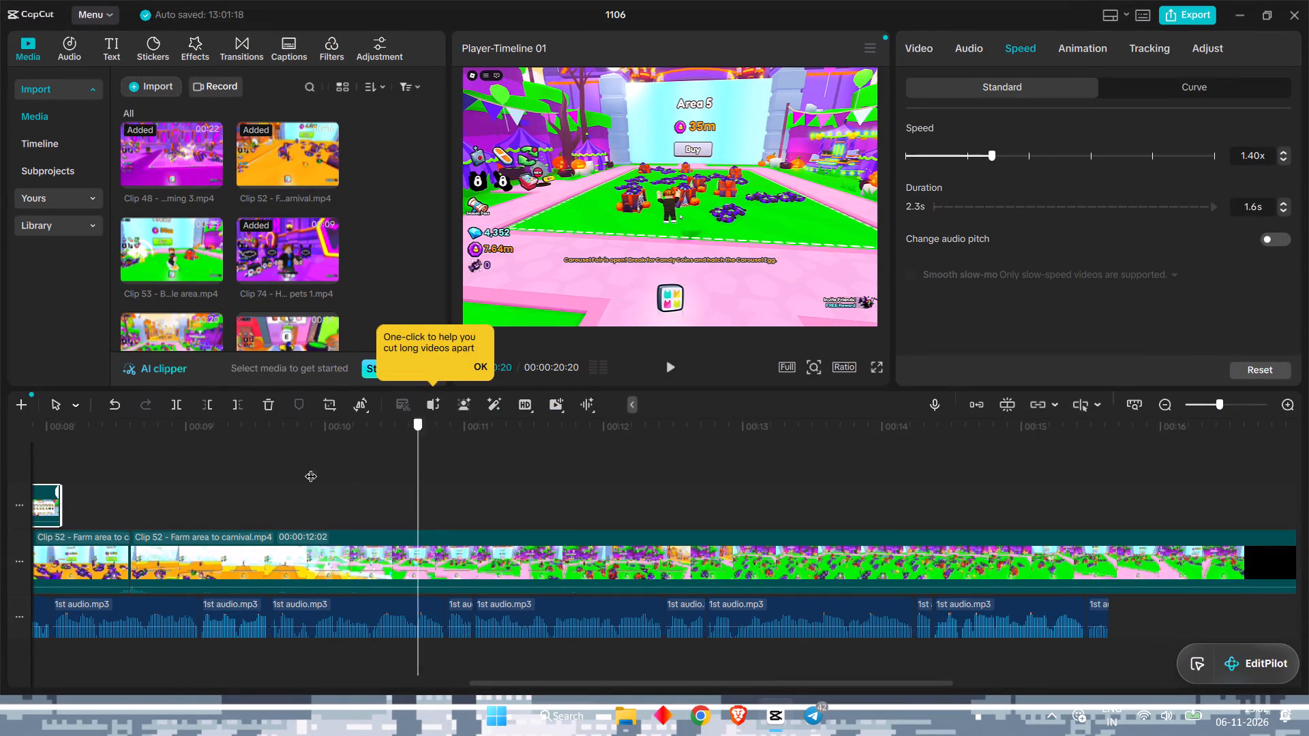
left_click_drag(311, 467, 138, 433)
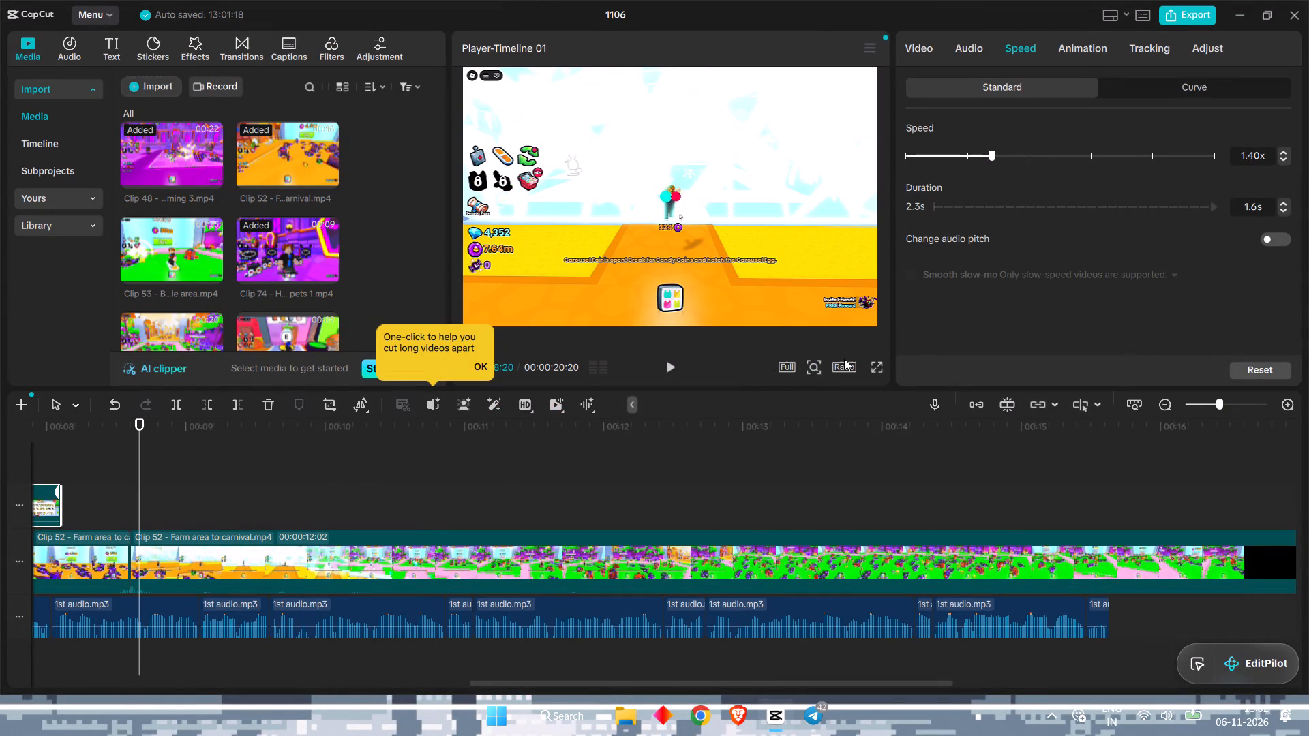
left_click(843, 367)
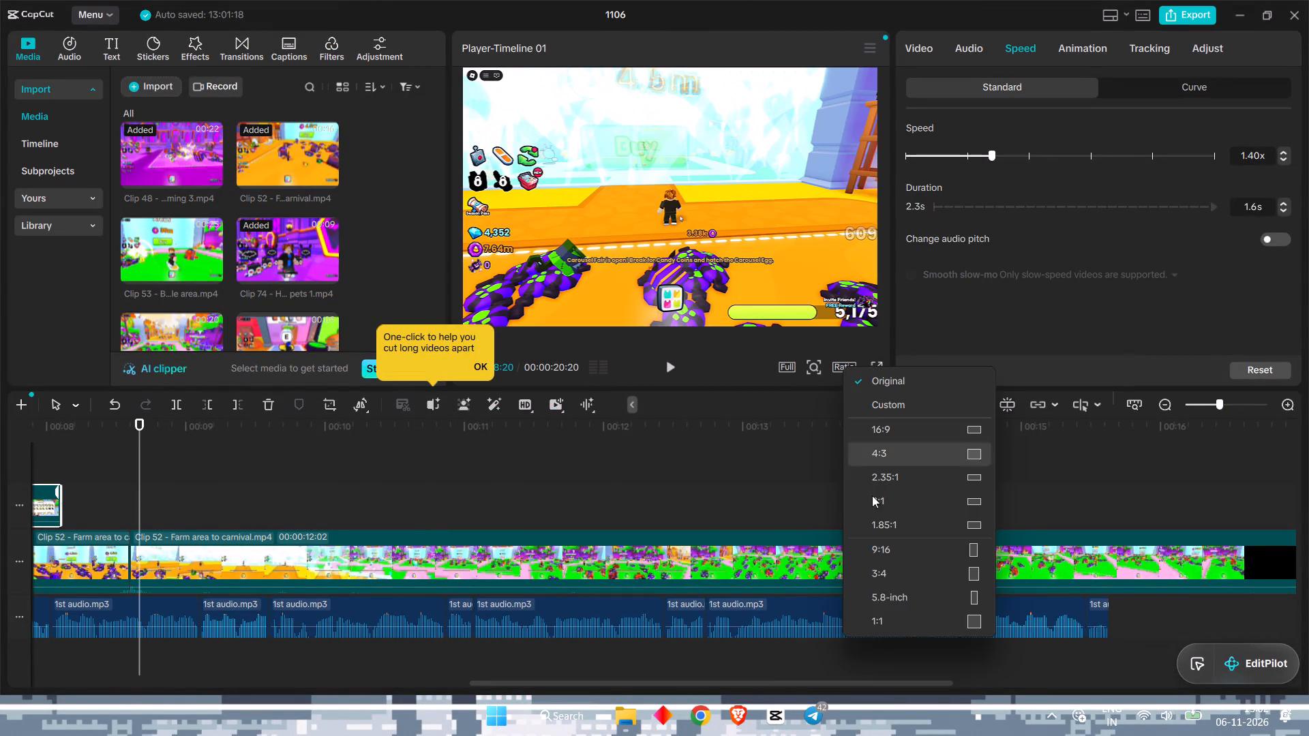
left_click(889, 555)
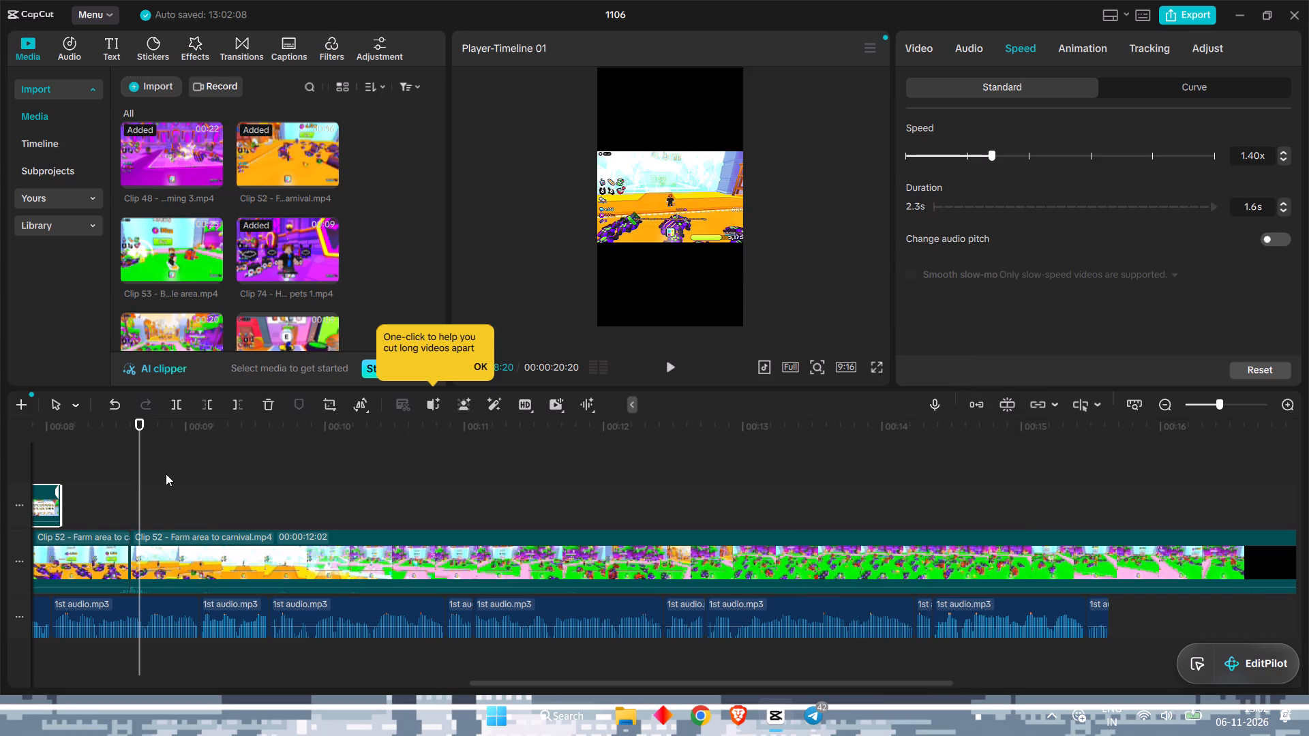
Enlarge Clip 74 at the start of the timeline to fill the vertical frame, and nudge it slightly right.
left_click_drag(143, 461, 0, 630)
left_click(736, 243)
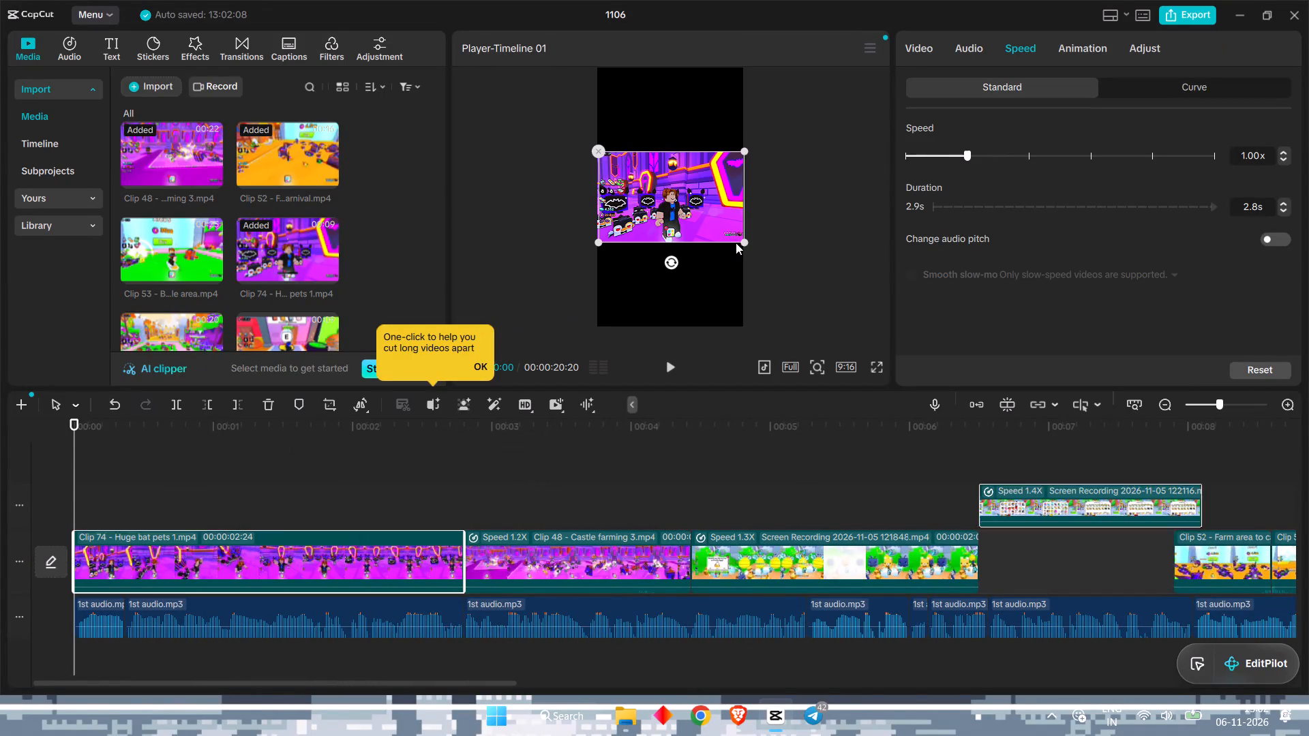
left_click_drag(744, 239, 814, 701)
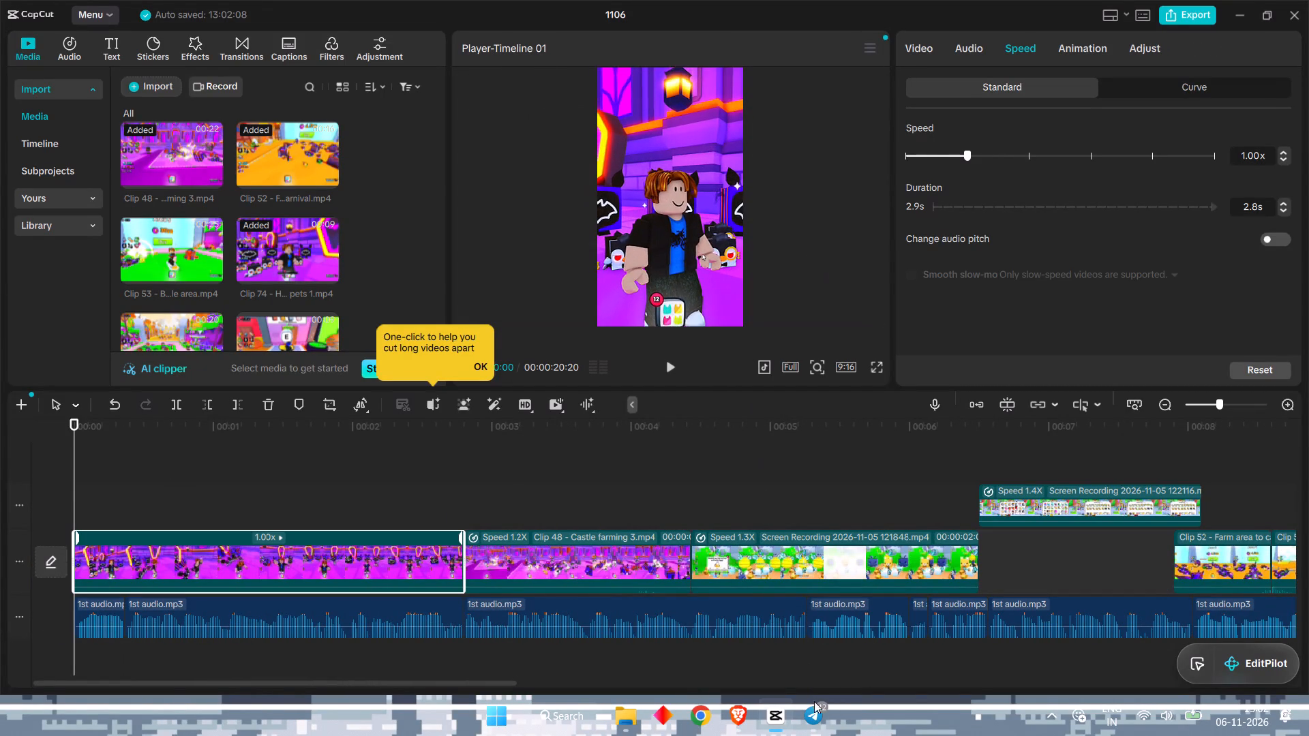
left_click_drag(814, 701, 762, 667)
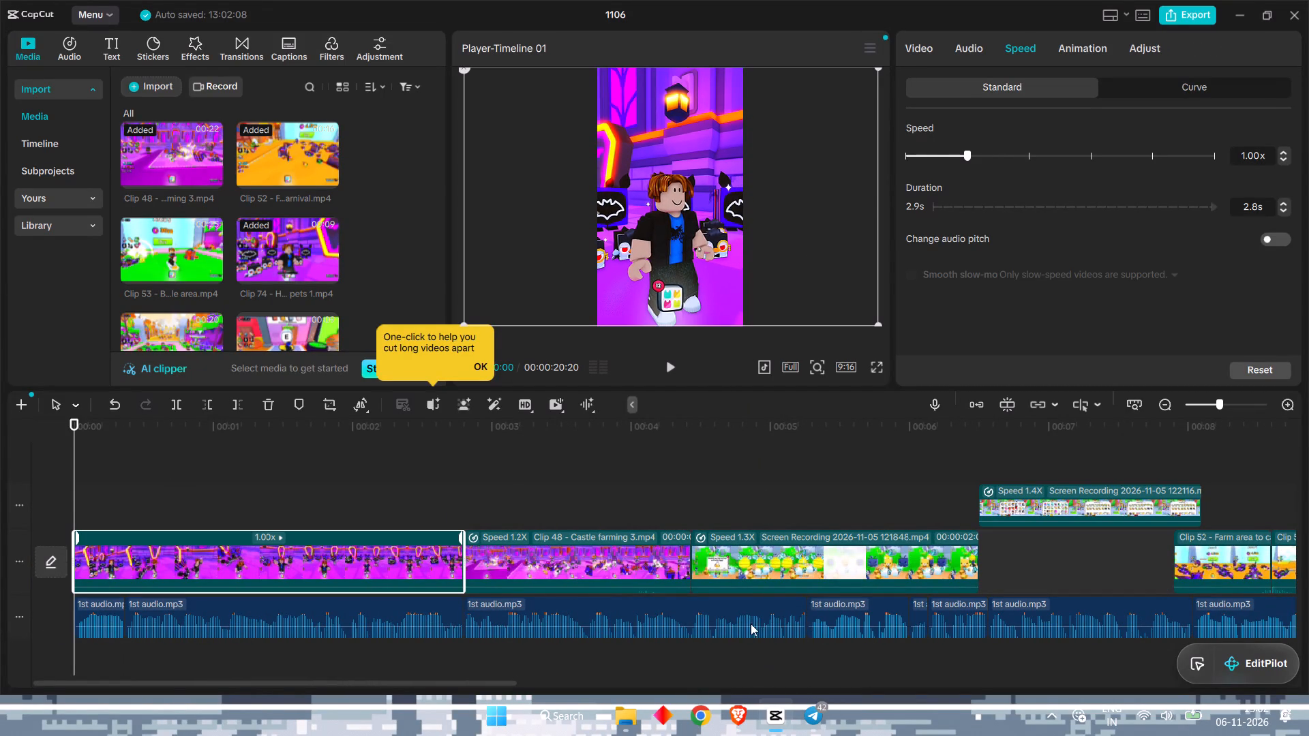
left_click_drag(661, 194, 668, 197)
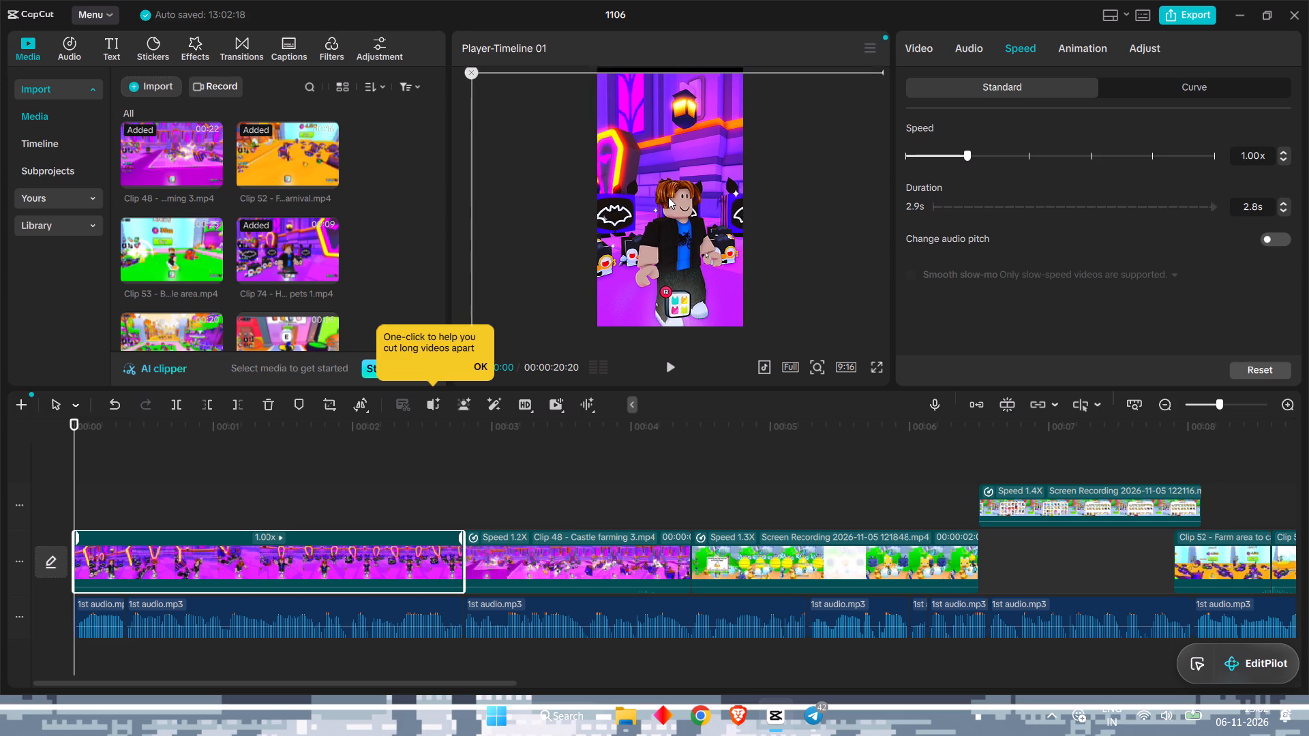
left_click_drag(668, 197, 670, 194)
Play on into Clip 48 and enlarge it to fill the full height of the vertical frame.
left_click(665, 373)
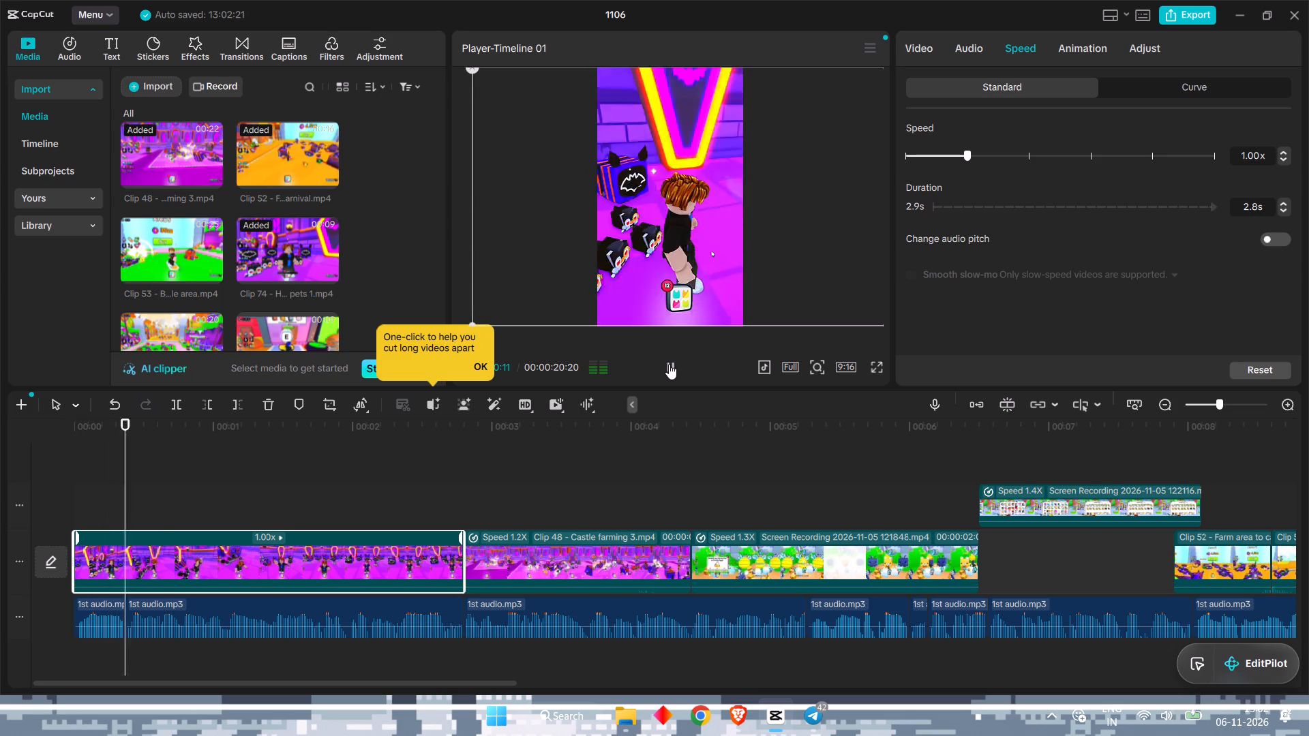
left_click(669, 364)
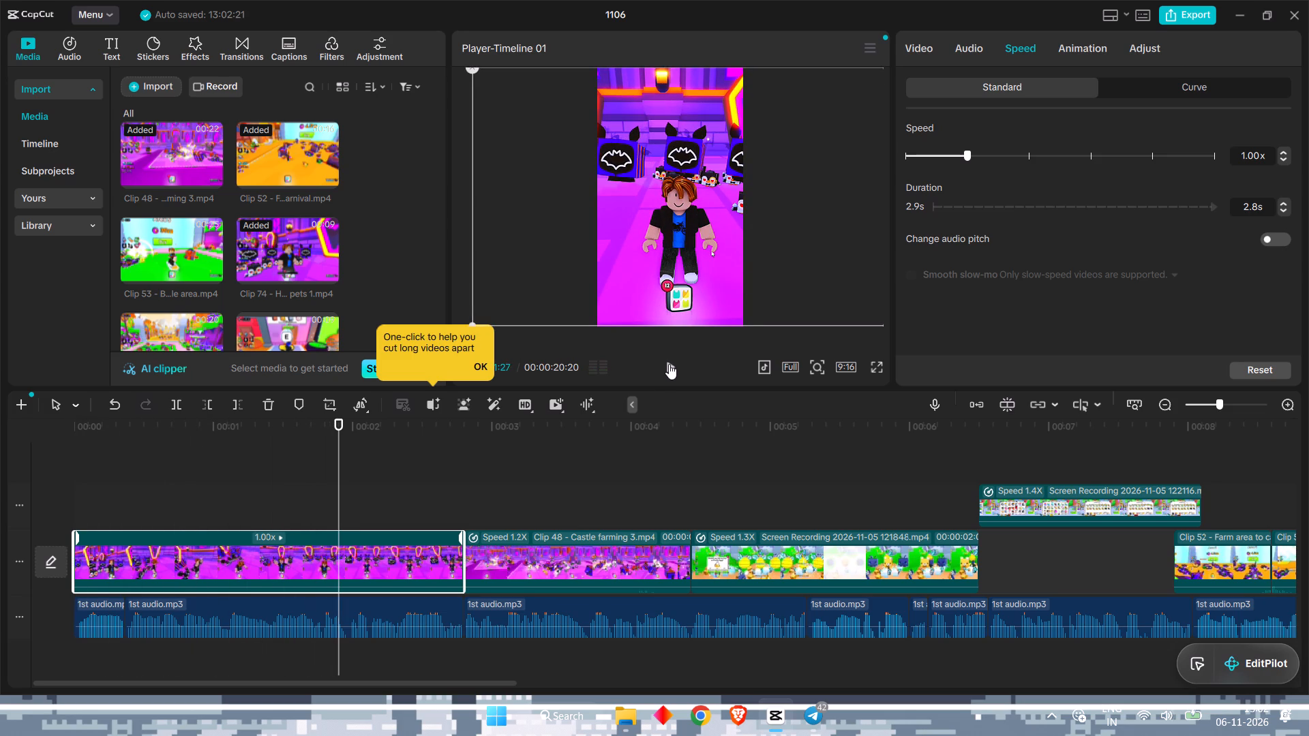
left_click(670, 361)
left_click(670, 361)
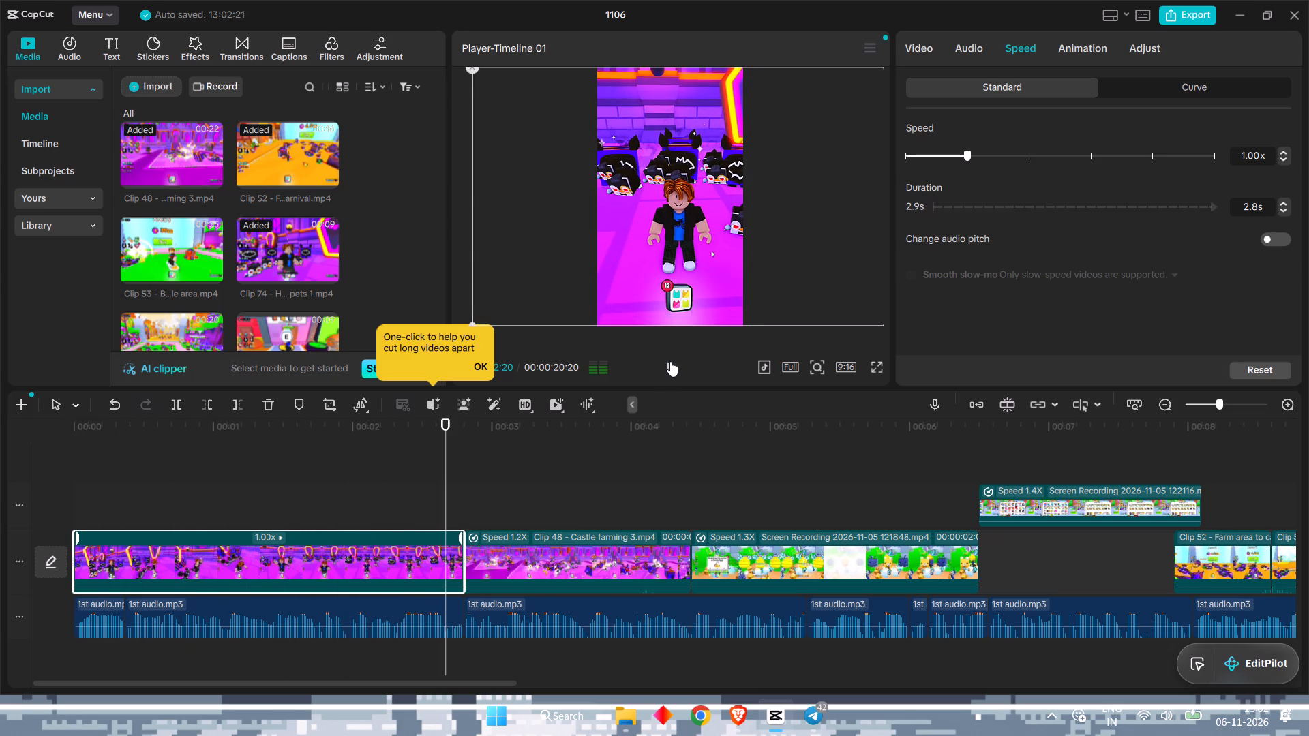
left_click(670, 361)
left_click(670, 361)
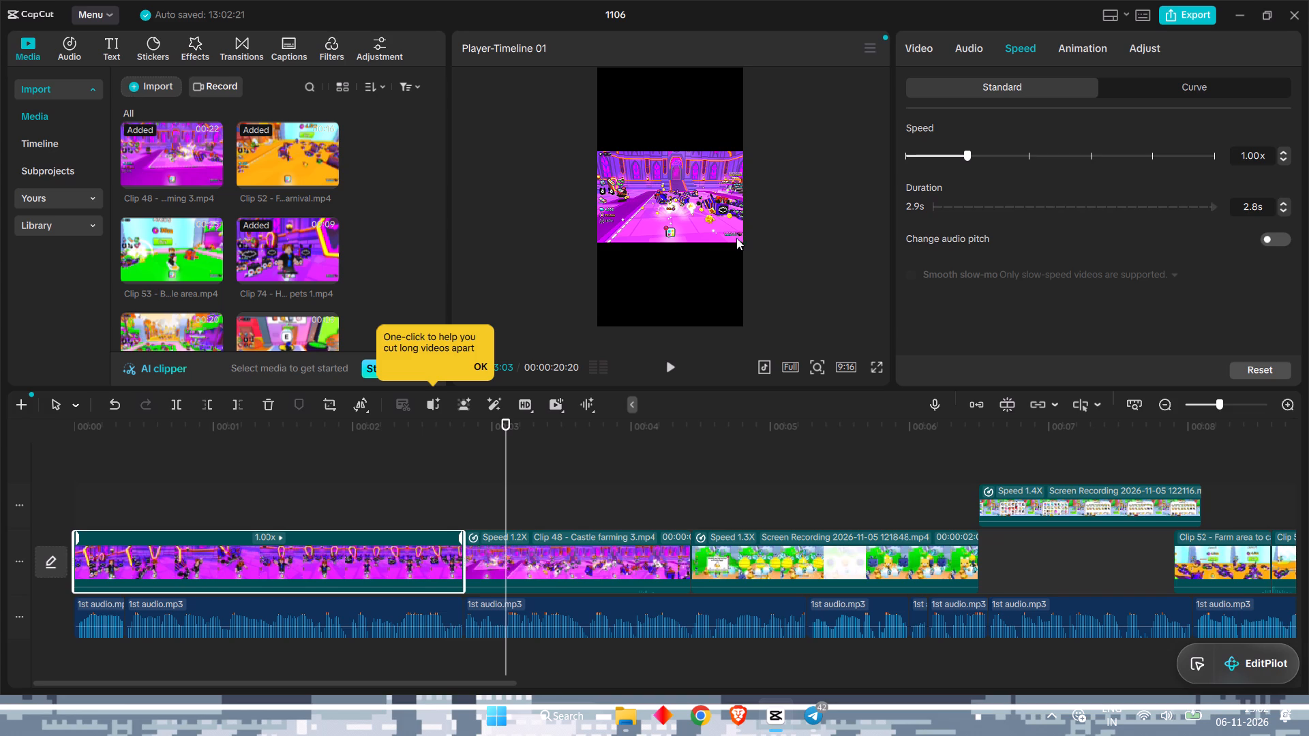
left_click(738, 234)
left_click_drag(743, 243, 784, 442)
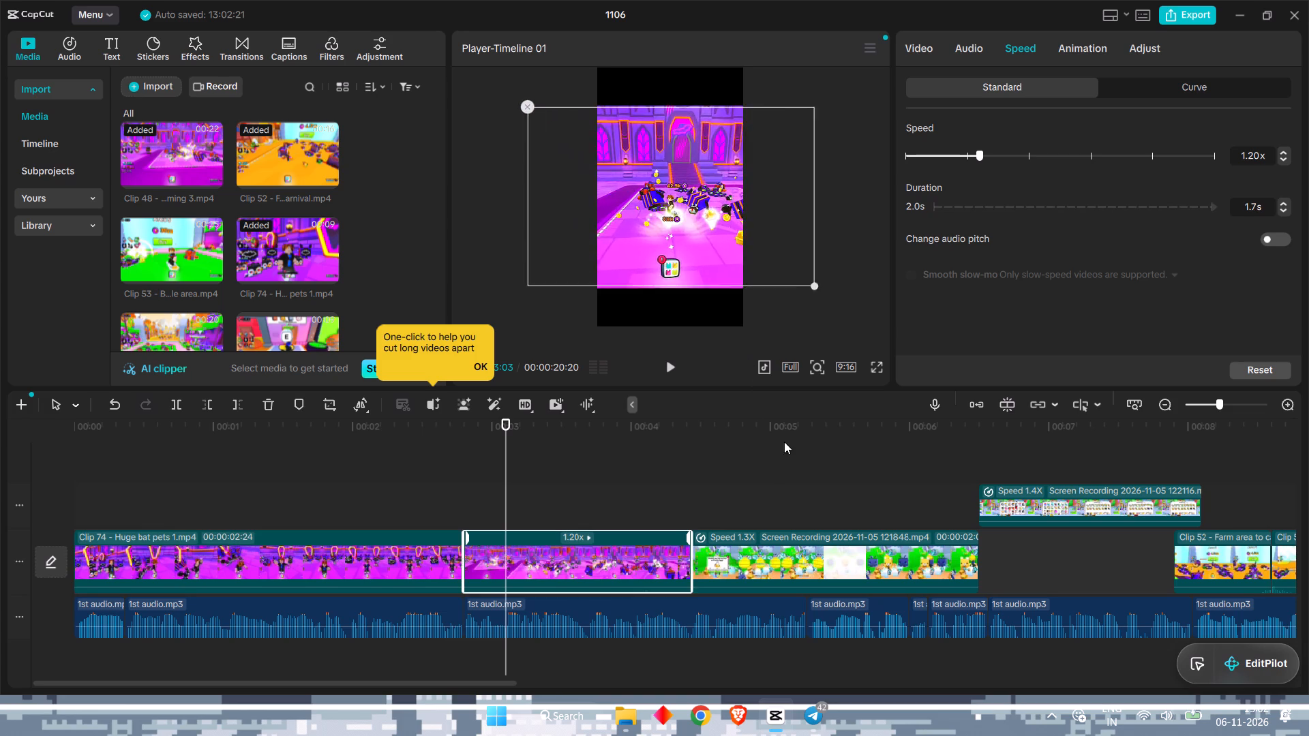
left_click_drag(784, 442, 828, 594)
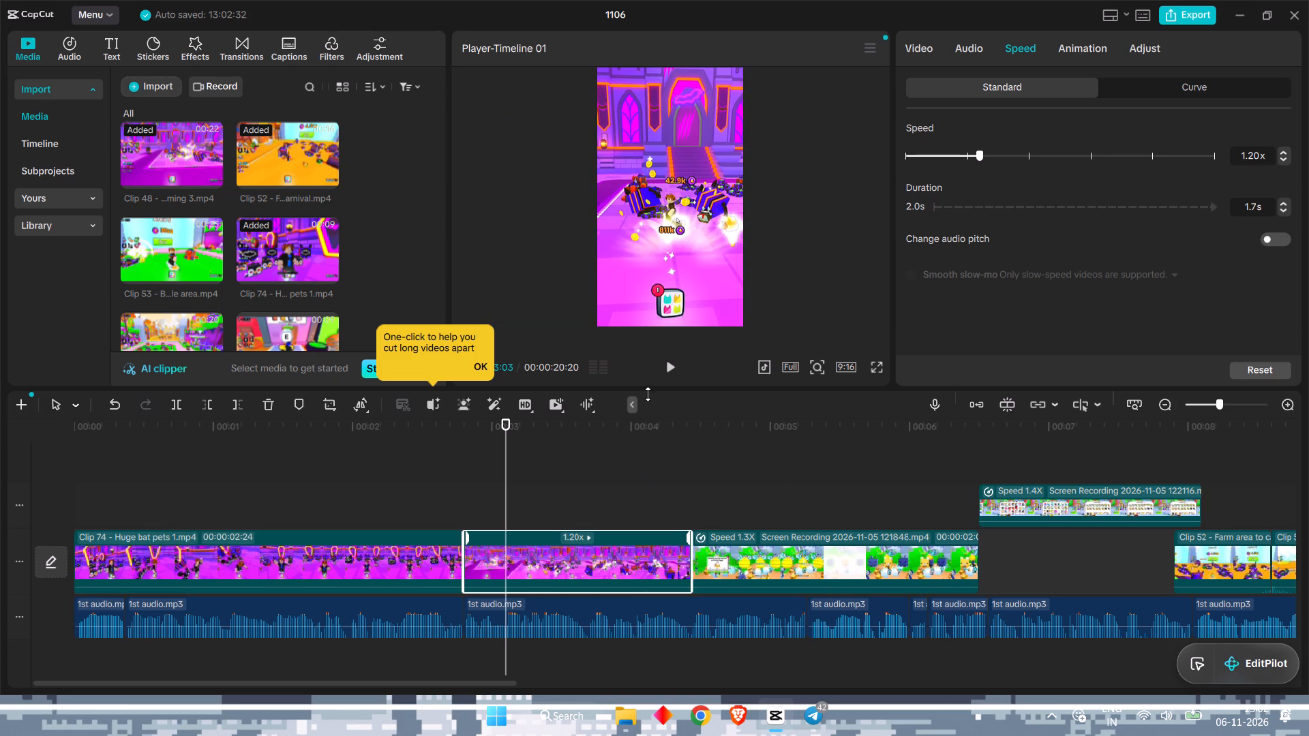
left_click(665, 364)
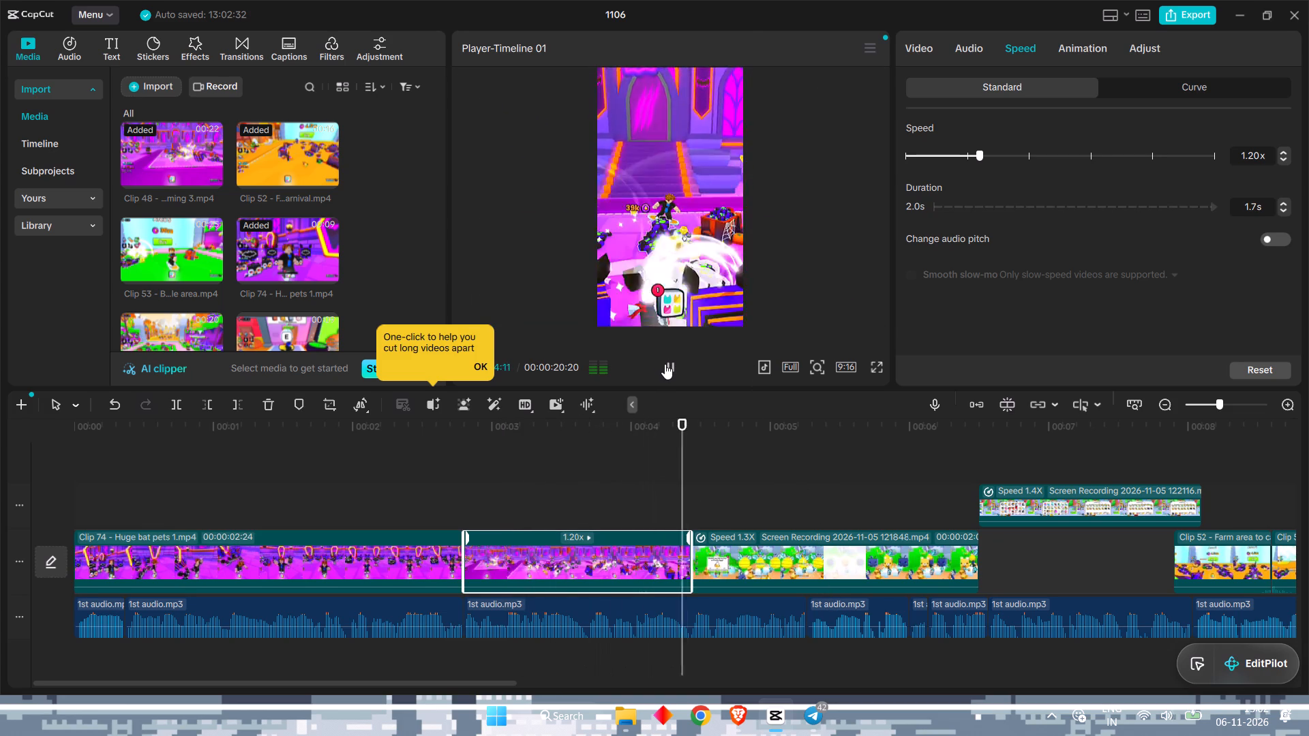
left_click(665, 364)
left_click(665, 364)
left_click(665, 364)
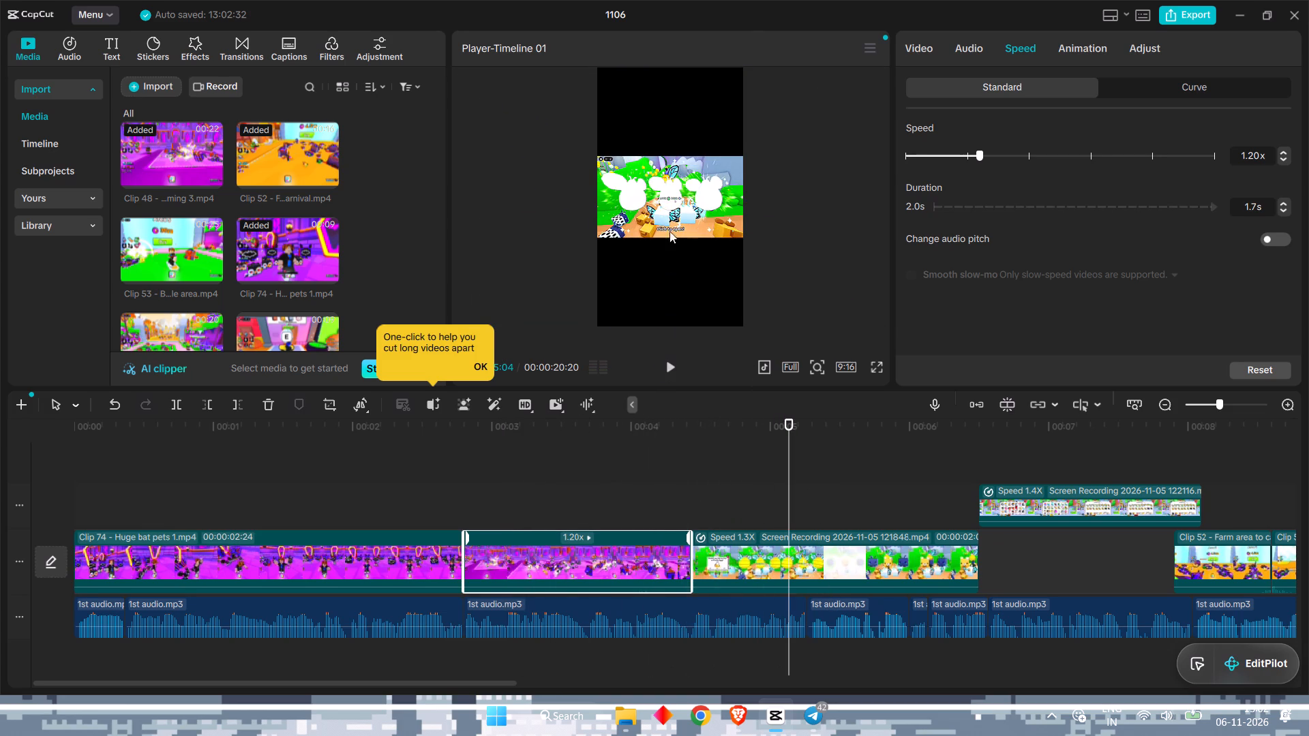
left_click(669, 217)
left_click_drag(742, 238, 803, 489)
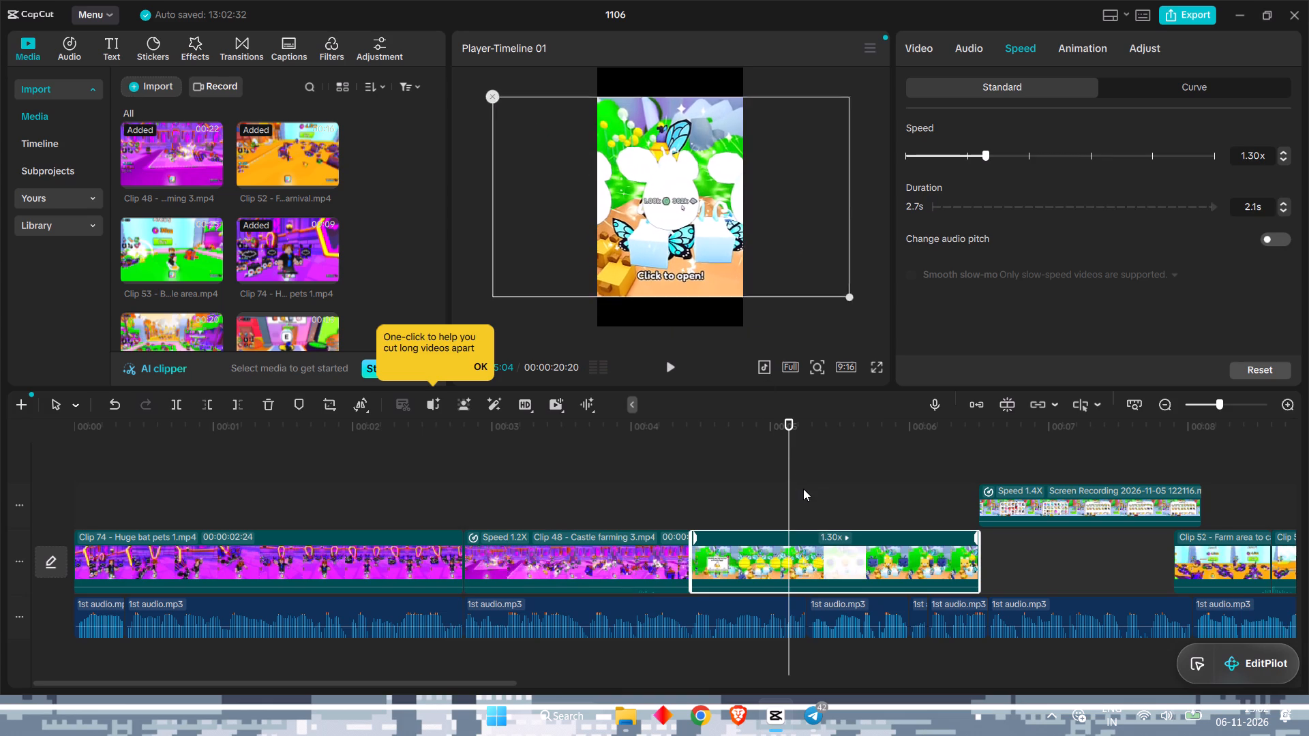
left_click_drag(803, 489, 804, 699)
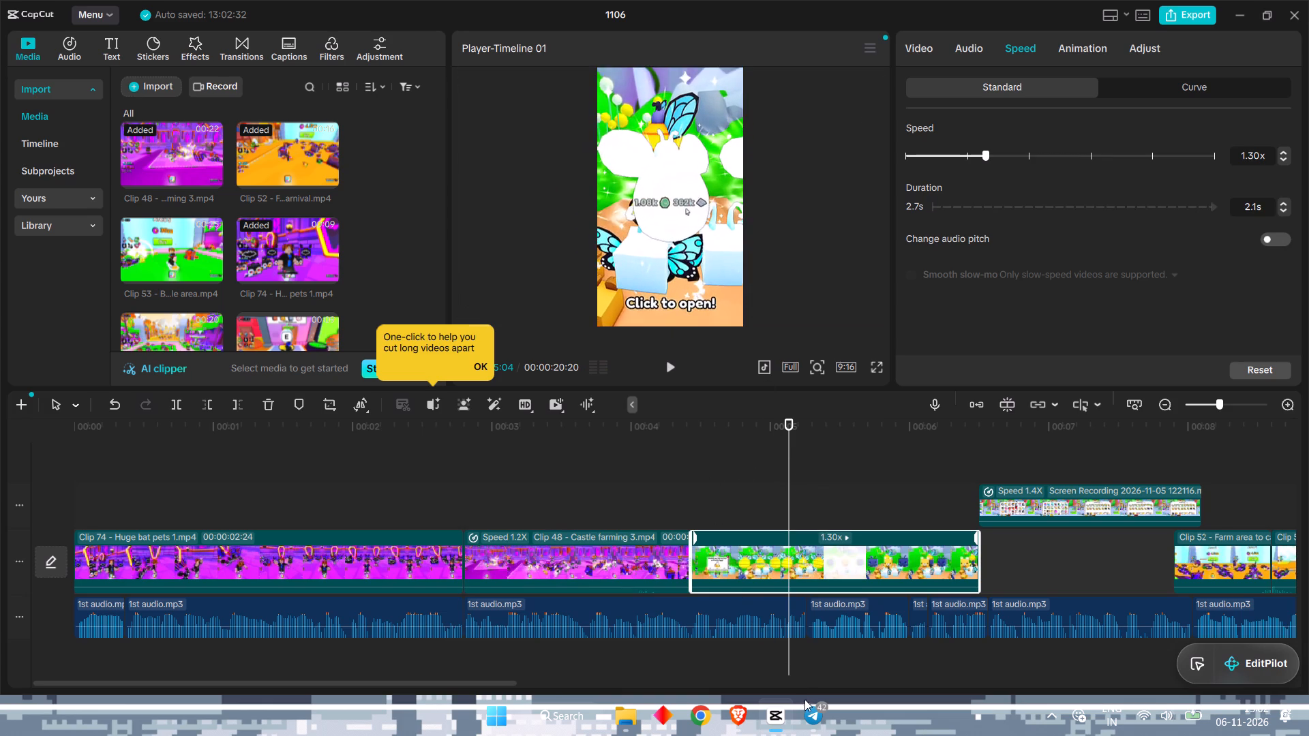
left_click_drag(804, 699, 798, 704)
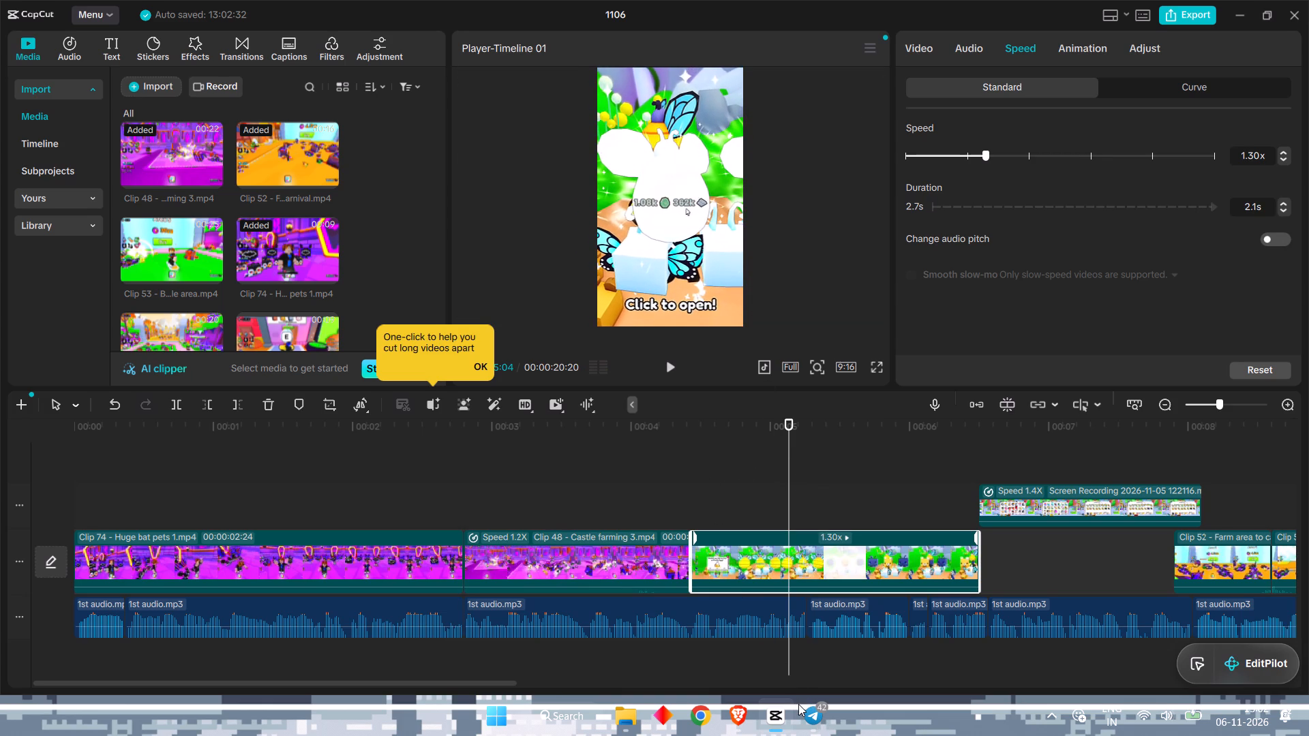
left_click_drag(798, 704, 800, 703)
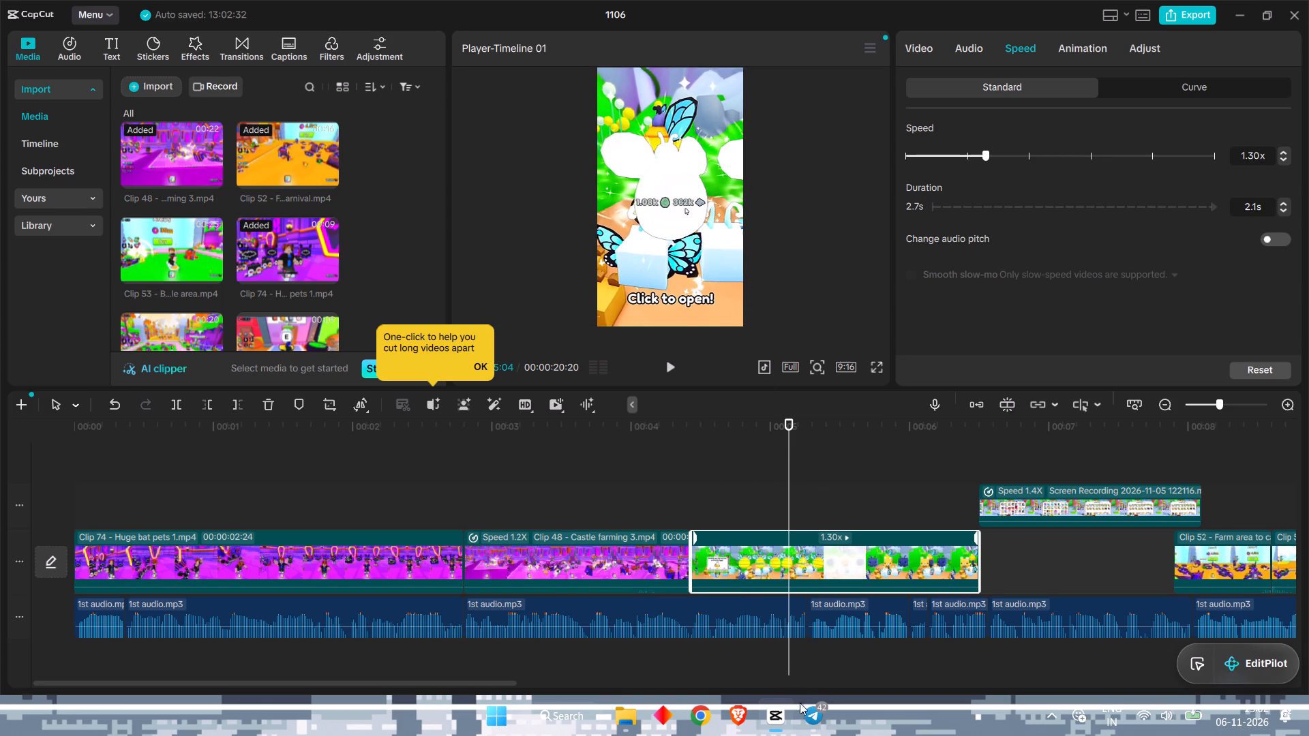
left_click_drag(800, 703, 580, 596)
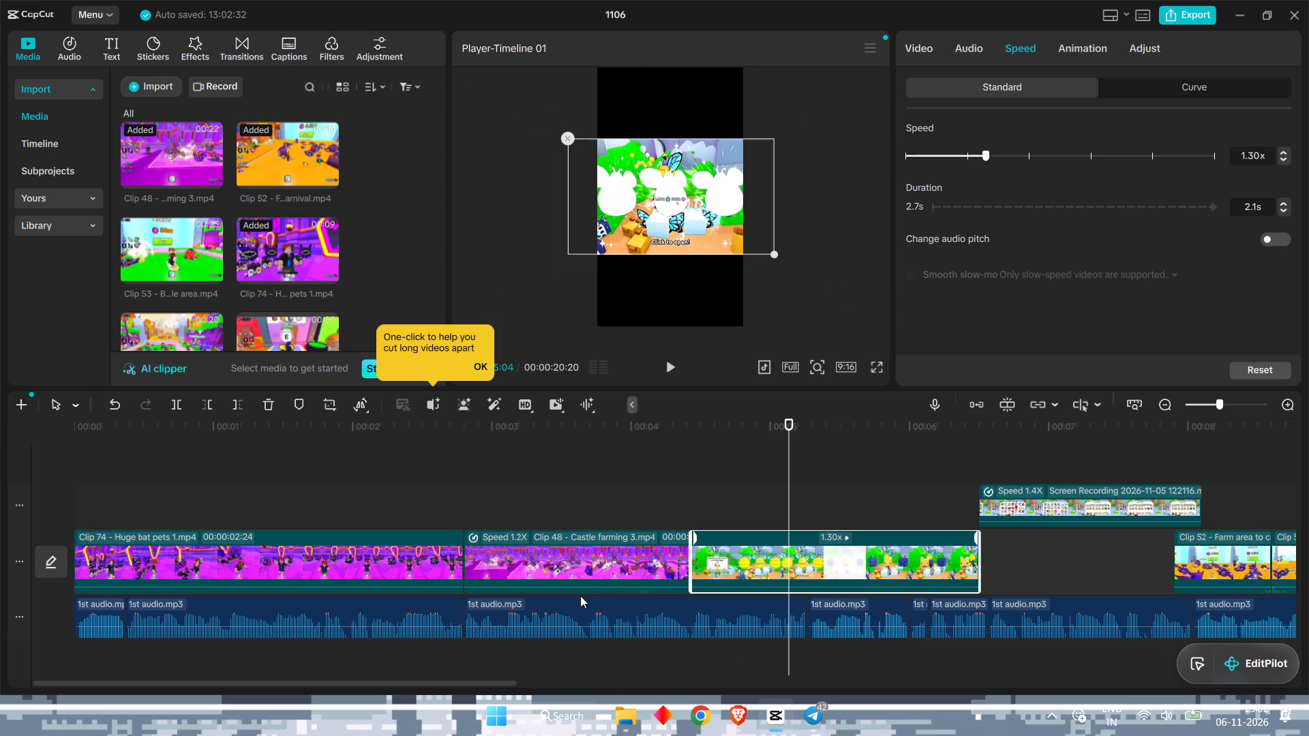
left_click_drag(580, 596, 586, 599)
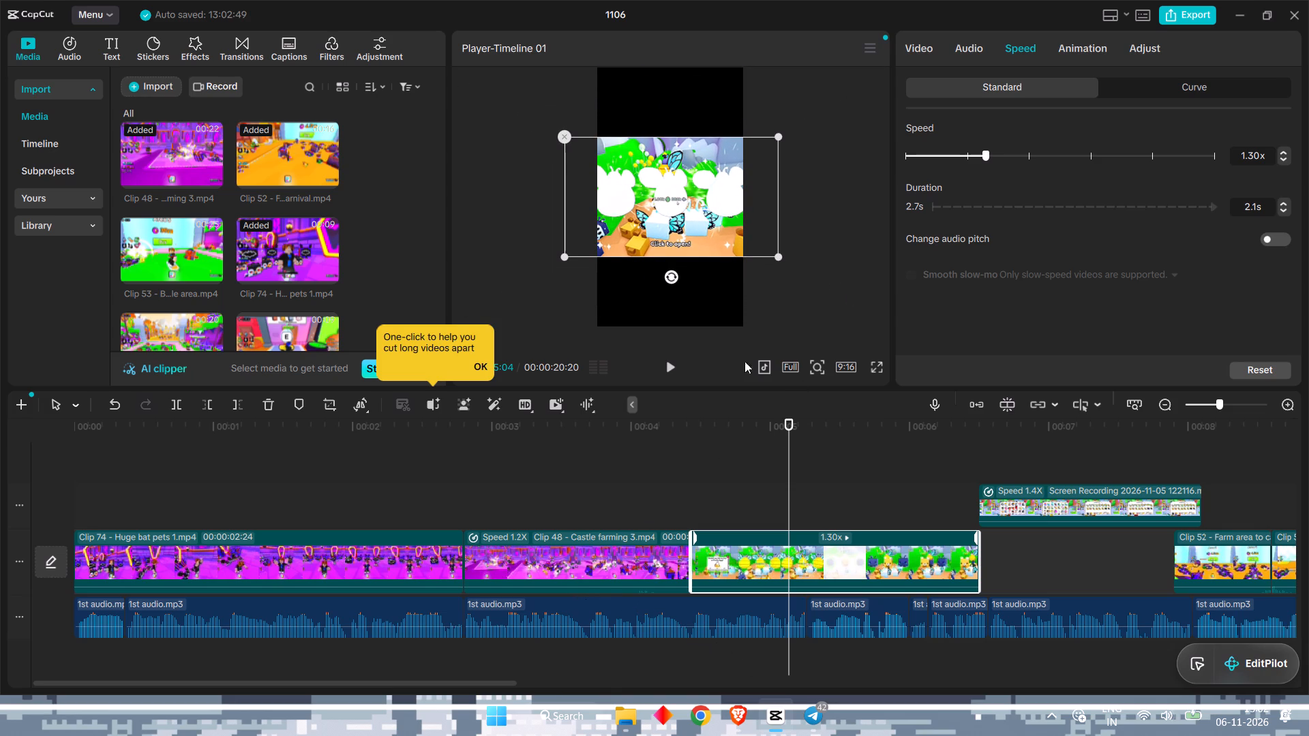
left_click_drag(776, 254, 859, 481)
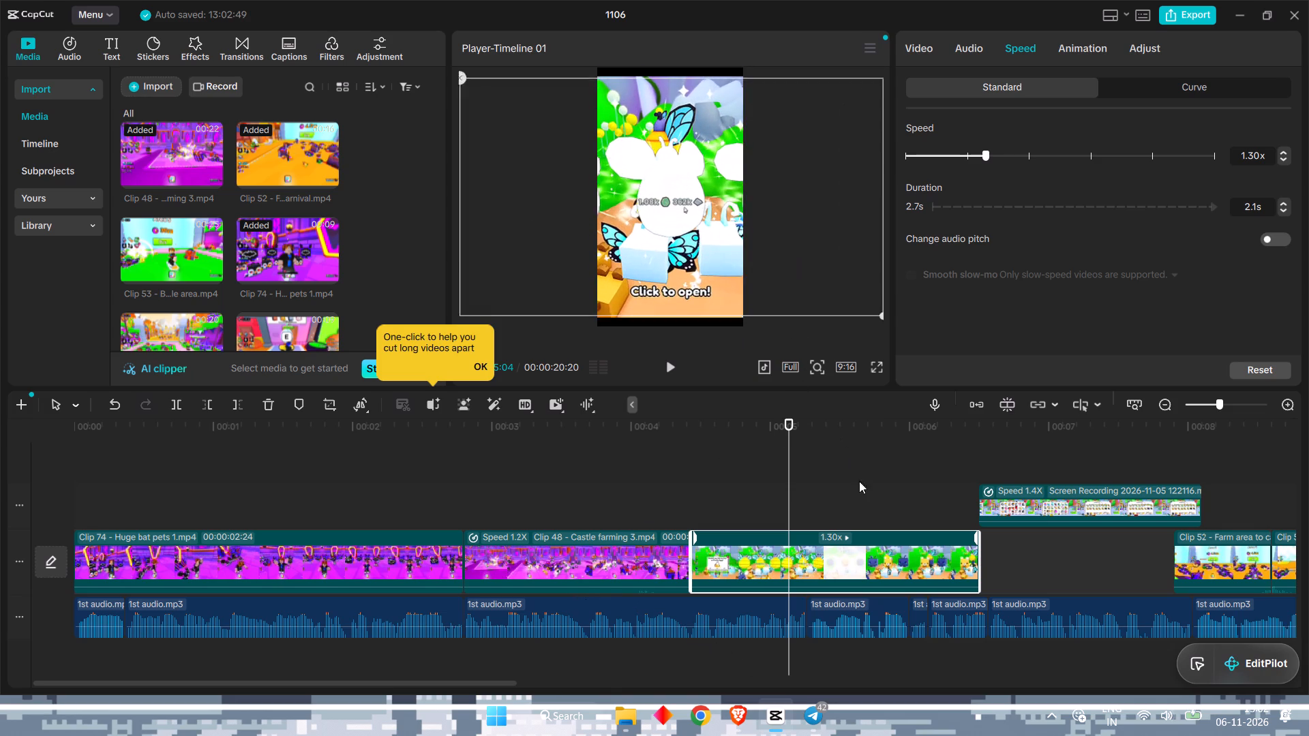
left_click_drag(859, 481, 869, 502)
left_click_drag(786, 461, 650, 450)
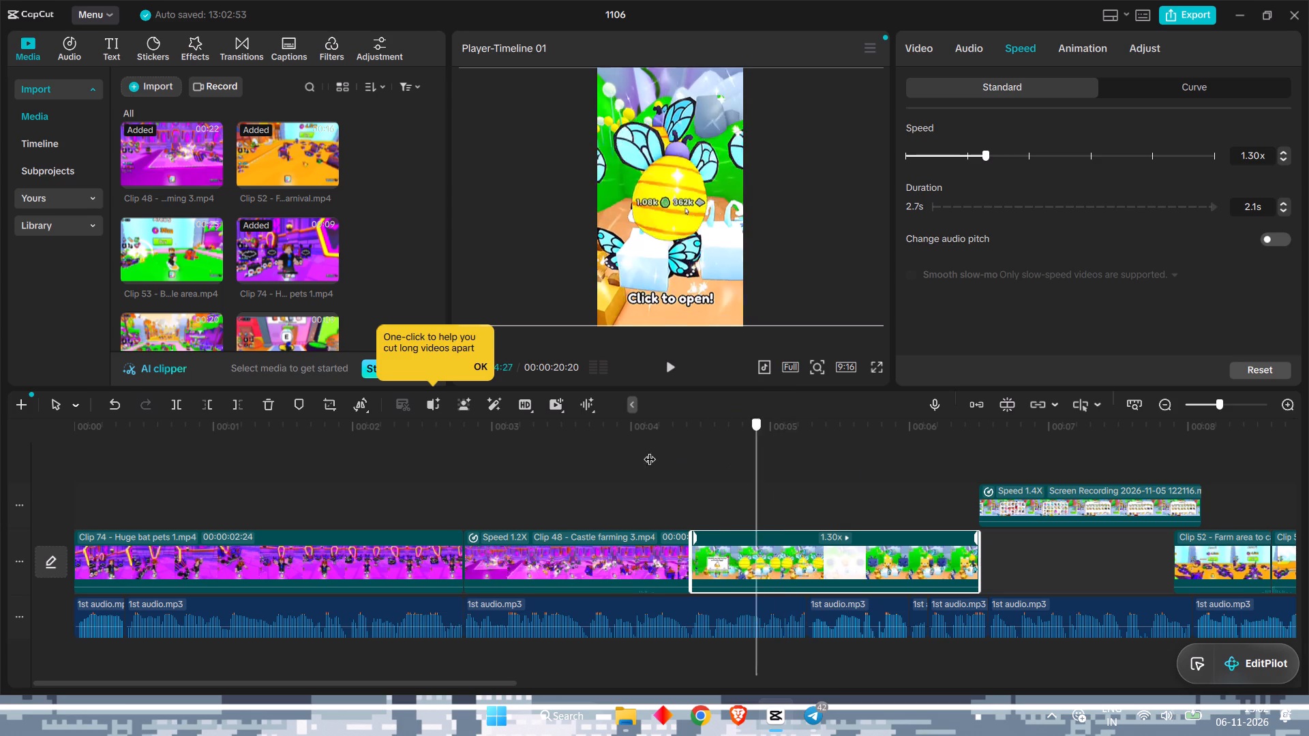
left_click_drag(650, 450, 599, 446)
left_click(669, 367)
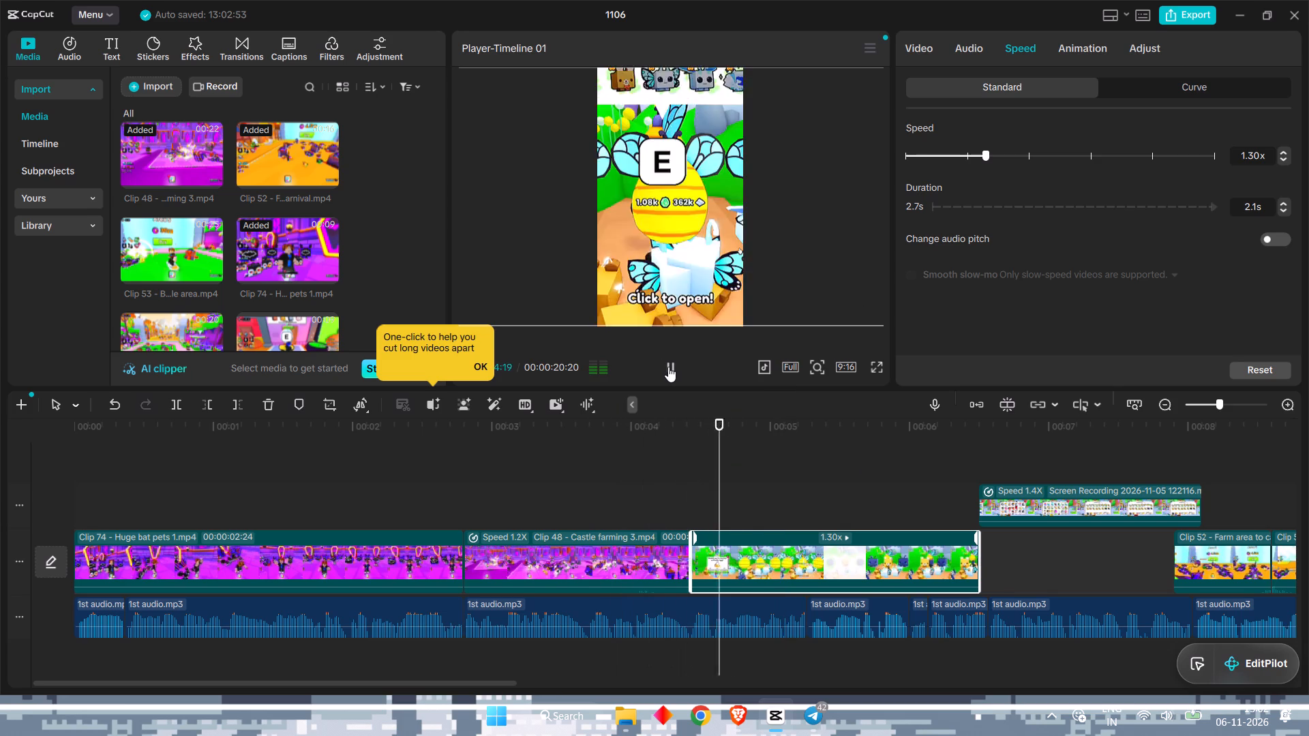
left_click(668, 367)
left_click(666, 367)
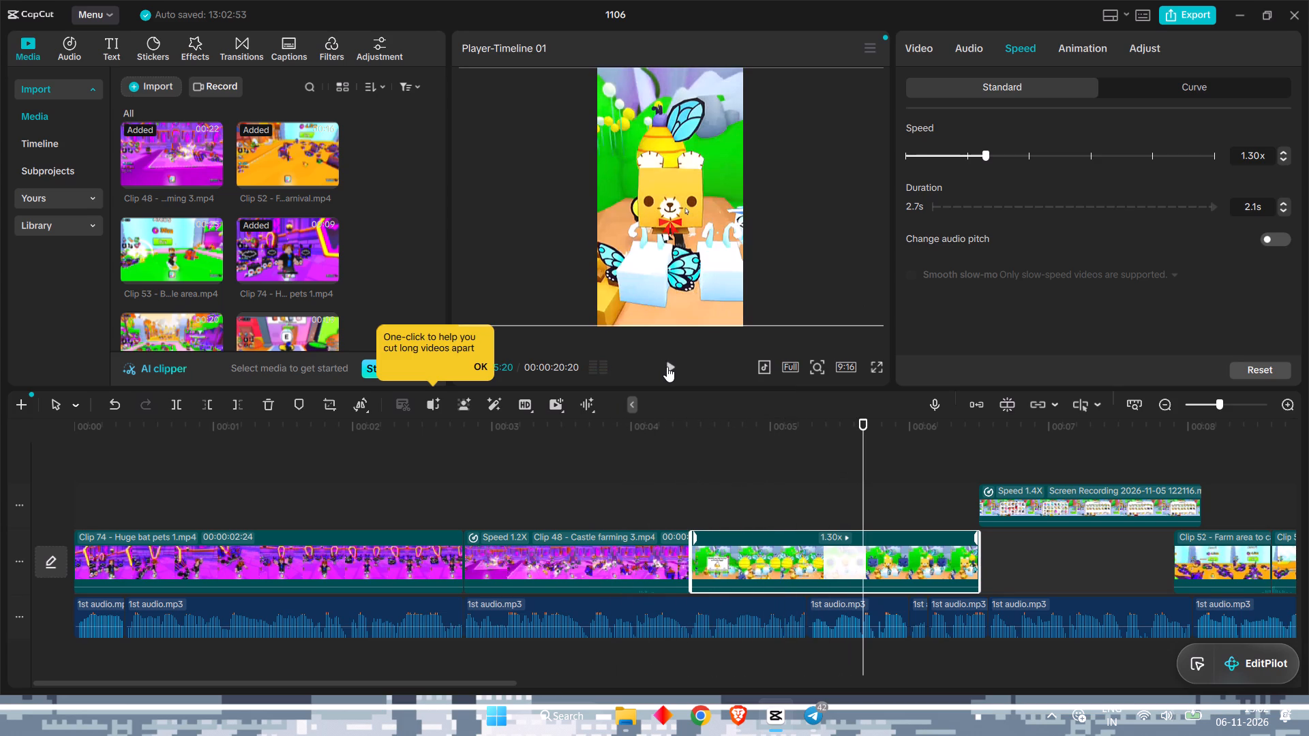
left_click(666, 367)
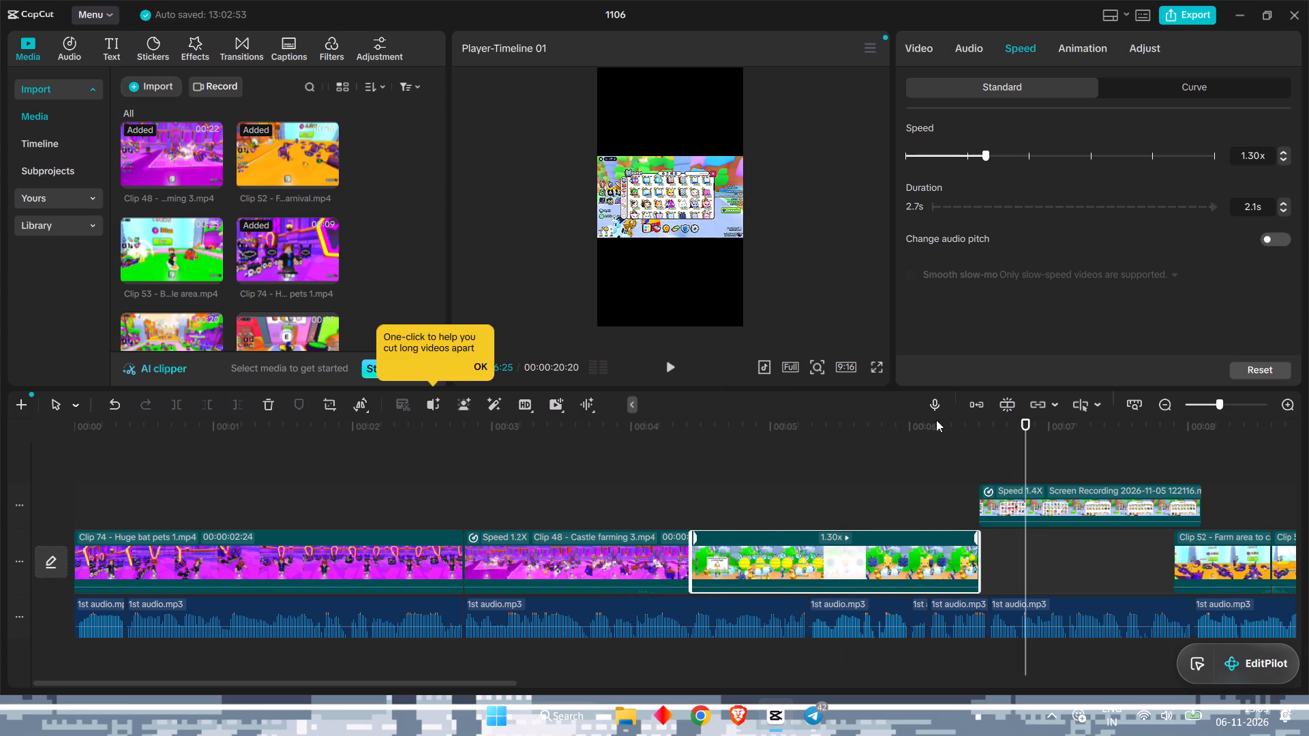
right_click(835, 536)
left_click(744, 466)
left_click_drag(1023, 459, 980, 459)
left_click(726, 225)
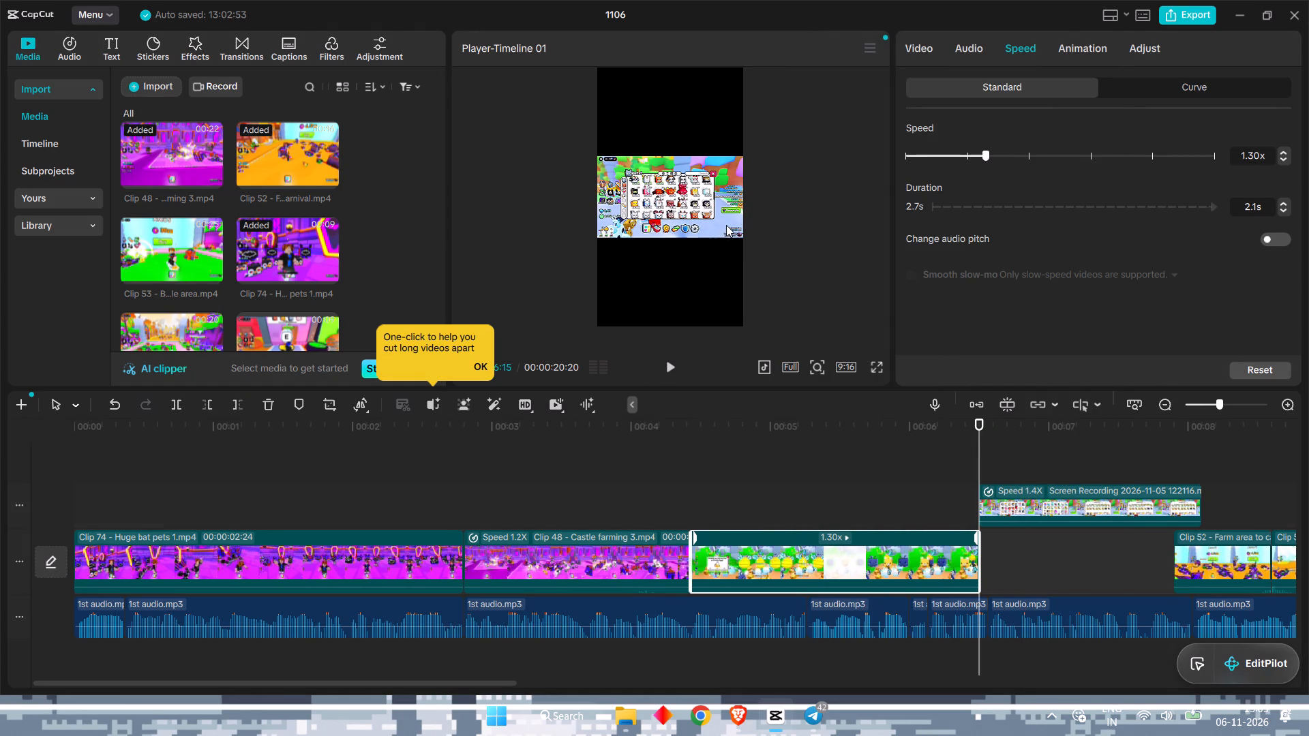
left_click_drag(740, 241, 849, 565)
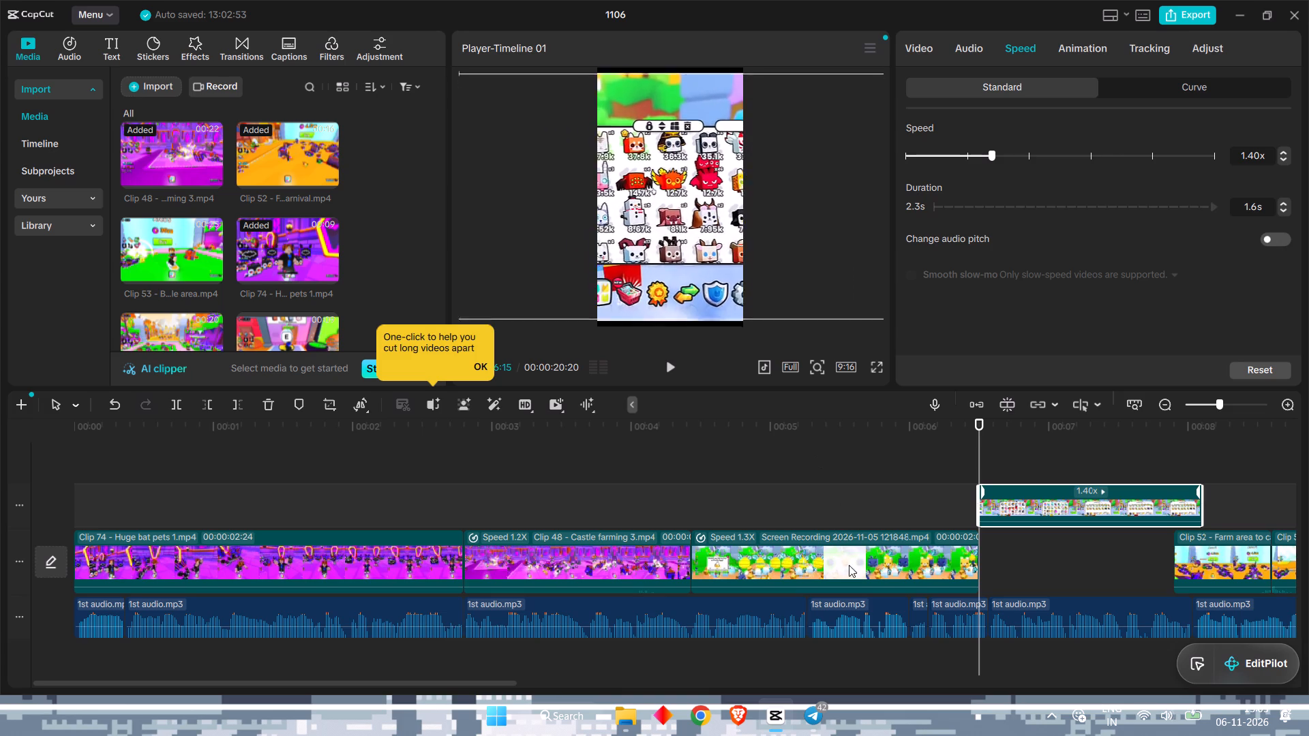
left_click_drag(849, 565, 702, 735)
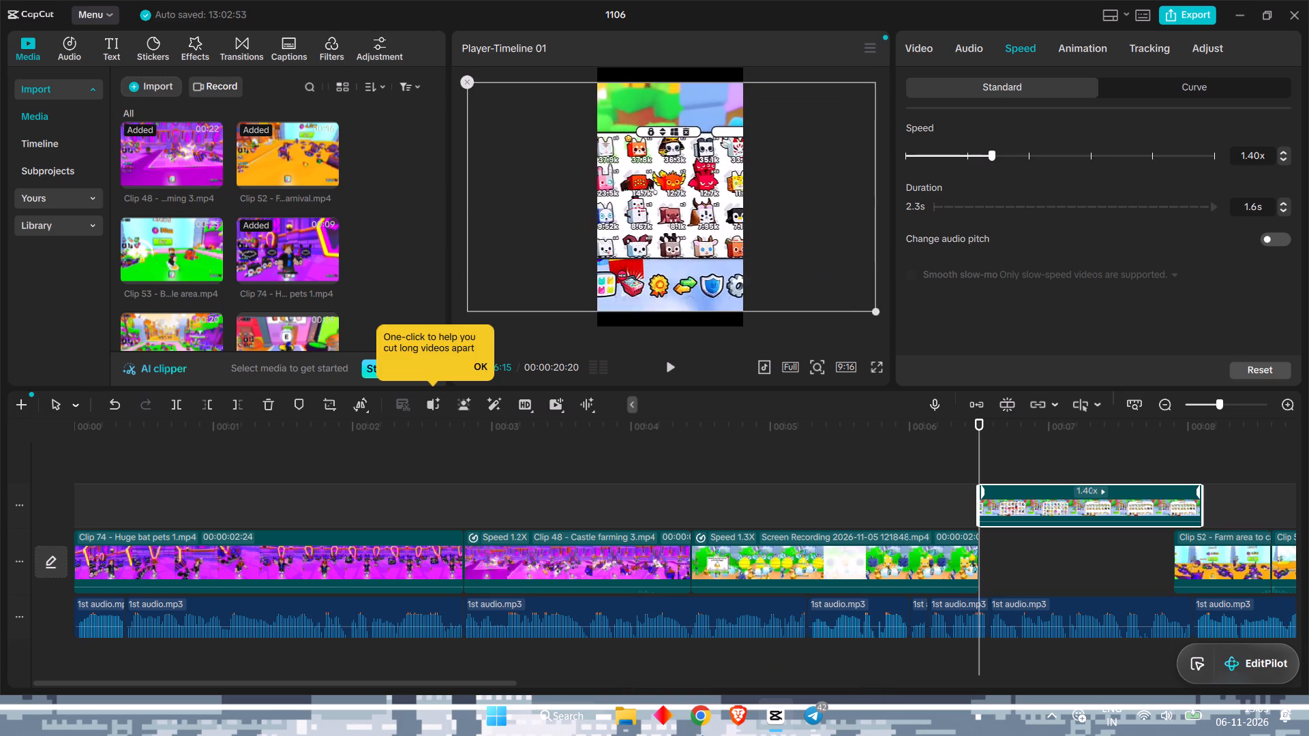
left_click_drag(702, 735, 856, 722)
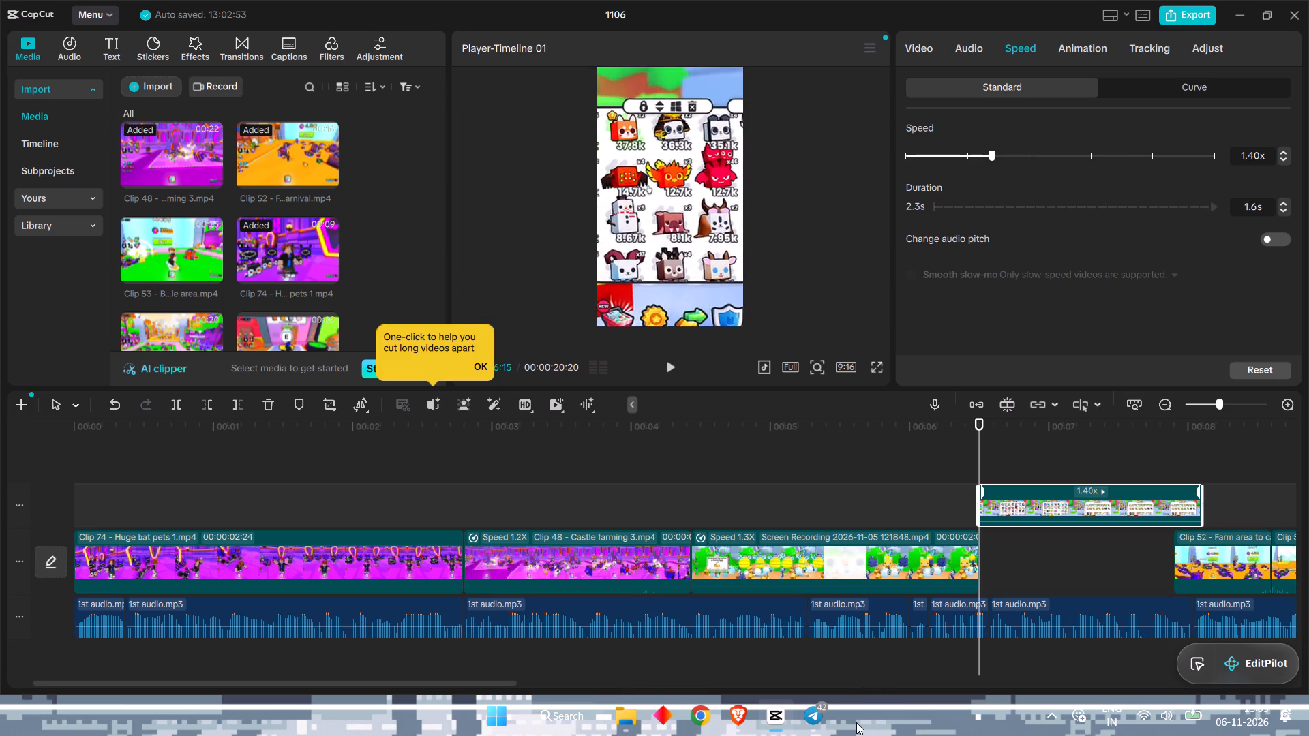
left_click_drag(856, 722, 807, 633)
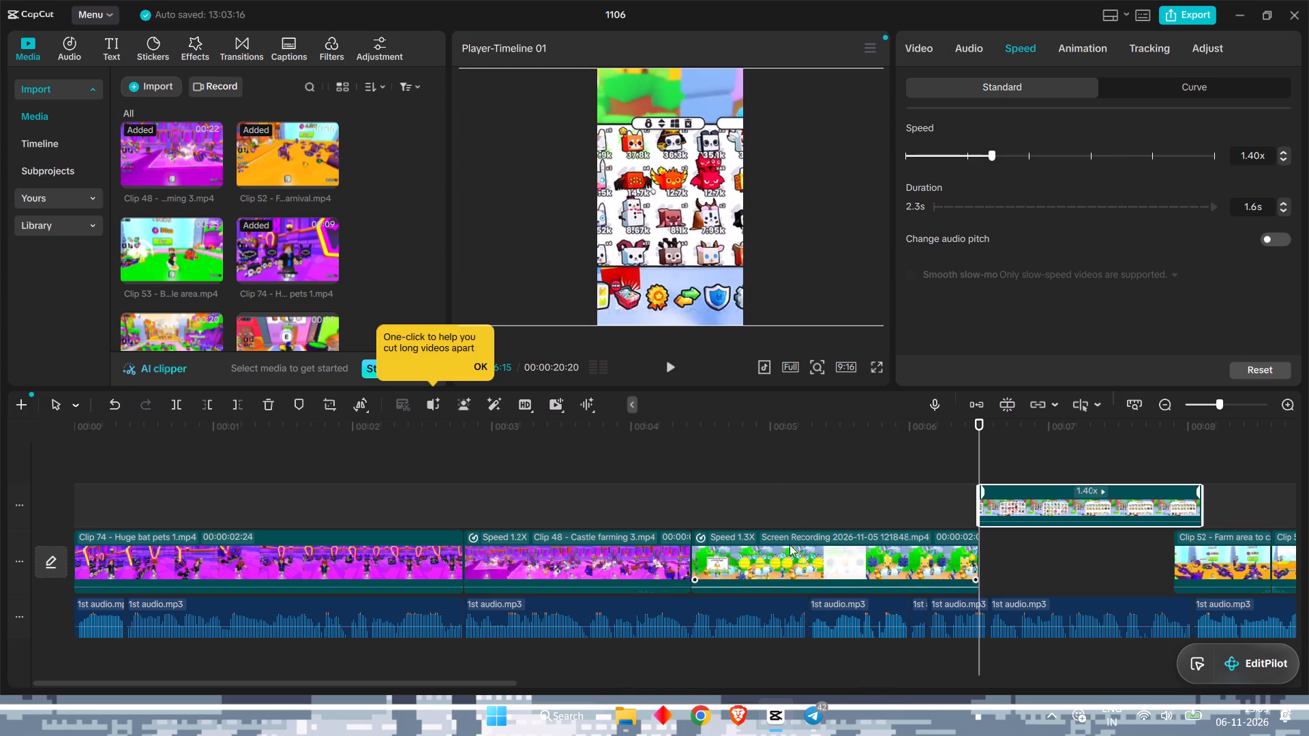
scroll(662, 164, "down", 6, "ctrl")
scroll(662, 164, "up", 5, "ctrl")
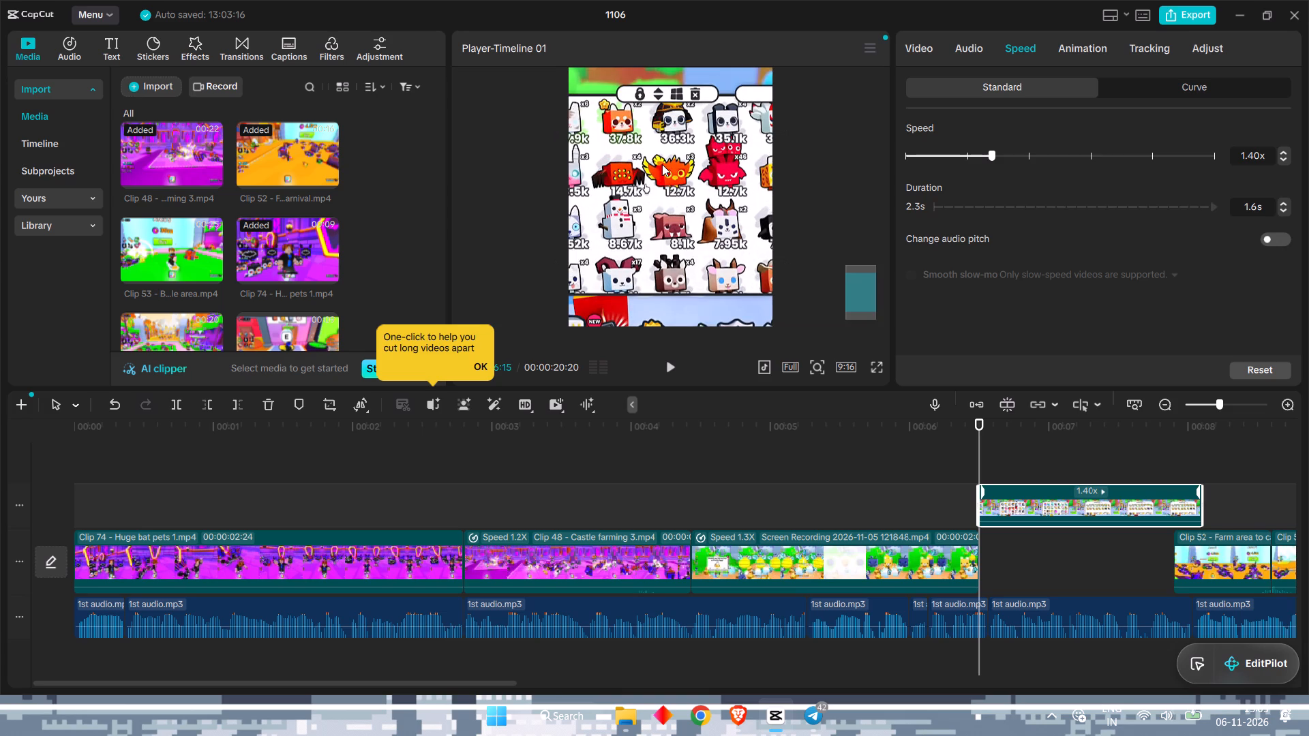
scroll(662, 164, "down", 11, "ctrl")
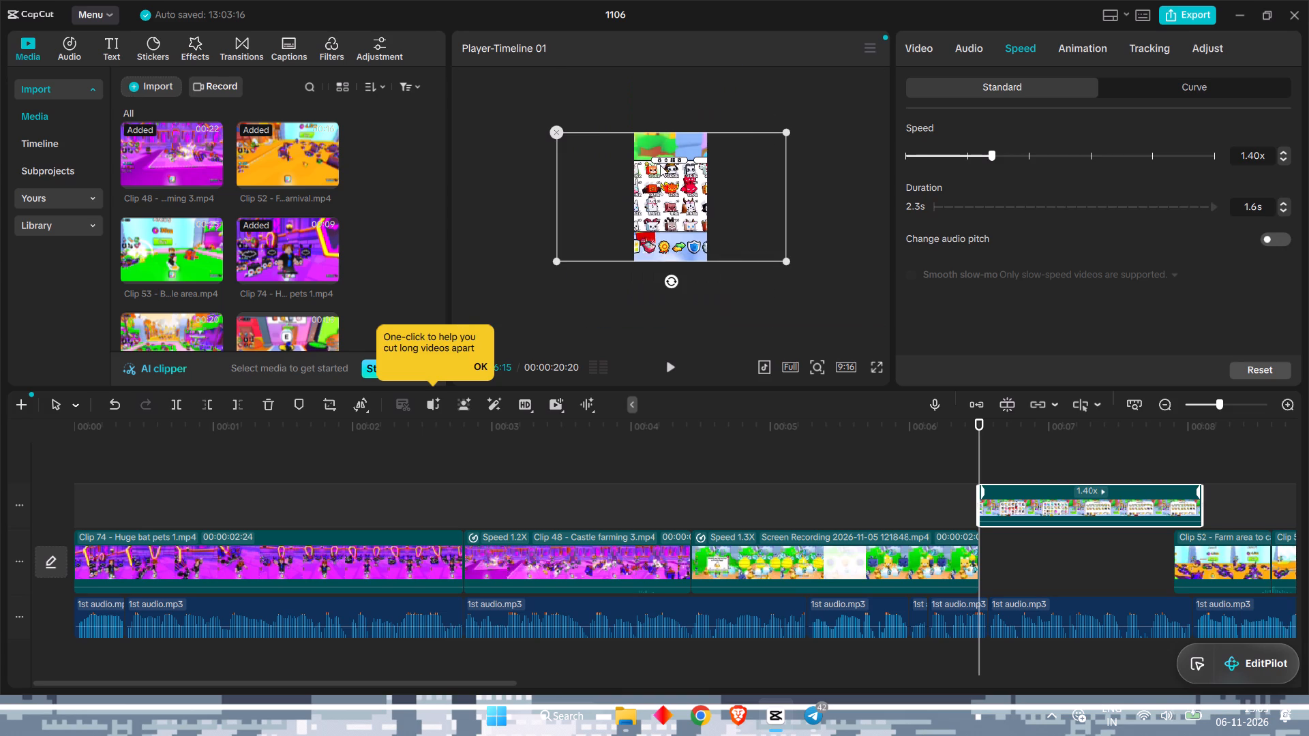
left_click_drag(784, 258, 852, 451)
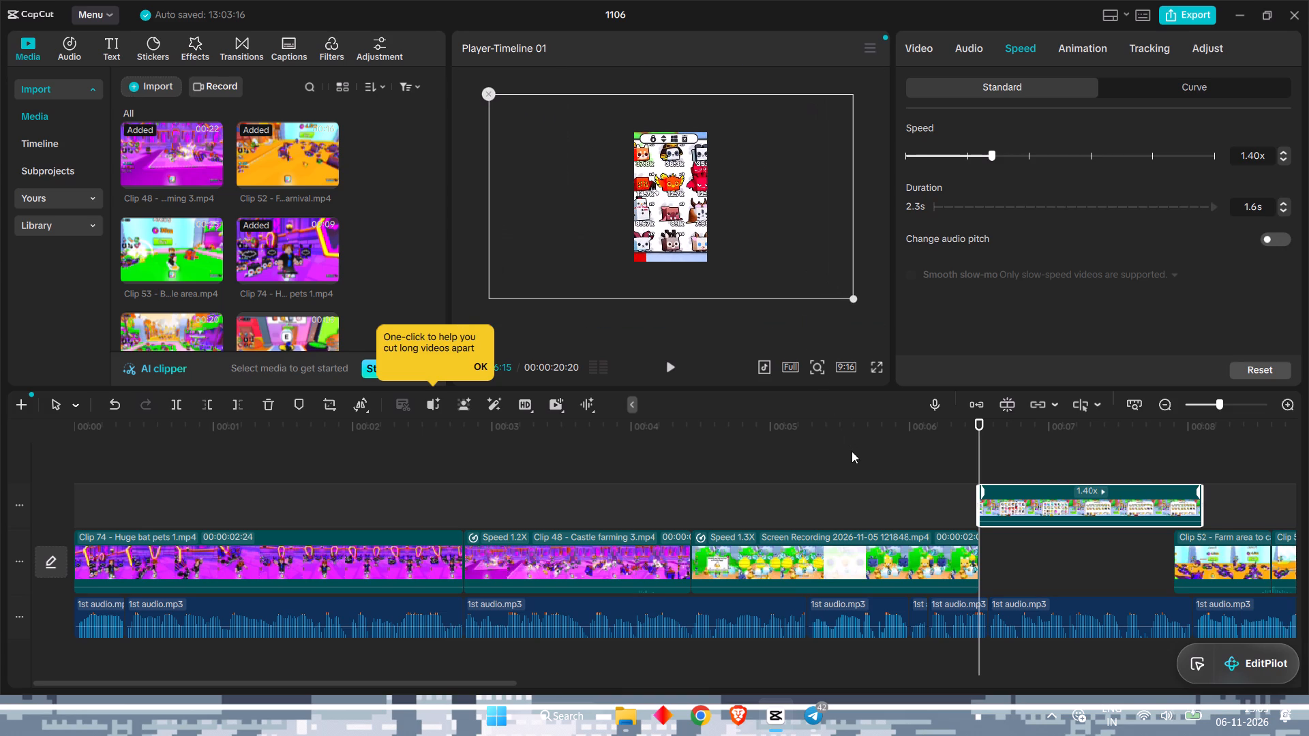
left_click_drag(852, 451, 663, 235)
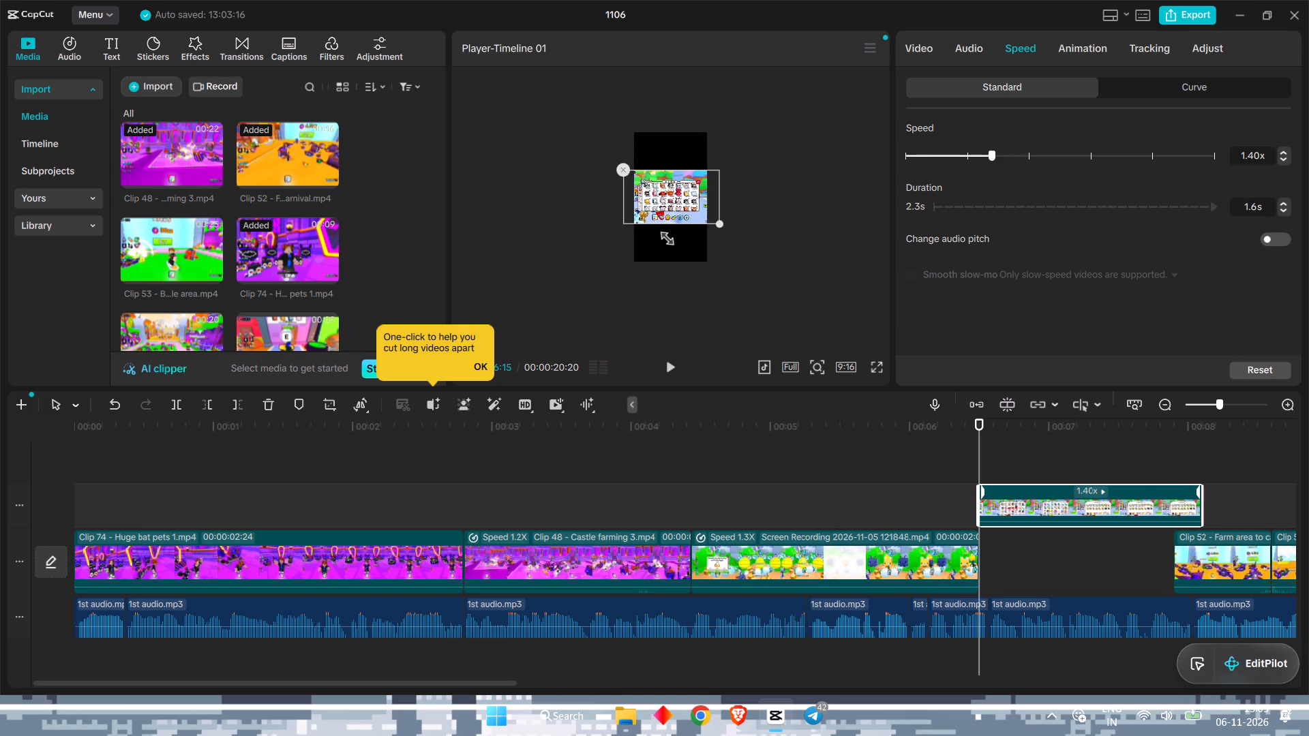
left_click_drag(663, 235, 669, 256)
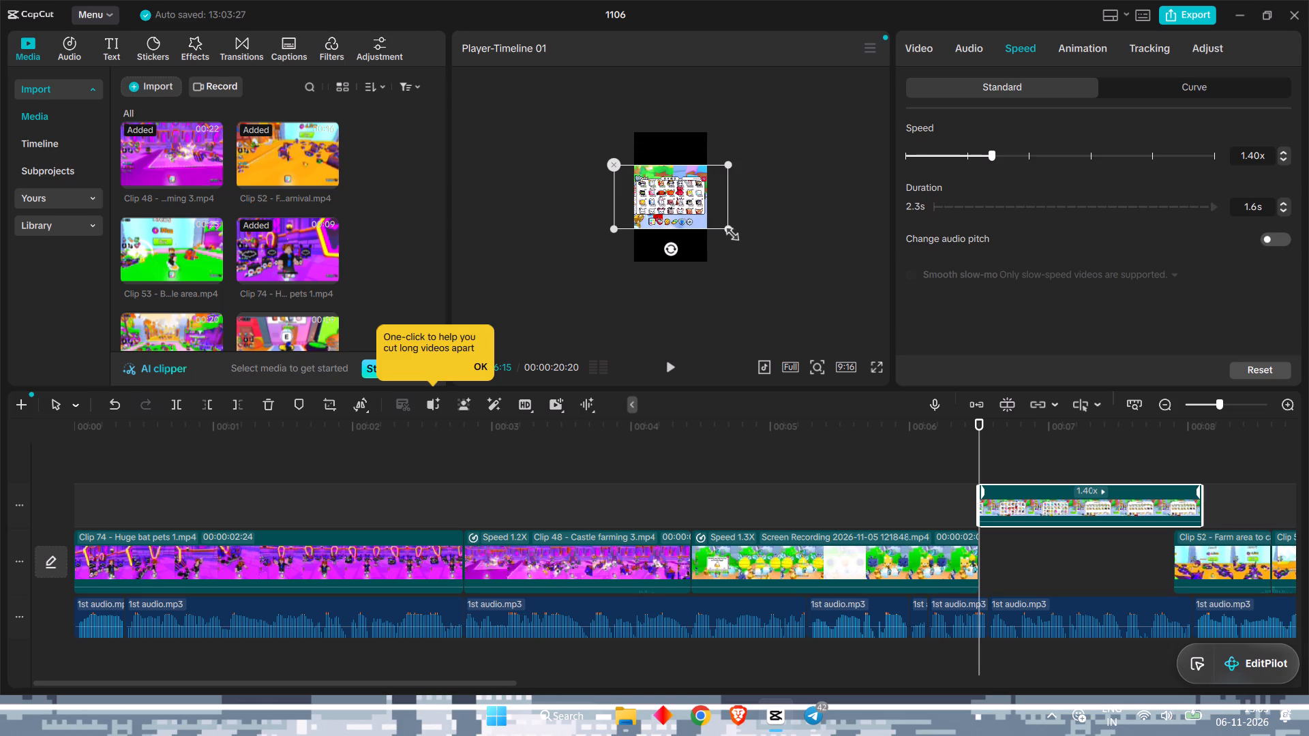
Review the edit full screen from the beginning to about 9 seconds, into the Clip 52 carnival footage.
left_click(894, 367)
left_click(877, 363)
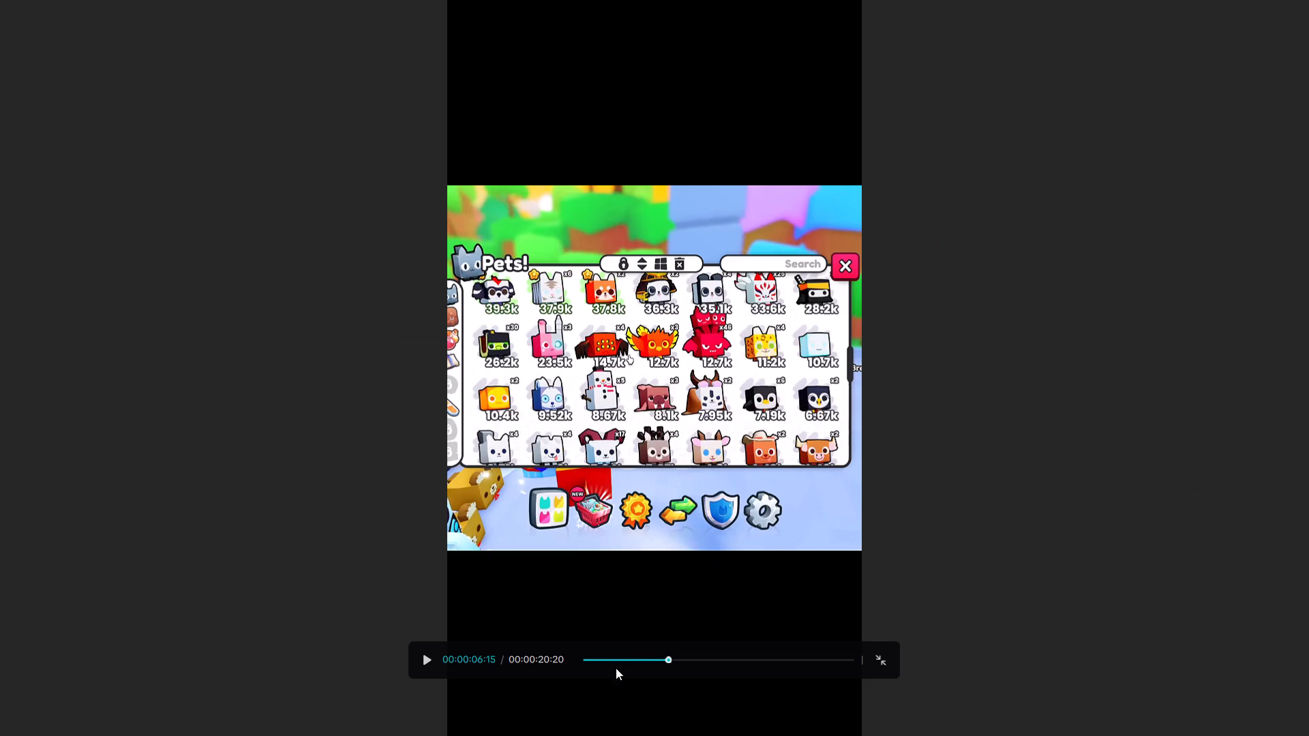
left_click(886, 666)
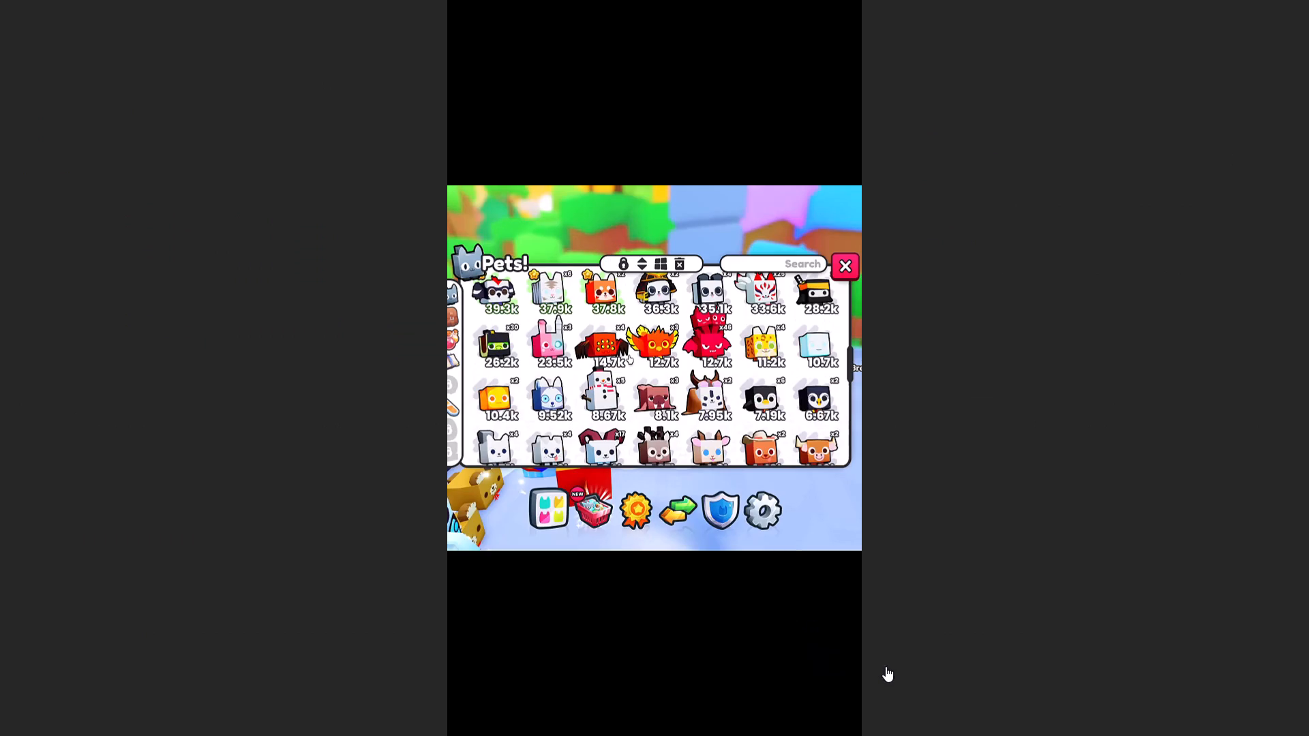
left_click(879, 371)
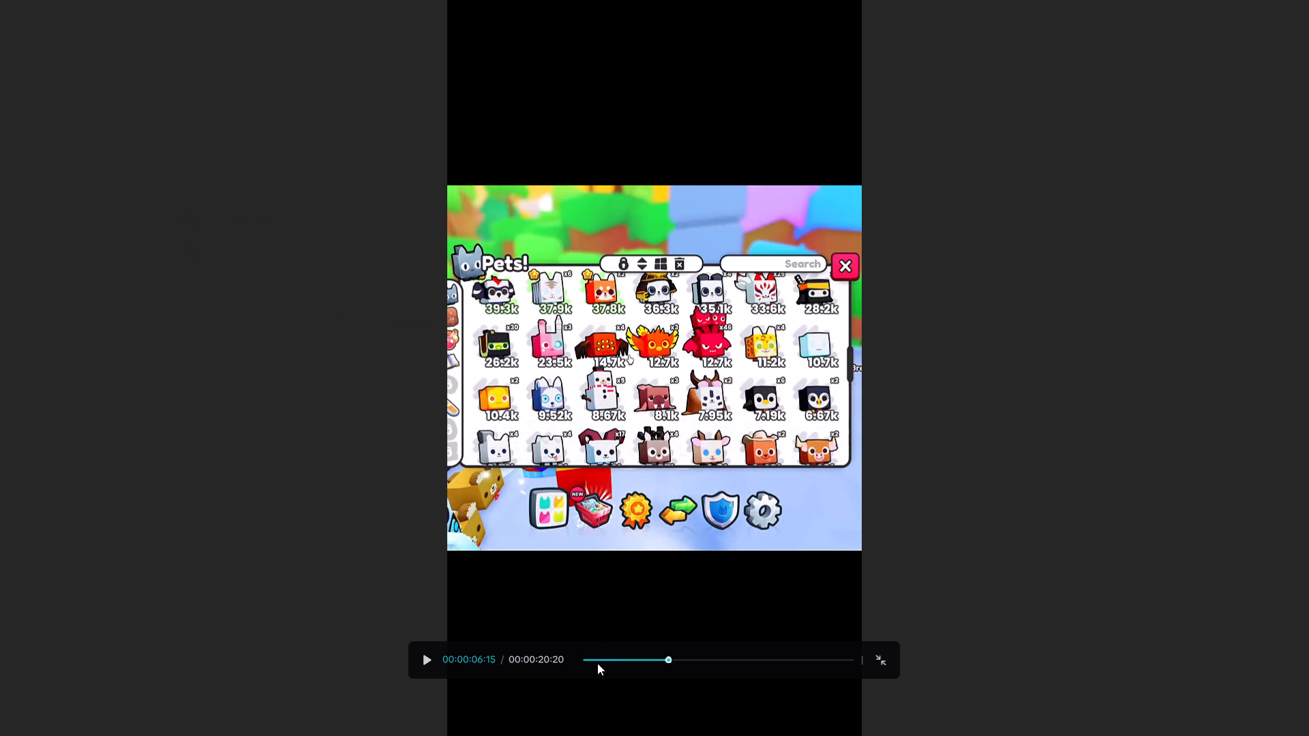
left_click(594, 664)
left_click_drag(590, 658, 554, 664)
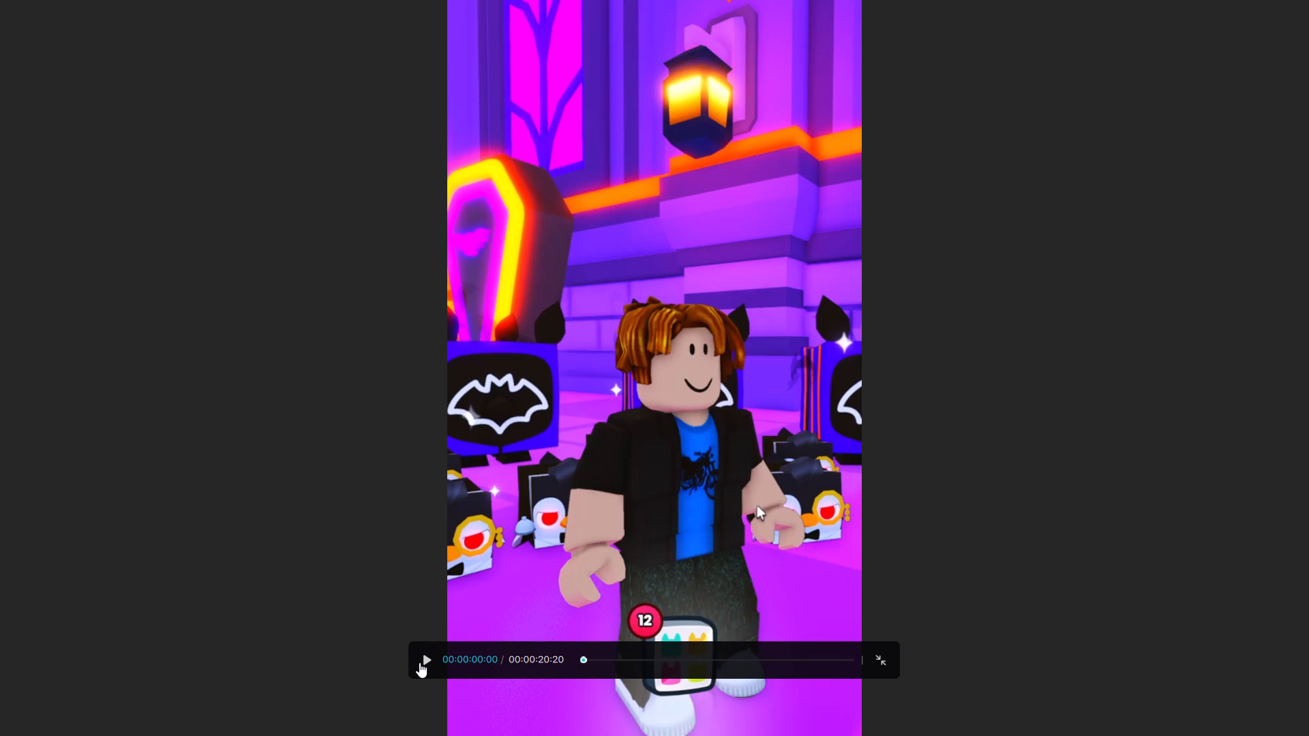
left_click(420, 662)
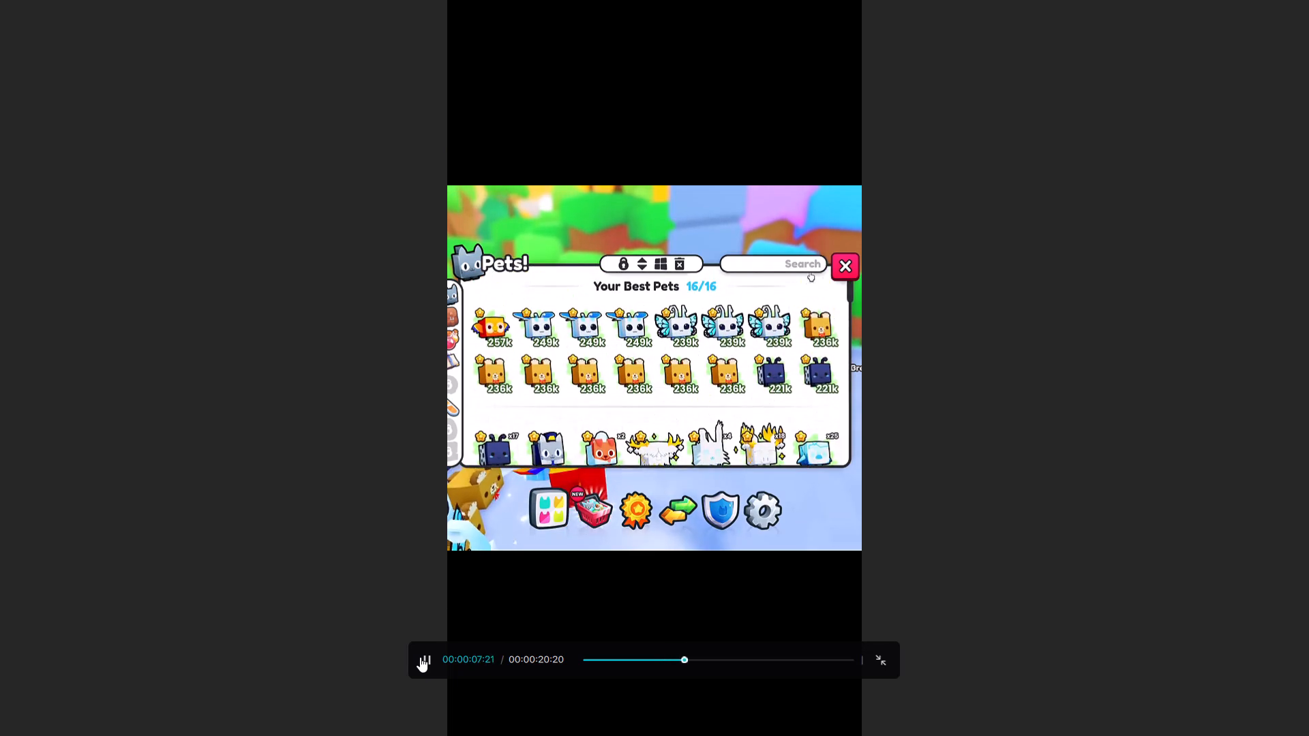
left_click(420, 657)
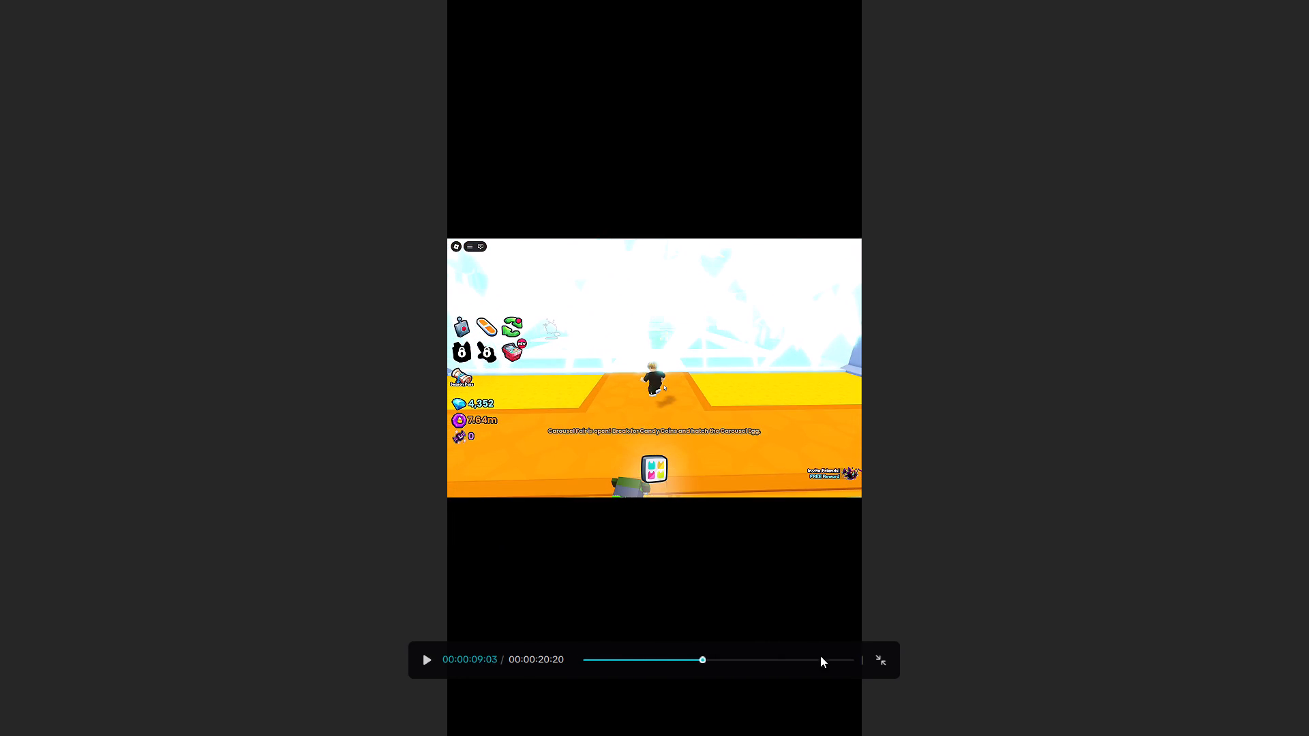
left_click(886, 664)
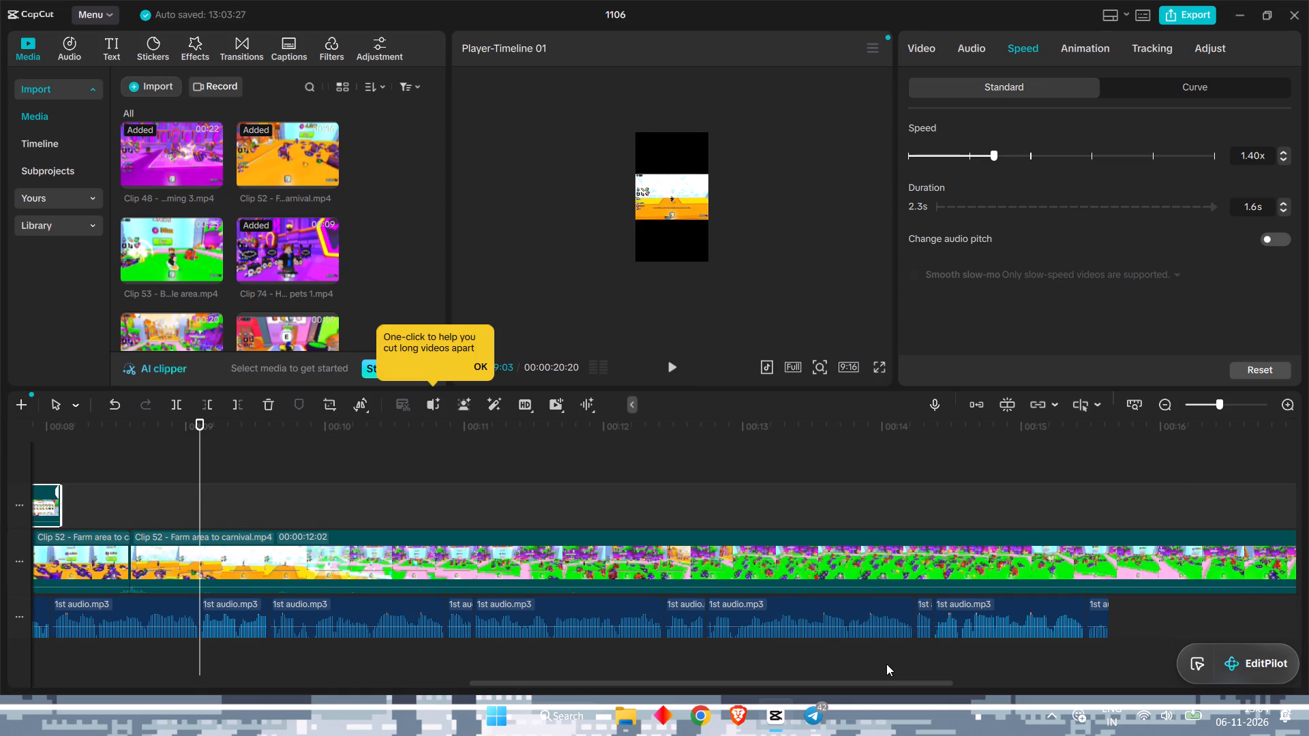
Switch to File Explorer and look through the video clips in the Documents pet simulator folder, checking their previews.
left_click(627, 714)
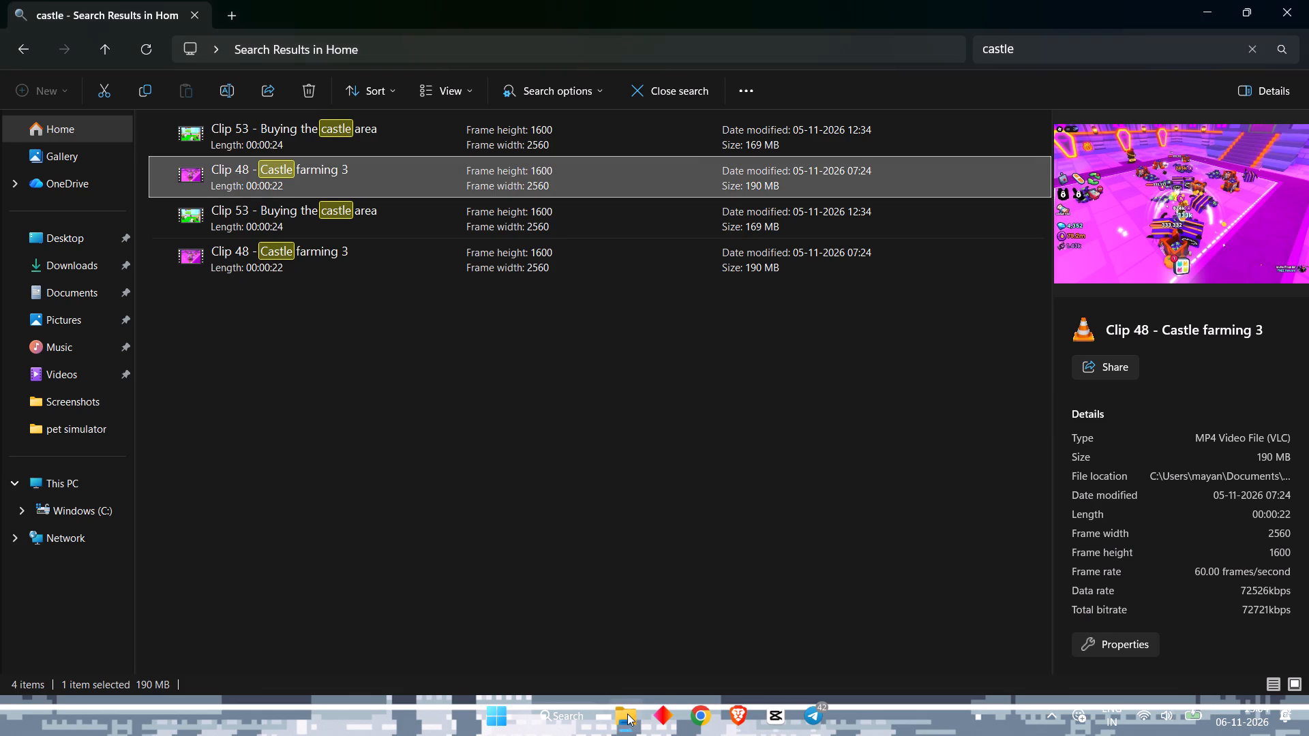
left_click(100, 292)
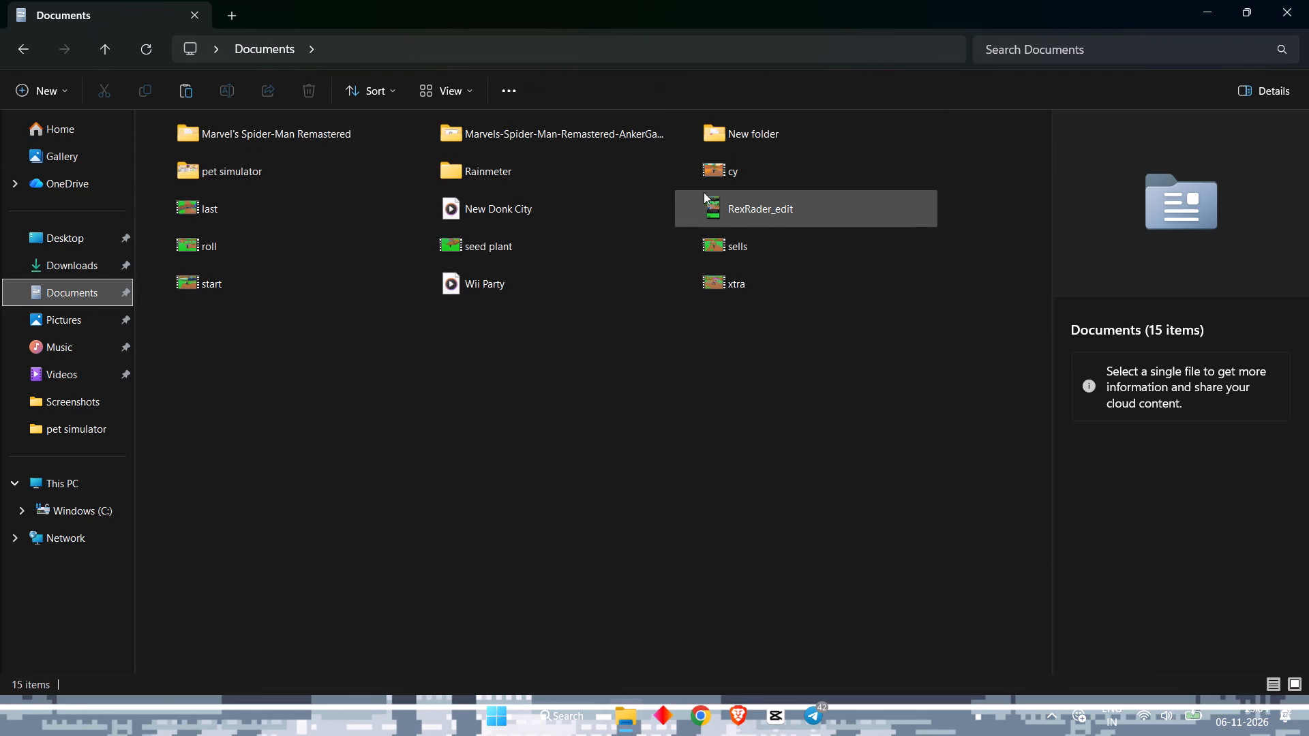
double_click(230, 177)
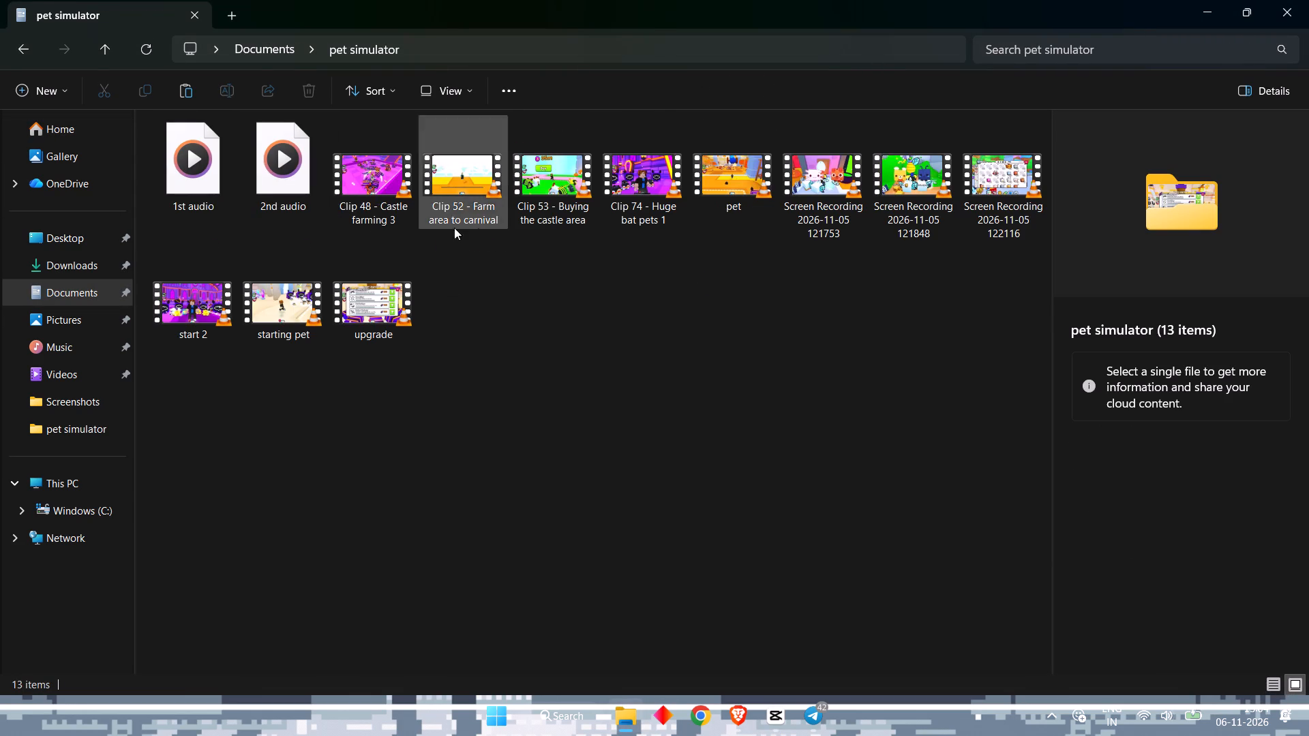
left_click(359, 201)
left_click(475, 198)
left_click(555, 183)
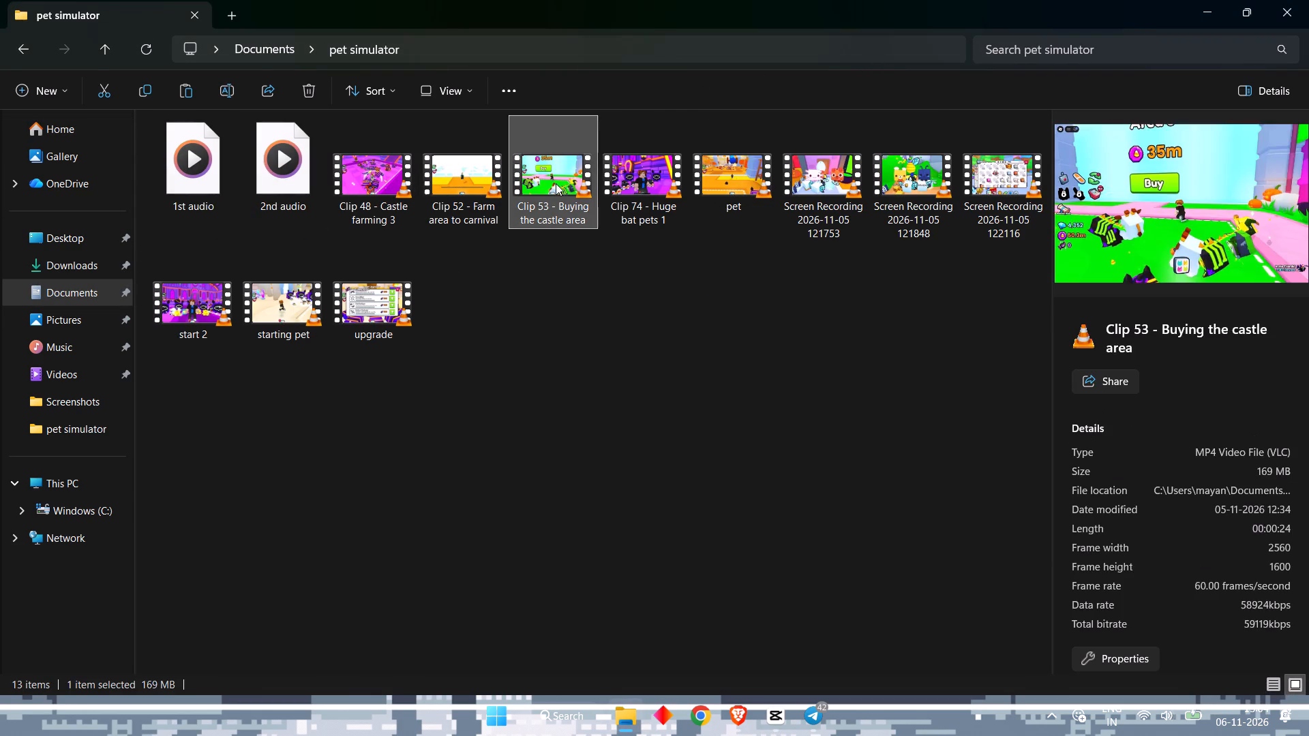
left_click(631, 179)
left_click(713, 170)
left_click(817, 174)
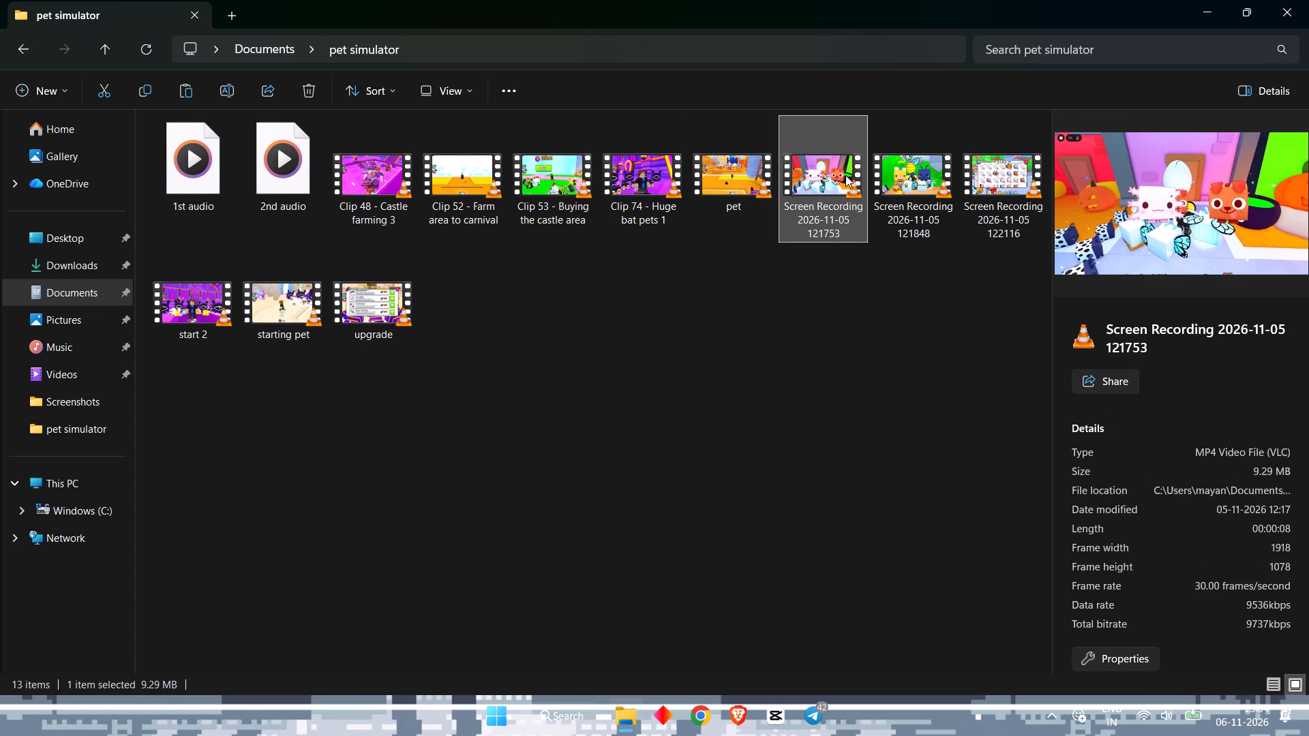
left_click(924, 183)
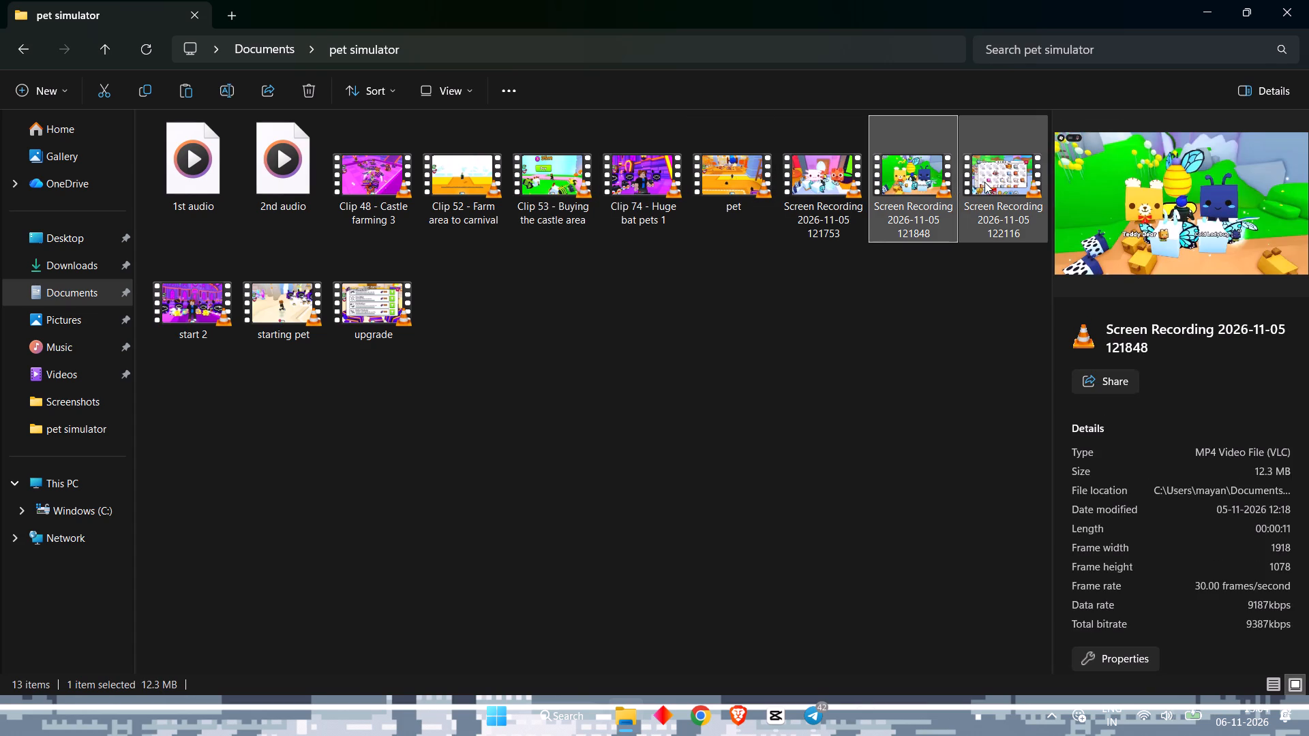
left_click(984, 182)
left_click(414, 317)
left_click(274, 315)
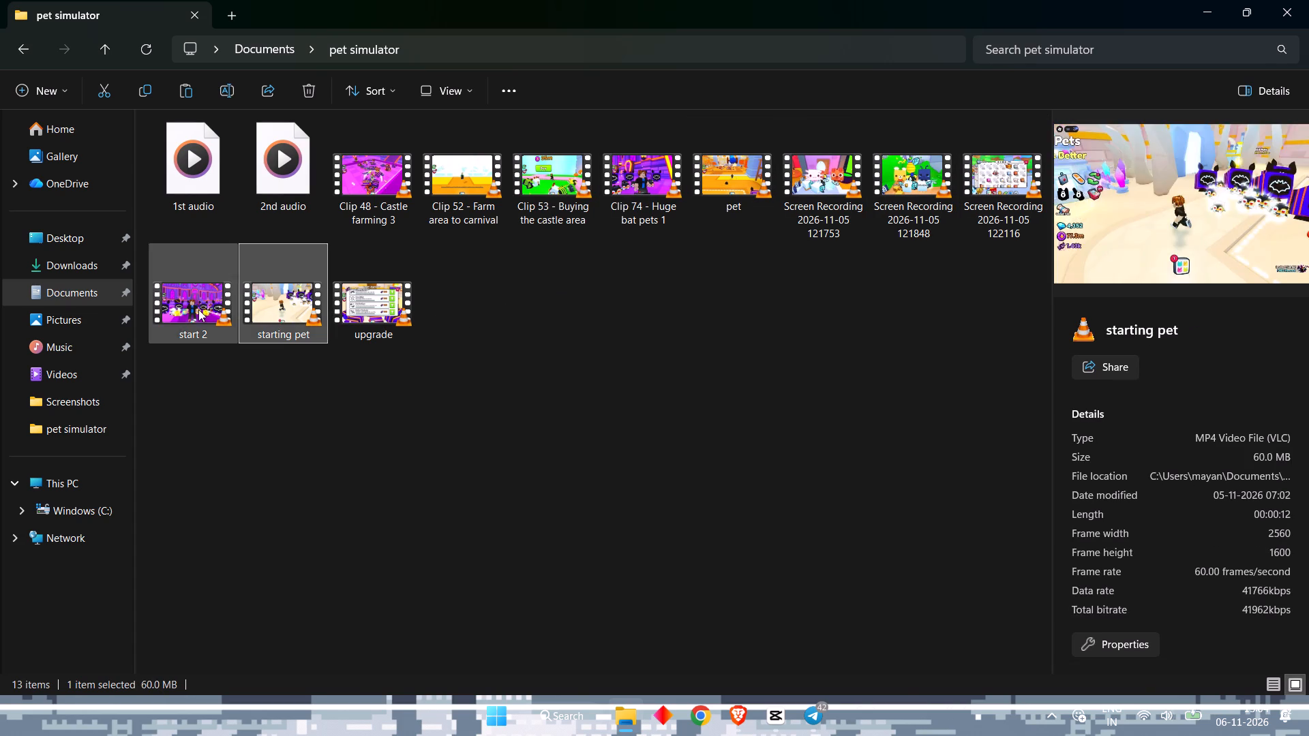
left_click(140, 307)
left_click(181, 296)
left_click(337, 424)
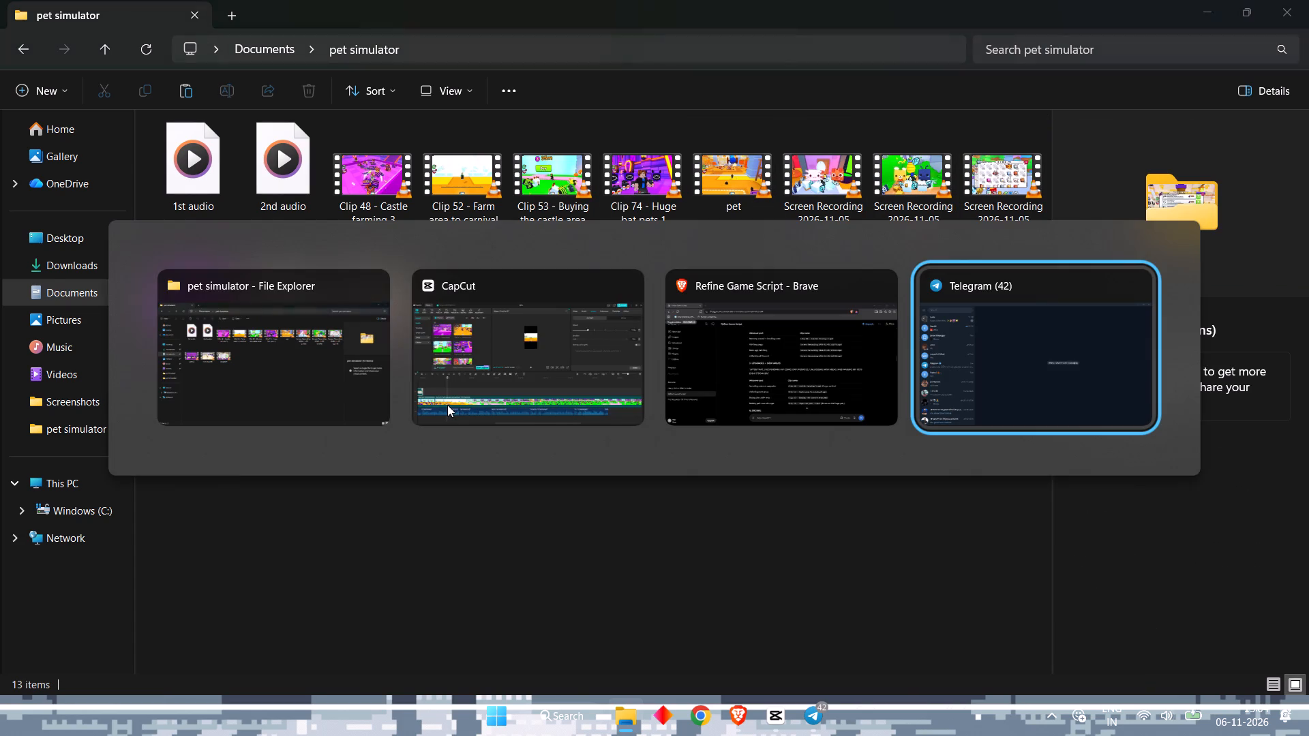
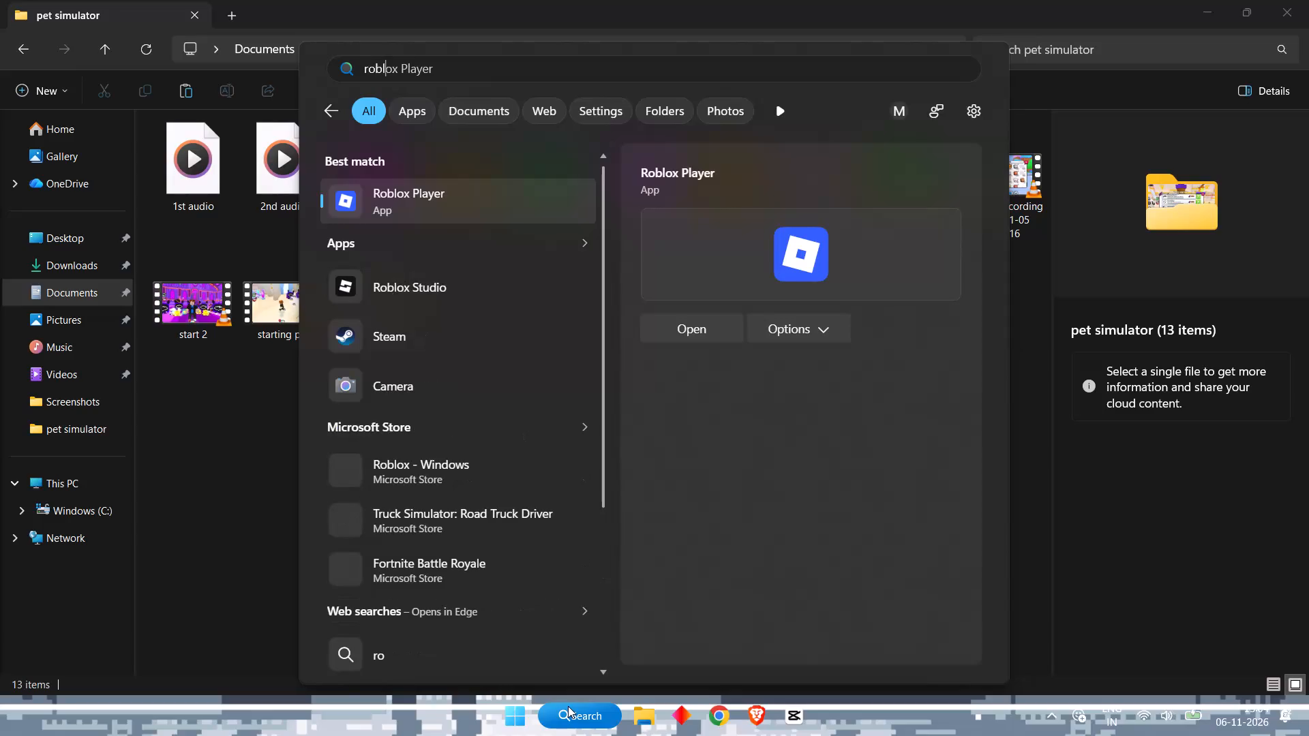
Launch Roblox Player and join Pet Simulator from the recently played games, in windowed view.
key("Return")
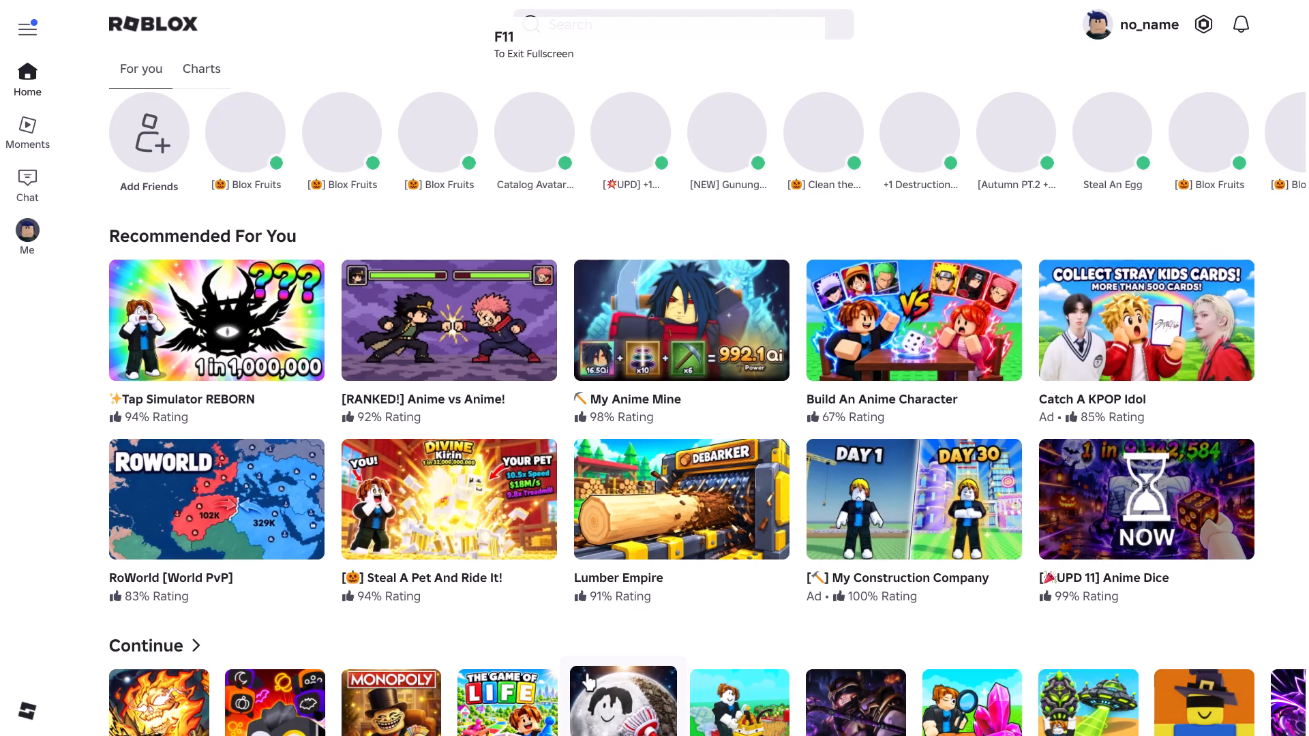
scroll(280, 593, "down", 3)
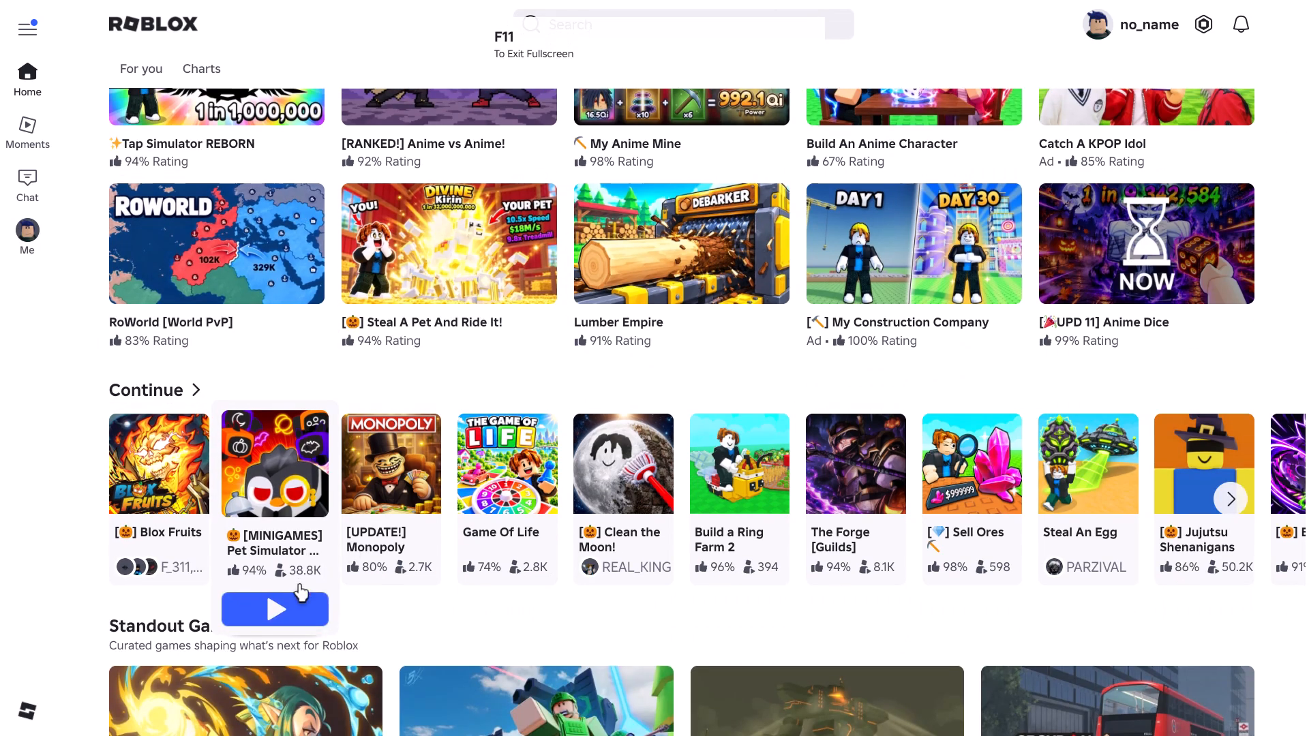
left_click(296, 604)
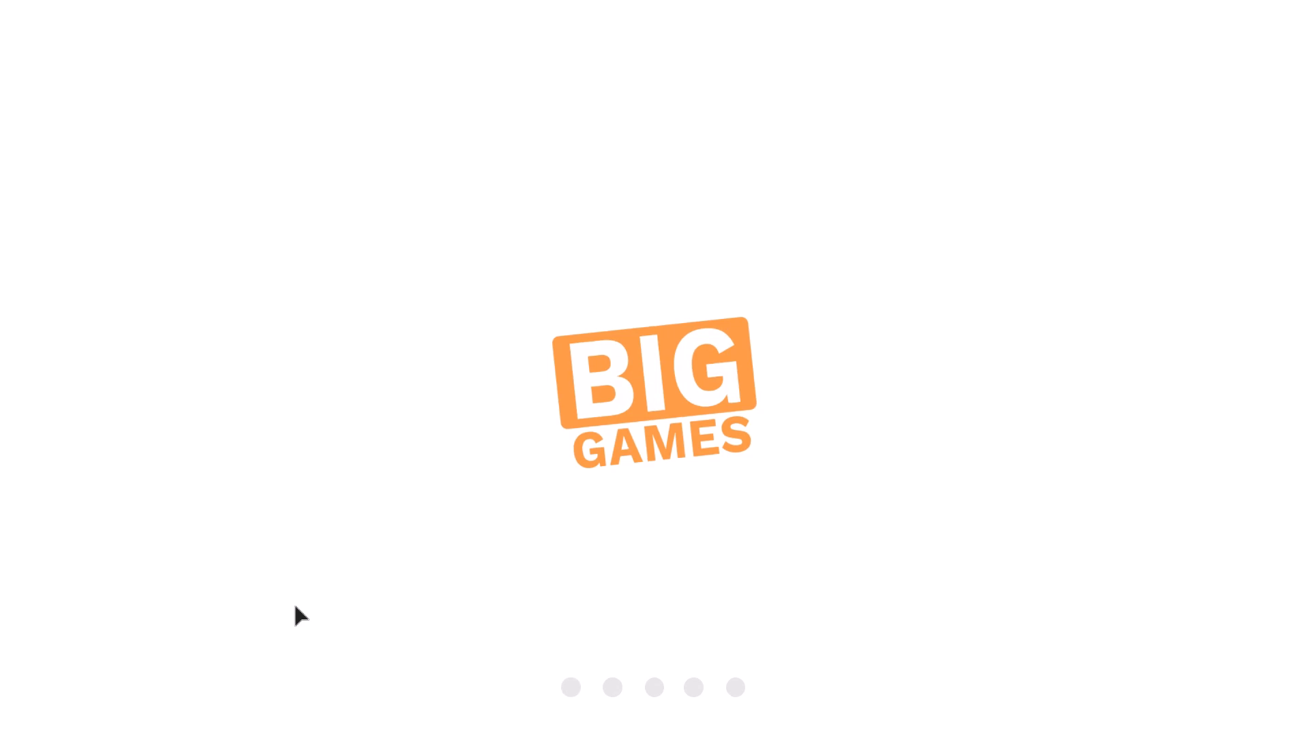
key("F11")
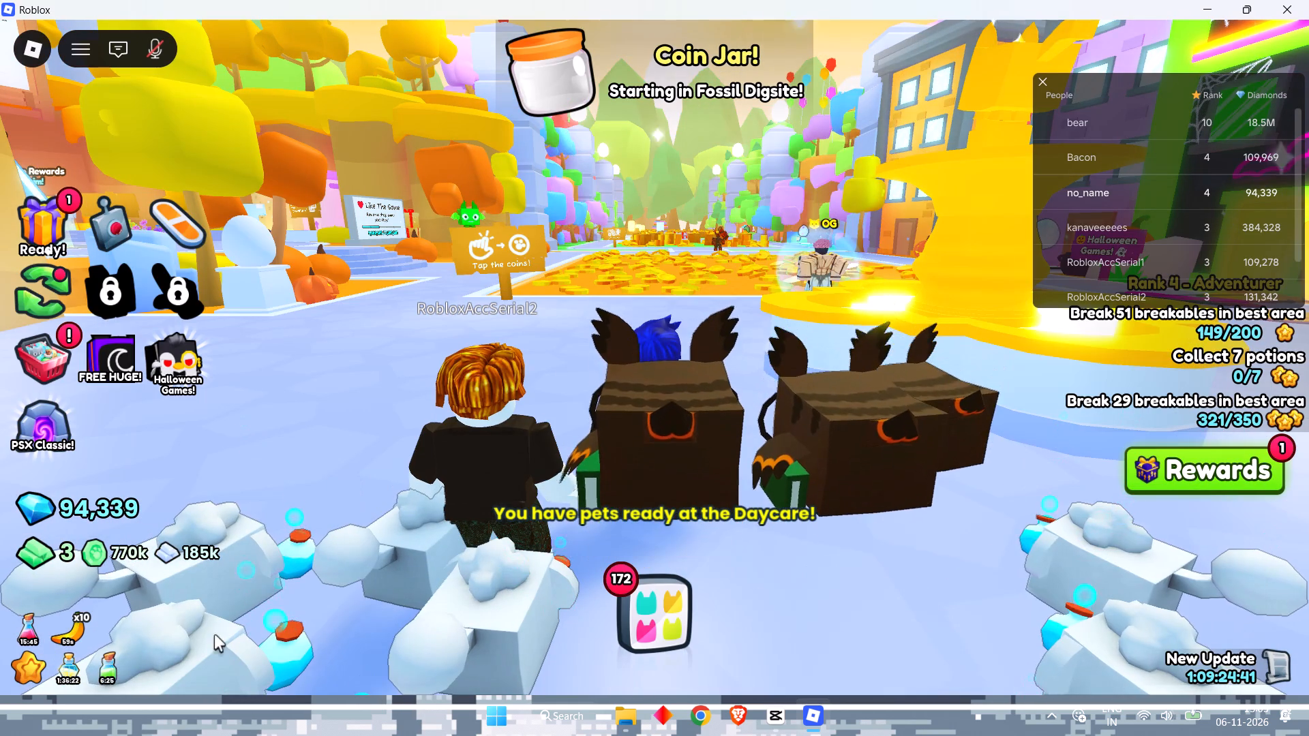
Dismiss the Login Bonus offer and return to the current best area with the player list hidden.
right_click_drag(507, 314, 516, 311)
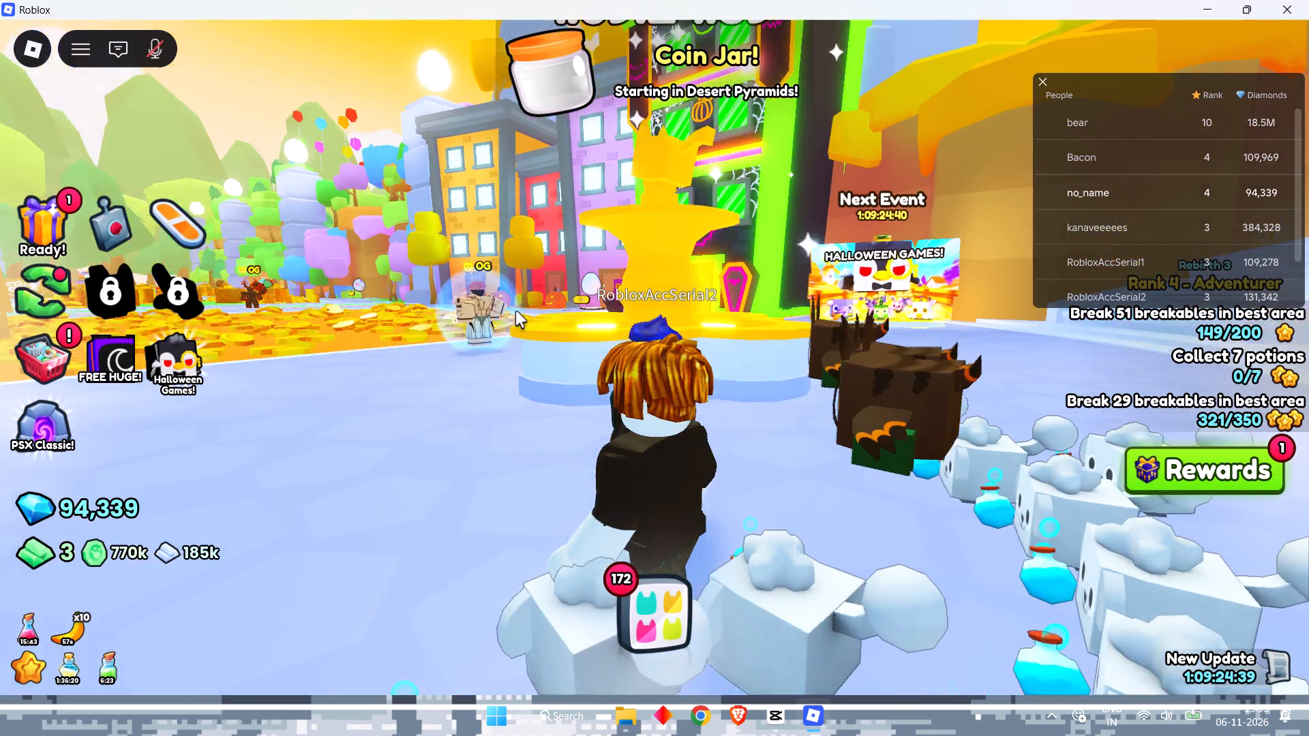
right_click_drag(516, 311, 515, 311)
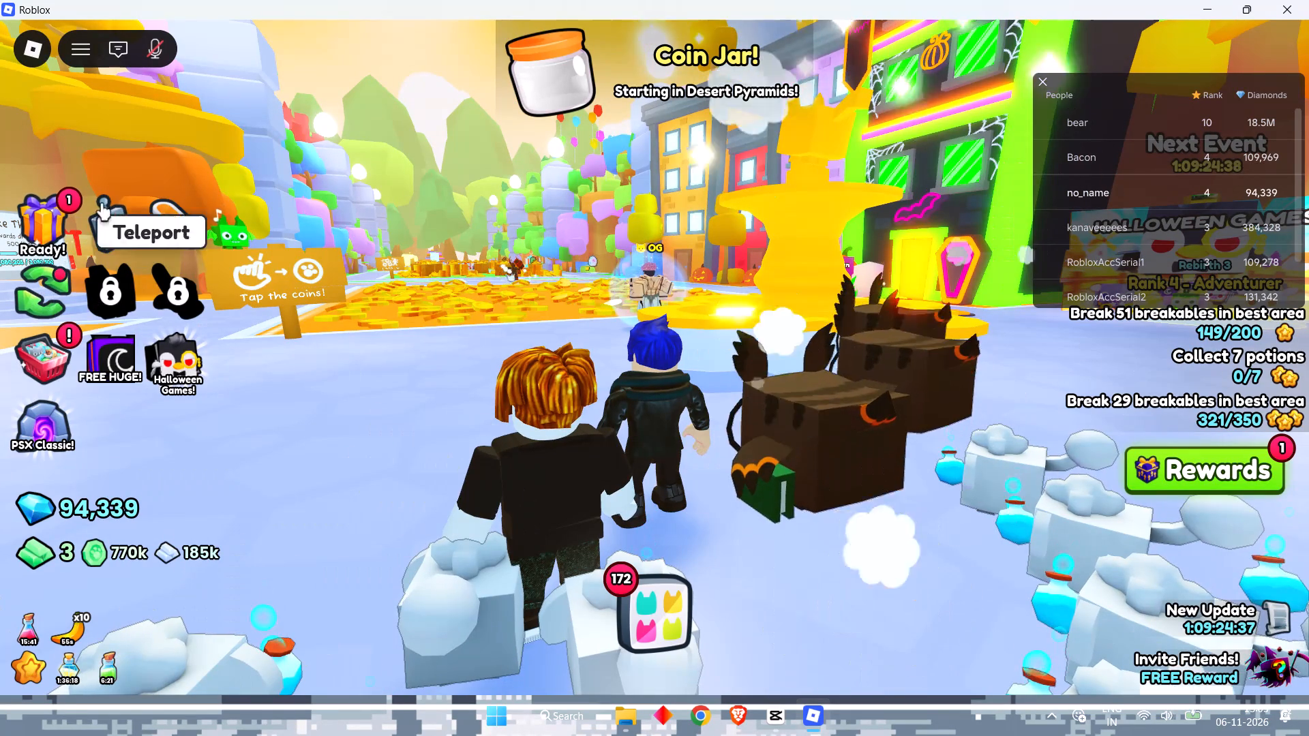
left_click(113, 198)
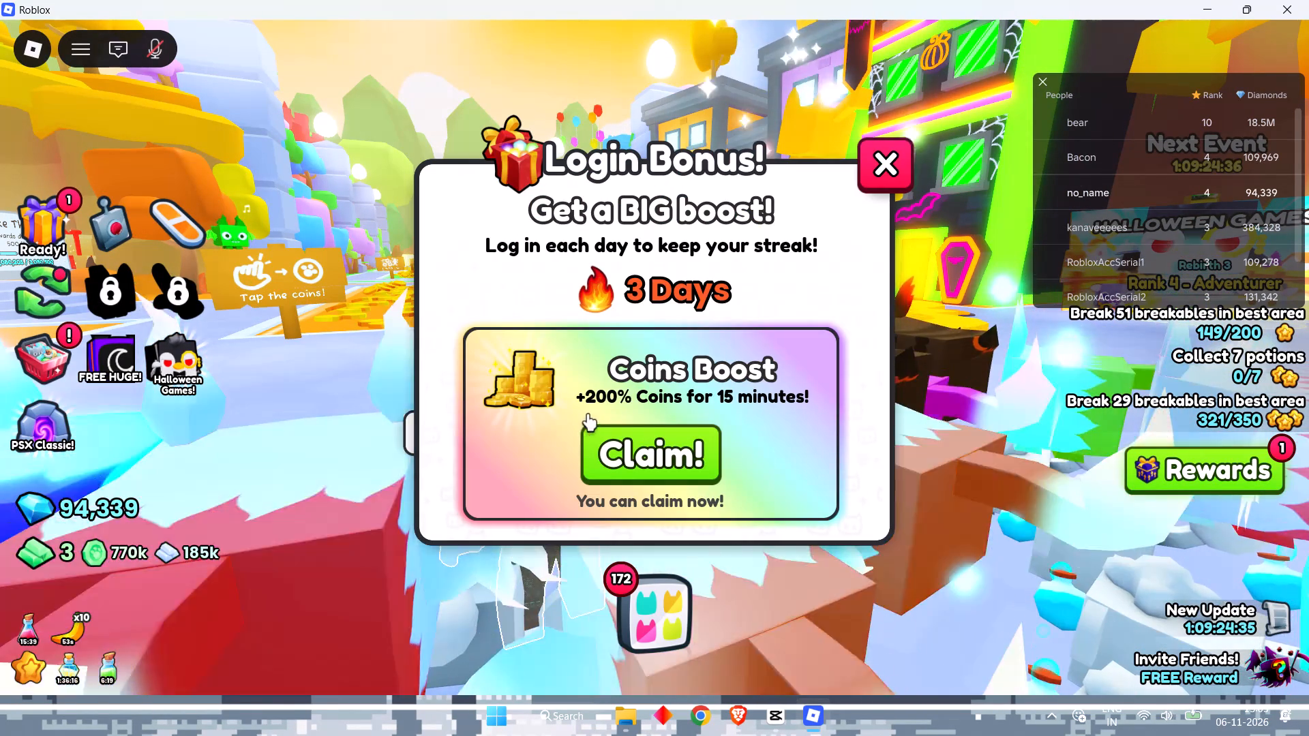
left_click(922, 173)
left_click(888, 170)
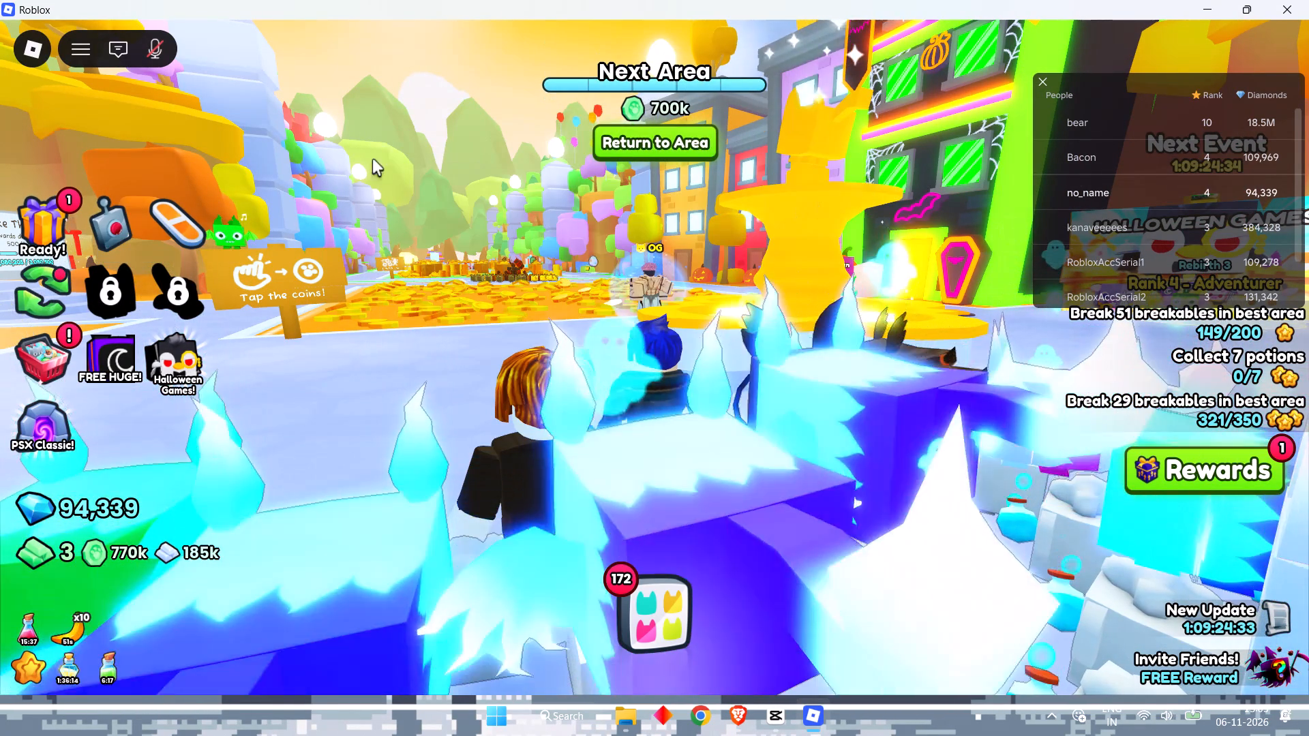
left_click(693, 137)
key("Tab")
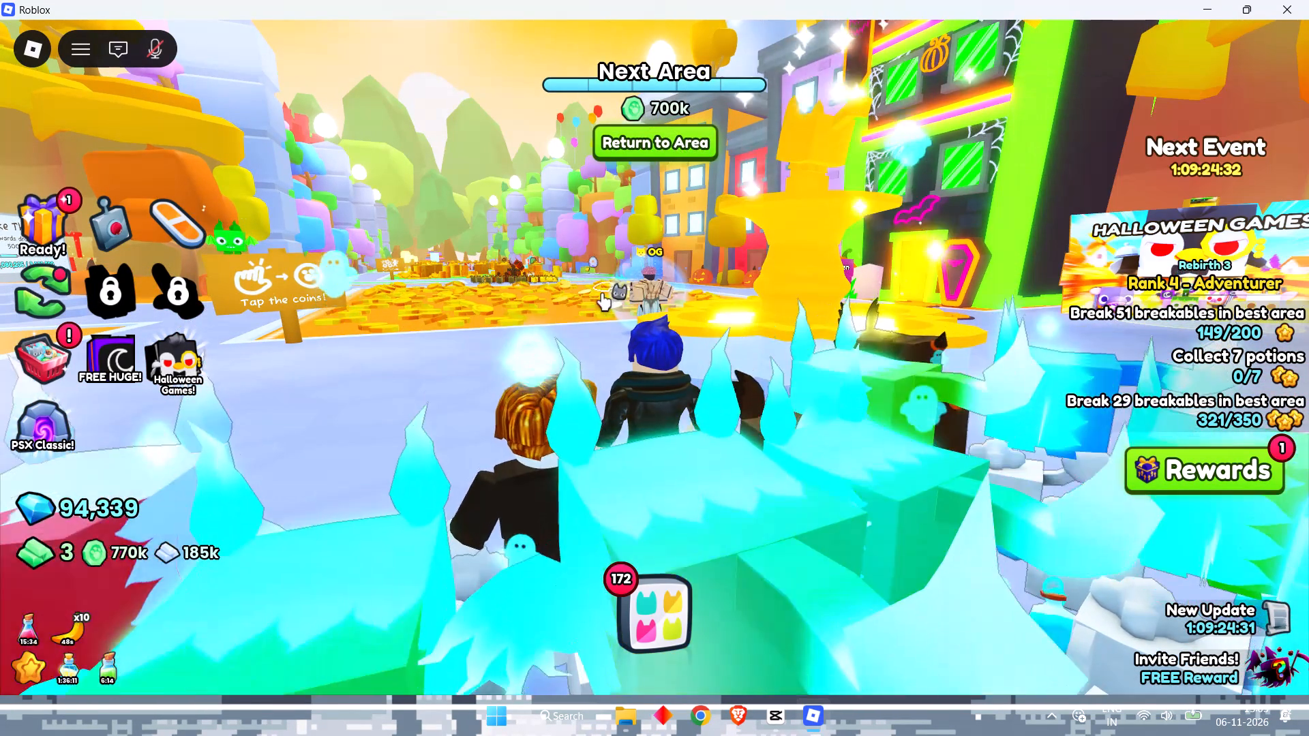
Run across the purple area's field of coin breakables to egg stand 88.
right_click(599, 299)
scroll(599, 301, "down", 3)
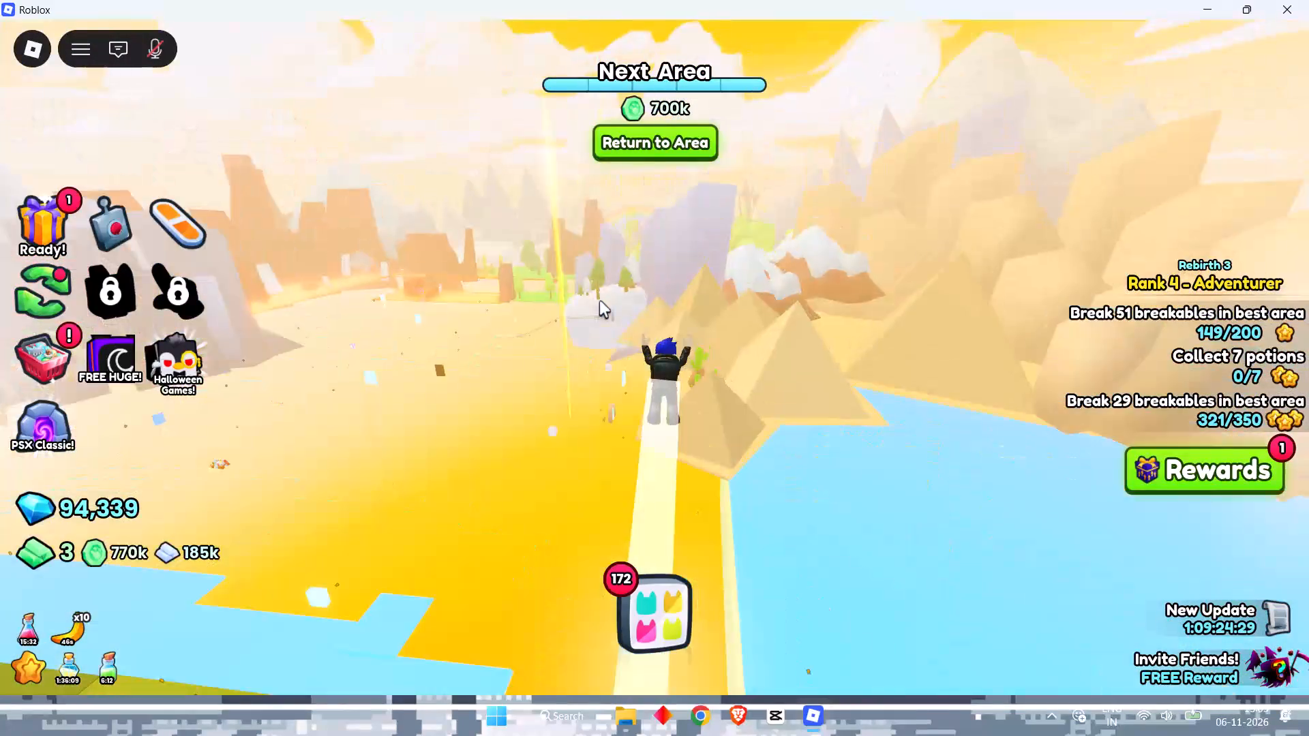
key("w")
key("w")
key("w")
key("w")
key("w")
key("w")
key("w")
key("w")
key("w")
key("w")
key("w")
key("w")
key("w")
key("w")
key("w")
key("w")
key("w")
key("w")
key("w")
key("w")
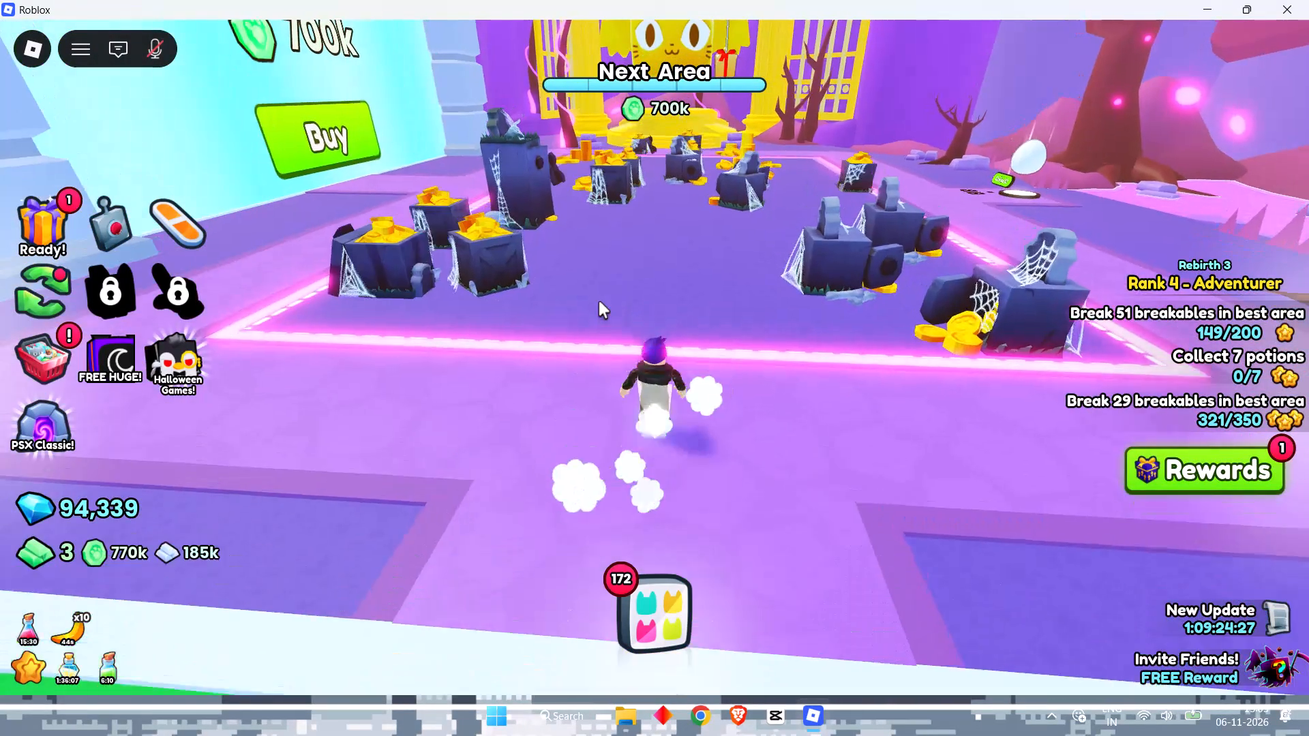
key("w")
key("w")
key("w")
key("w")
key("w")
key("w")
key("w")
key("w")
key("w")
key("w")
key("w")
key("w")
key("w")
key("w")
key("w")
key("w")
key("w")
key("w")
key("w")
key("w")
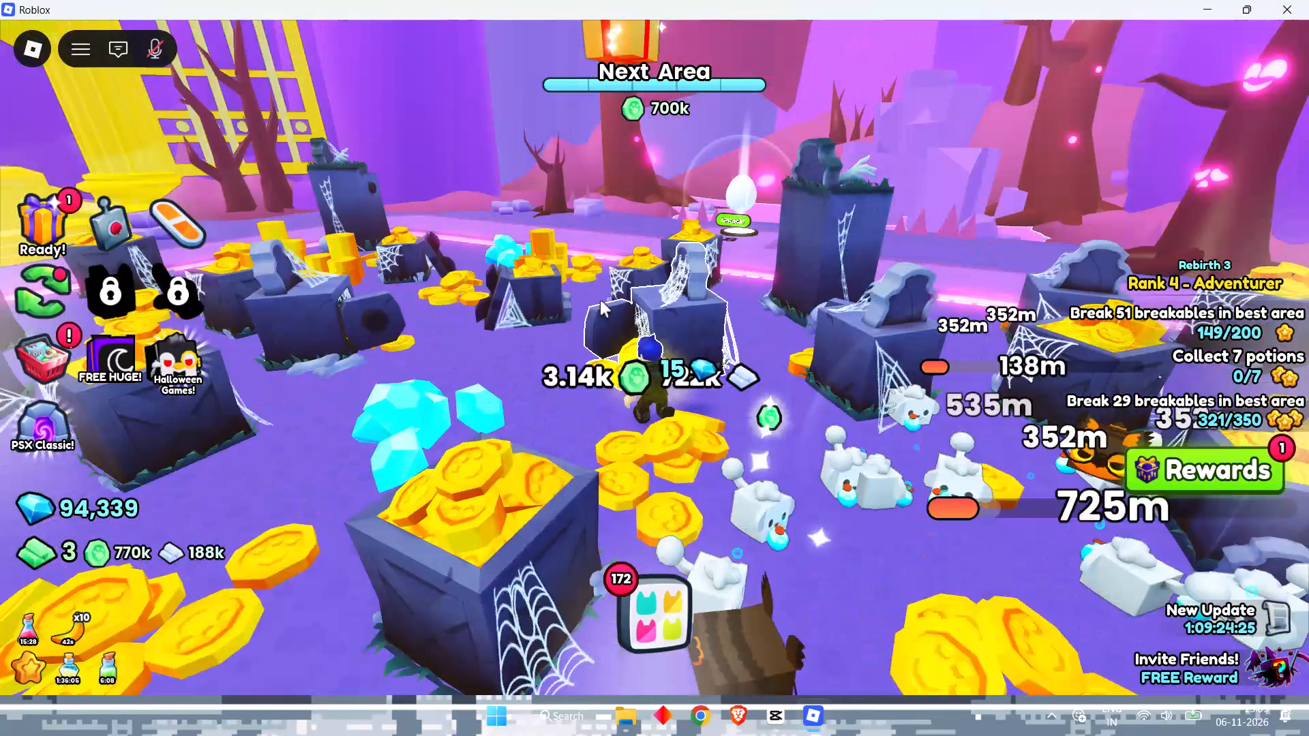
scroll(599, 301, "up", 1)
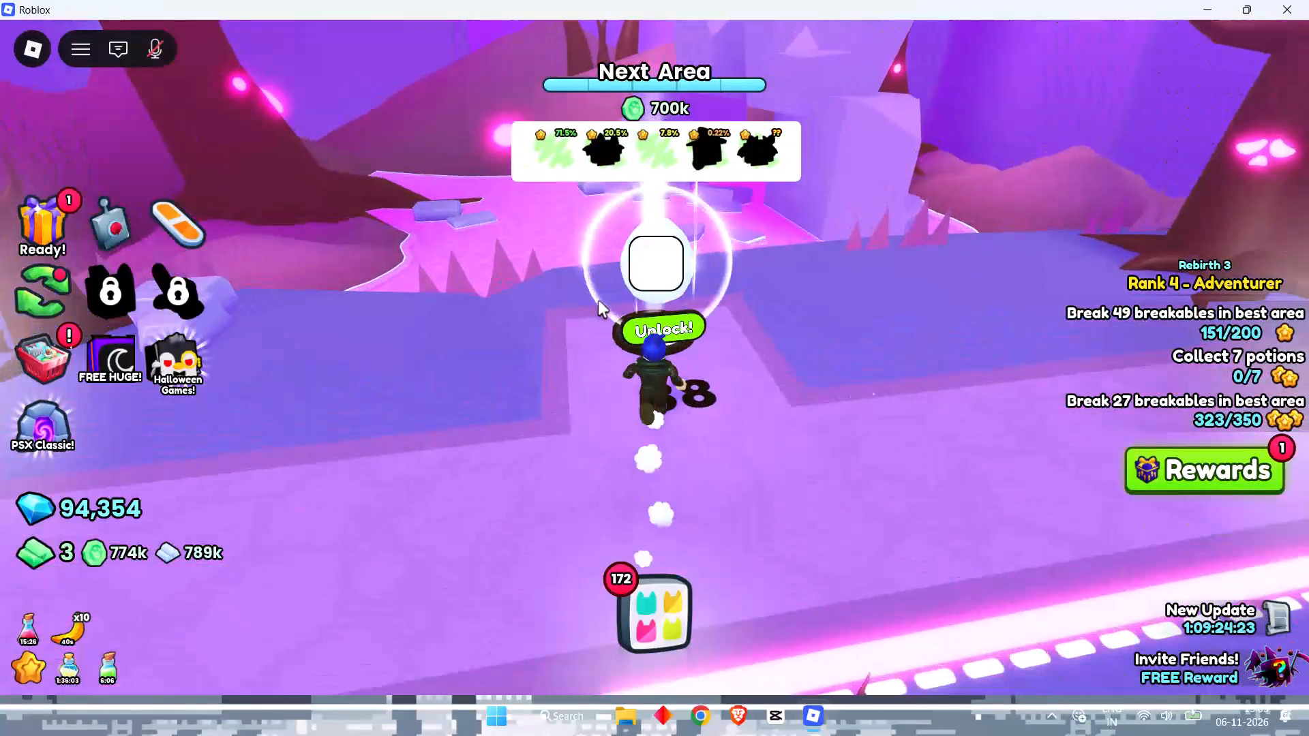
key("d")
key("w")
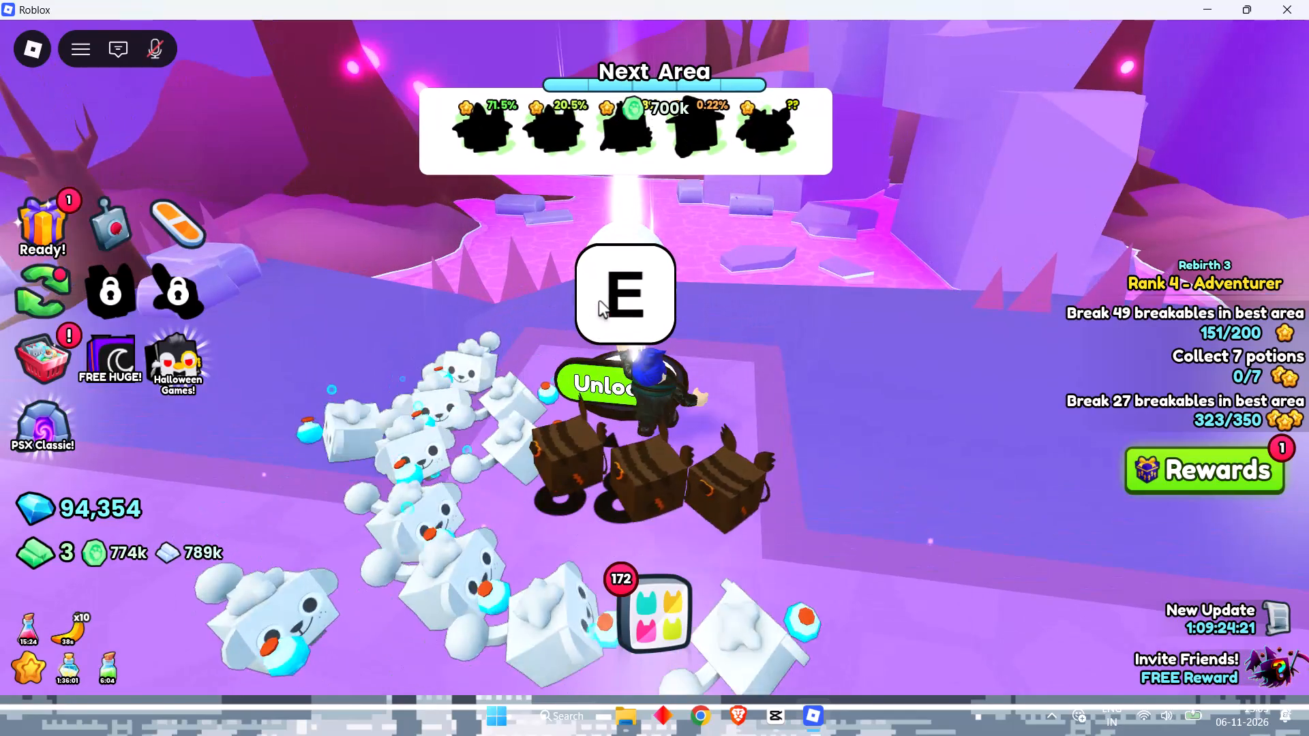
Make the game full screen, unlock the egg on stand 88 and bring up its Eerie Egg purchase offer.
key("F11")
key("a")
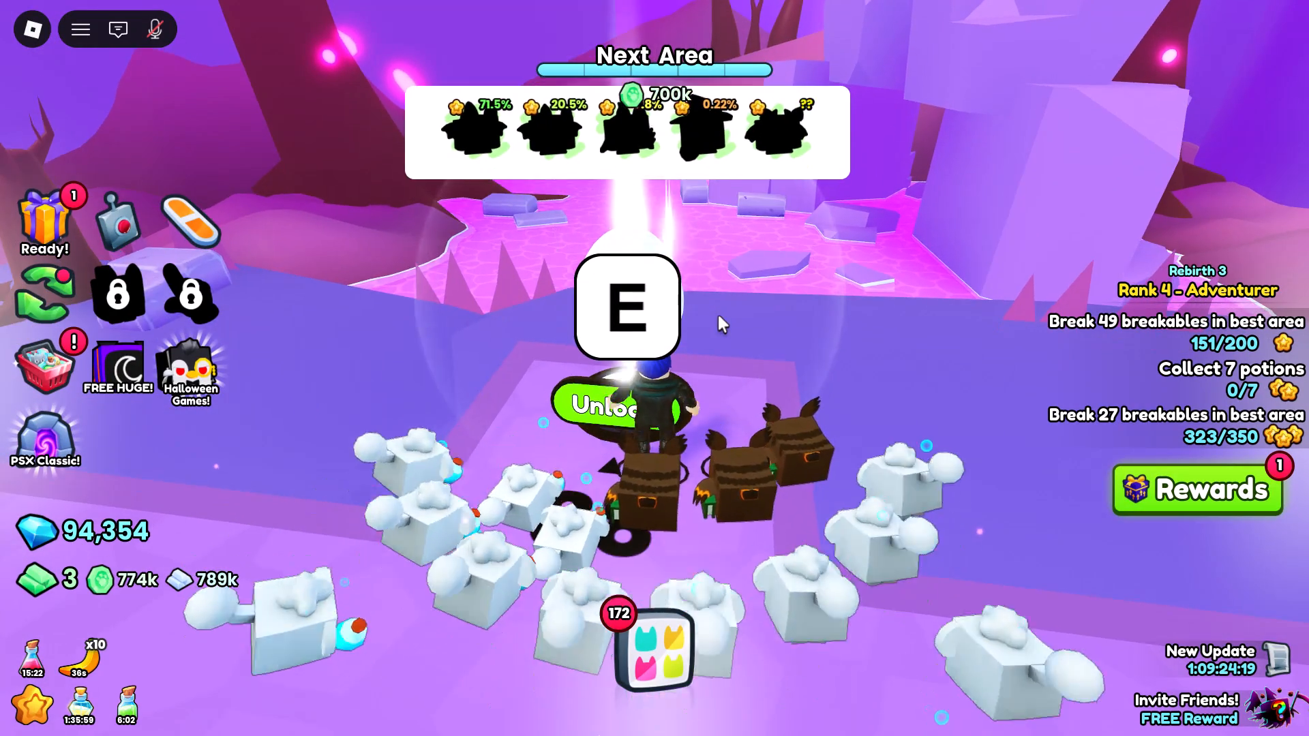
key("s")
key("a")
right_click(648, 378)
key("w")
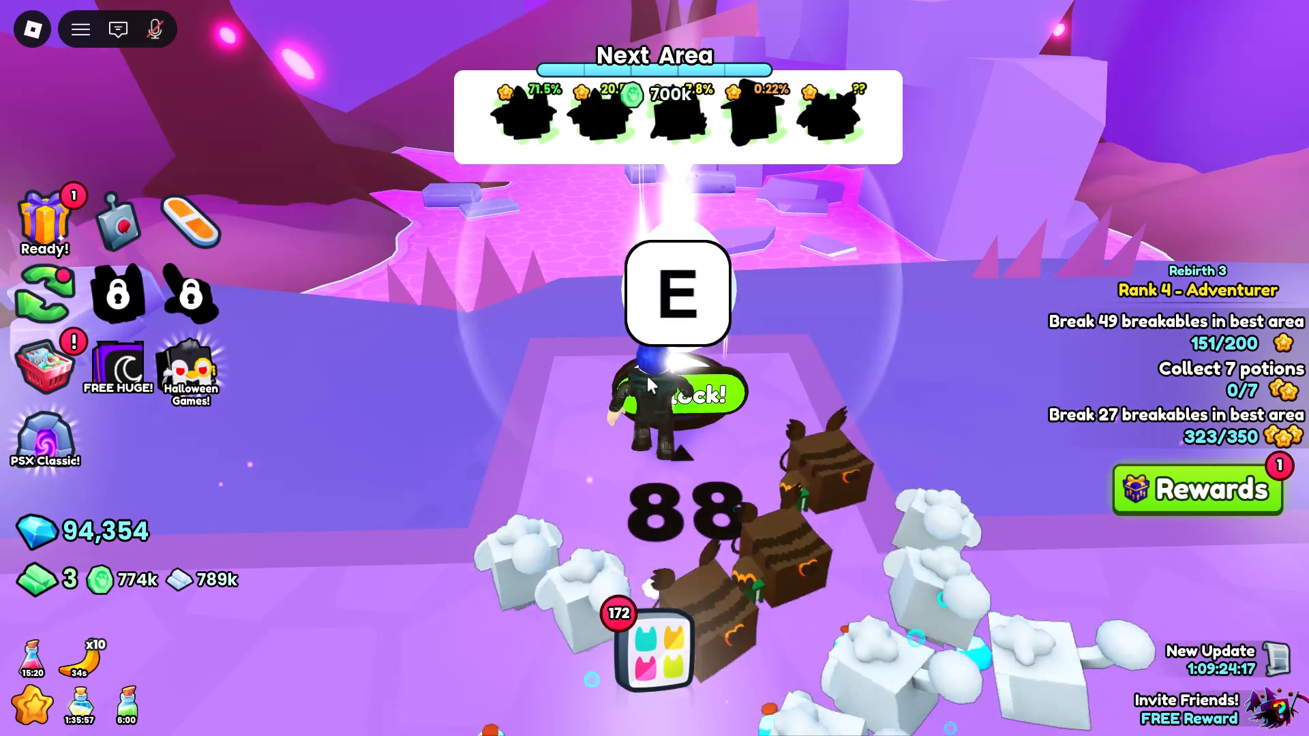
key("e")
key("e")
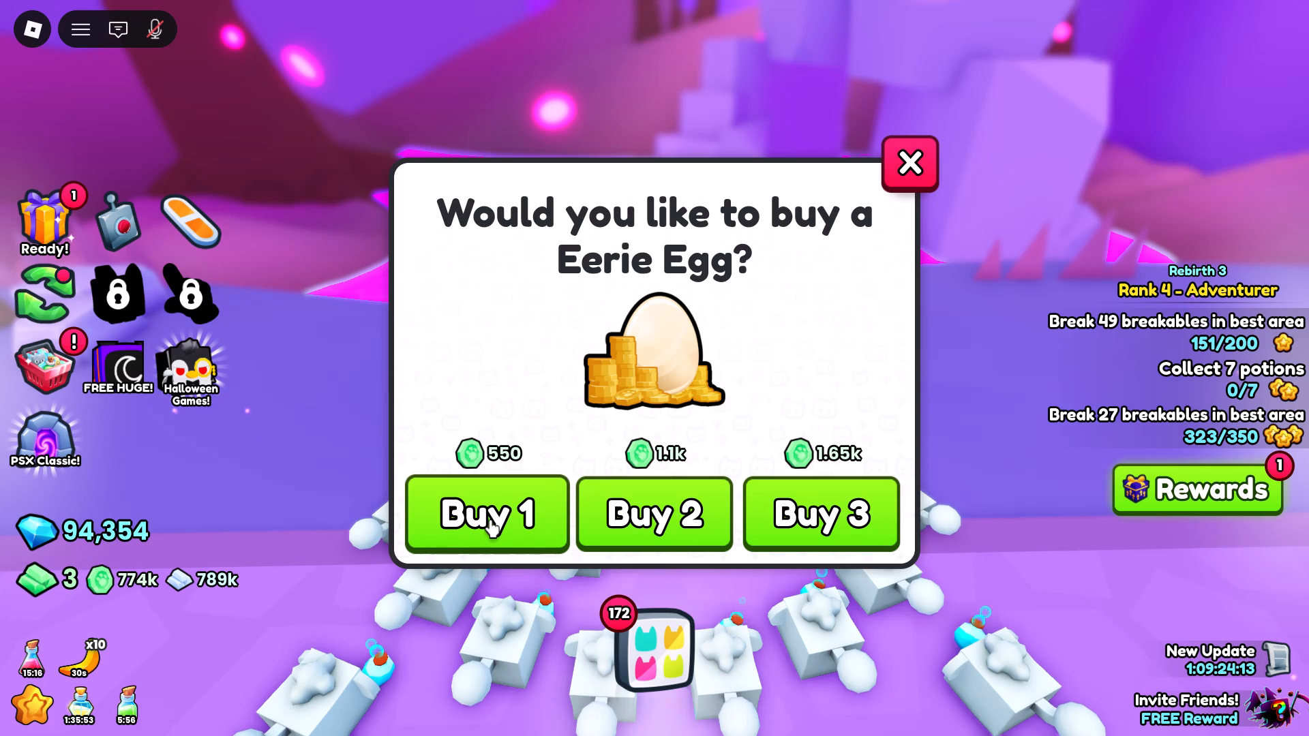
Start a Snipping Tool video recording that covers the whole screen.
key("Print")
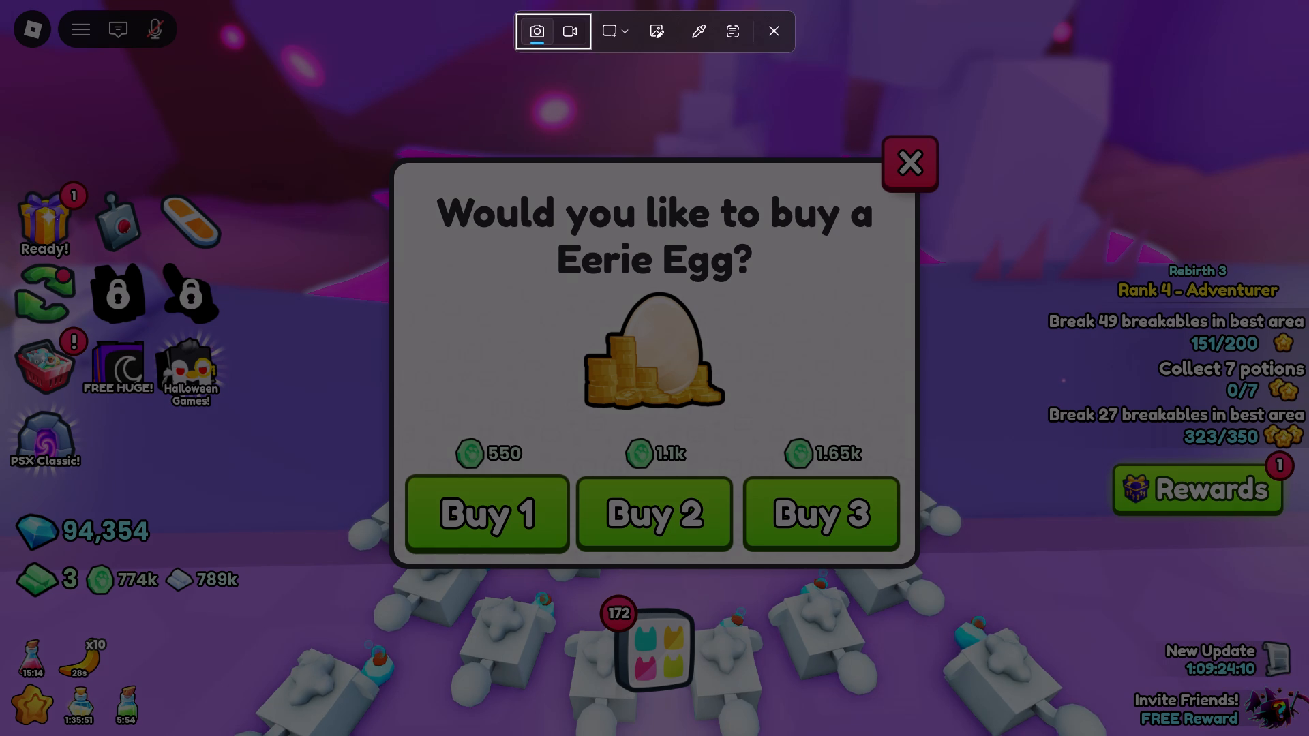
left_click(575, 40)
left_click_drag(0, 0, 810, 735)
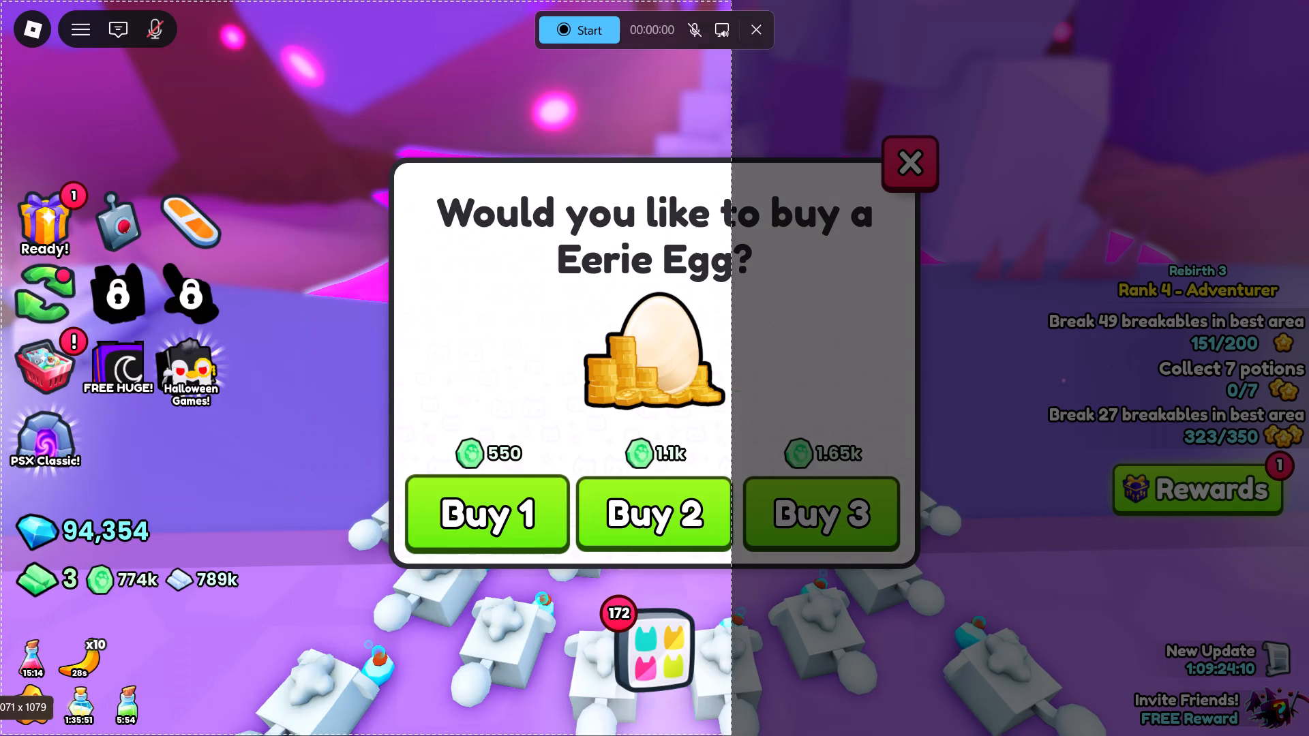
left_click_drag(810, 735, 1308, 735)
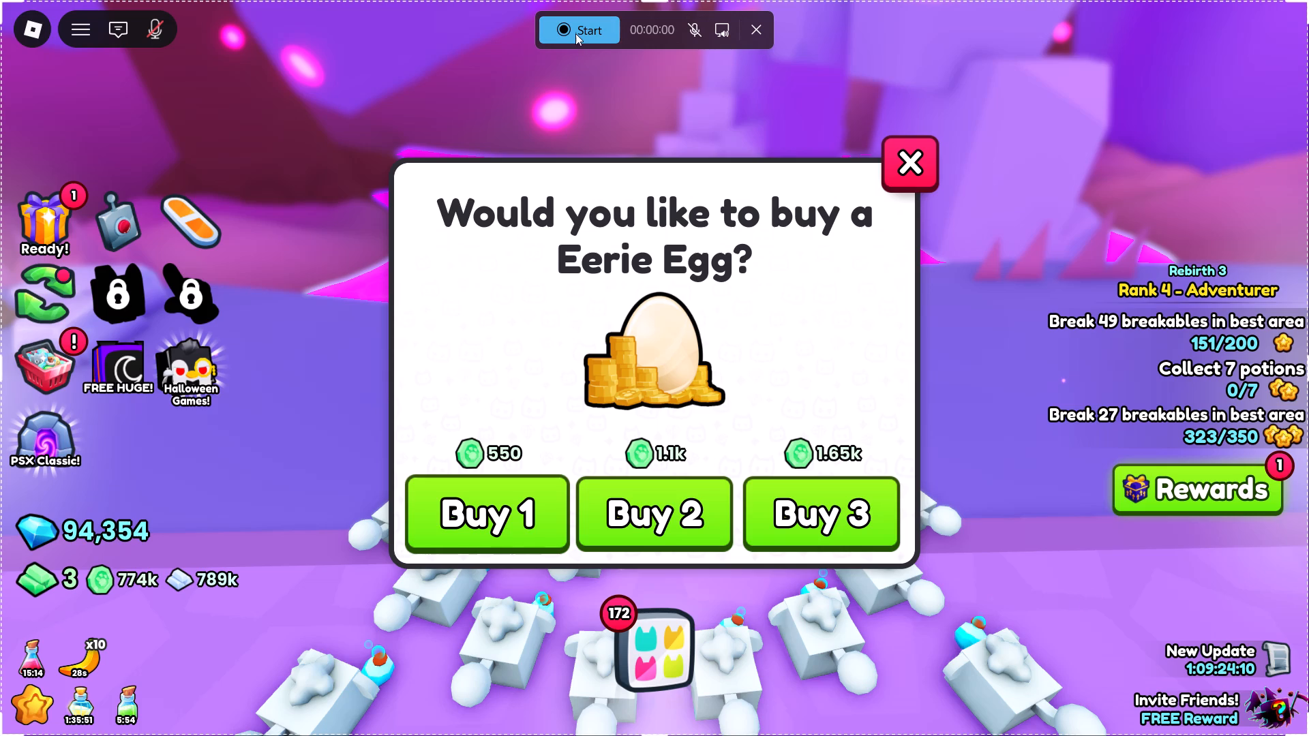
left_click(920, 161)
left_click(901, 166)
key("s")
left_click(569, 33)
Close the Eerie Egg offer, back away into the breakables, and walk up to the egg stand again for the recording.
left_click(898, 175)
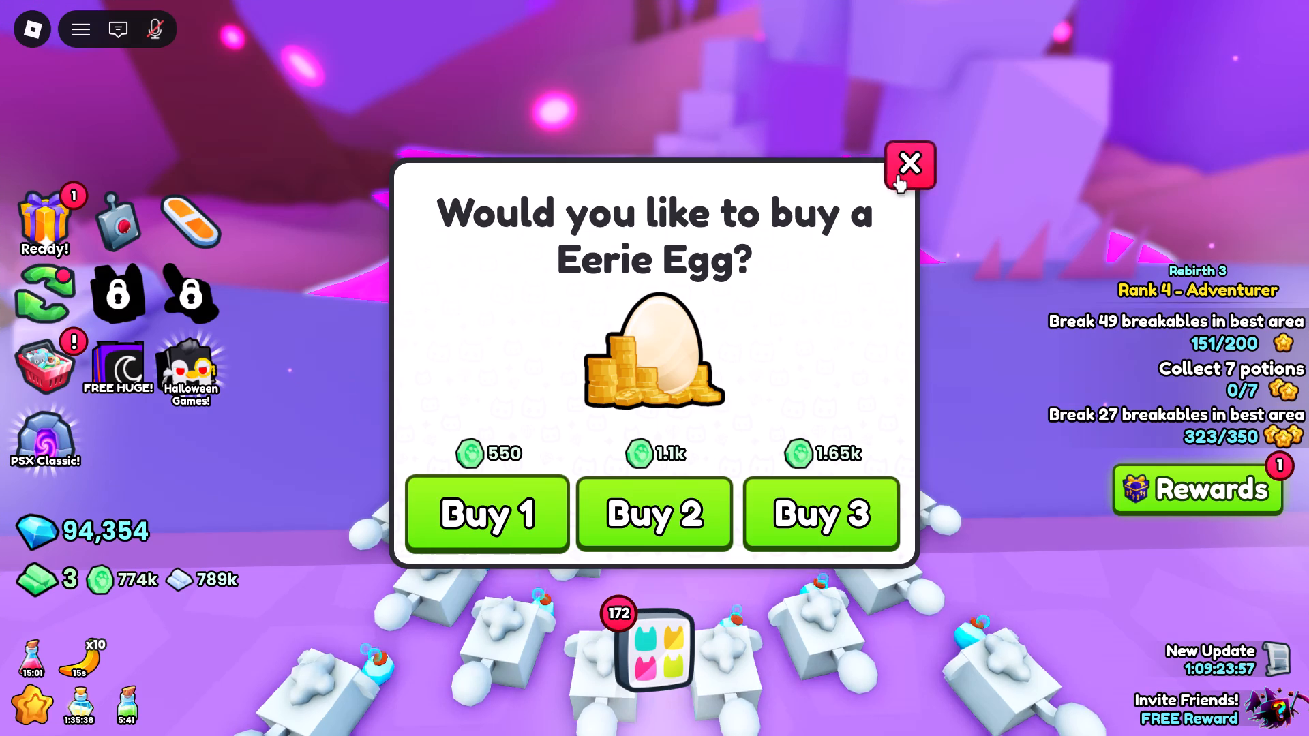
key("s")
key("s")
key("s")
key("s")
key("s")
key("s")
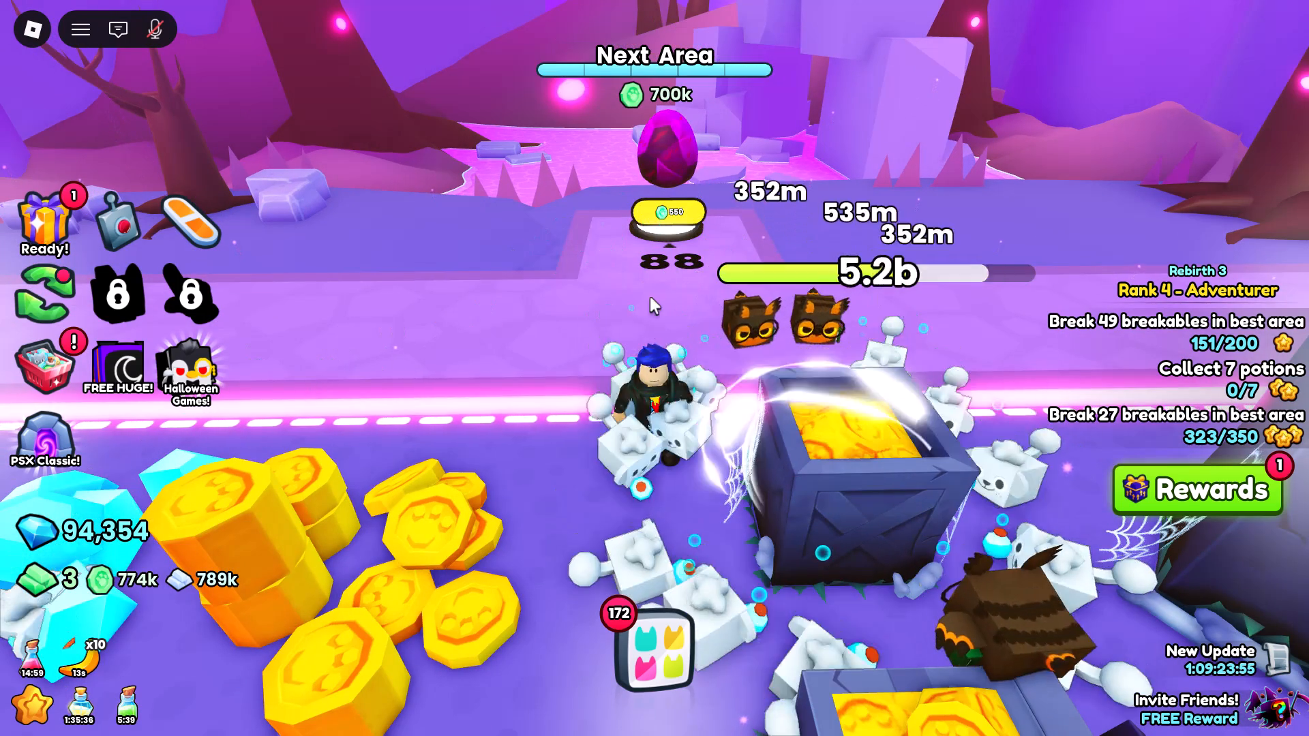
right_click(649, 301)
key("w")
key("w")
key("w")
key("w")
key("w")
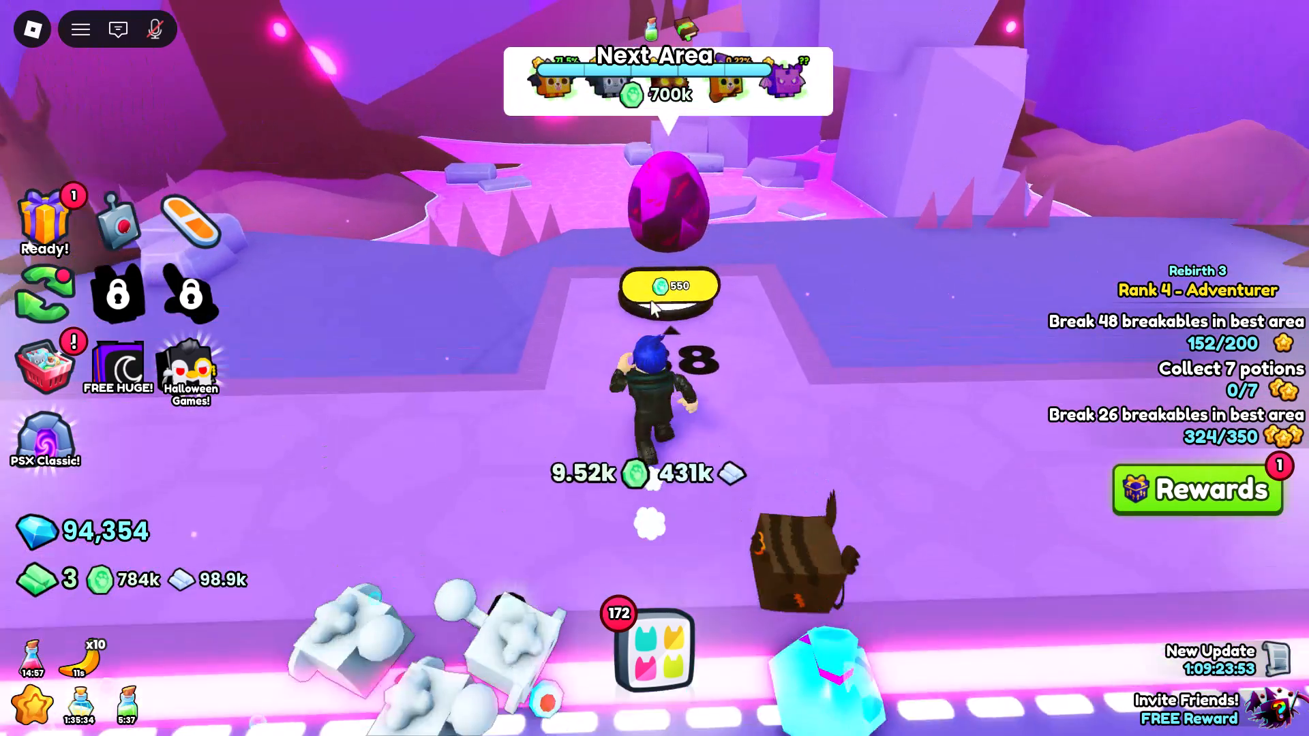
Buy one Eerie Egg and crack it open until the pet is revealed.
key("e")
left_click(503, 519)
triple_click(653, 393)
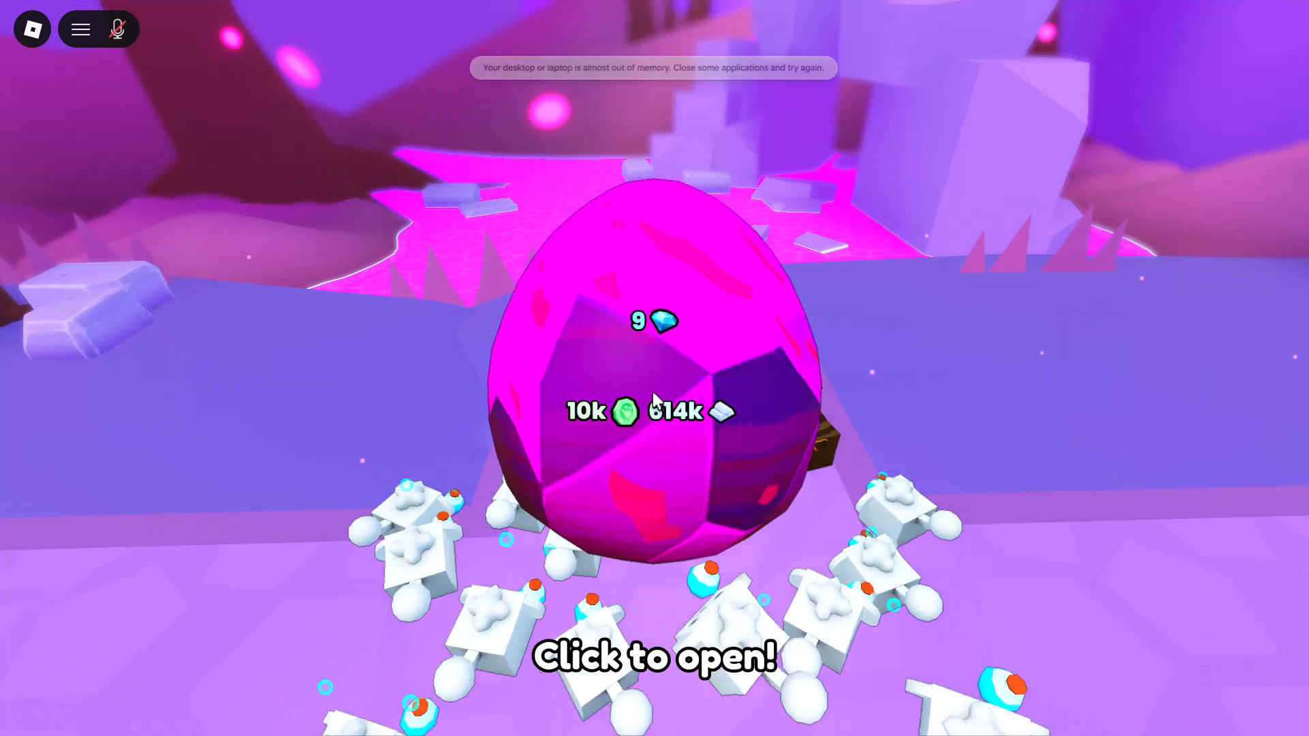
triple_click(654, 393)
triple_click(654, 393)
double_click(652, 391)
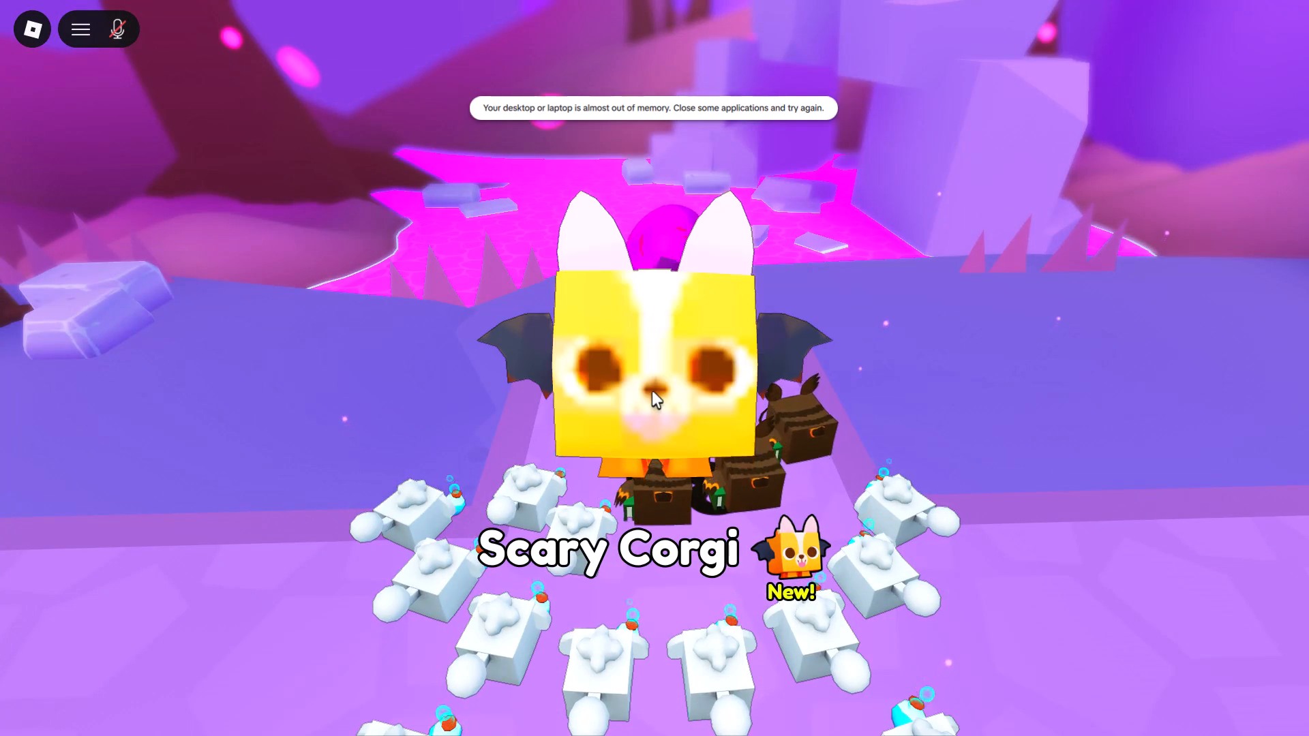
left_click(652, 391)
Buy a second single Eerie Egg and hatch it on the recording.
left_click(667, 295)
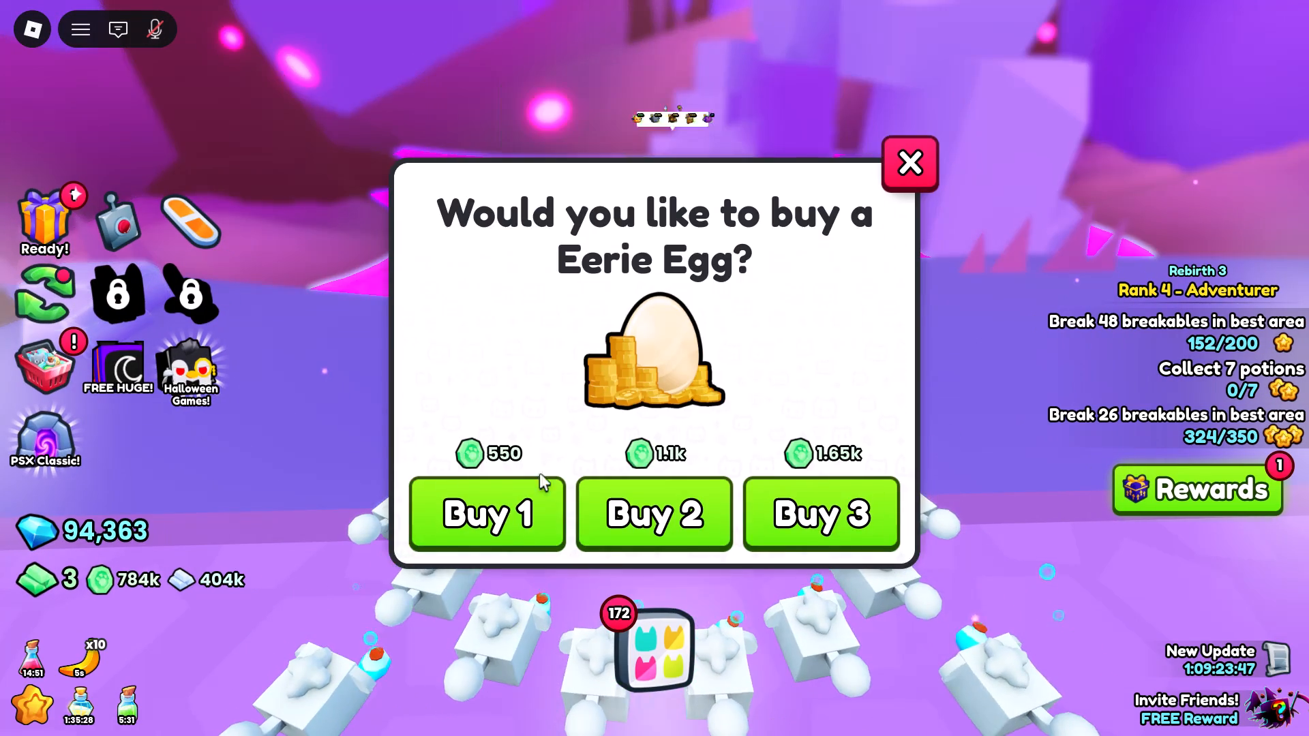
left_click(524, 515)
triple_click(520, 517)
left_click_drag(520, 516, 532, 500)
double_click(560, 476)
triple_click(563, 472)
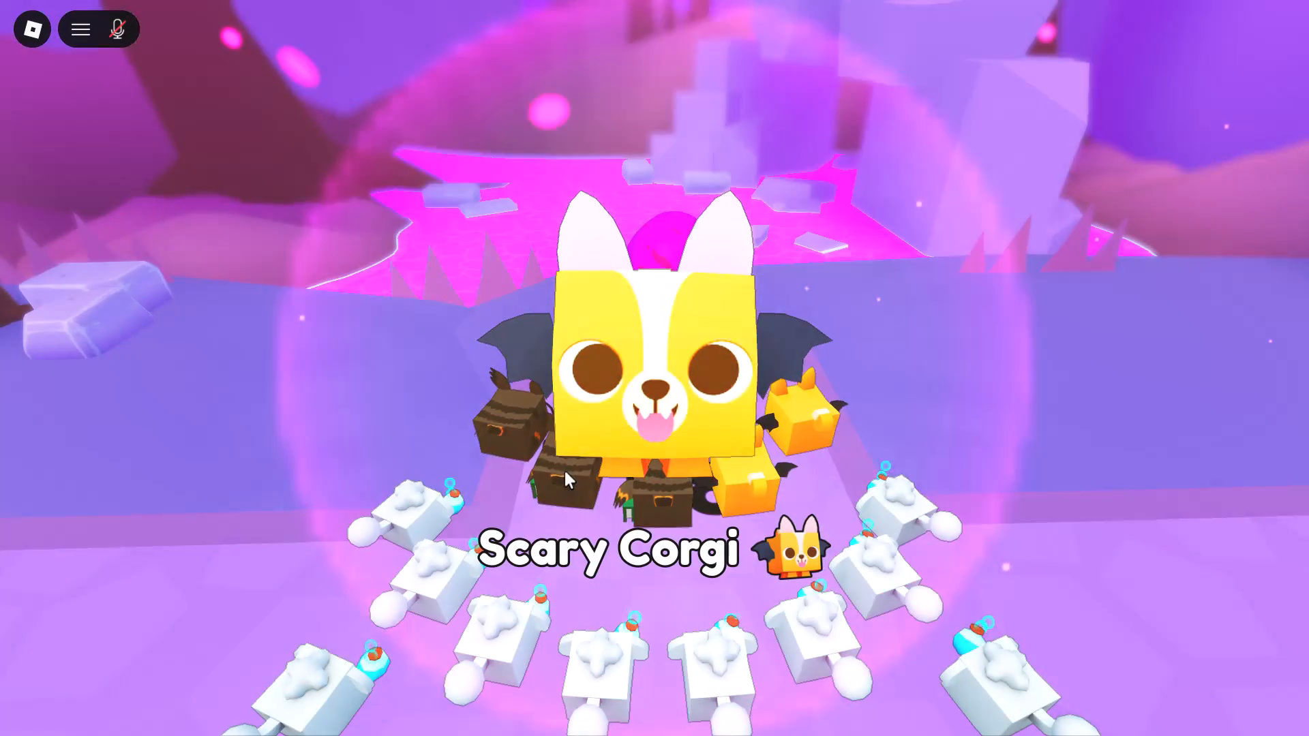
left_click(617, 489)
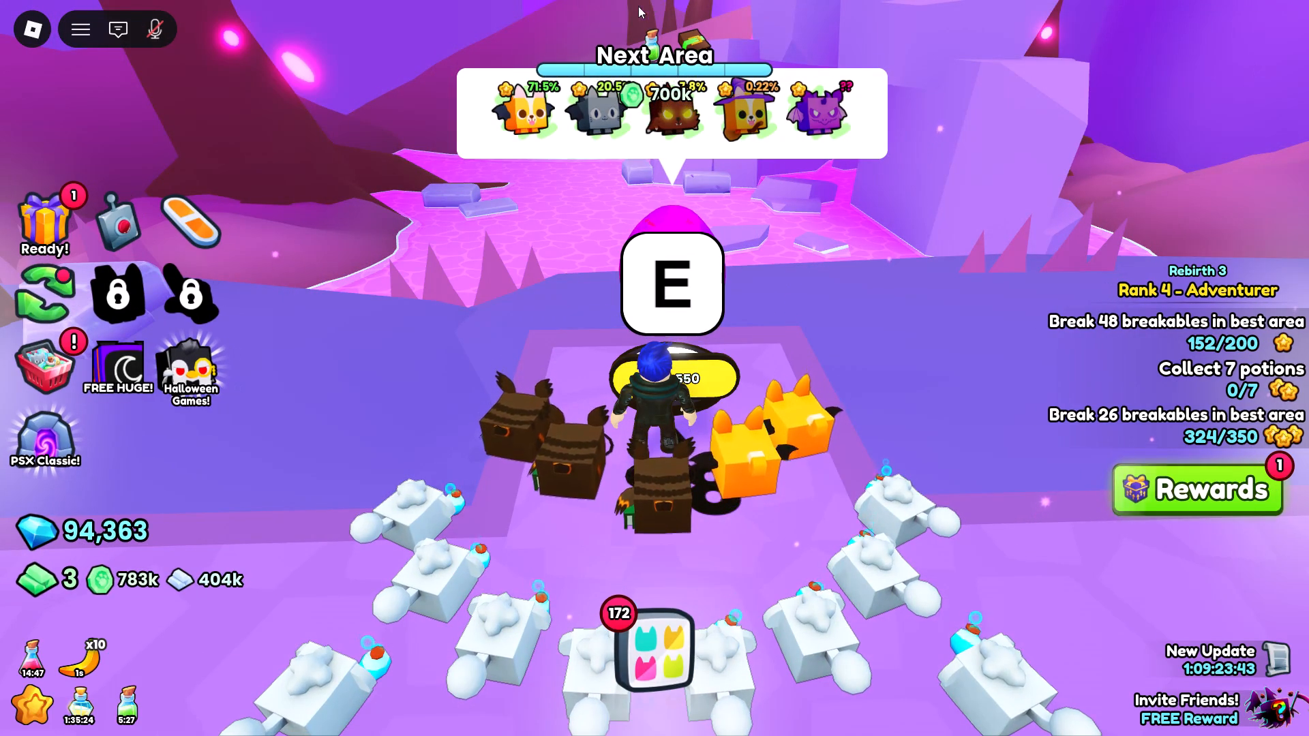
Stop the screen recording and close the Snipping Tool preview window.
left_click(610, 39)
key("s")
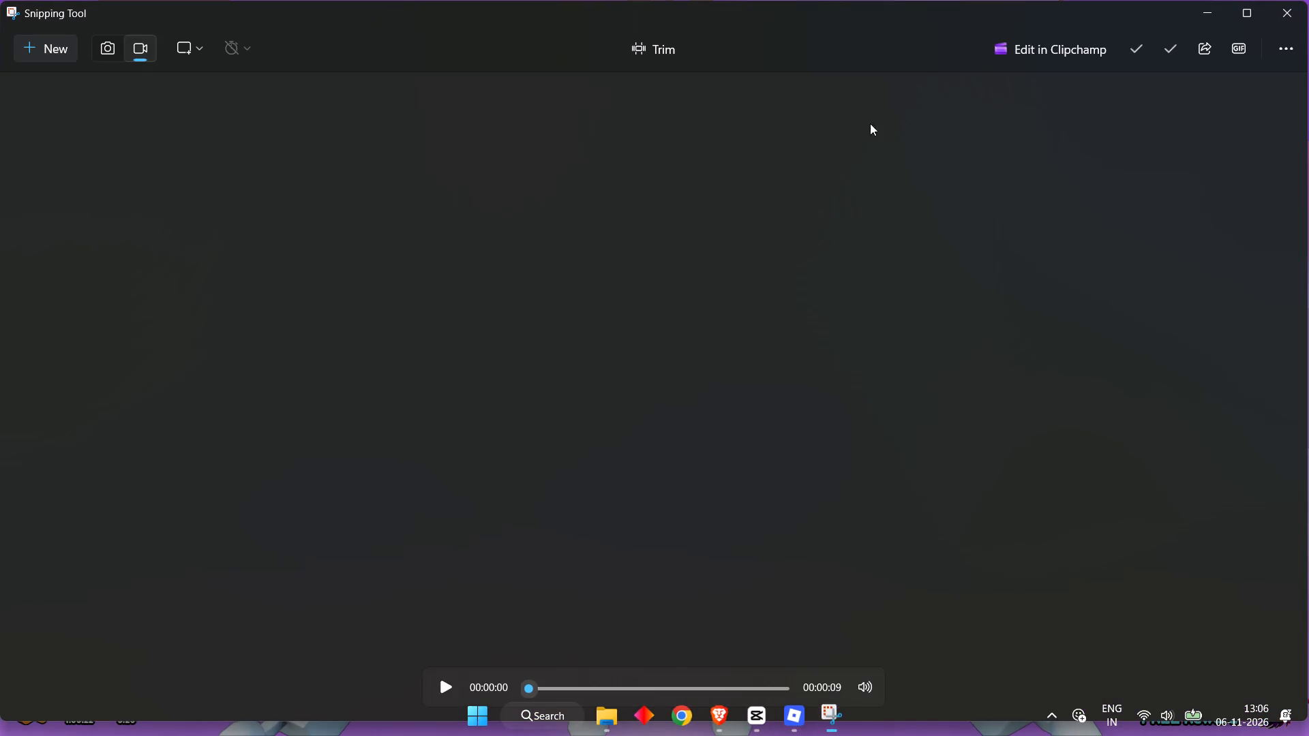
left_click(1299, 10)
Leave the Pet Simulator server and go back to the Roblox home page.
key("s")
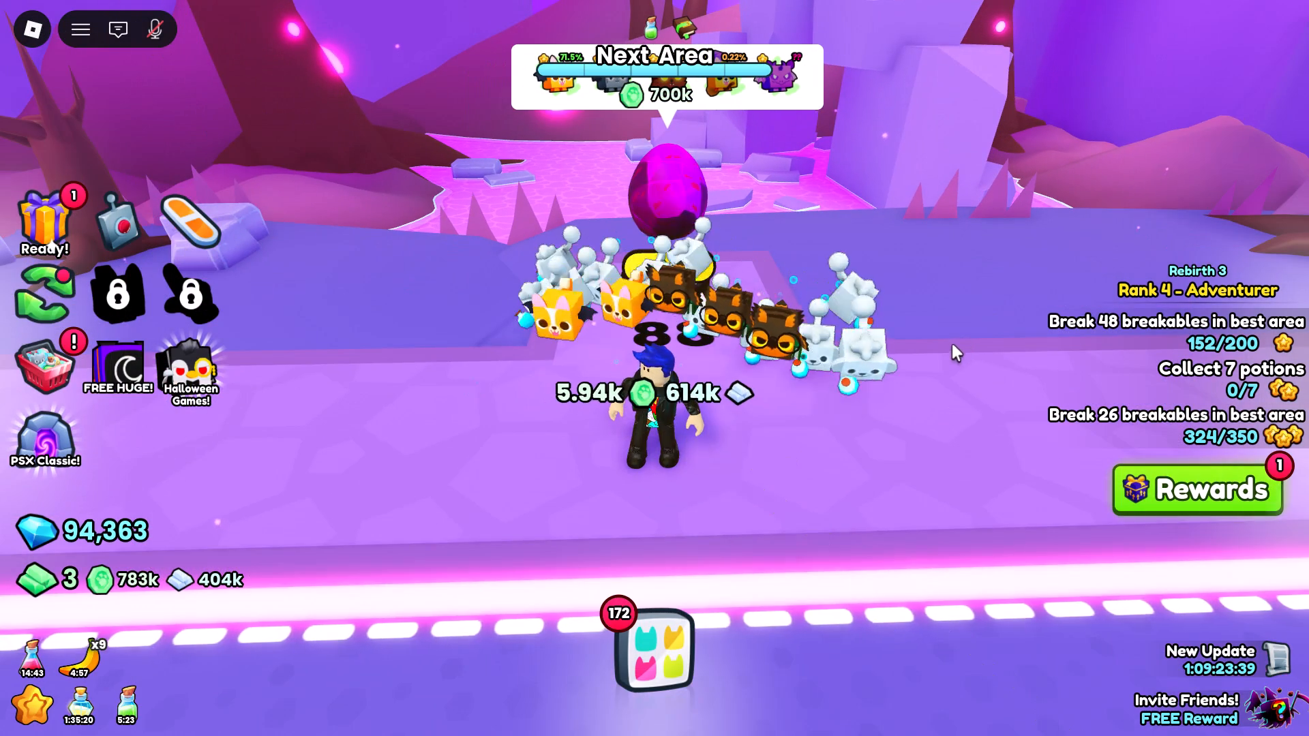
key("alt+Tab")
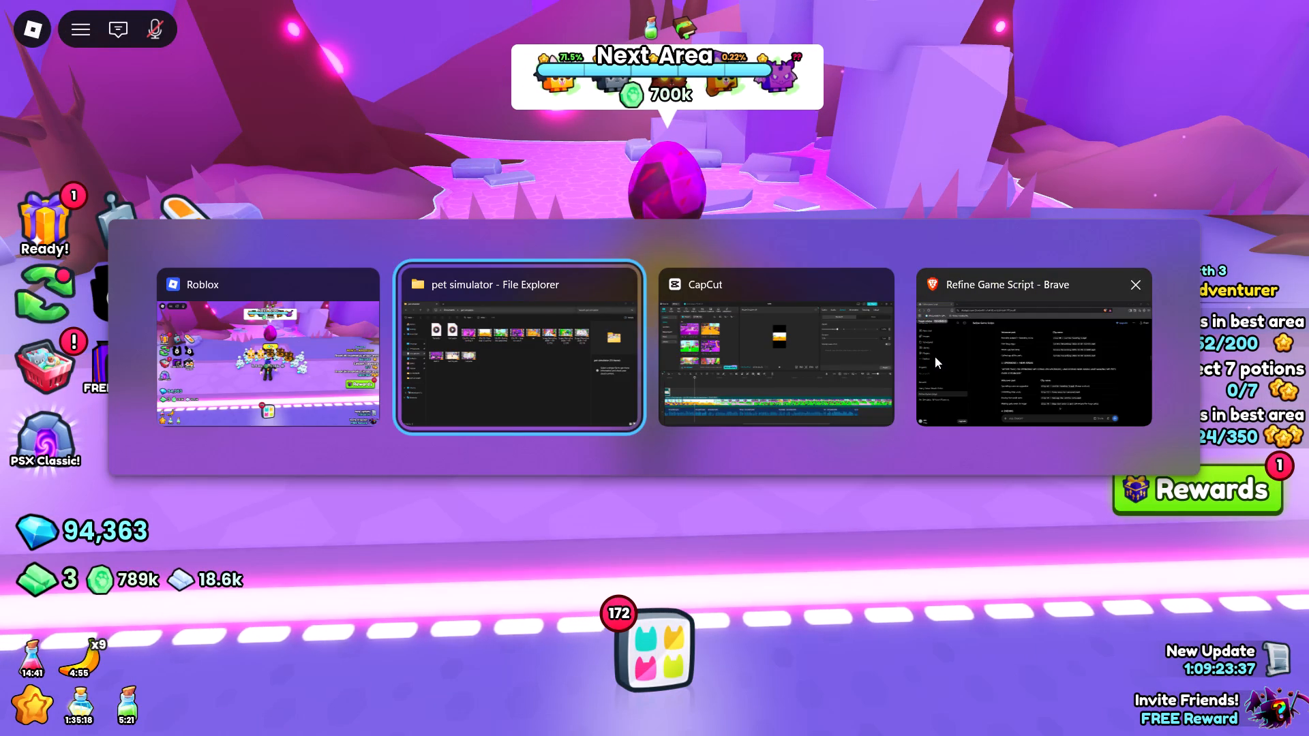
key("alt+Tab")
key("alt+Tab")
key("alt+Tab")
key("Escape")
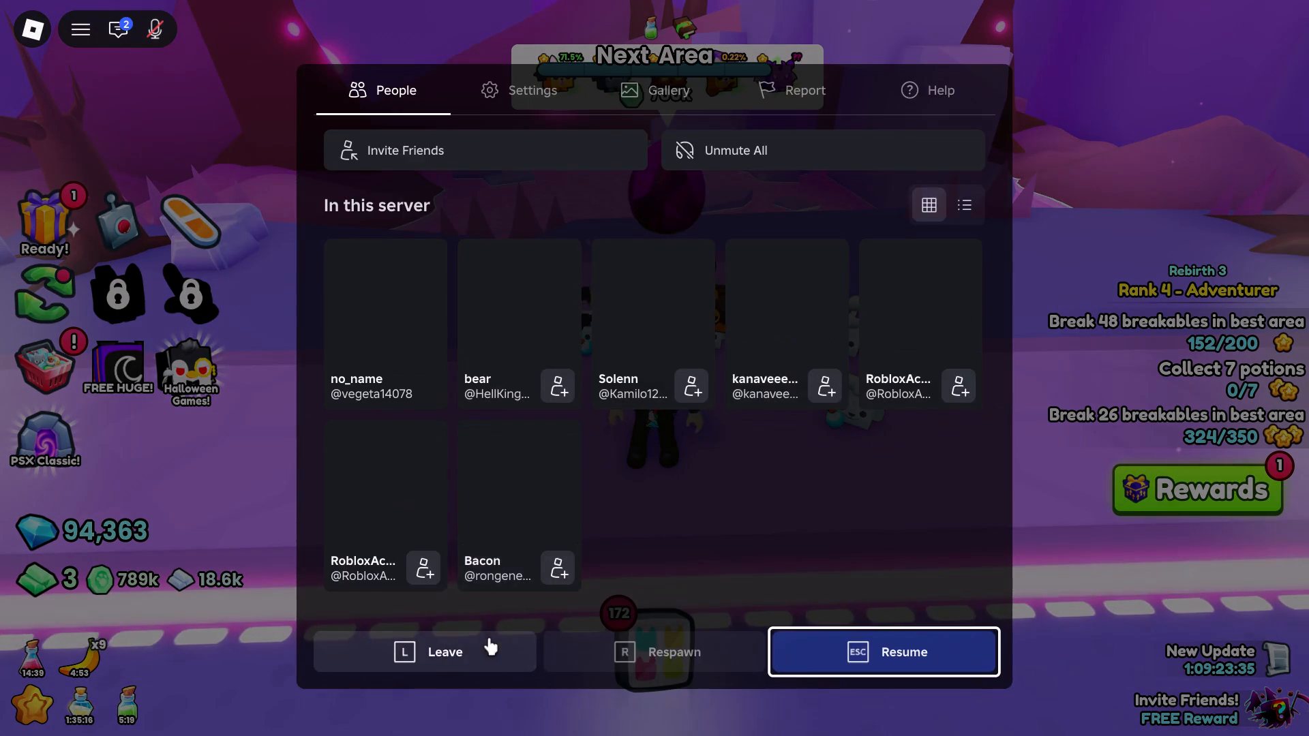
left_click(487, 640)
left_click(545, 336)
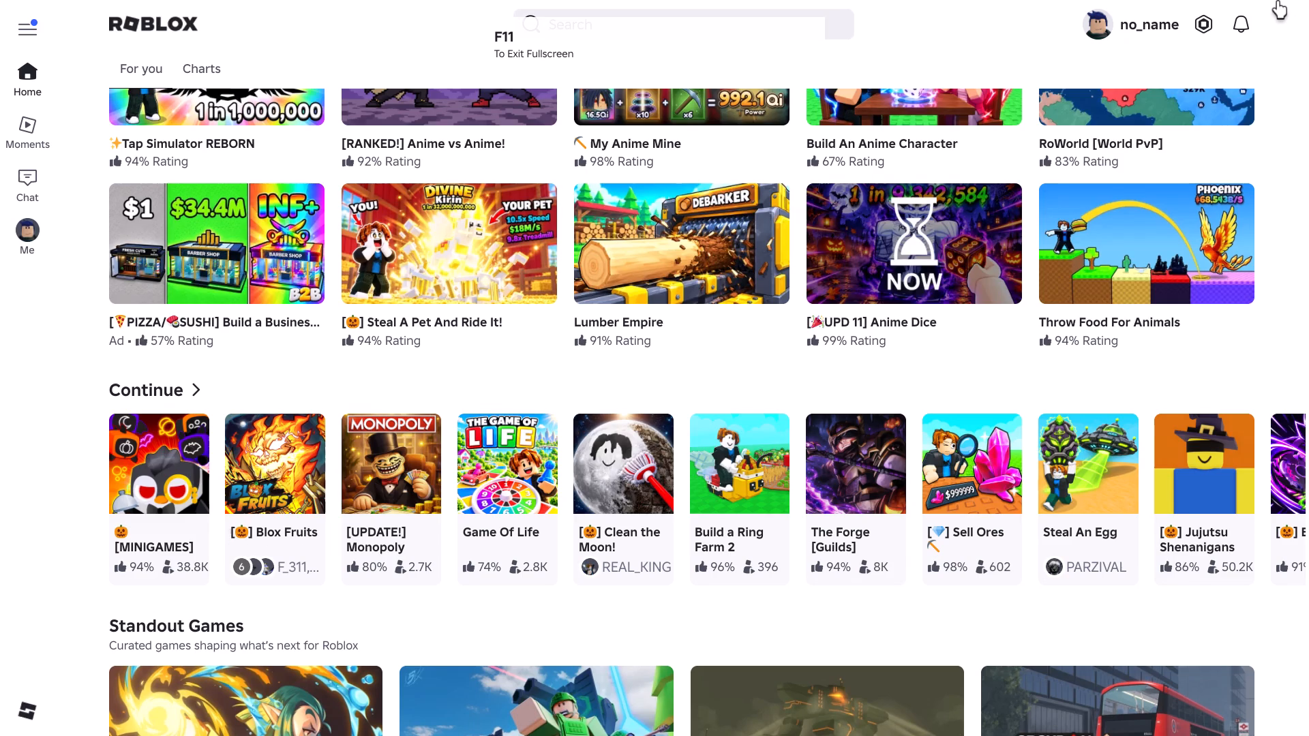
Exit full screen and close the Roblox window.
key("F11")
left_click(1305, 0)
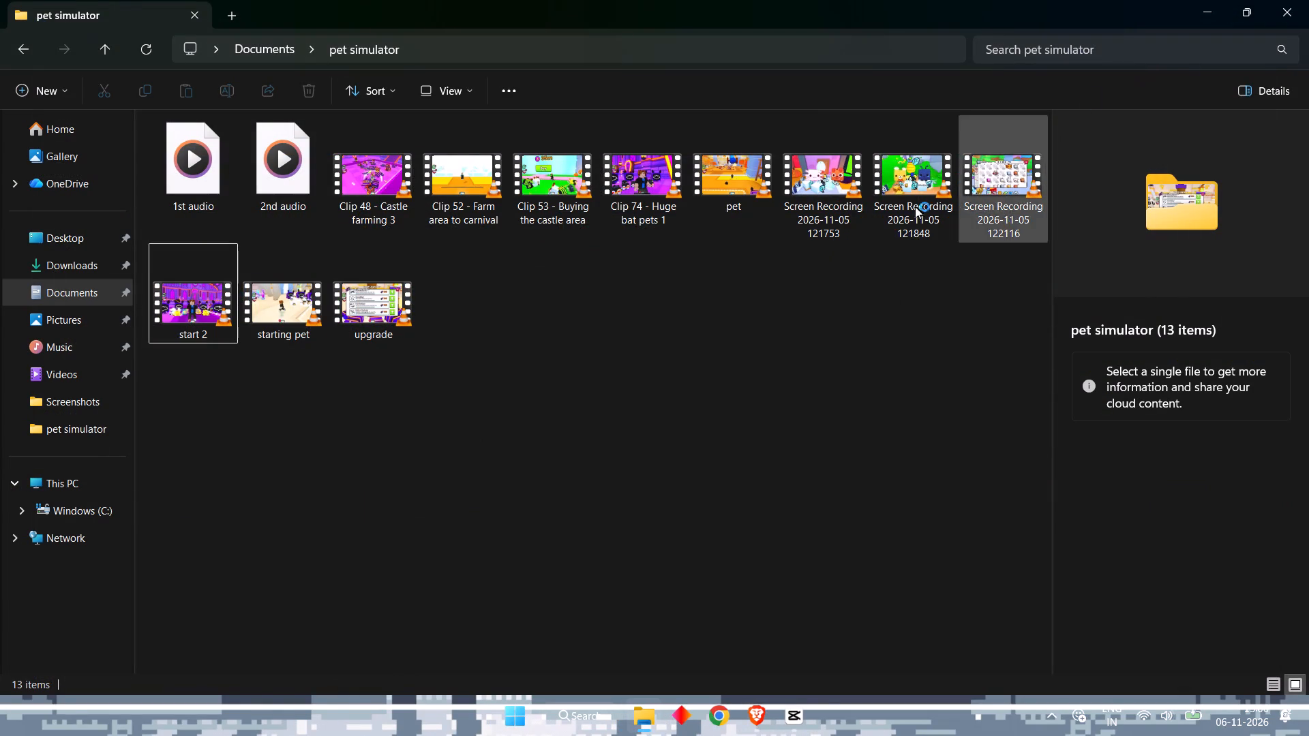
left_click(798, 404)
left_click(63, 305)
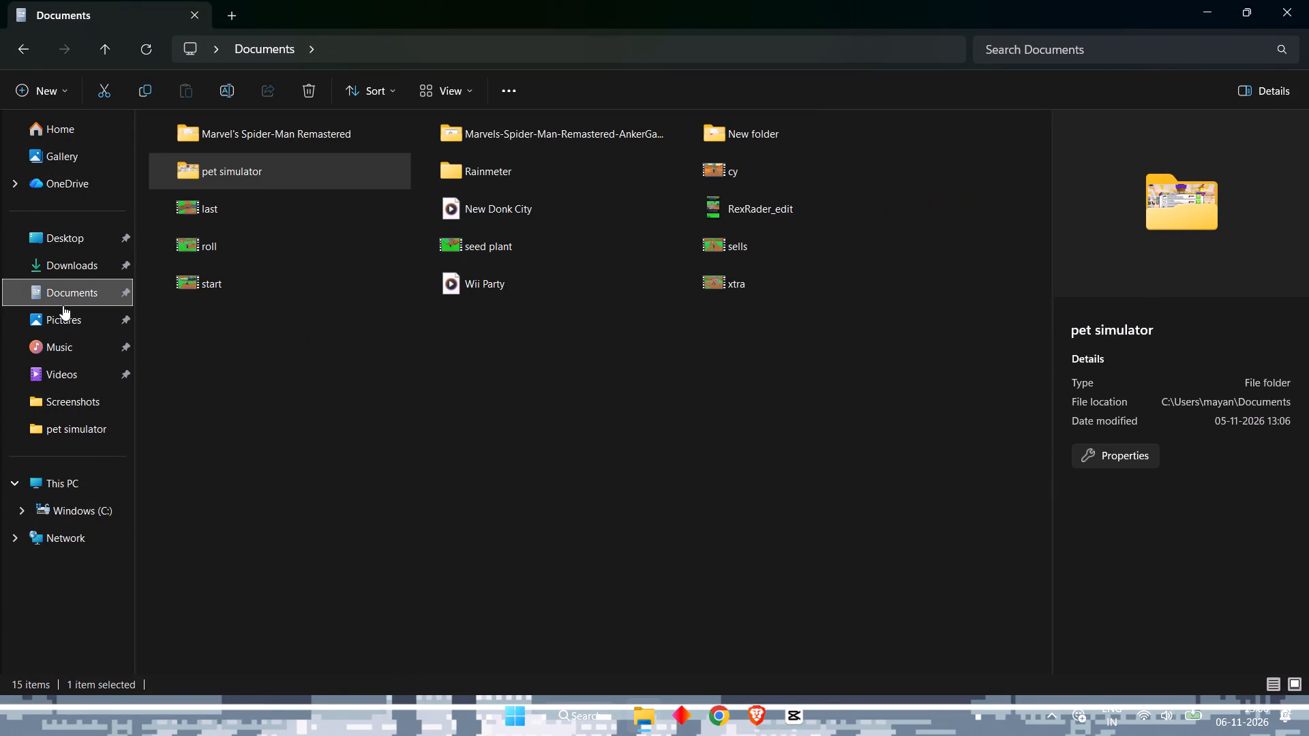
left_click_drag(533, 433, 511, 443)
left_click(72, 324)
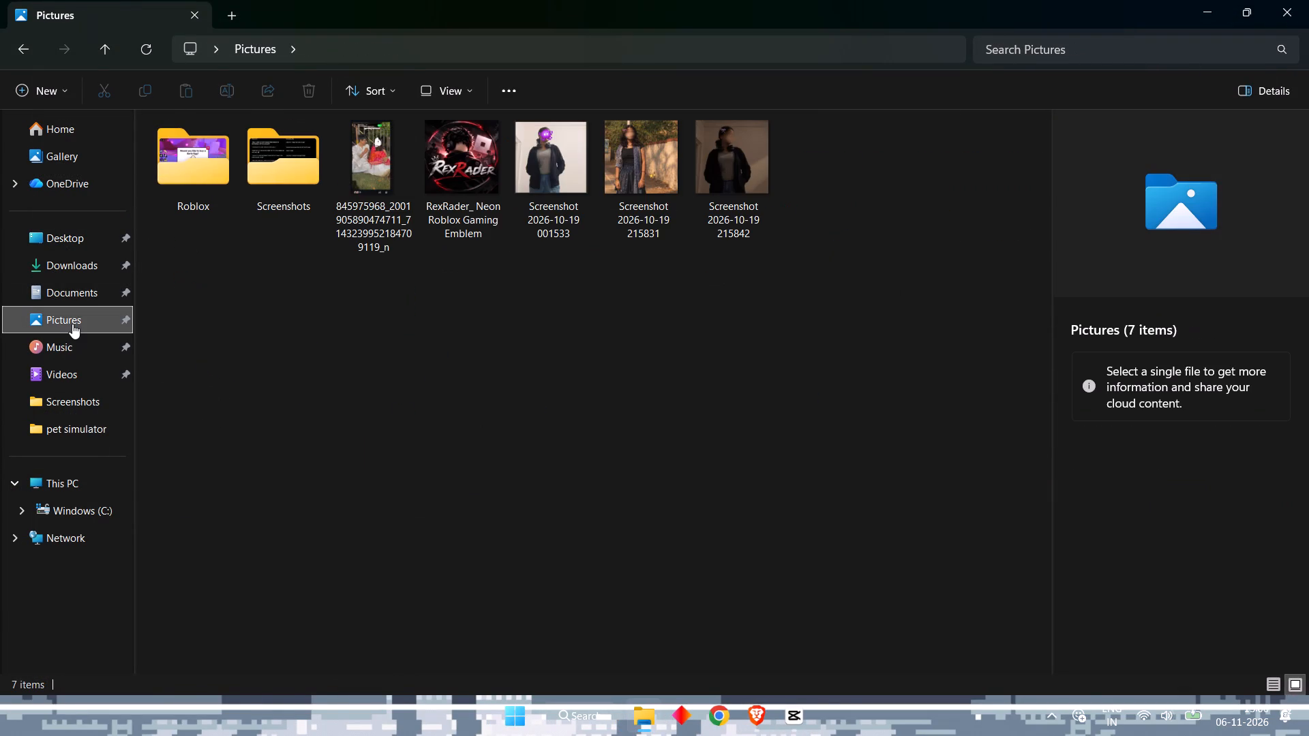
left_click(60, 355)
left_click(60, 377)
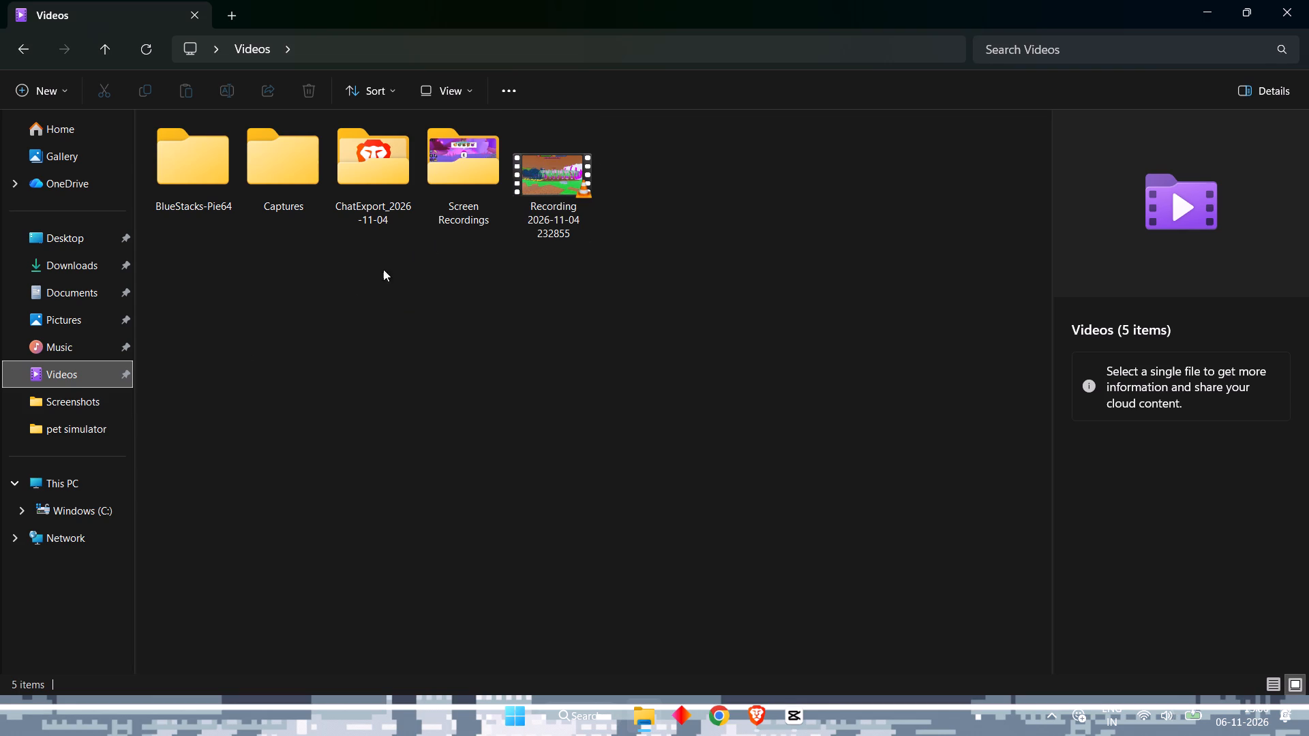
double_click(430, 204)
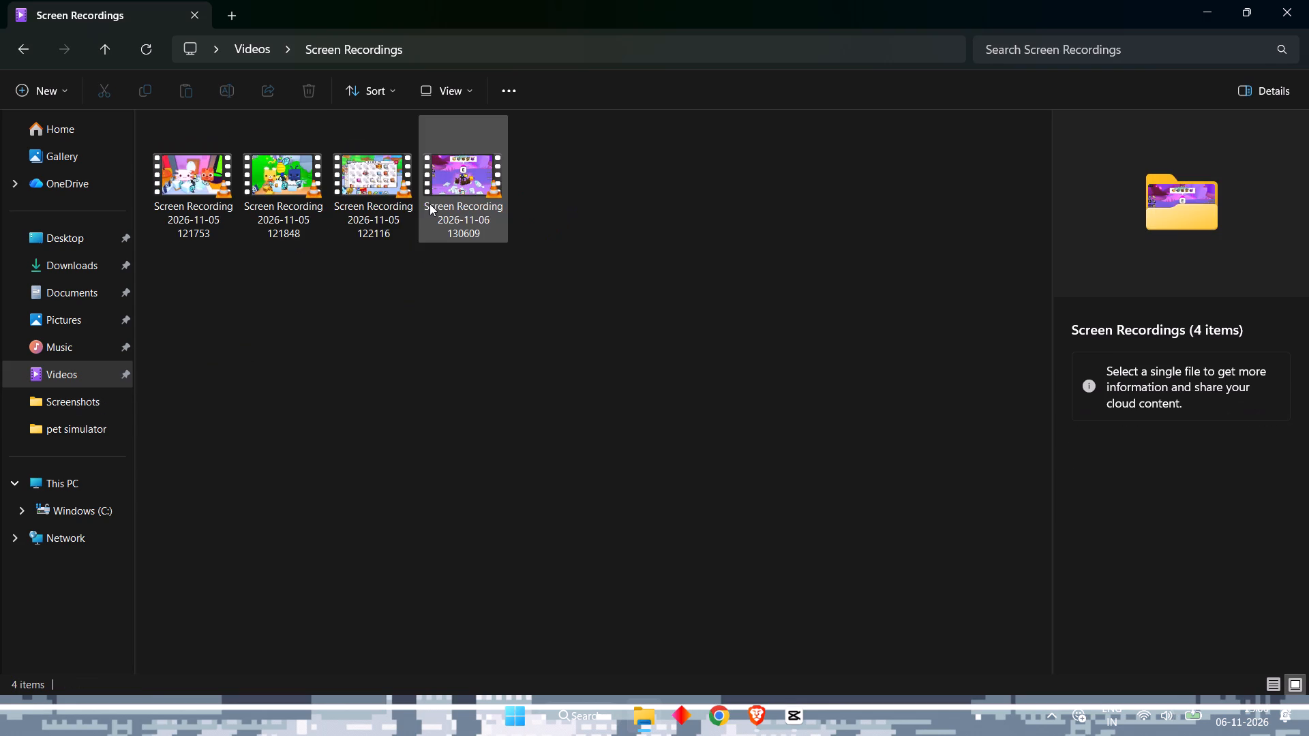
left_click(463, 201)
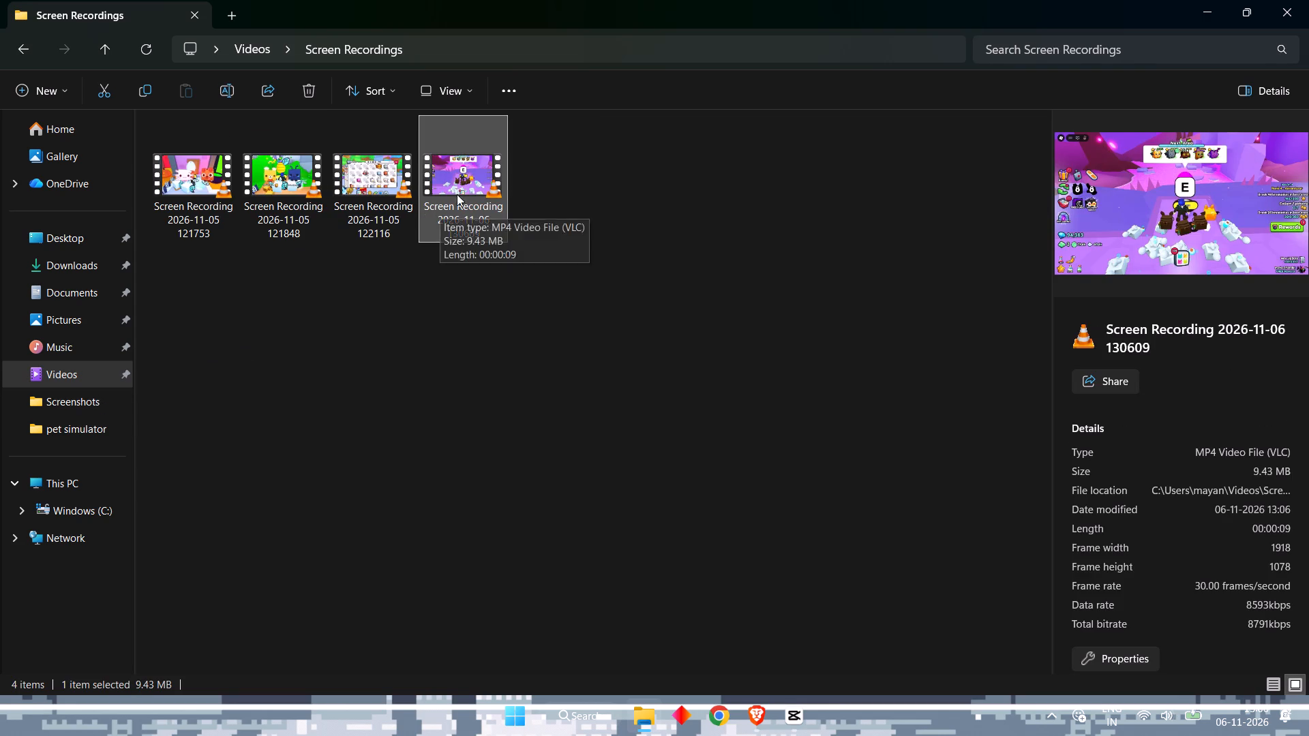
left_click_drag(457, 193, 84, 291)
left_click(84, 291)
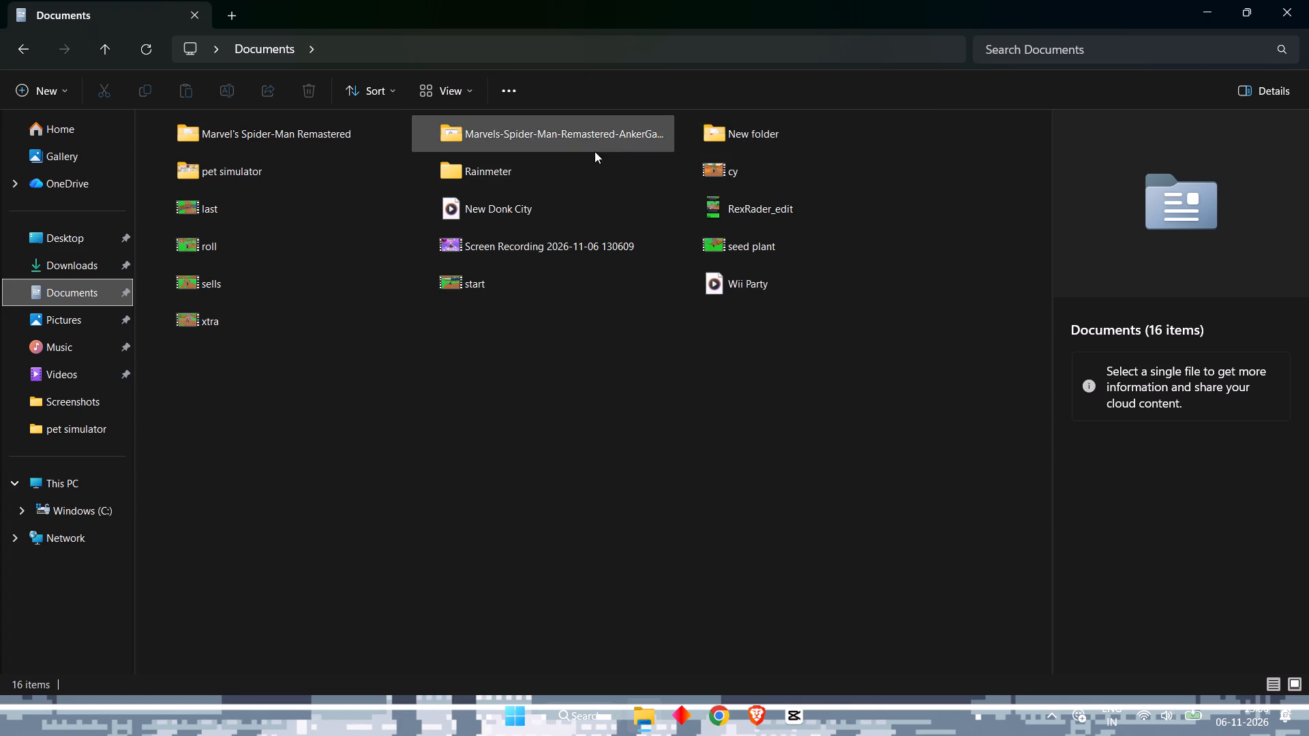
left_click_drag(513, 244, 247, 185)
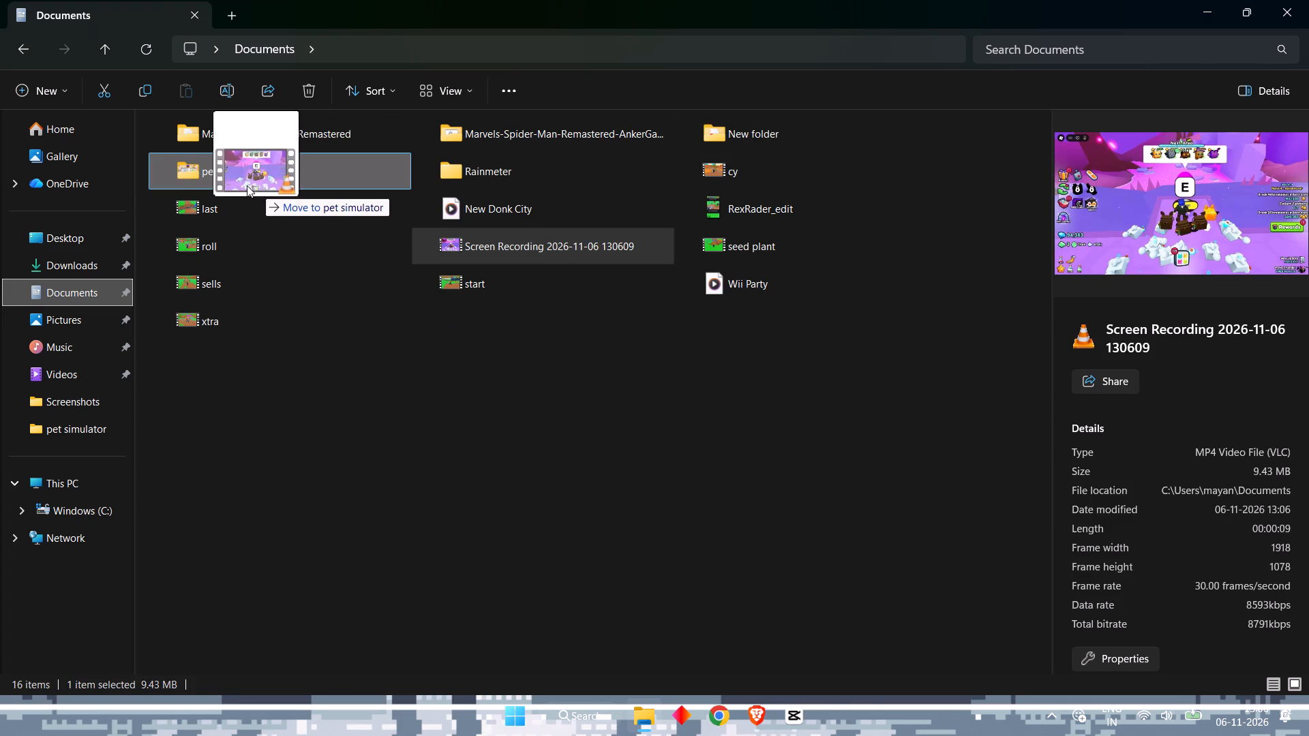
left_click_drag(247, 185, 235, 179)
key("alt+Tab")
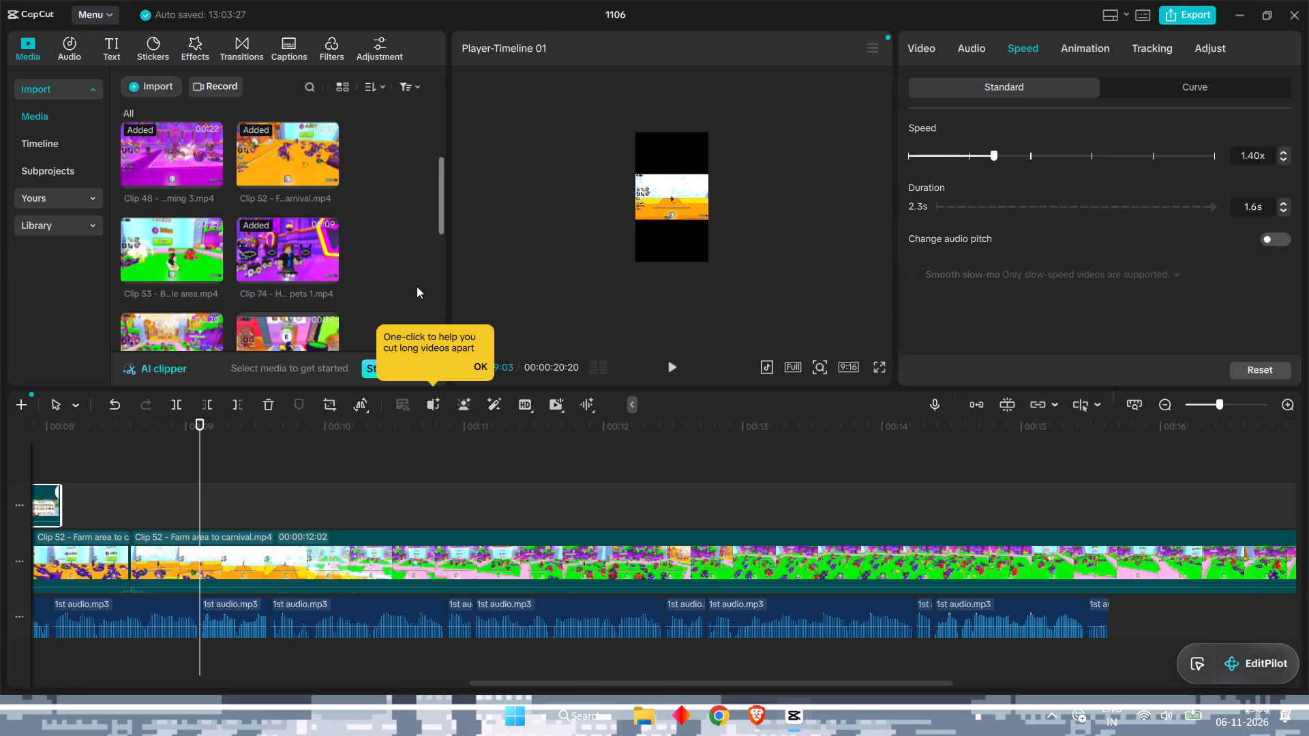
left_click(154, 92)
left_click(159, 119)
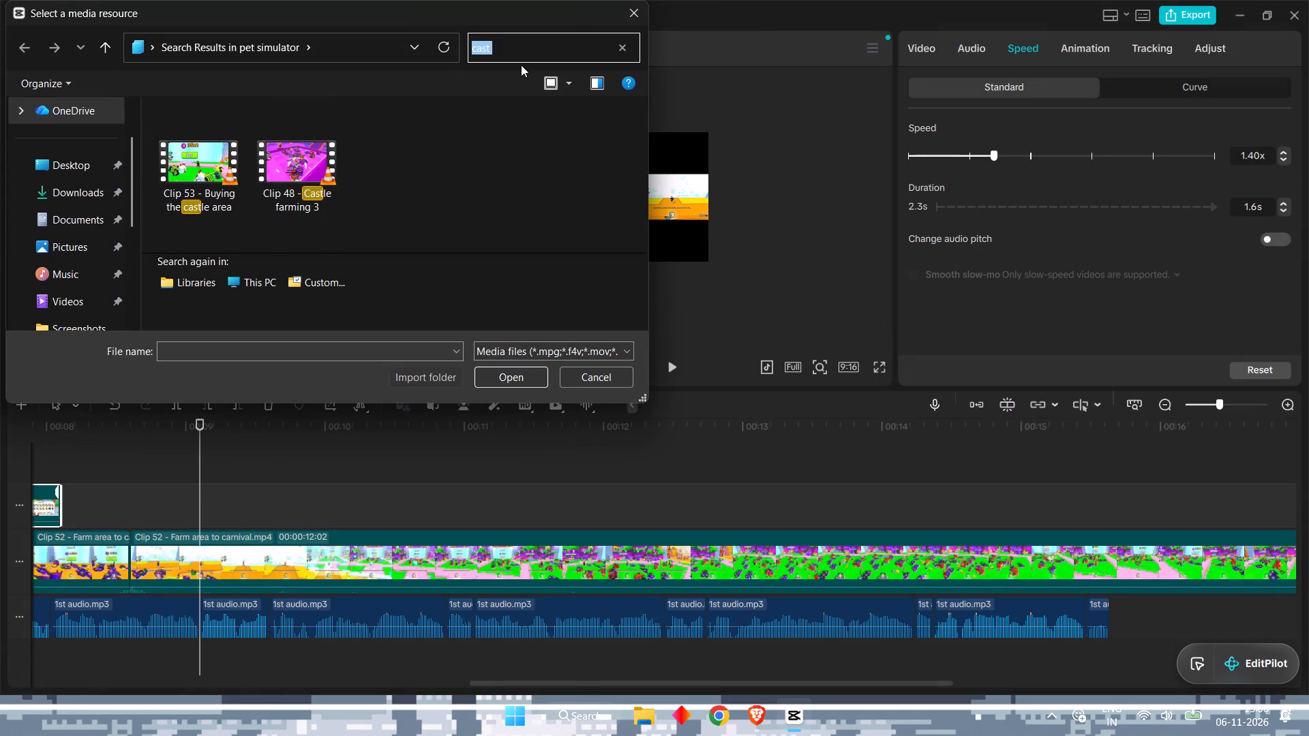
key("BackSpace")
type("pet")
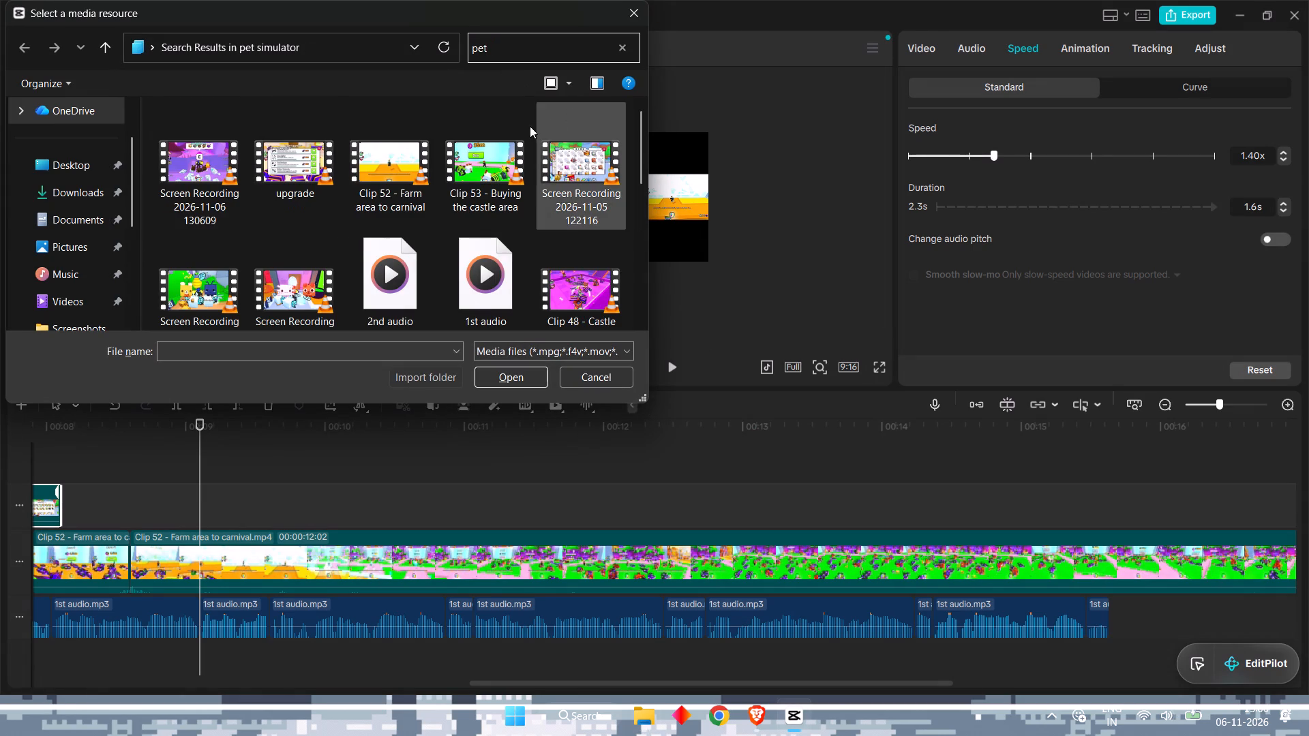
left_click(76, 224)
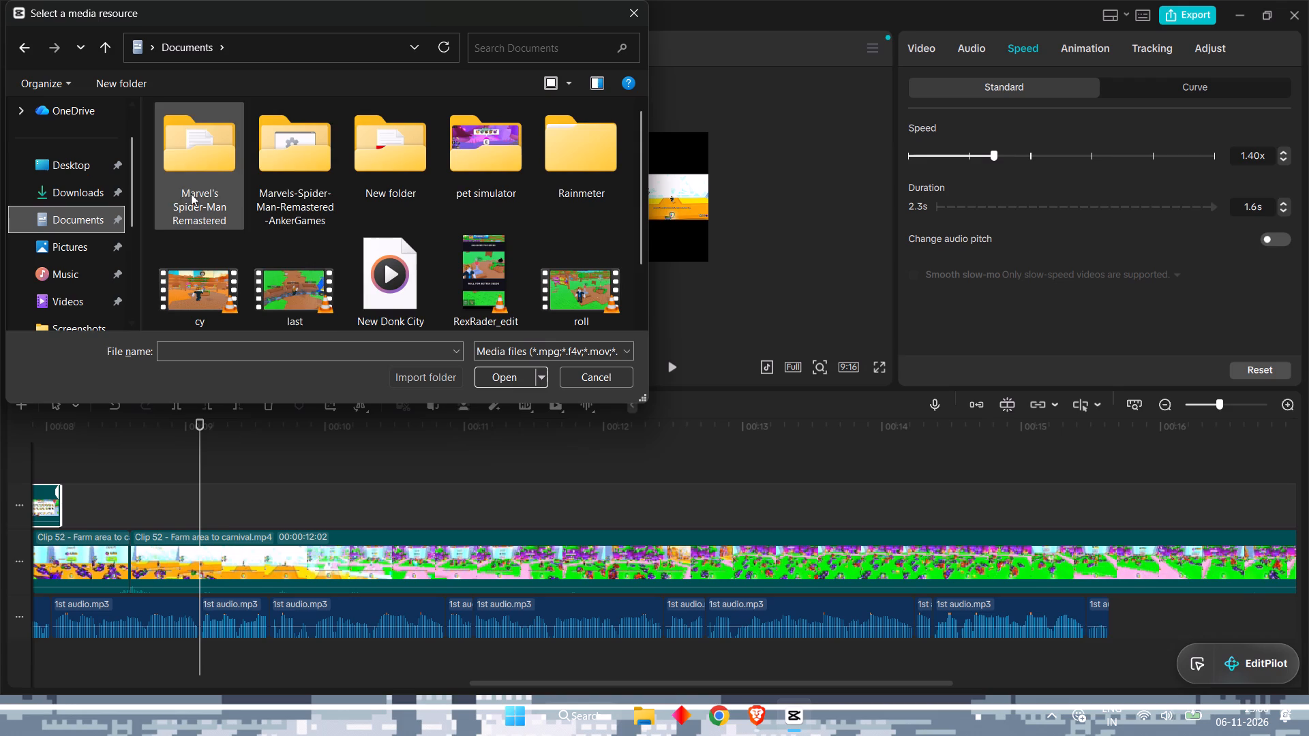
double_click(526, 174)
scroll(393, 260, "down", 6)
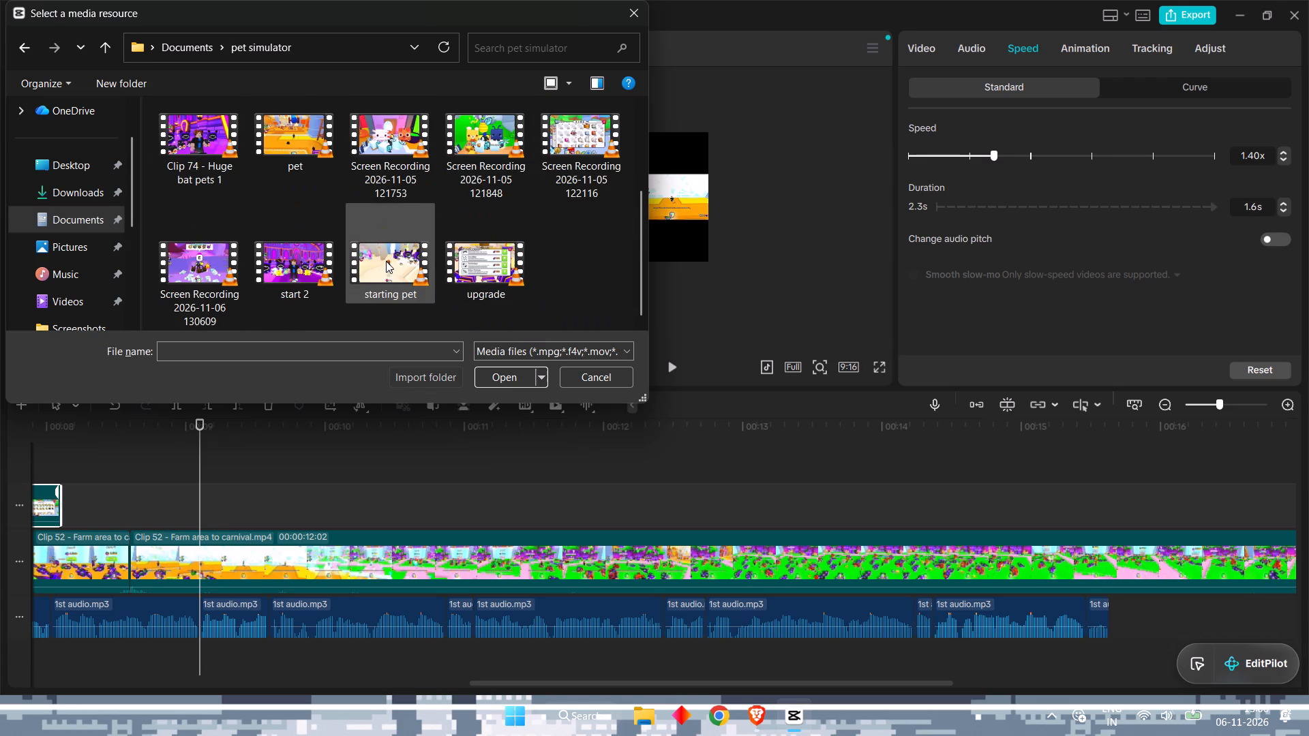
scroll(370, 234, "up", 4)
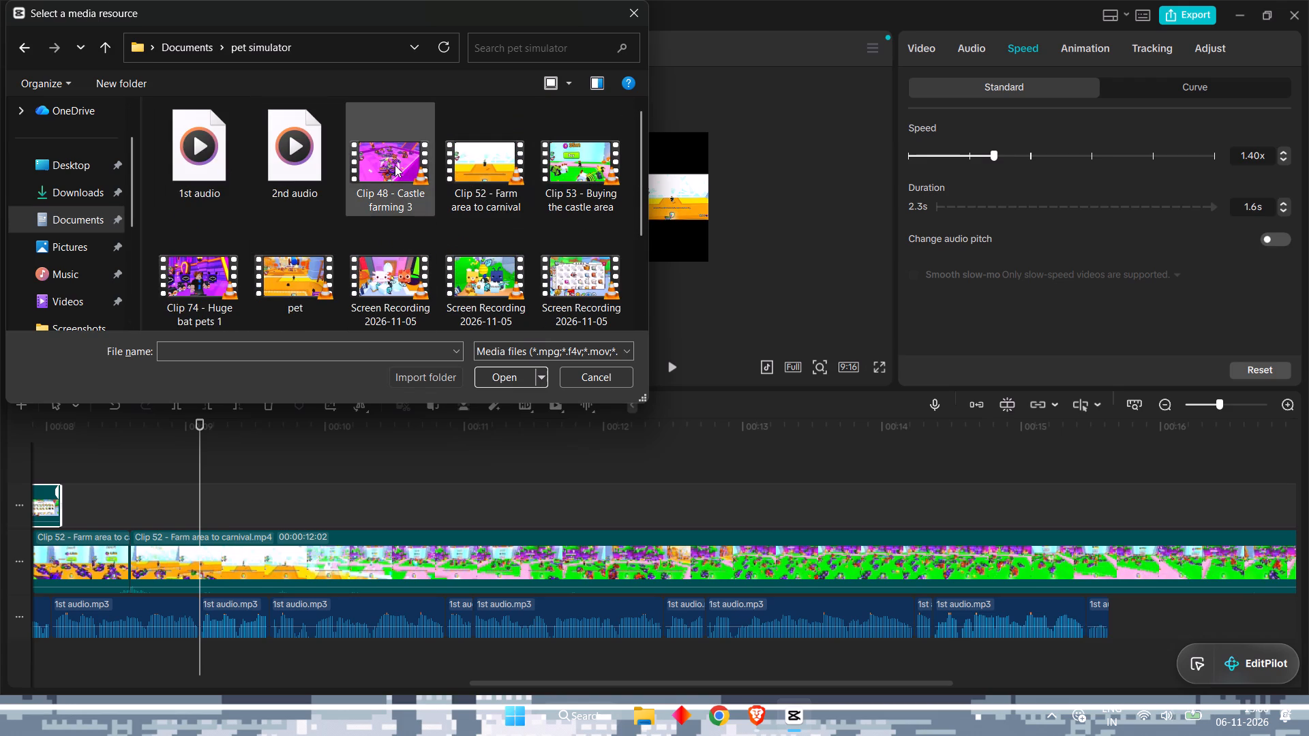
scroll(382, 185, "down", 2)
left_click(205, 266)
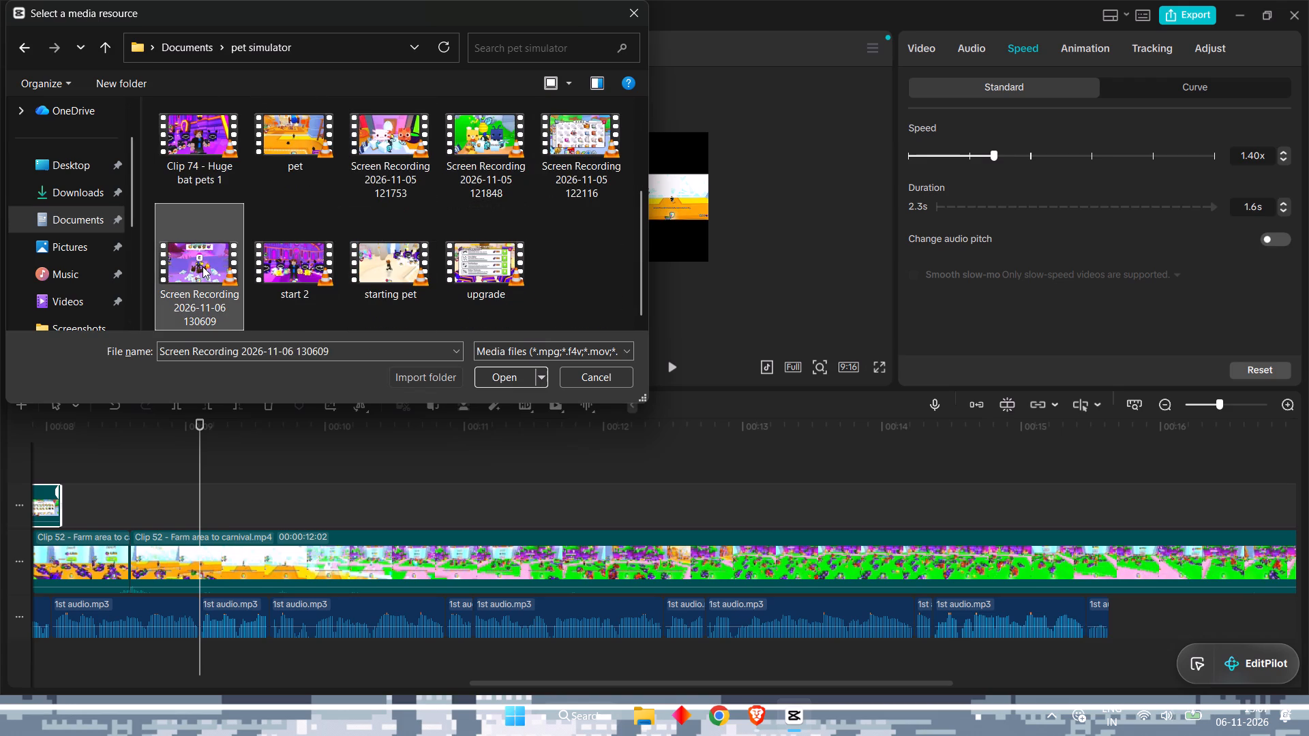
left_click(515, 377)
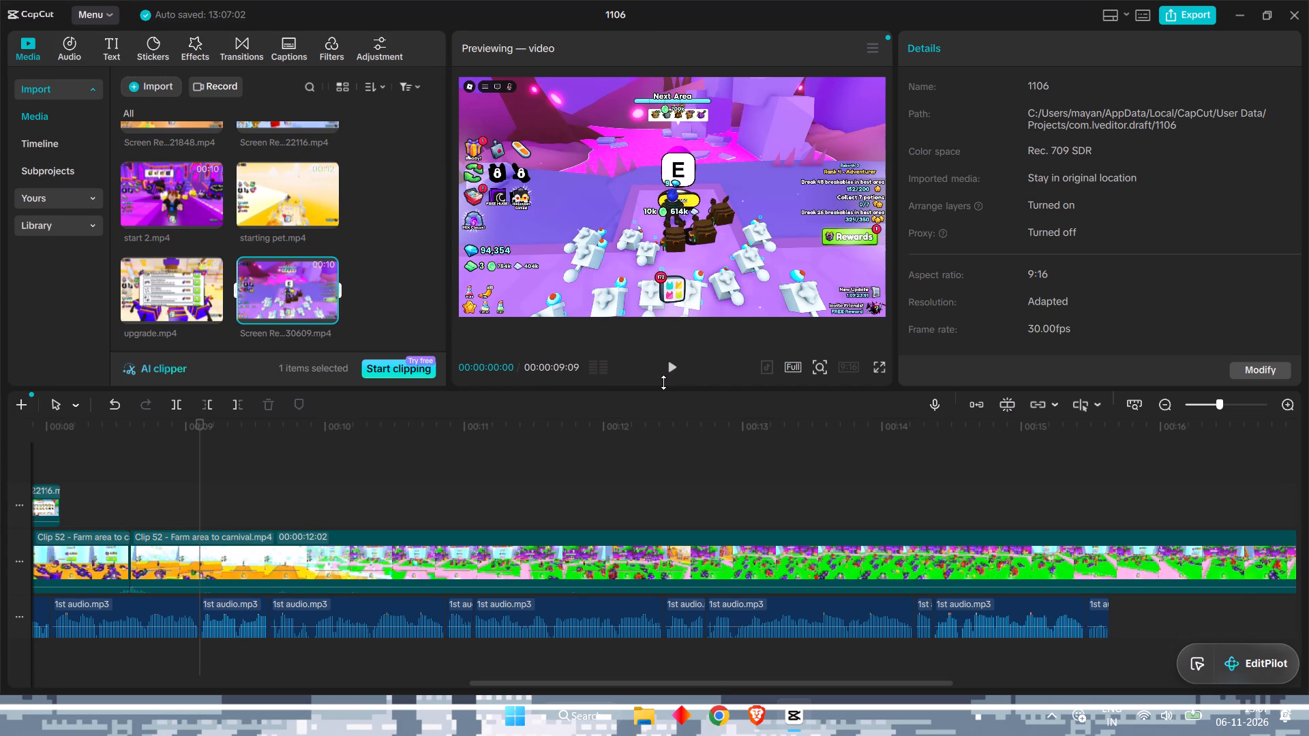
scroll(660, 390, "right", 3)
scroll(553, 549, "right", 1)
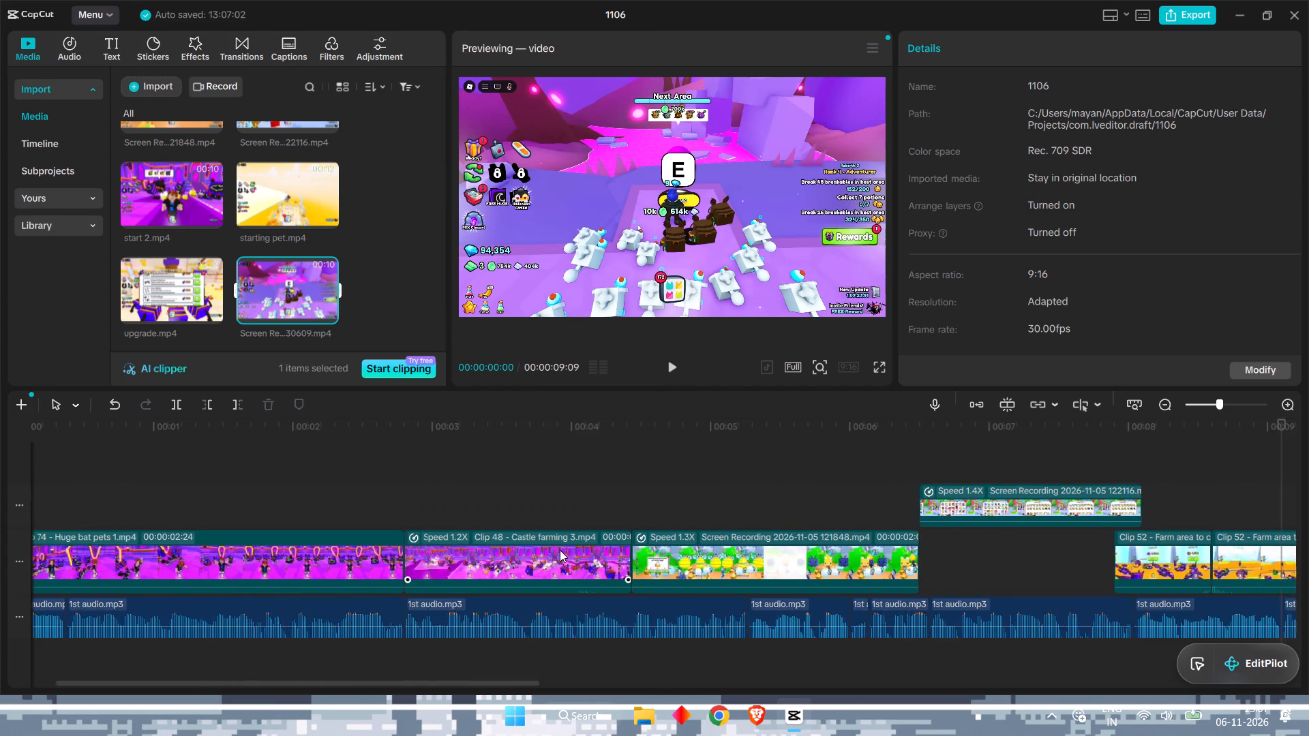
scroll(560, 550, "right", 1)
right_click(582, 540)
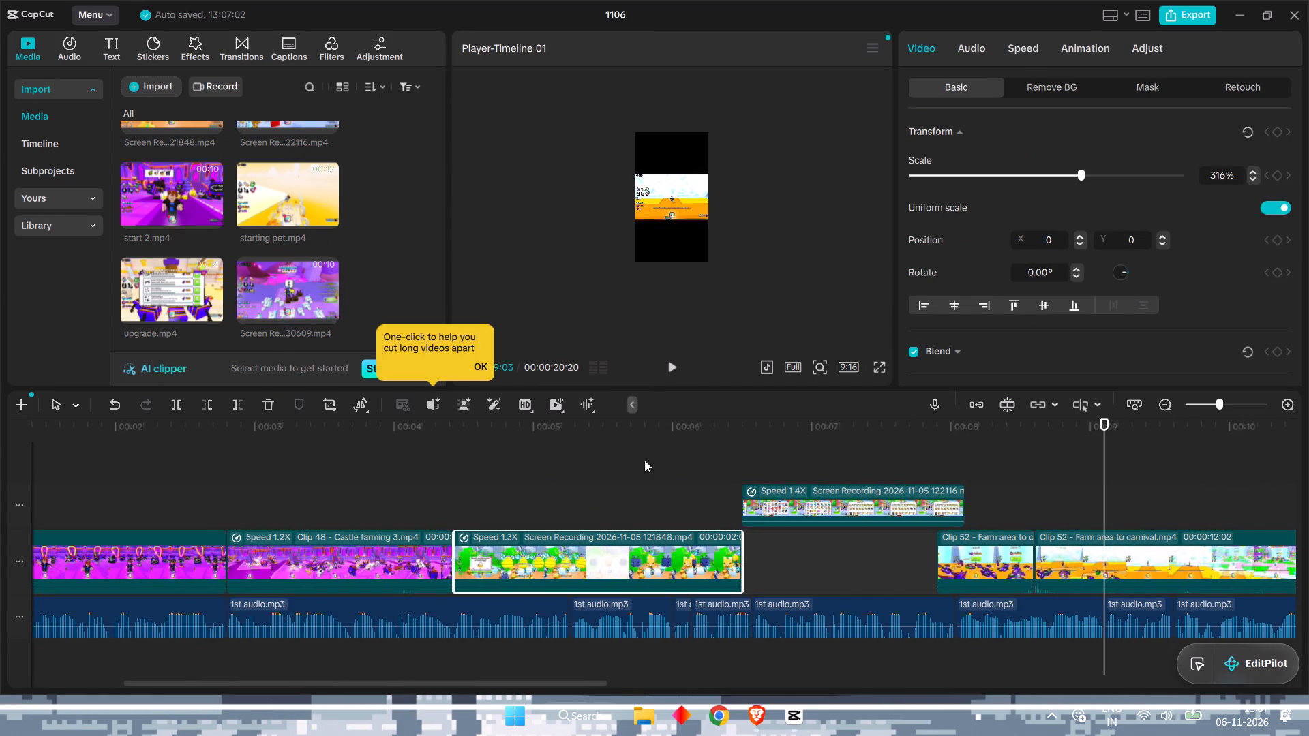
left_click(268, 408)
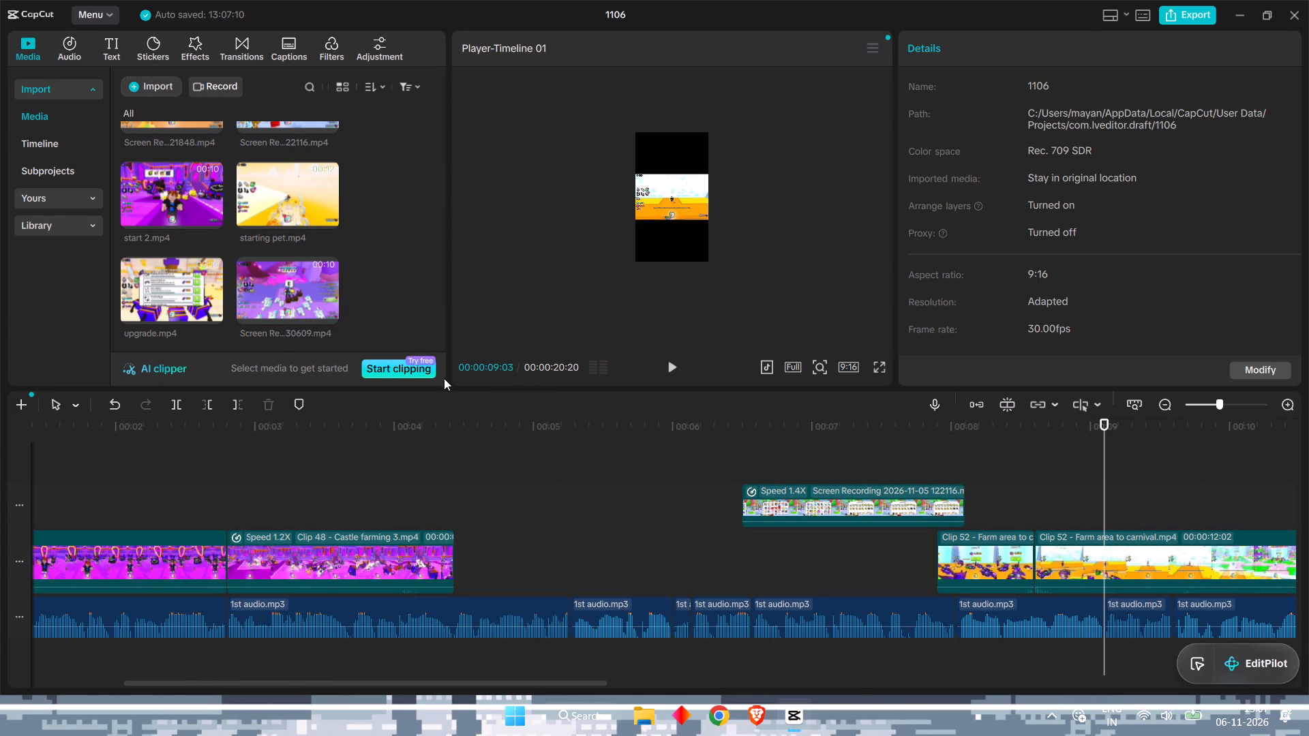
scroll(298, 292, "up", 3)
scroll(220, 221, "up", 3)
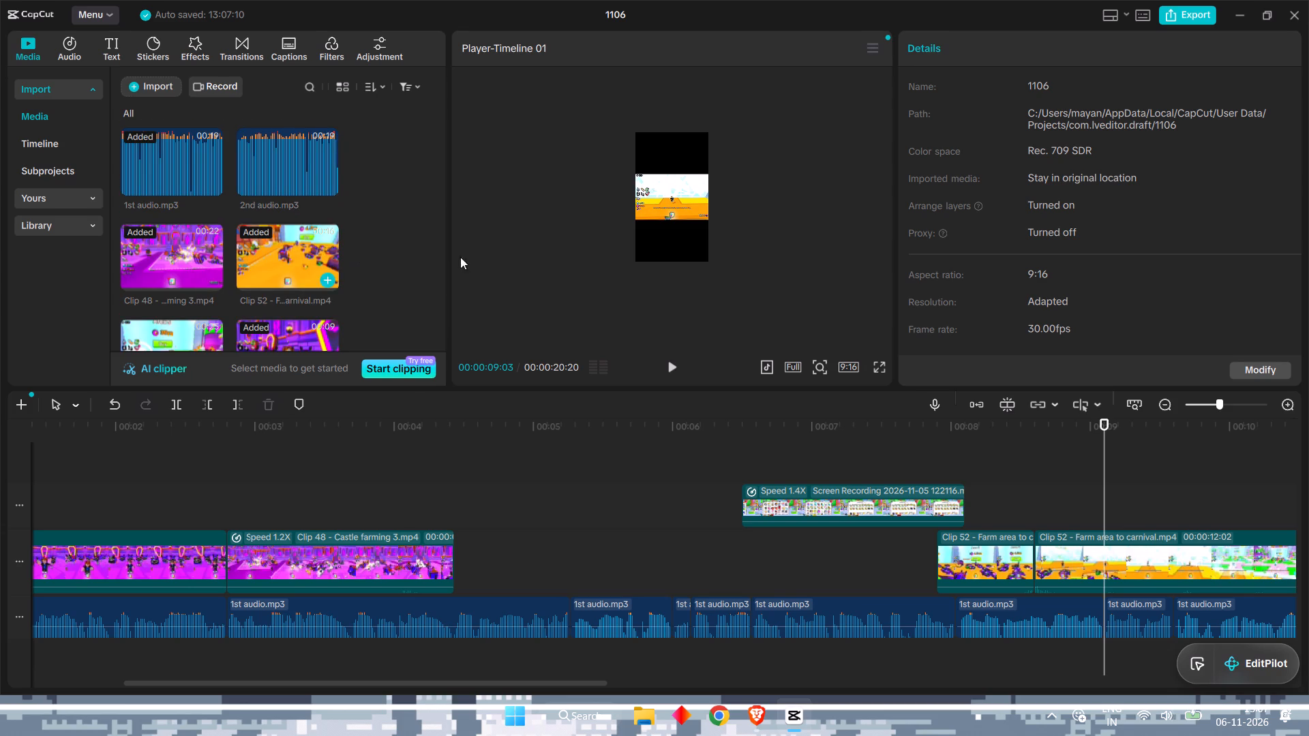
left_click(679, 231)
left_click(677, 206)
left_click(676, 196)
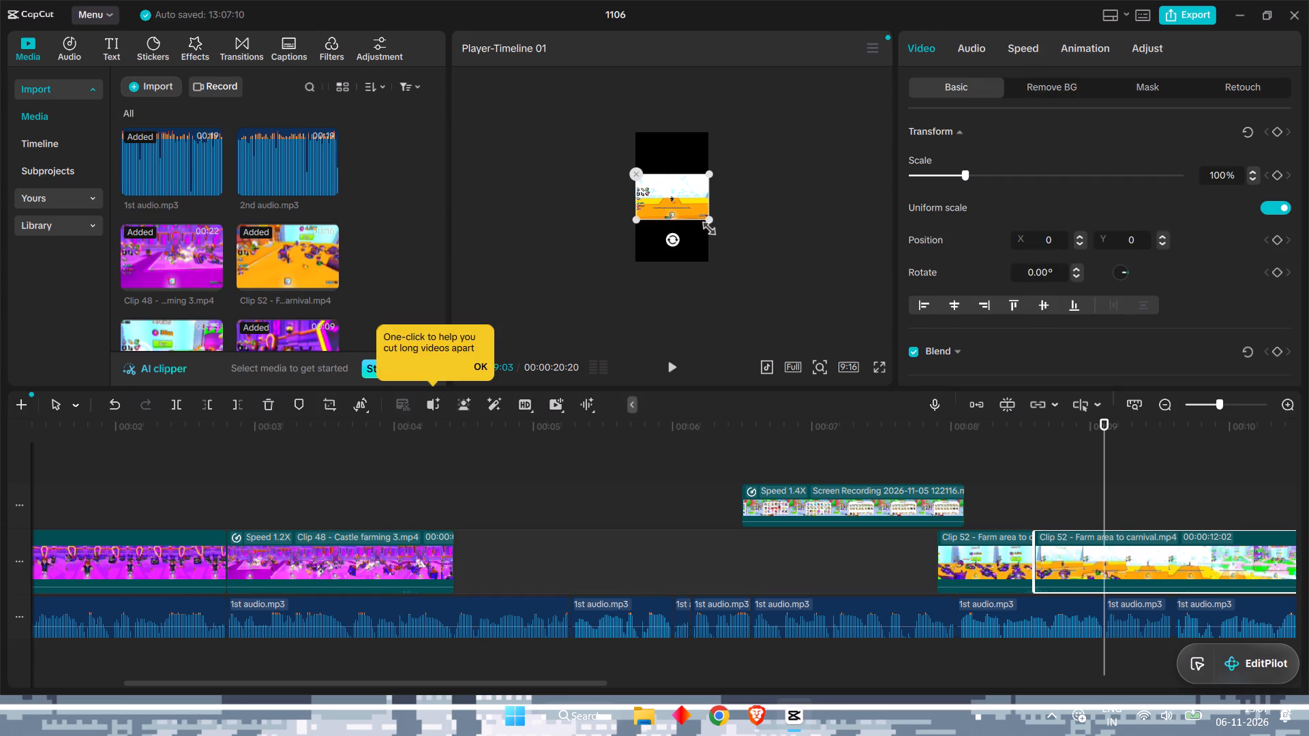
scroll(284, 259, "down", 1)
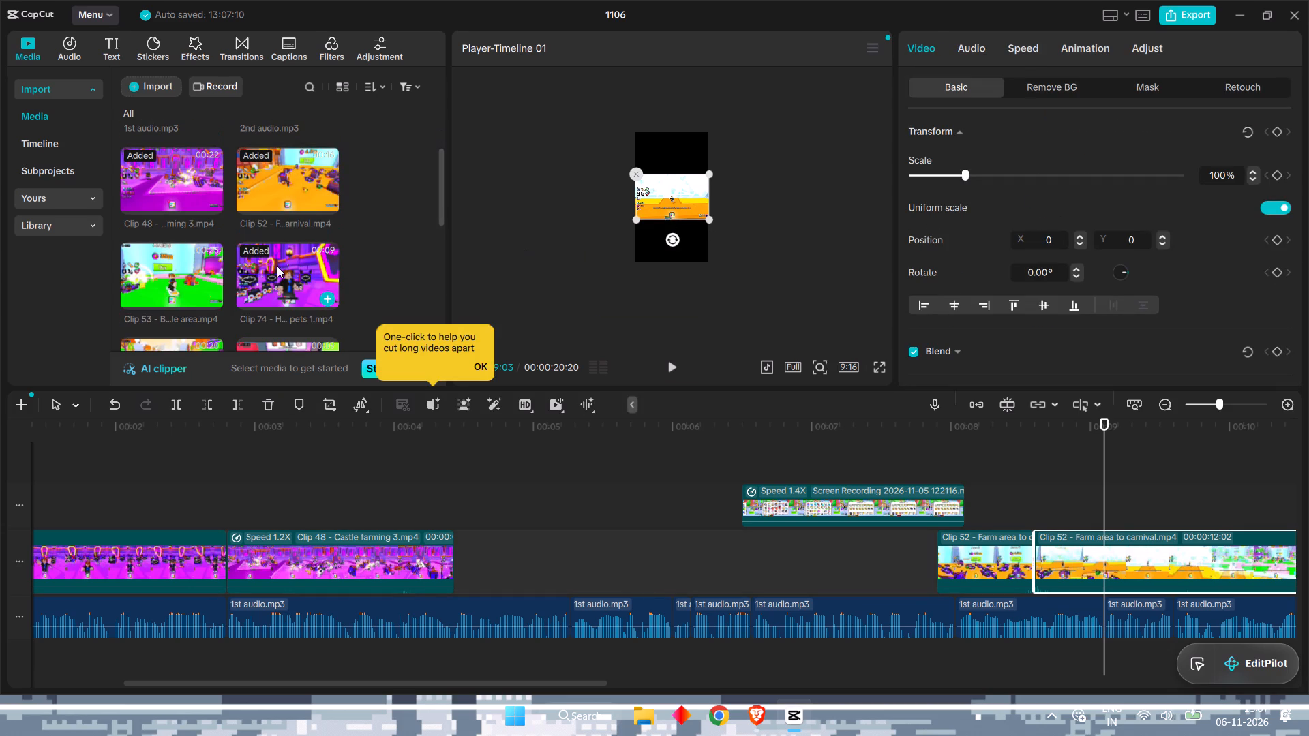
left_click(169, 200)
scroll(200, 226, "down", 6)
left_click(262, 290)
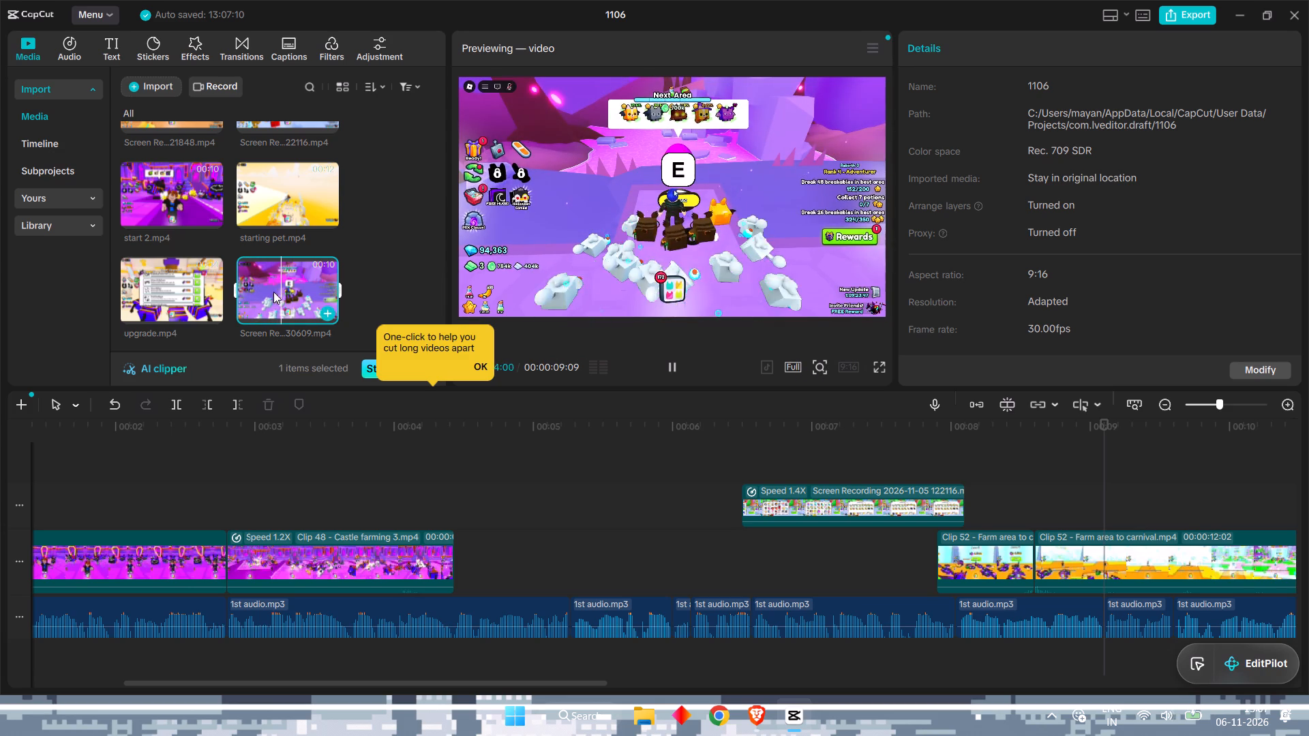
left_click_drag(267, 275, 450, 559)
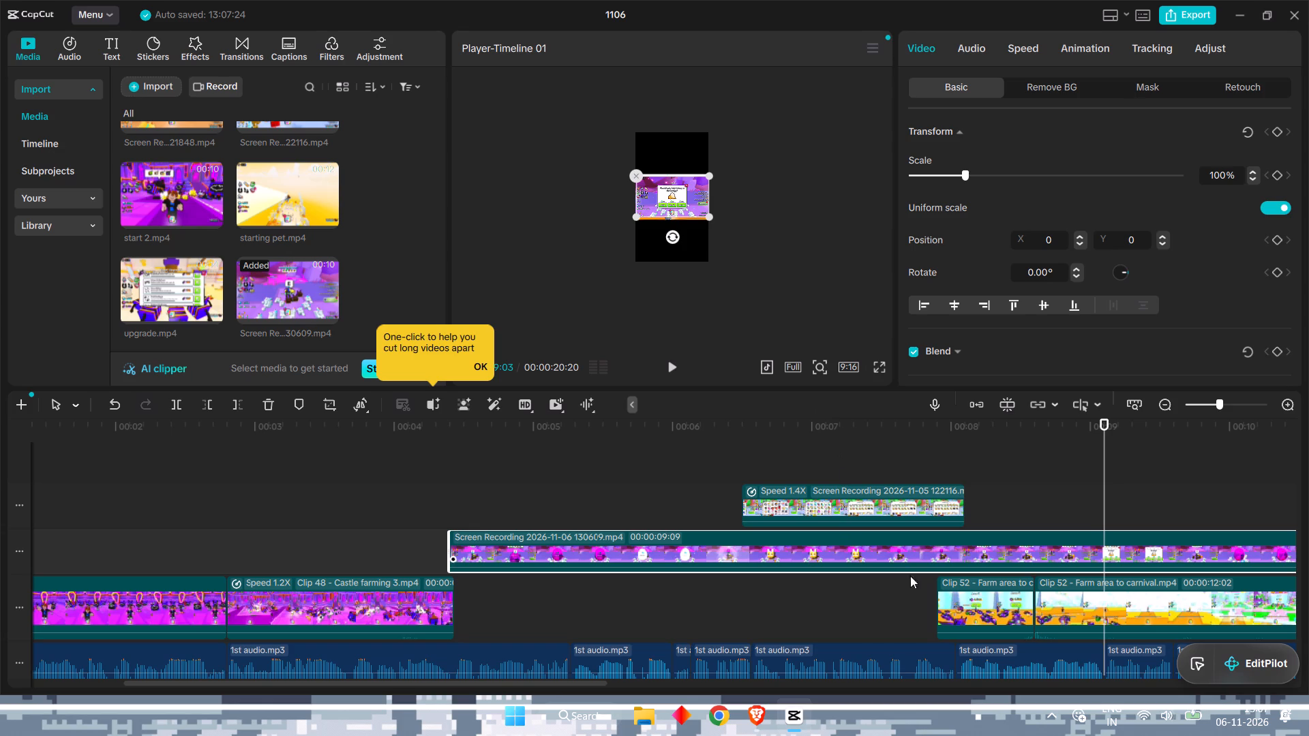
left_click(951, 602)
left_click(852, 607)
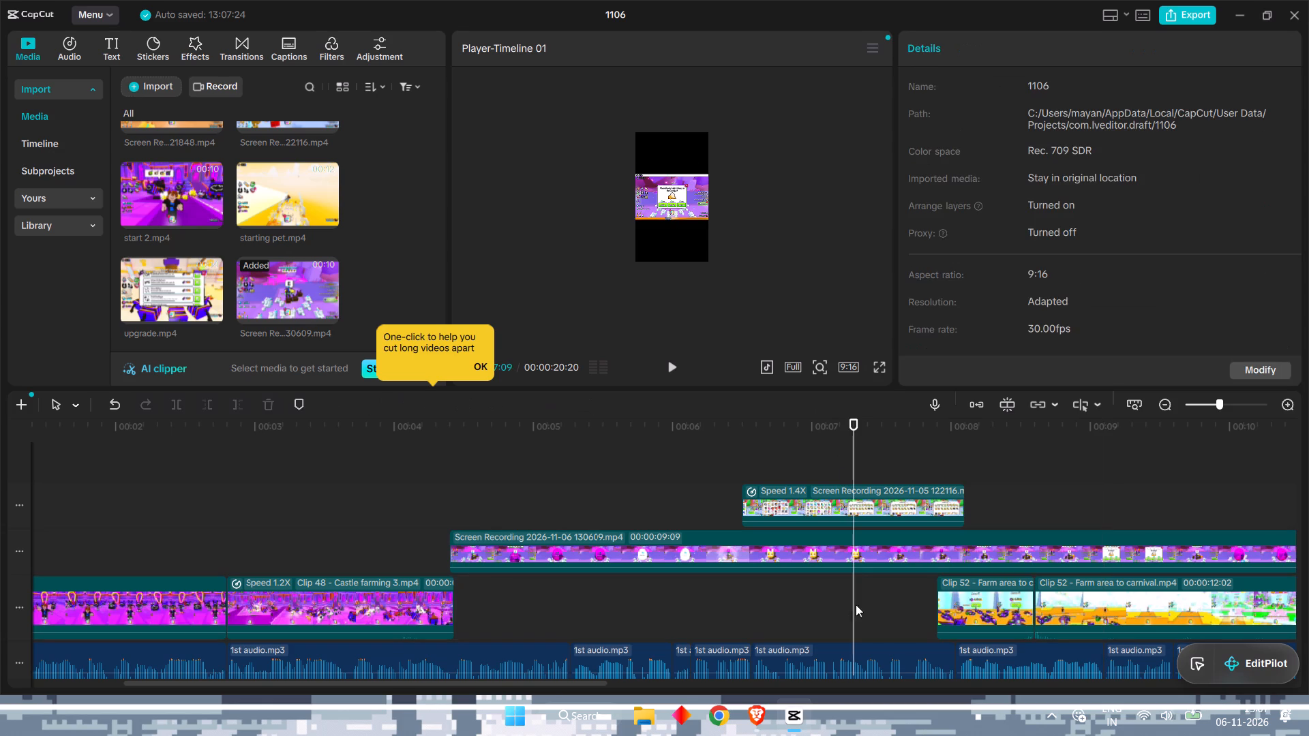
left_click(978, 587)
left_click(689, 201)
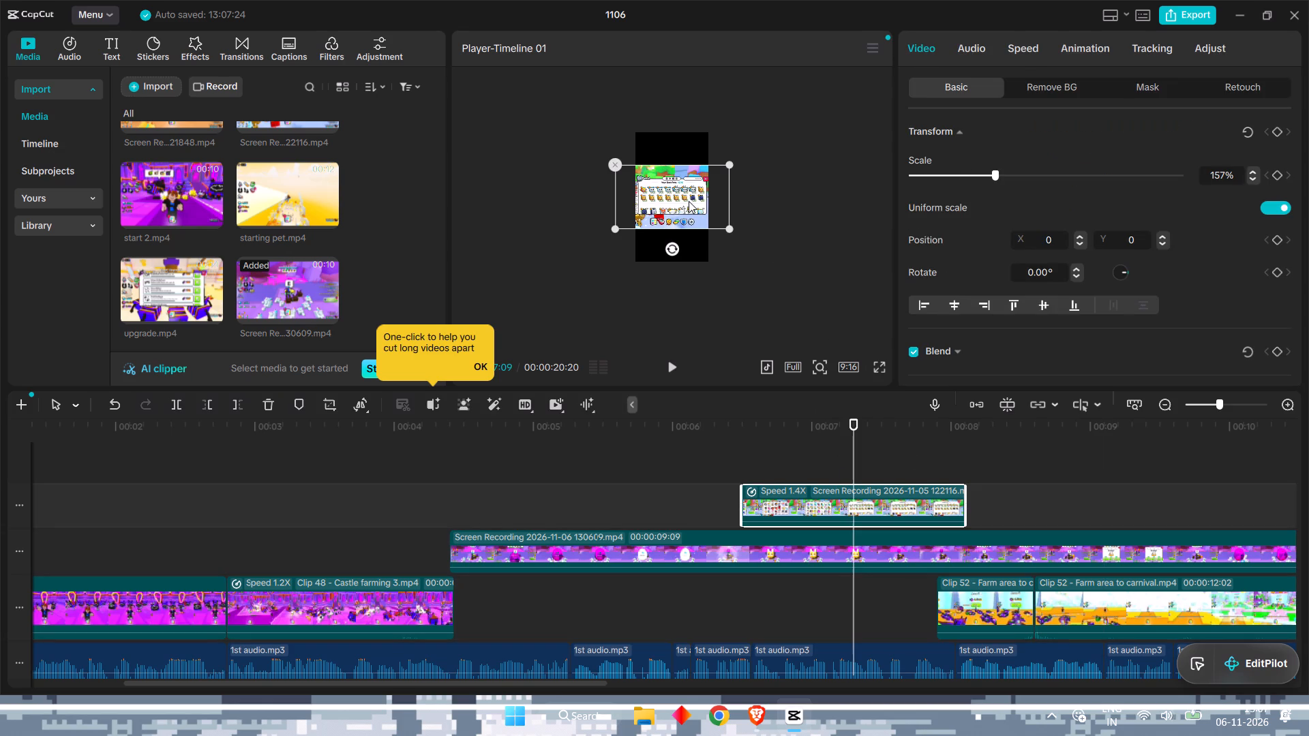
left_click_drag(729, 230, 802, 423)
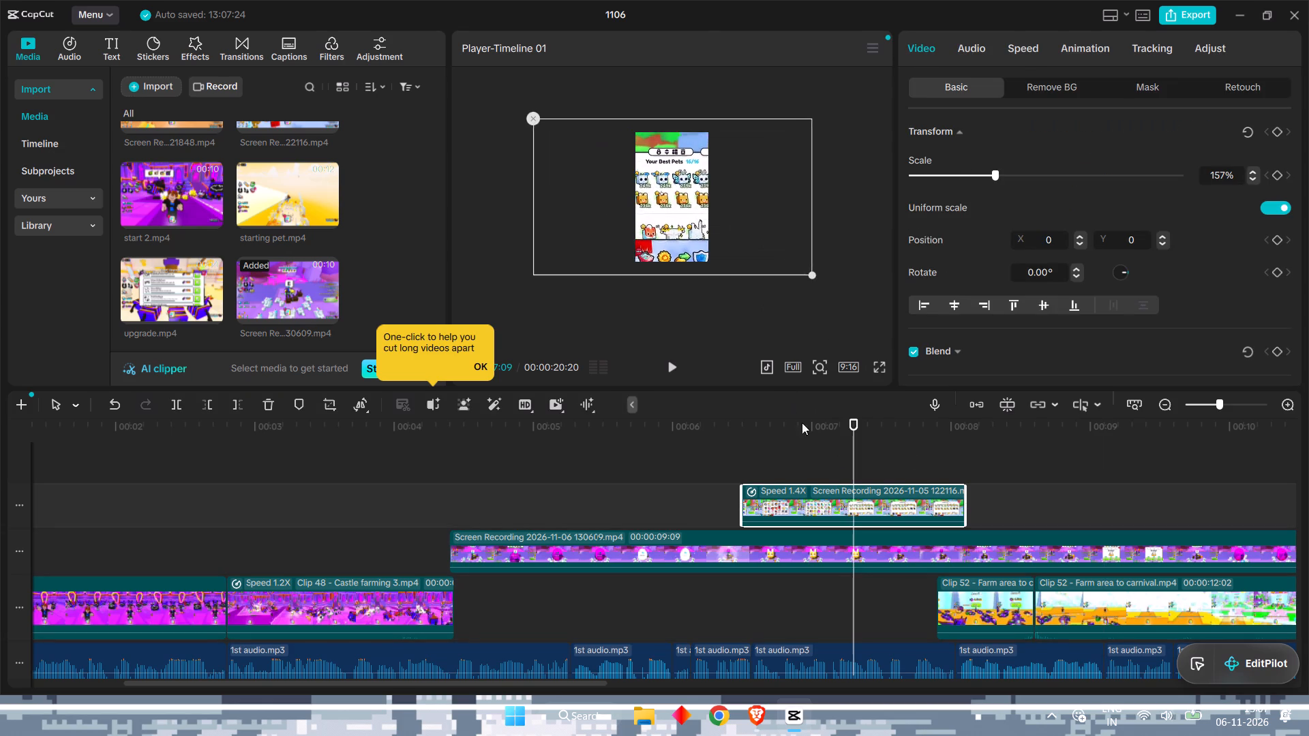
left_click_drag(802, 423, 695, 448)
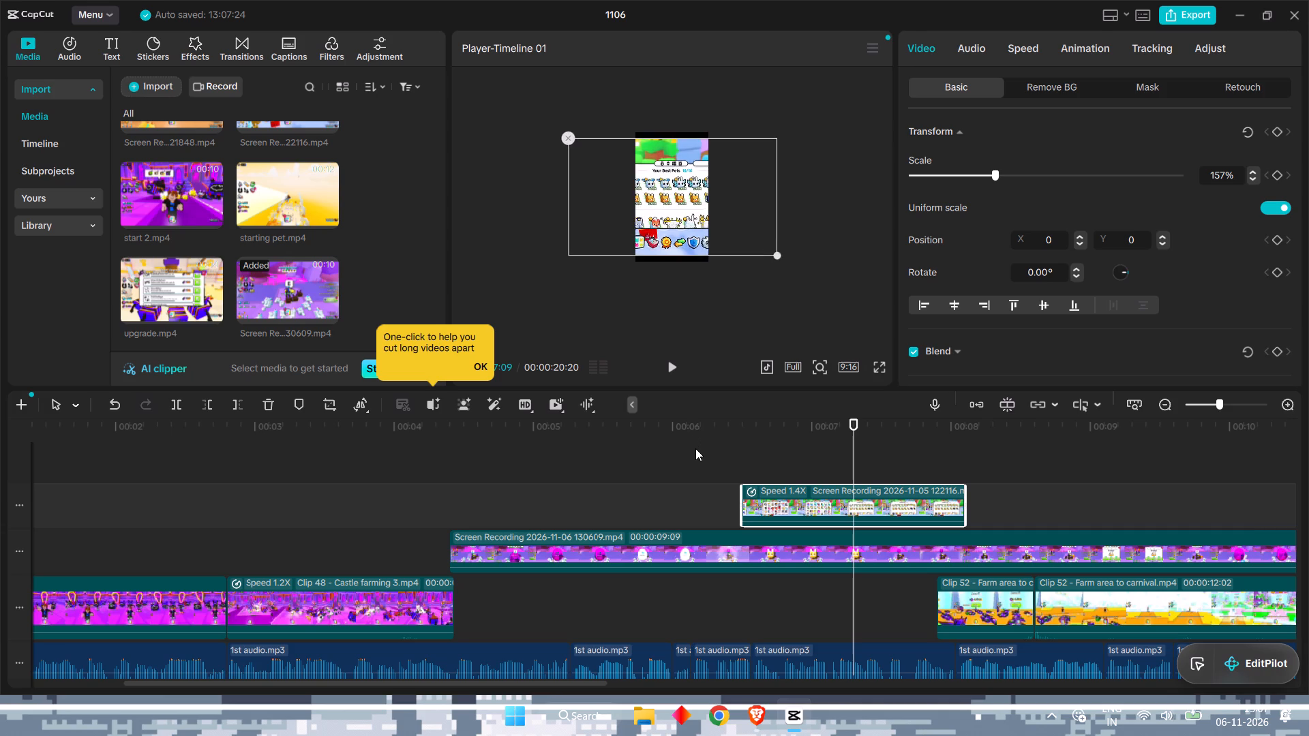
left_click_drag(695, 448, 641, 434)
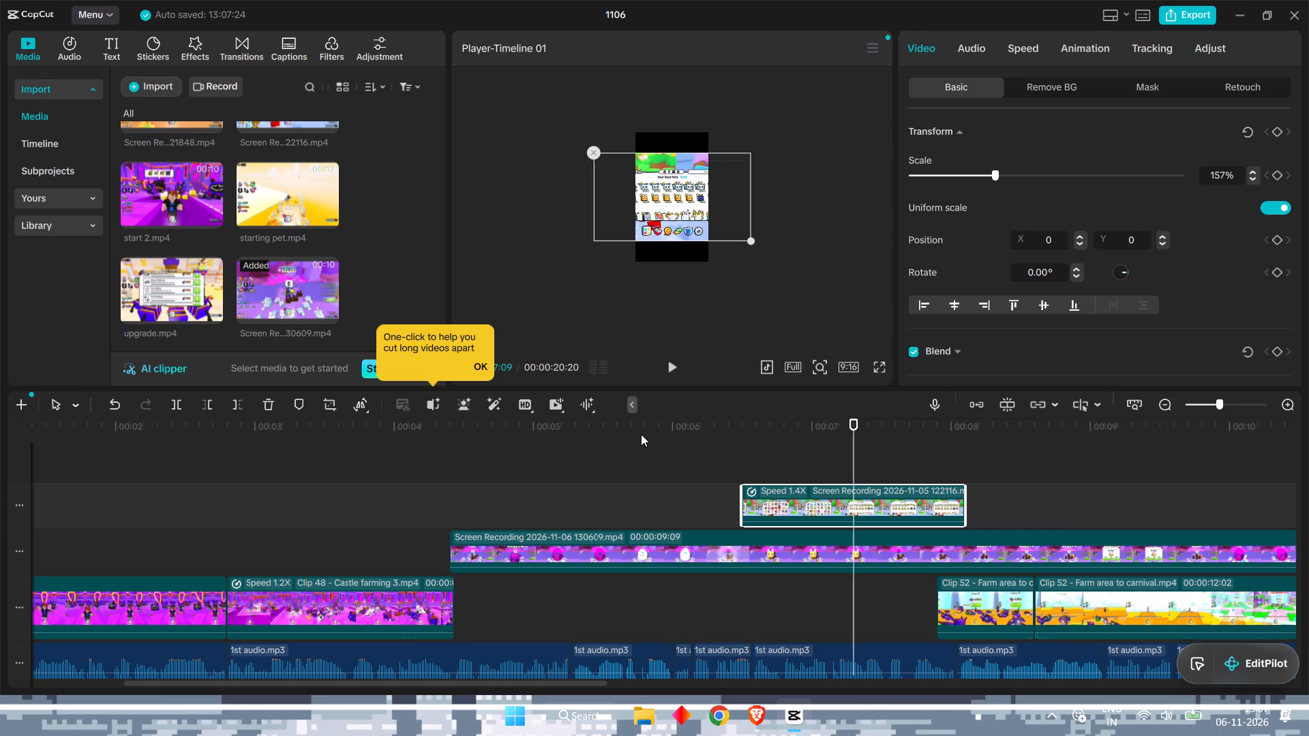
left_click_drag(641, 434, 637, 433)
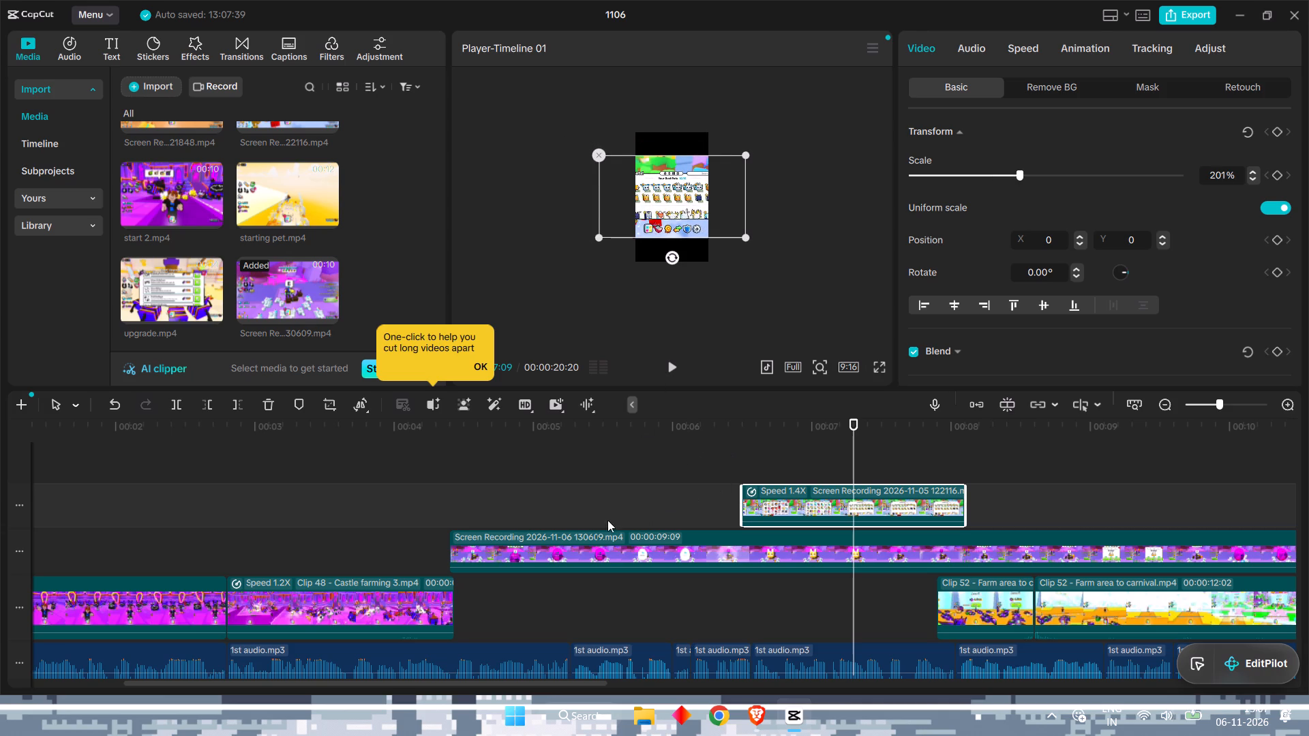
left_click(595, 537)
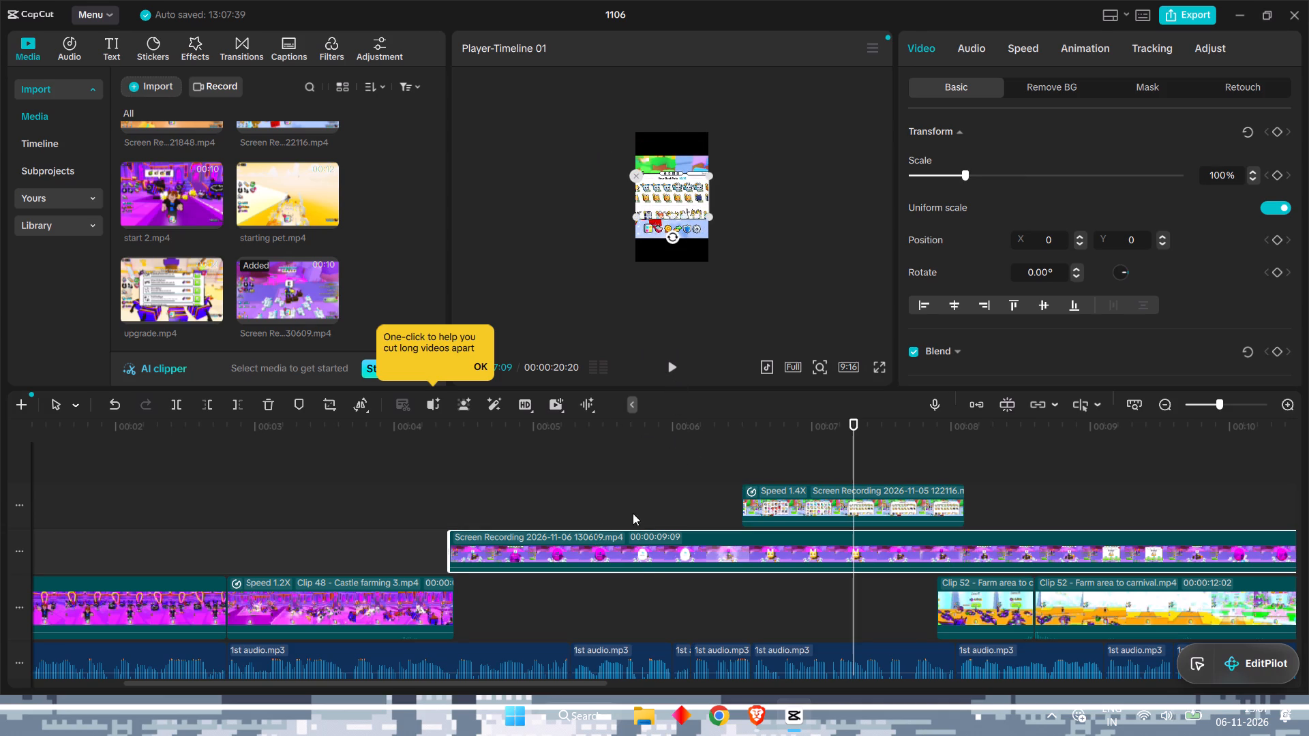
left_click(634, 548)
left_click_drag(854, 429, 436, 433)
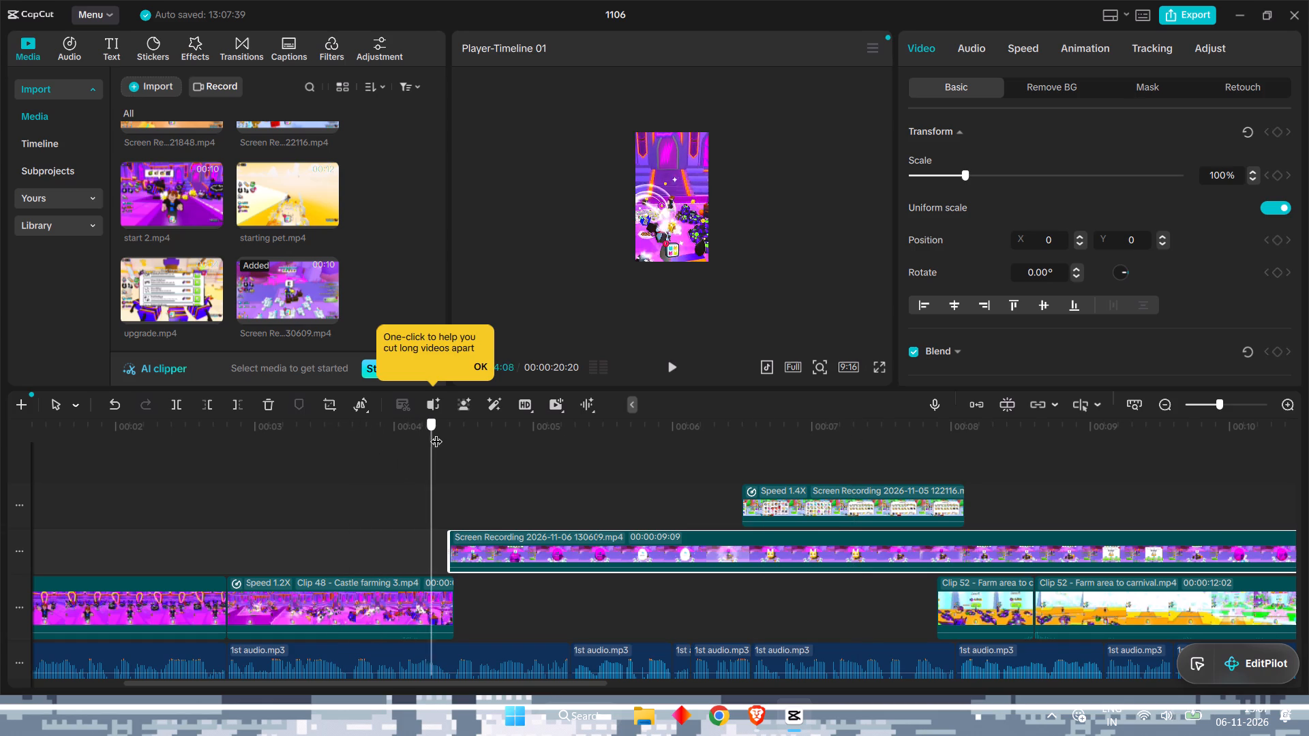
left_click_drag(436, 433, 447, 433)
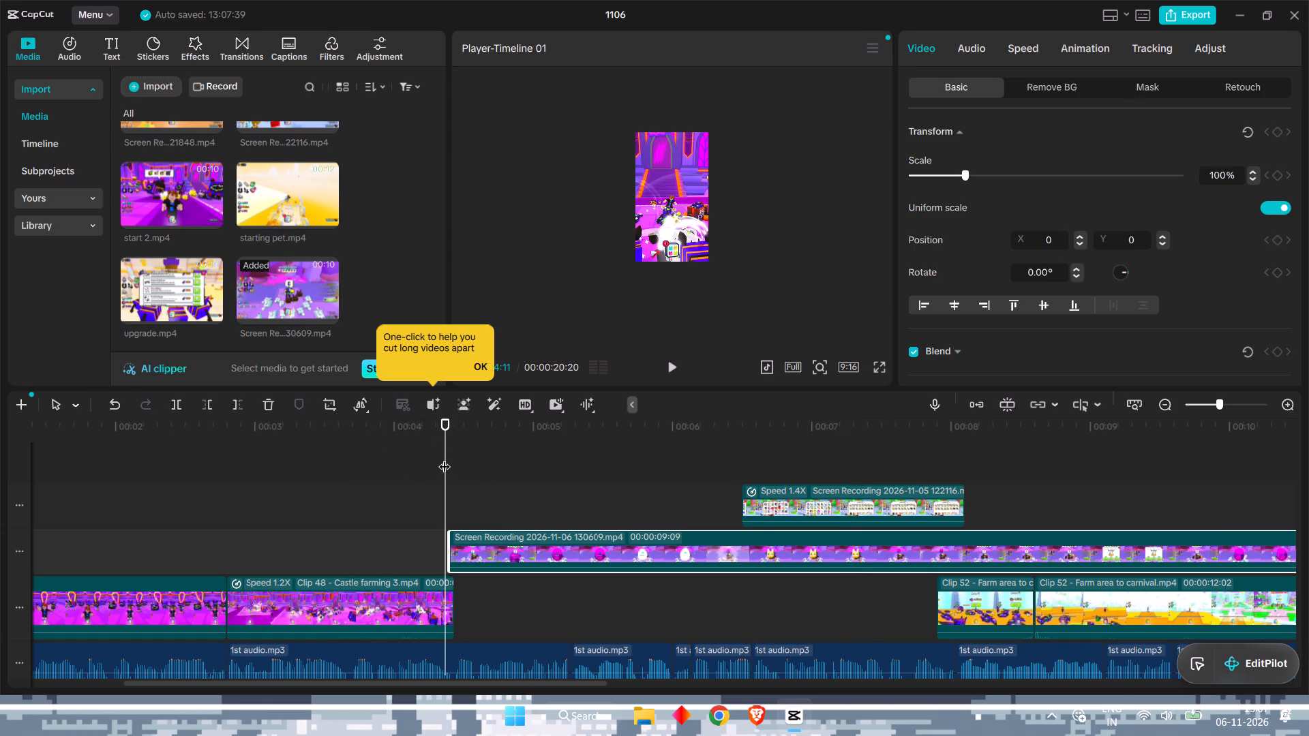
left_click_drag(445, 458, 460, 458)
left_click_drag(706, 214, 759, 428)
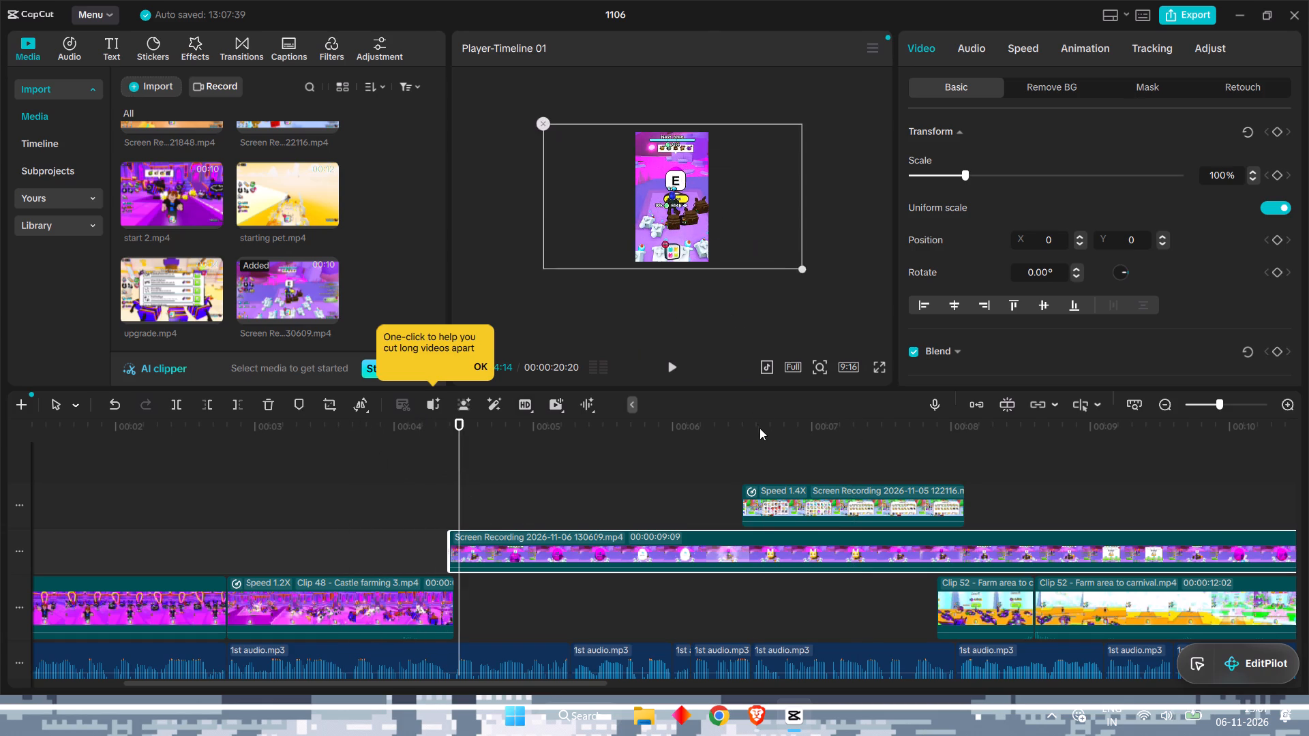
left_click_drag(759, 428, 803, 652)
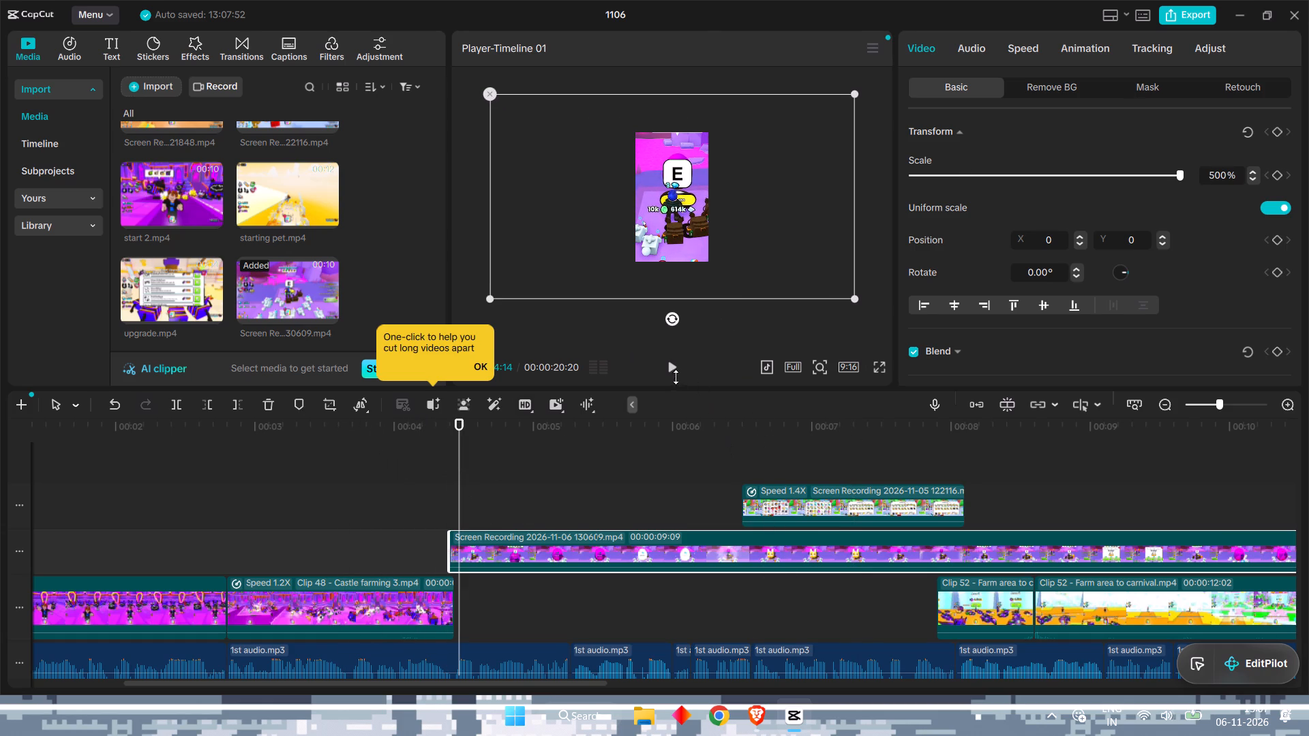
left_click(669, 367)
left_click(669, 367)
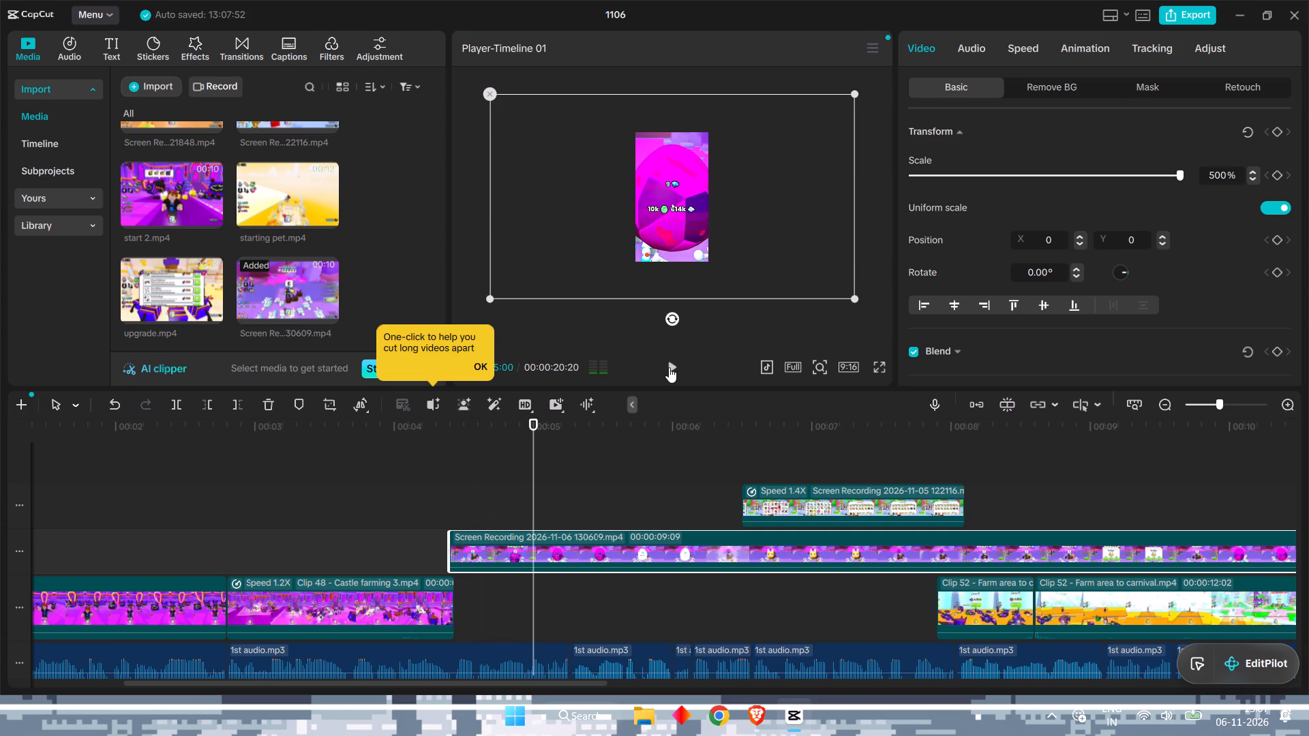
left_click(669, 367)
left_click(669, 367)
left_click_drag(852, 297, 804, 284)
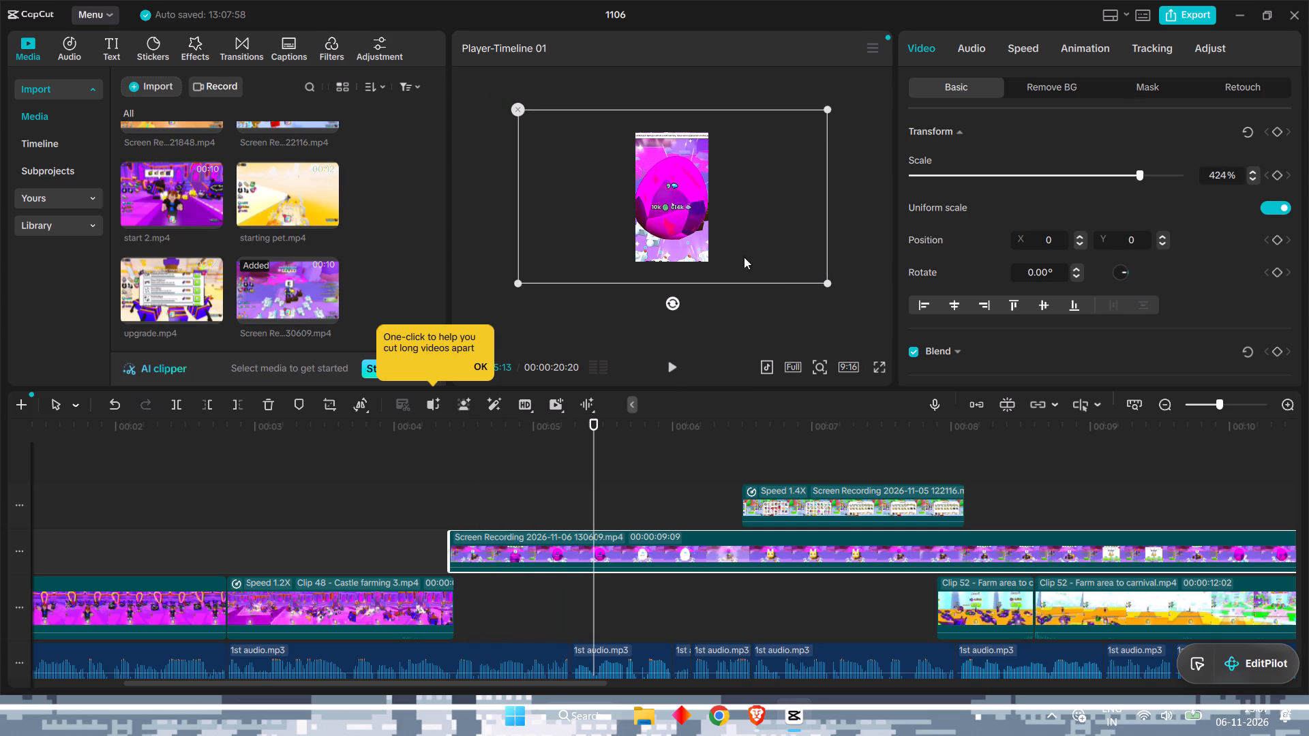
left_click(669, 208)
left_click_drag(665, 204, 690, 209)
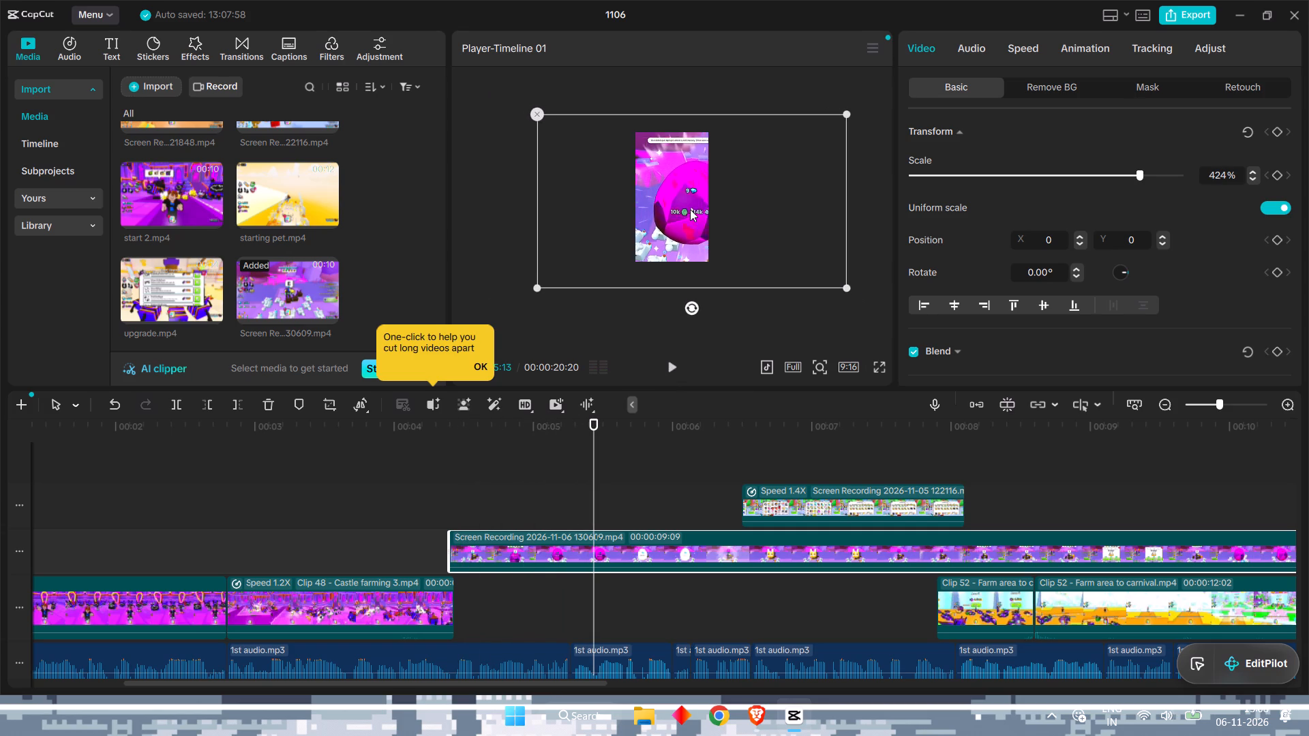
left_click_drag(690, 209, 663, 211)
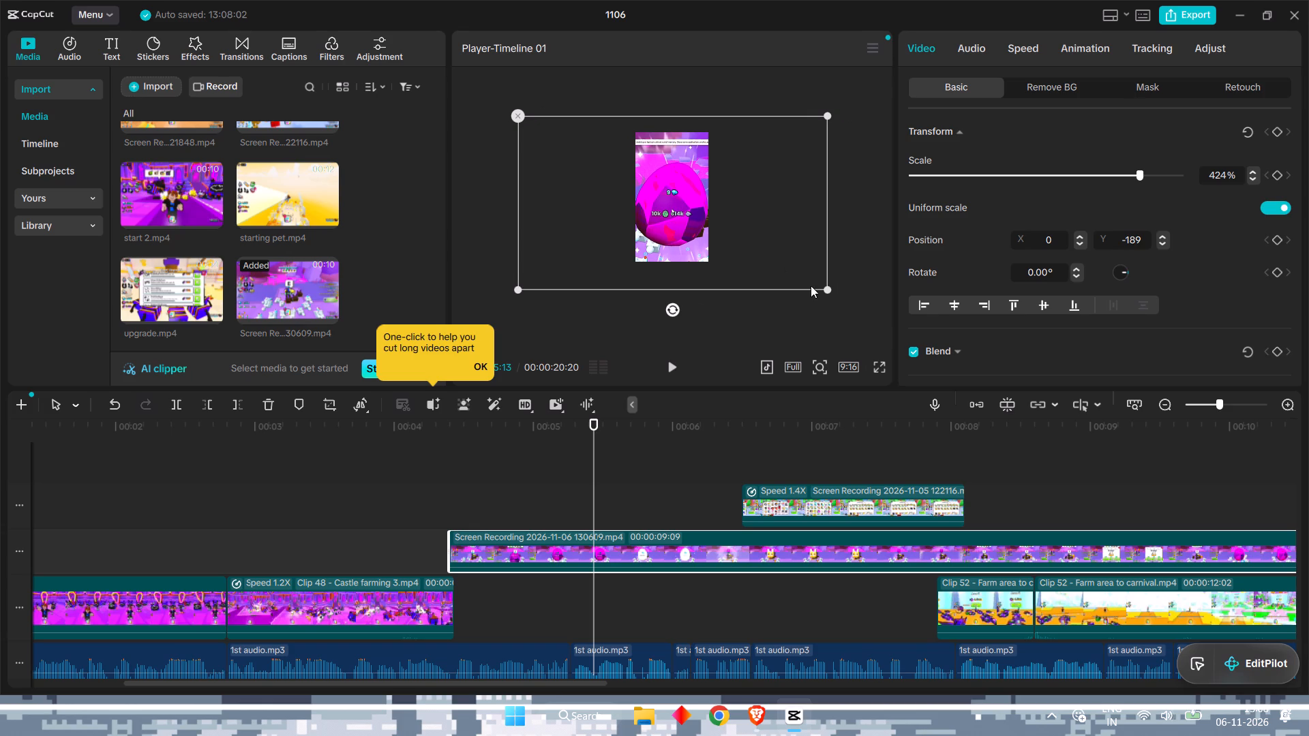
left_click_drag(824, 283, 807, 271)
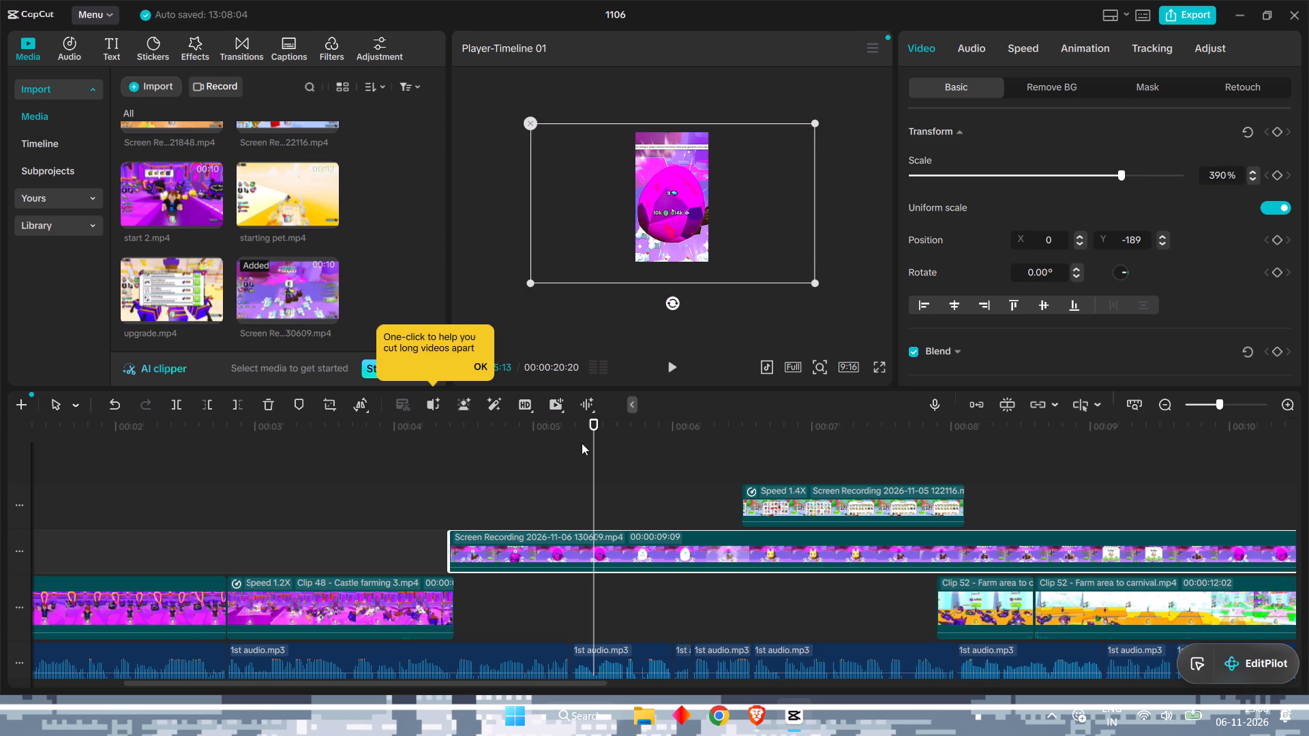
Scrub through the first part of the egg-hatching recording up to the pet collection overlay to check its framing and timing.
left_click_drag(590, 457, 580, 449)
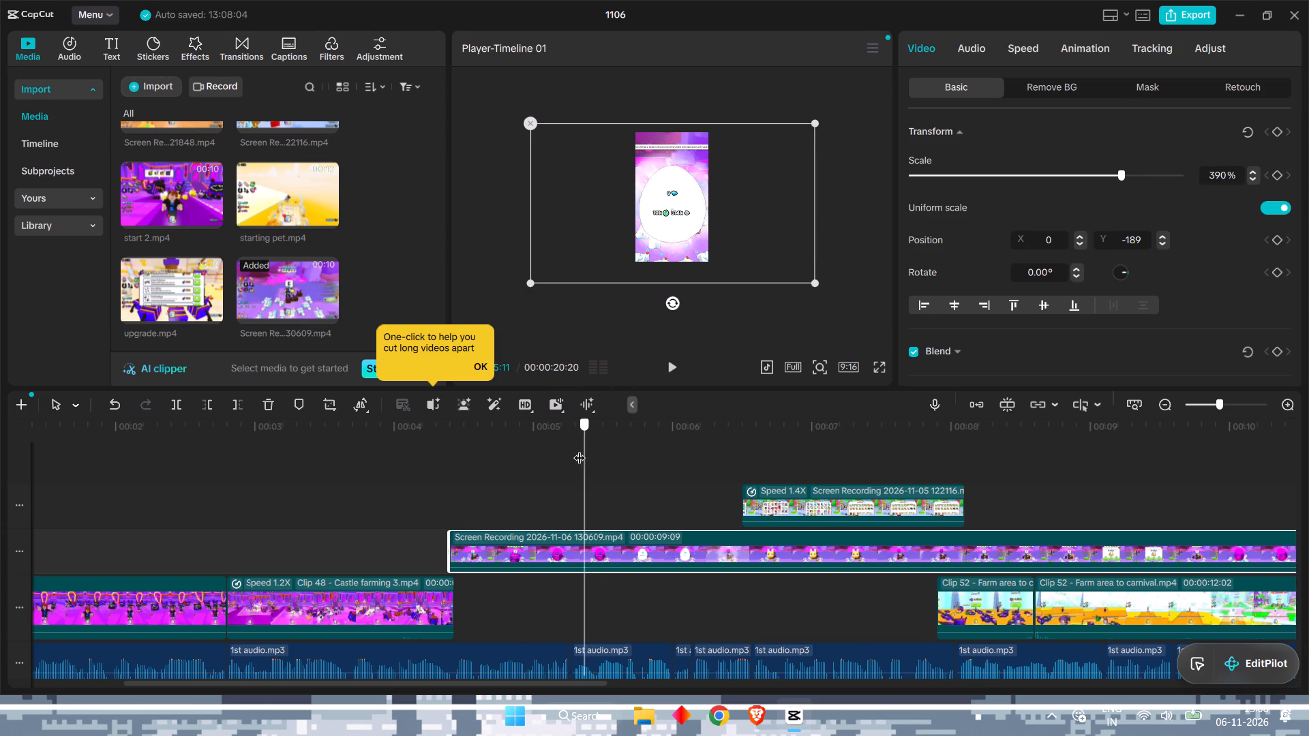
left_click_drag(580, 449, 498, 441)
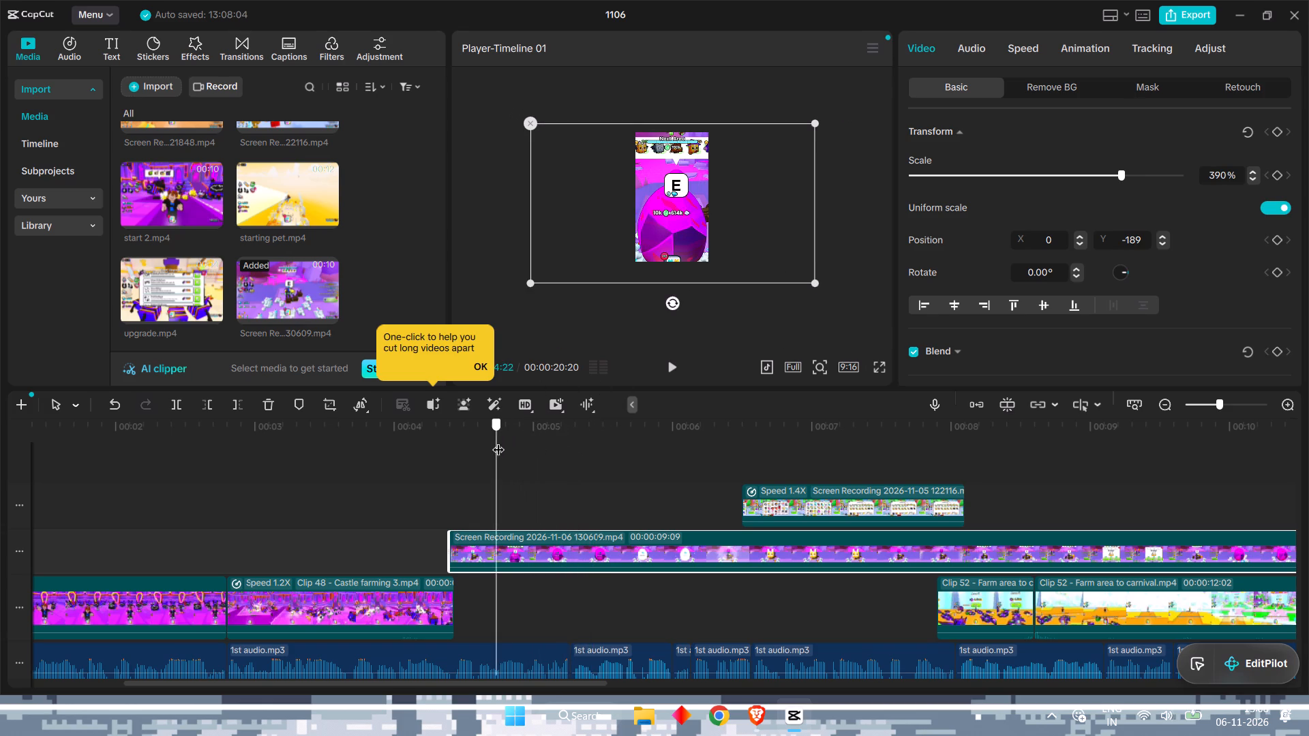
left_click_drag(498, 441, 568, 440)
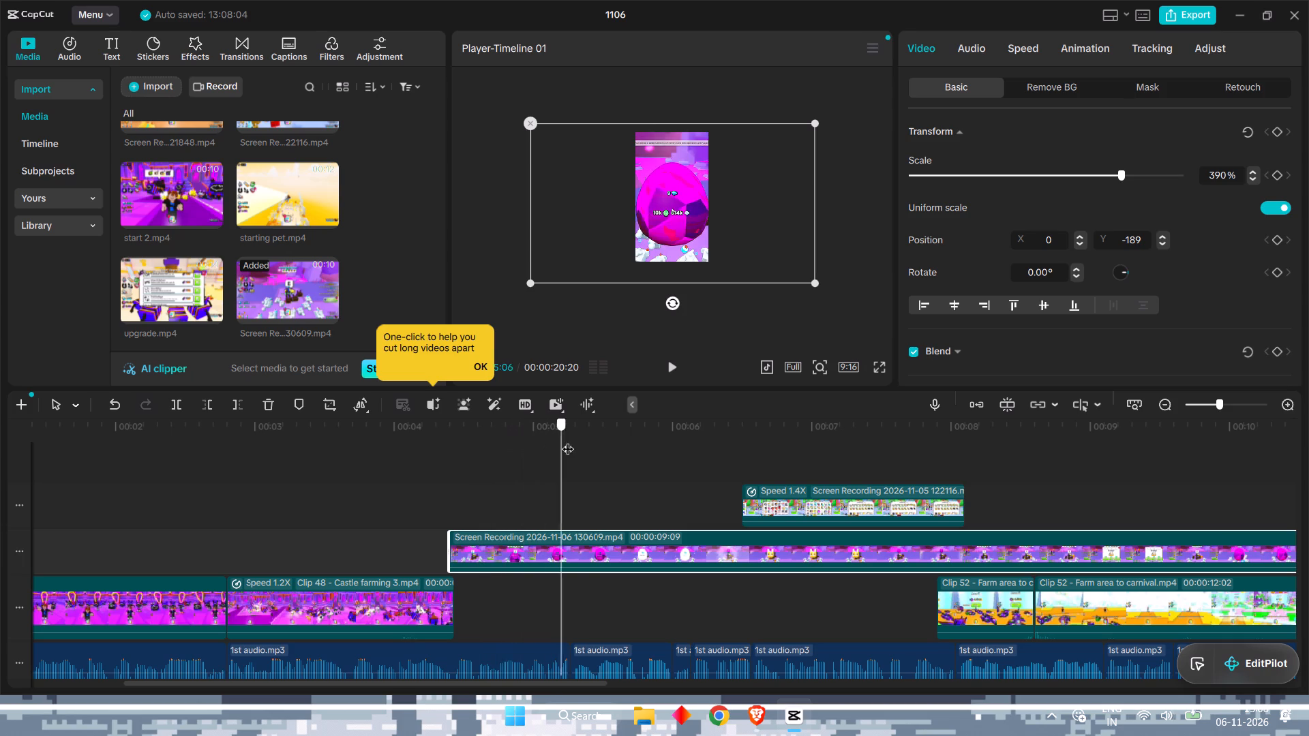
left_click_drag(568, 440, 681, 447)
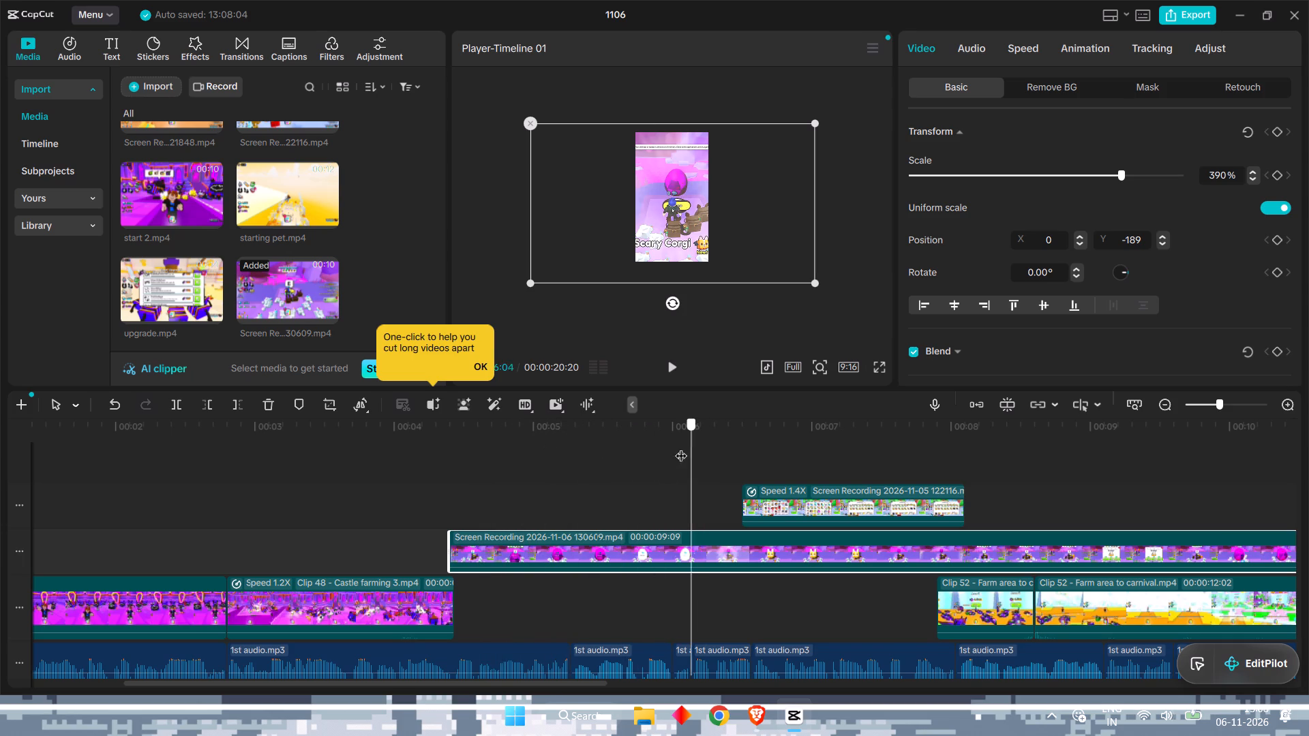
left_click_drag(681, 447, 554, 438)
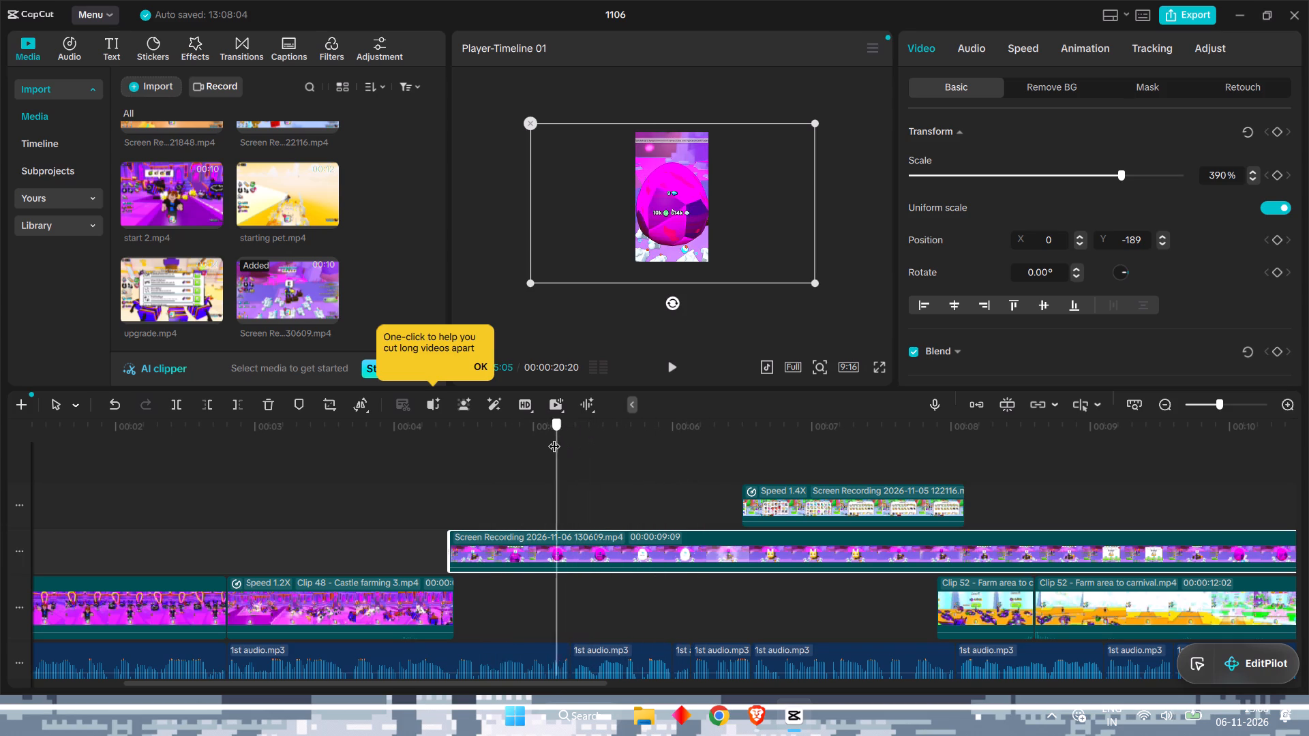
left_click_drag(554, 438, 520, 437)
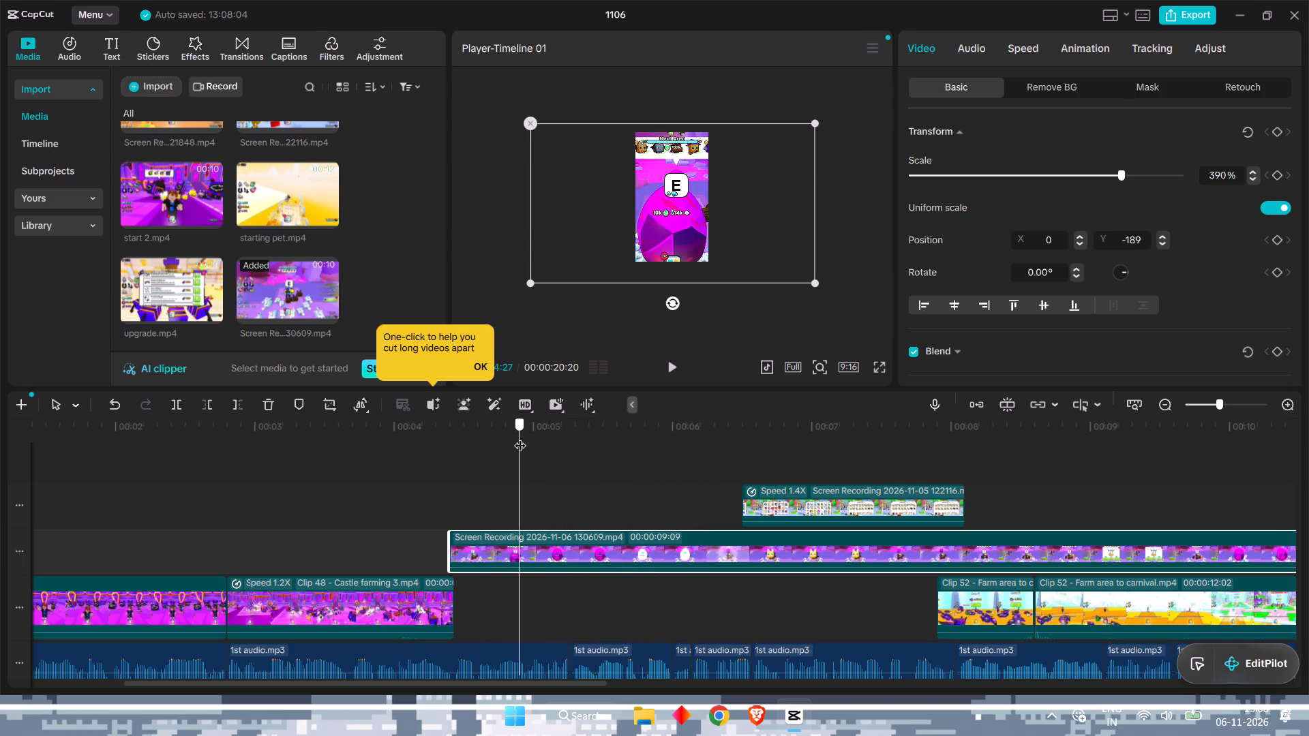
left_click_drag(520, 437, 755, 453)
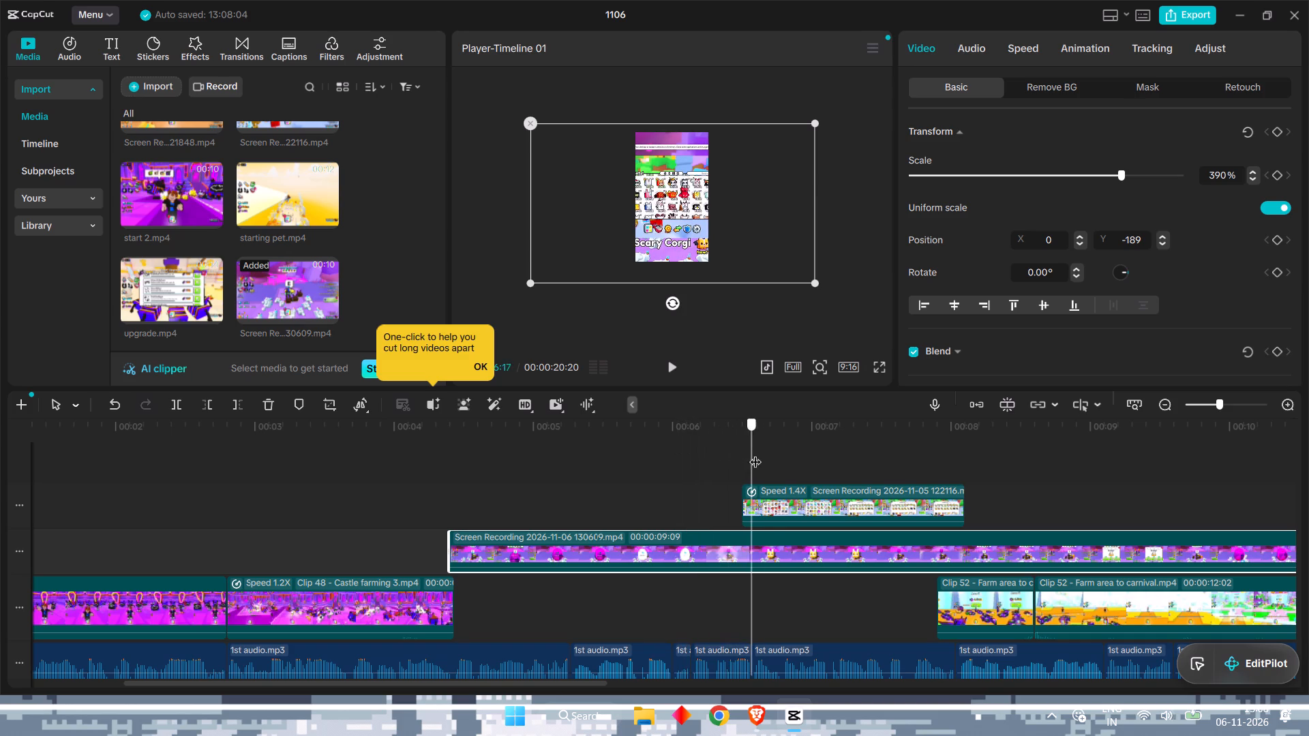
left_click_drag(755, 453, 659, 445)
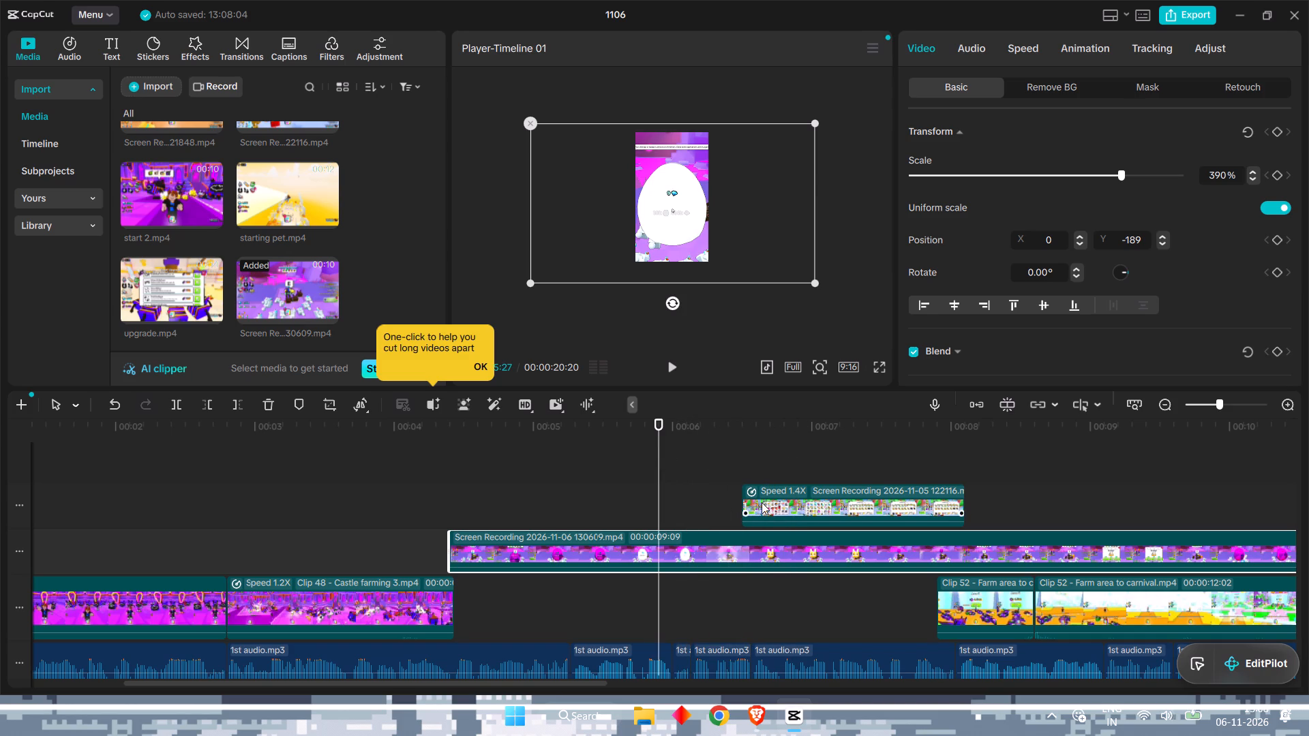
left_click_drag(766, 485, 208, 480)
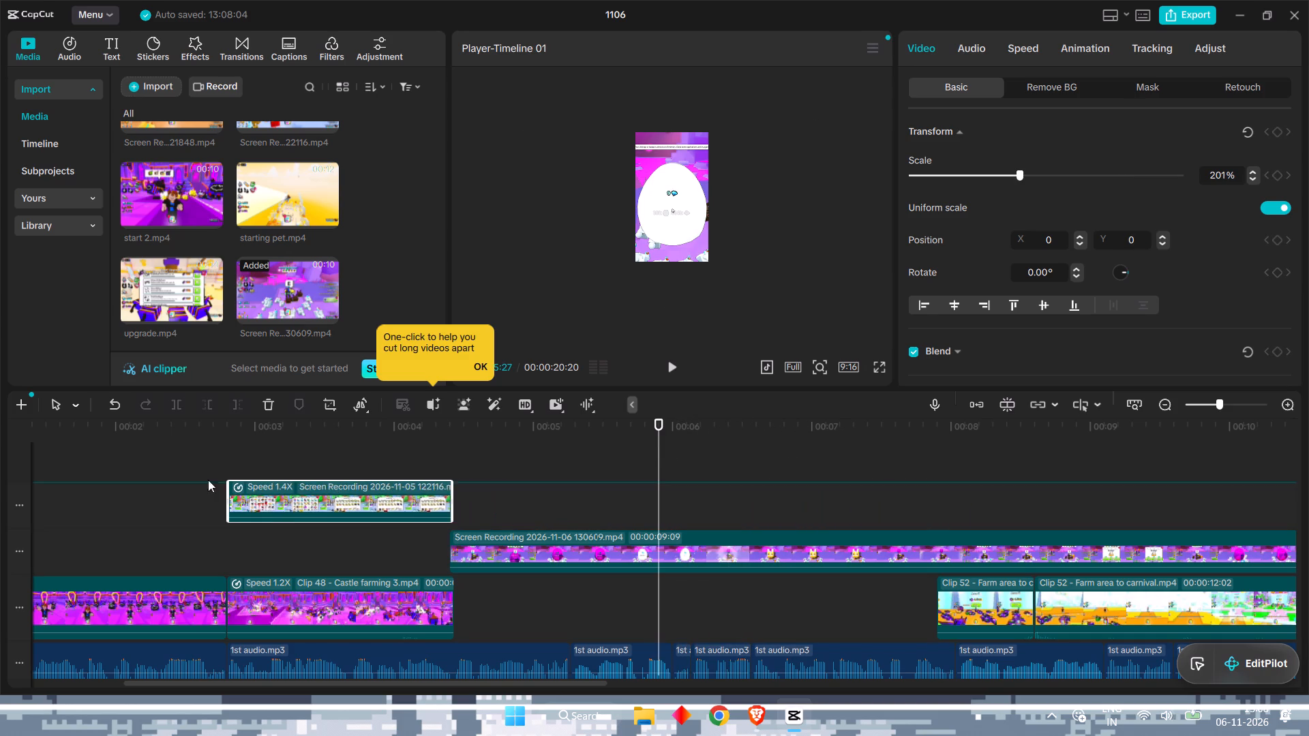
left_click_drag(208, 480, 170, 482)
Scrub through the uncovered egg-hatching recording to examine the rest of its hatching footage.
left_click_drag(655, 476, 656, 476)
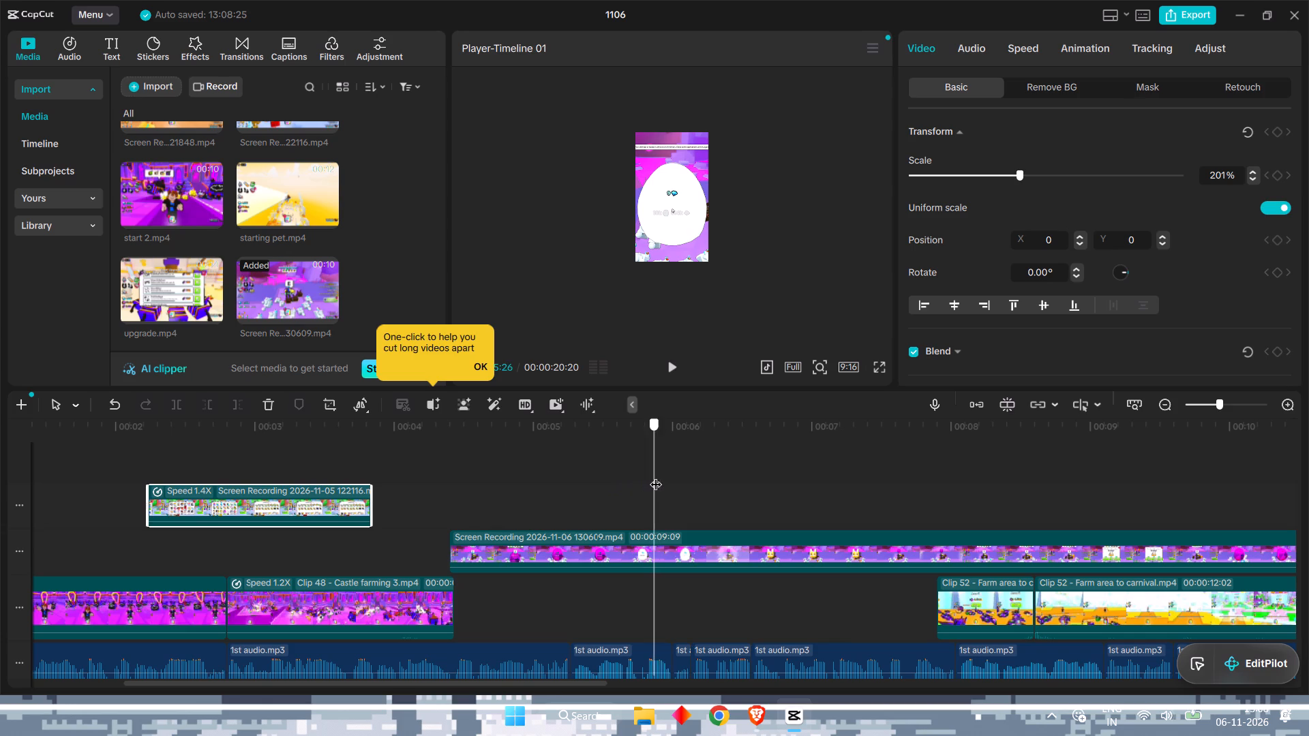
left_click_drag(656, 476, 783, 482)
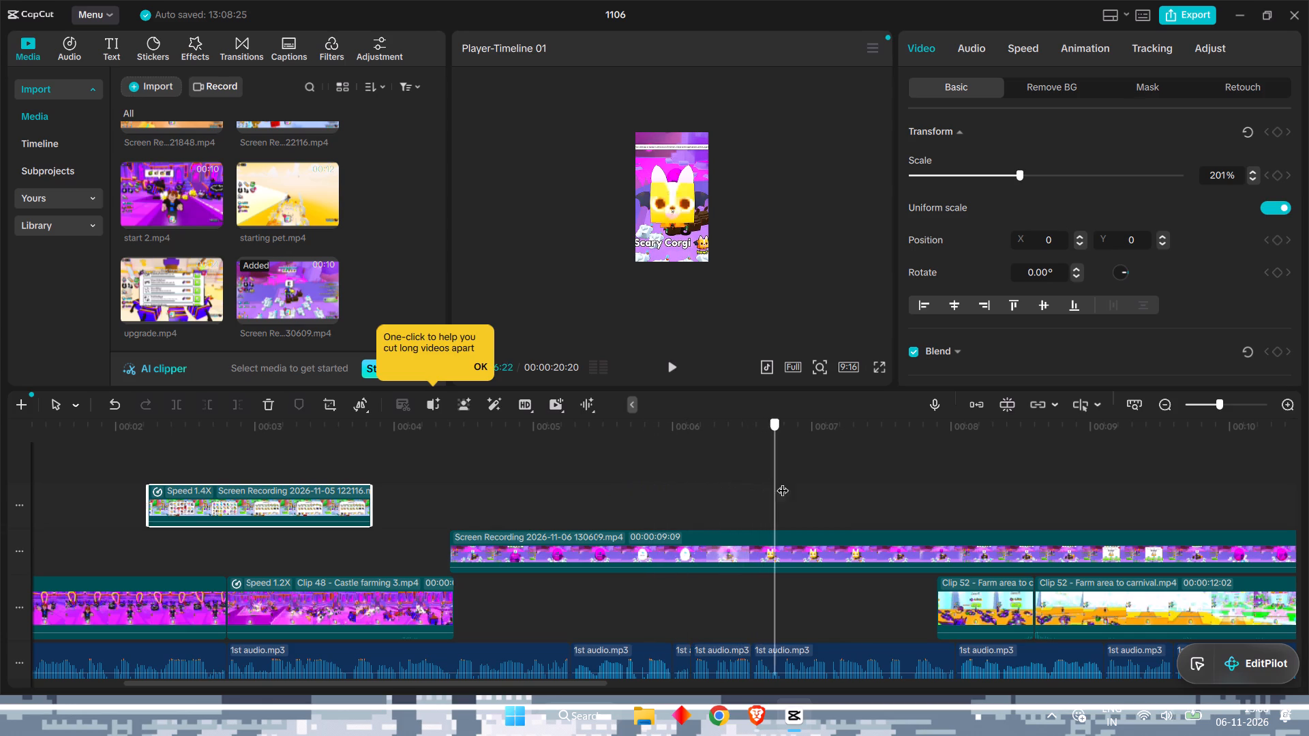
left_click_drag(783, 482, 935, 493)
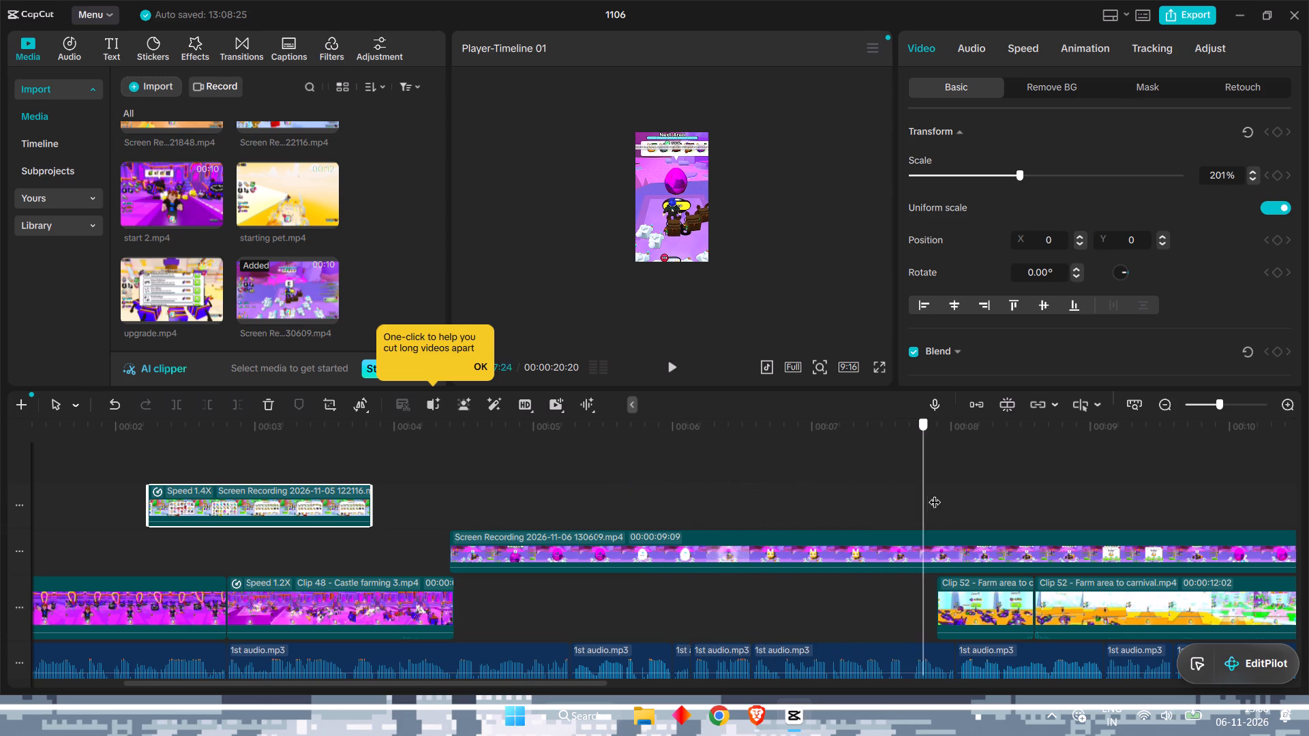
left_click_drag(935, 493, 1007, 501)
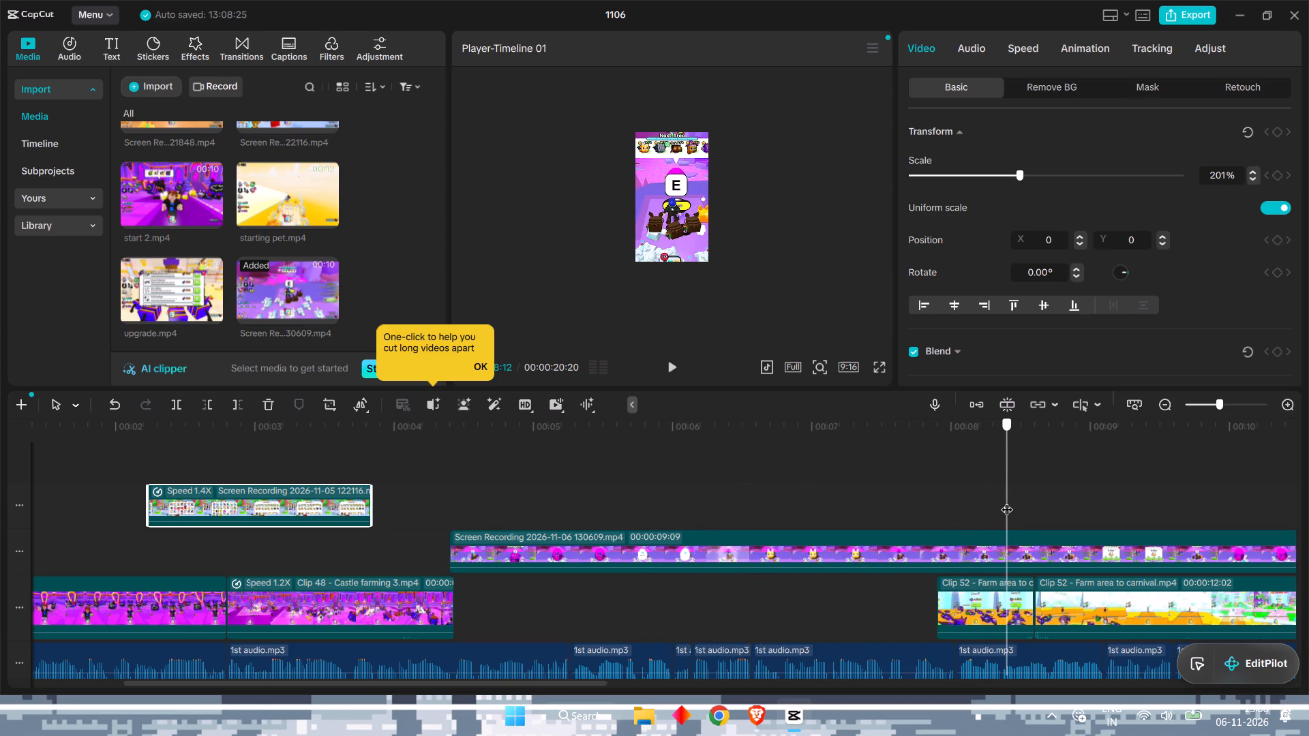
left_click_drag(1007, 501, 1066, 502)
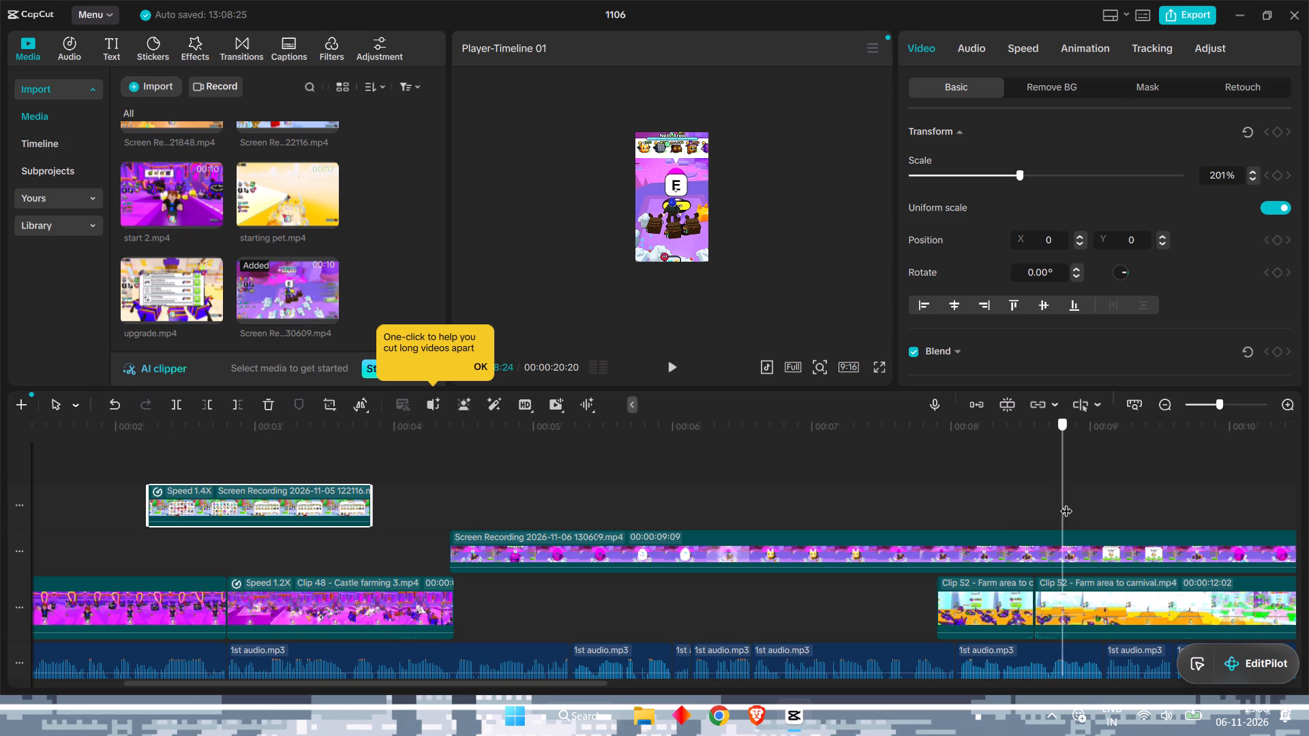
left_click_drag(1066, 502, 1113, 504)
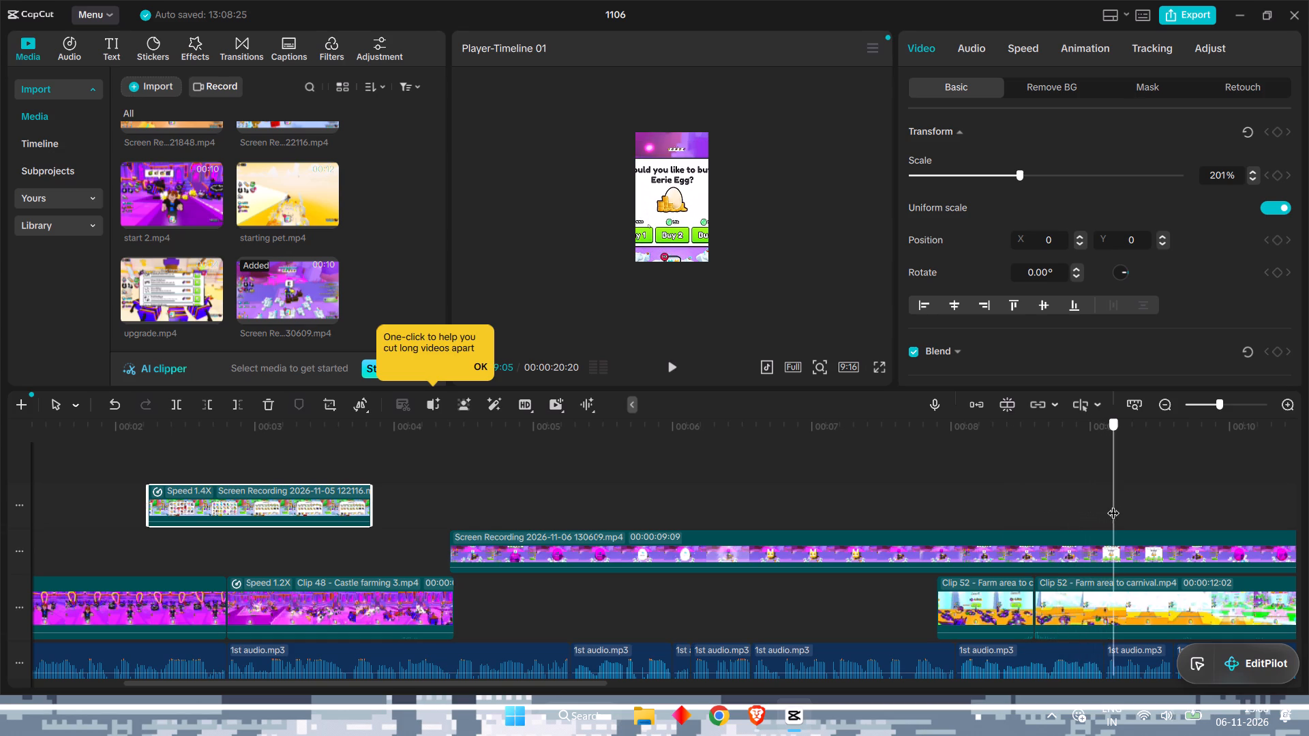
left_click_drag(1113, 504, 1208, 511)
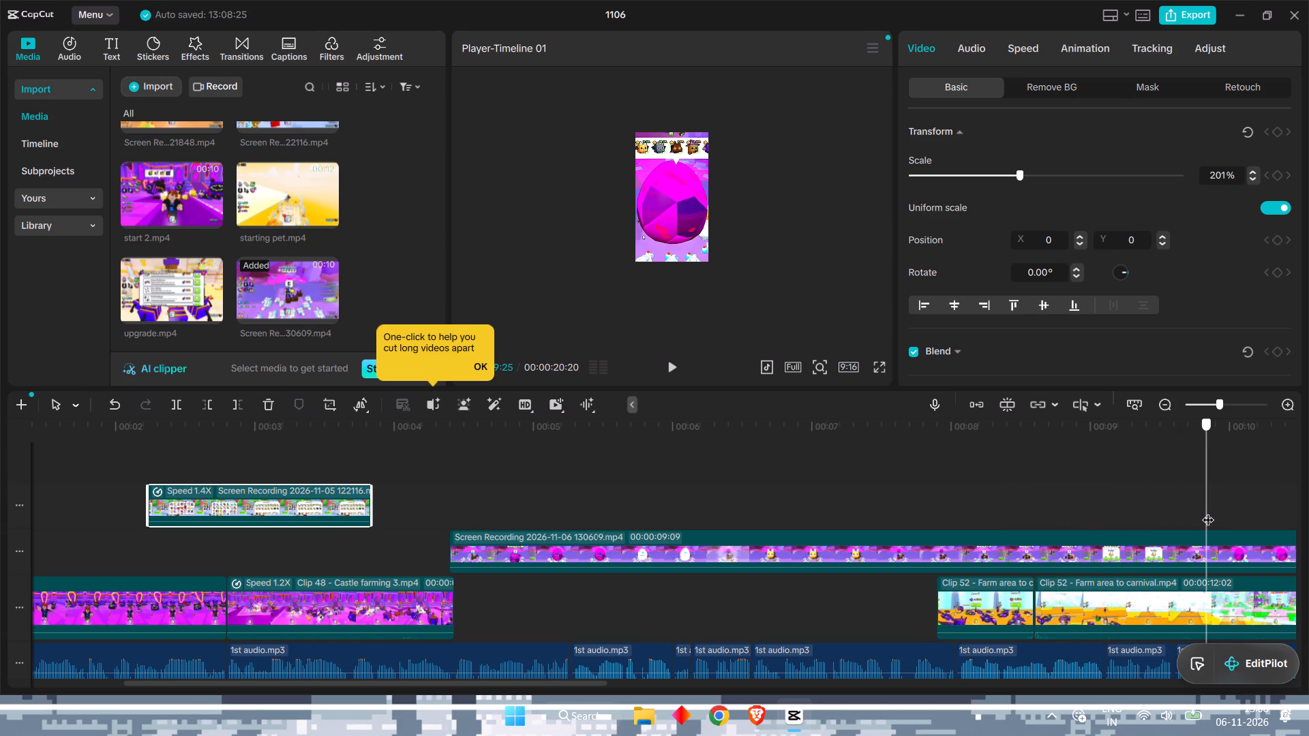
left_click_drag(1208, 511, 1207, 511)
left_click_drag(1207, 511, 800, 515)
Switch to Brave and open the Pet Simulator 99! [CLIPPING] campaign page on Content Rewards.
left_click(747, 708)
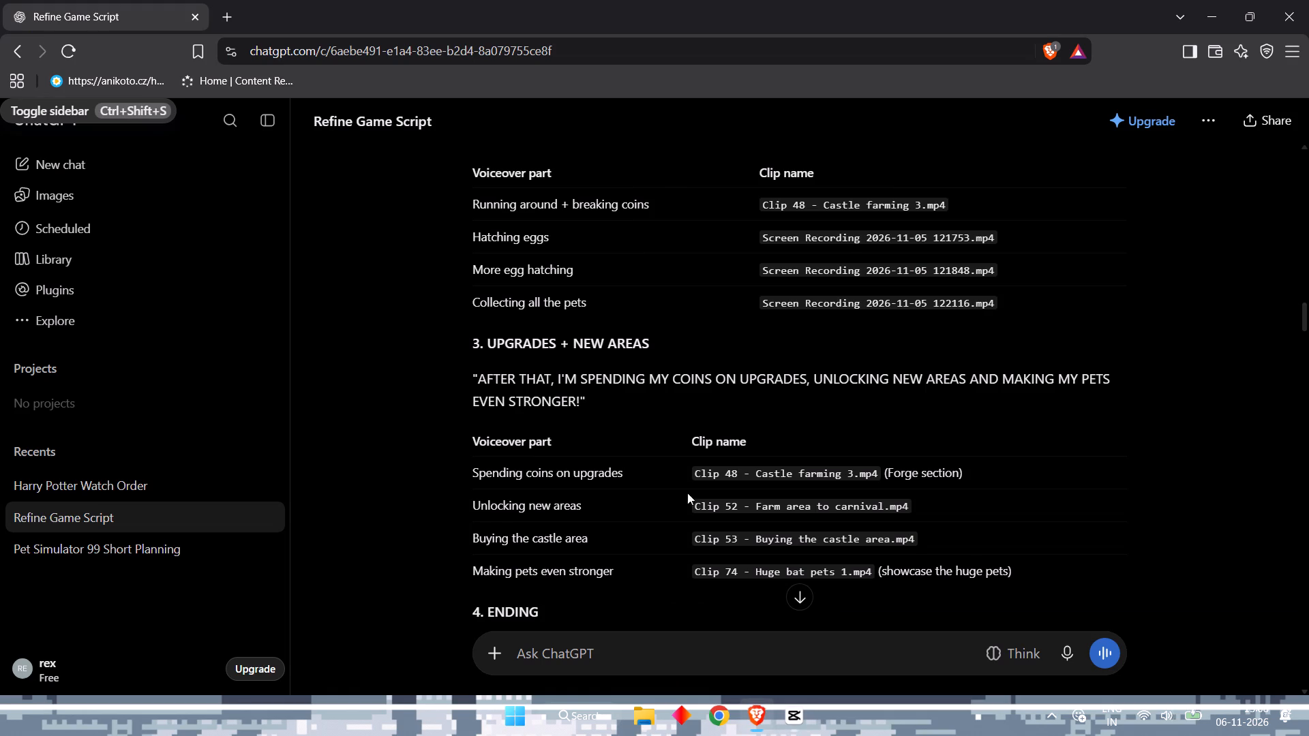
left_click(231, 0)
left_click(225, 93)
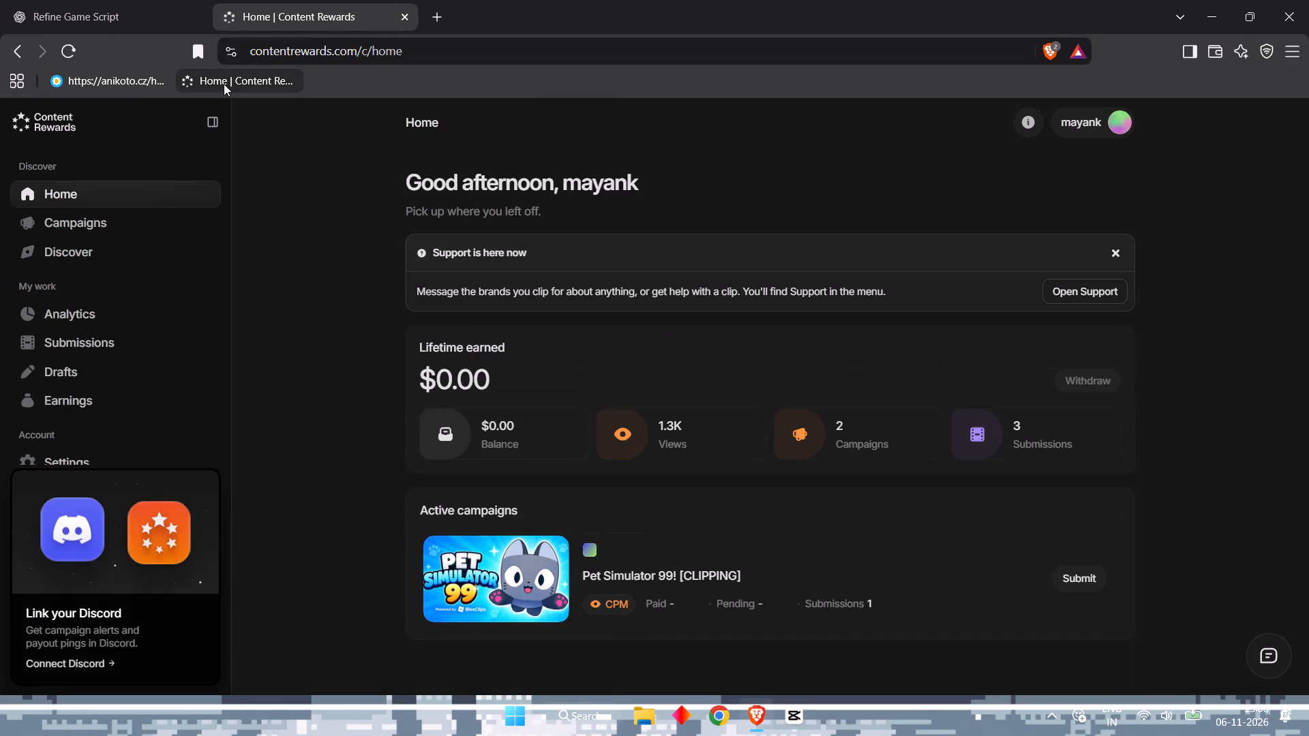
scroll(494, 336, "down", 3)
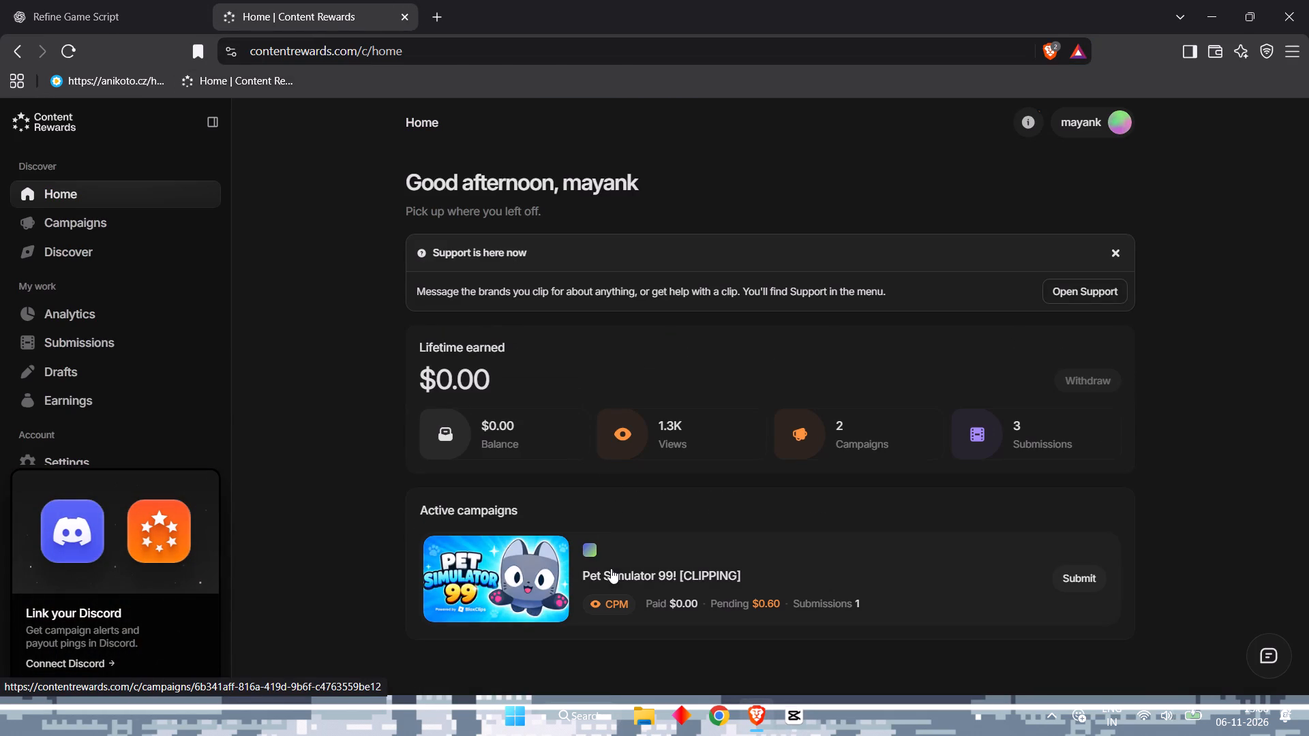
left_click(607, 570)
scroll(627, 333, "down", 5)
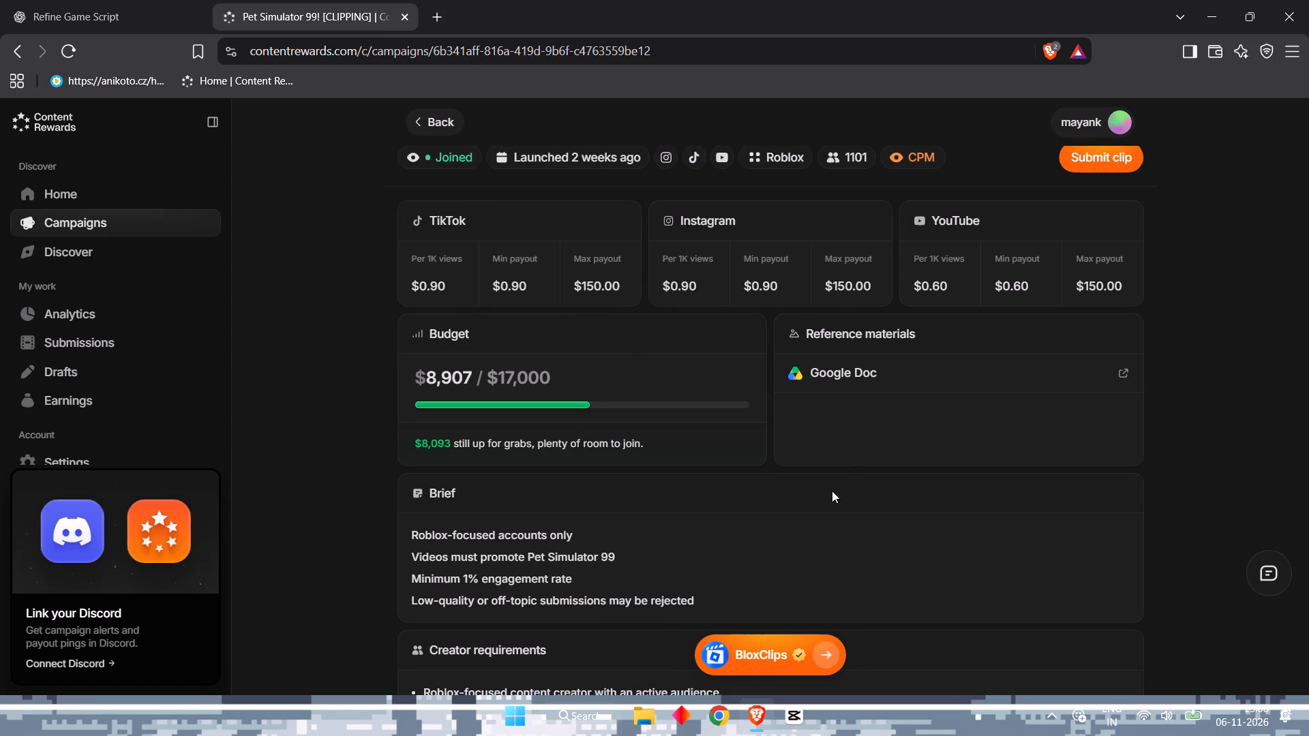
scroll(832, 485, "up", 3)
left_click(755, 681)
left_click(747, 639)
left_click_drag(747, 644, 772, 607)
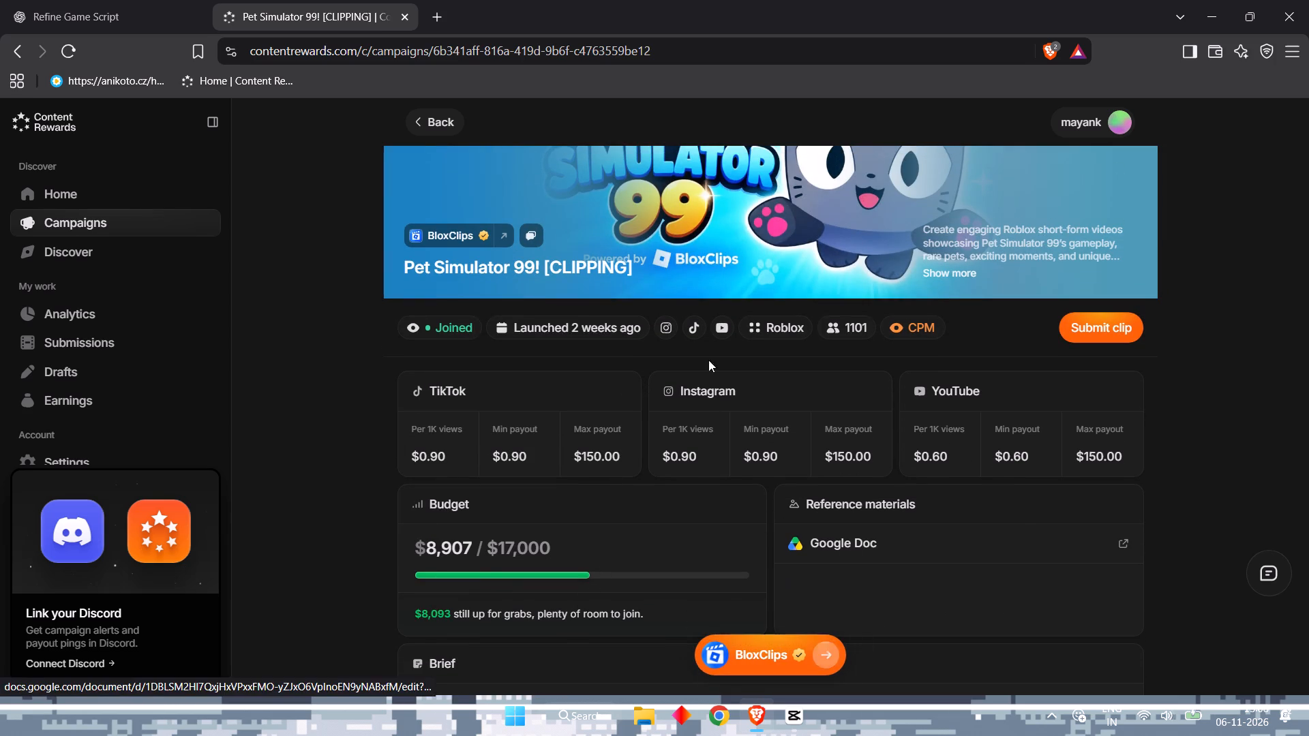
Open the campaign's reference Google Doc and follow its new footage link to the Halloween Drive folder.
left_click(1025, 539)
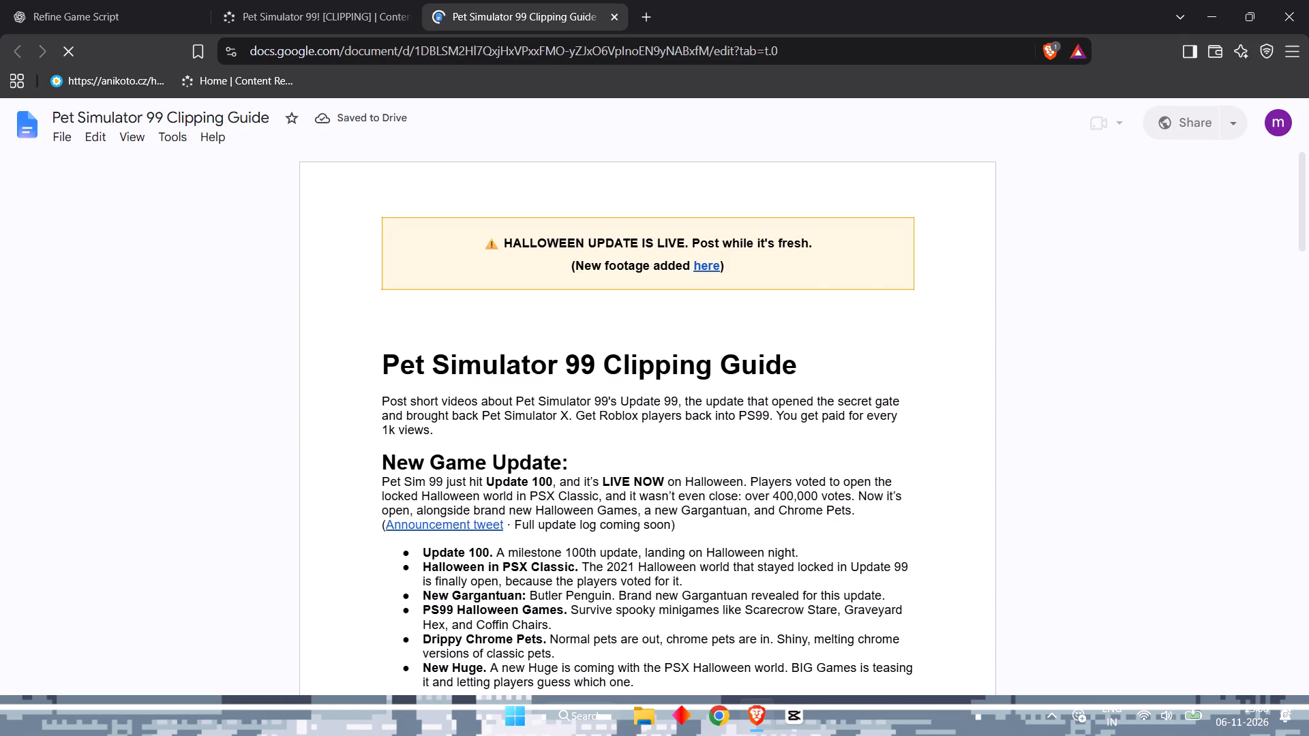
double_click(708, 265)
left_click(749, 289)
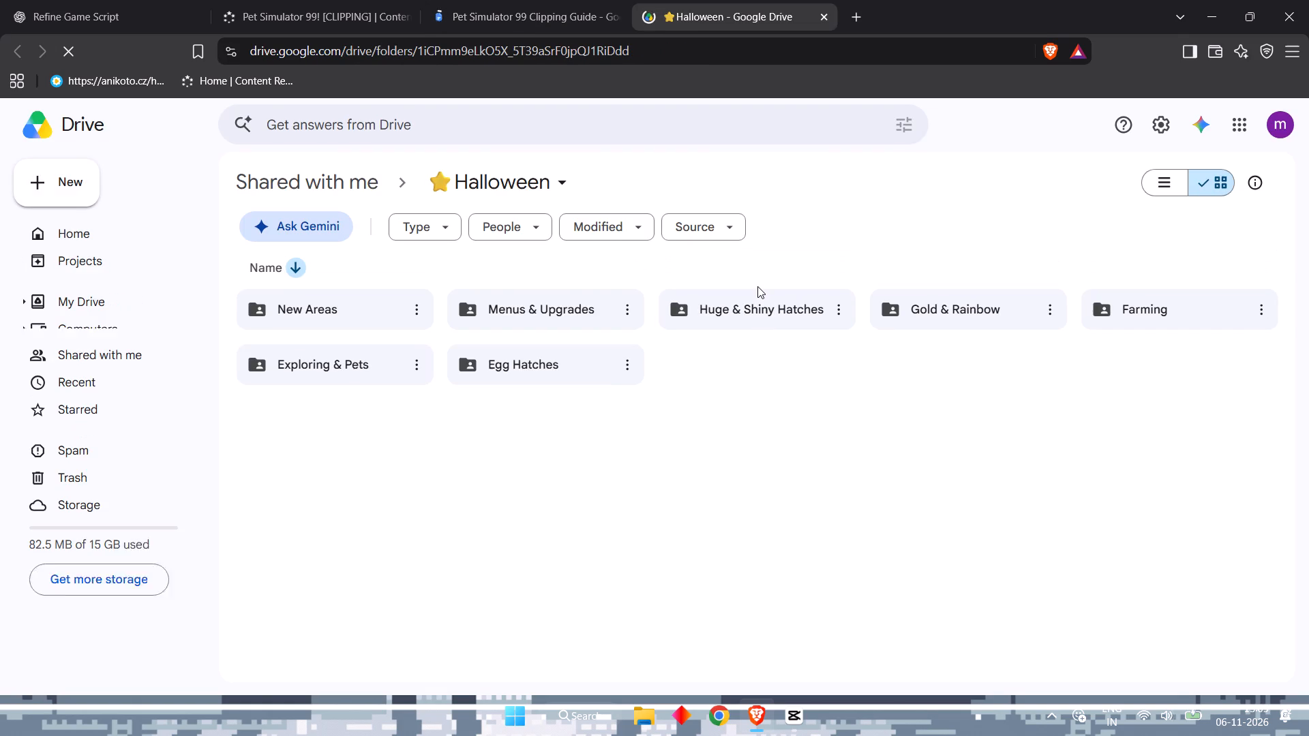
Download Clip 19 - Butler Penguin and Neon Skeleton Cat from the Egg Hatches folder into Documents as eggs.
double_click(550, 361)
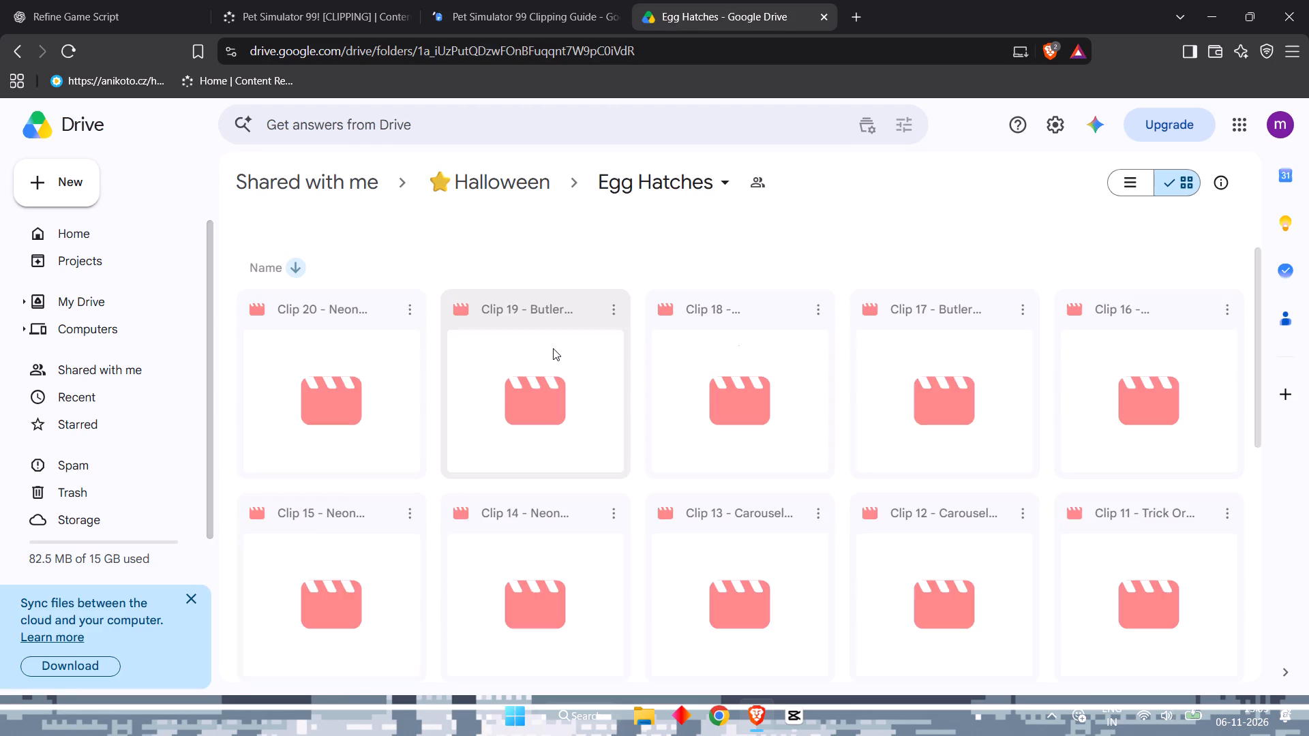
double_click(539, 401)
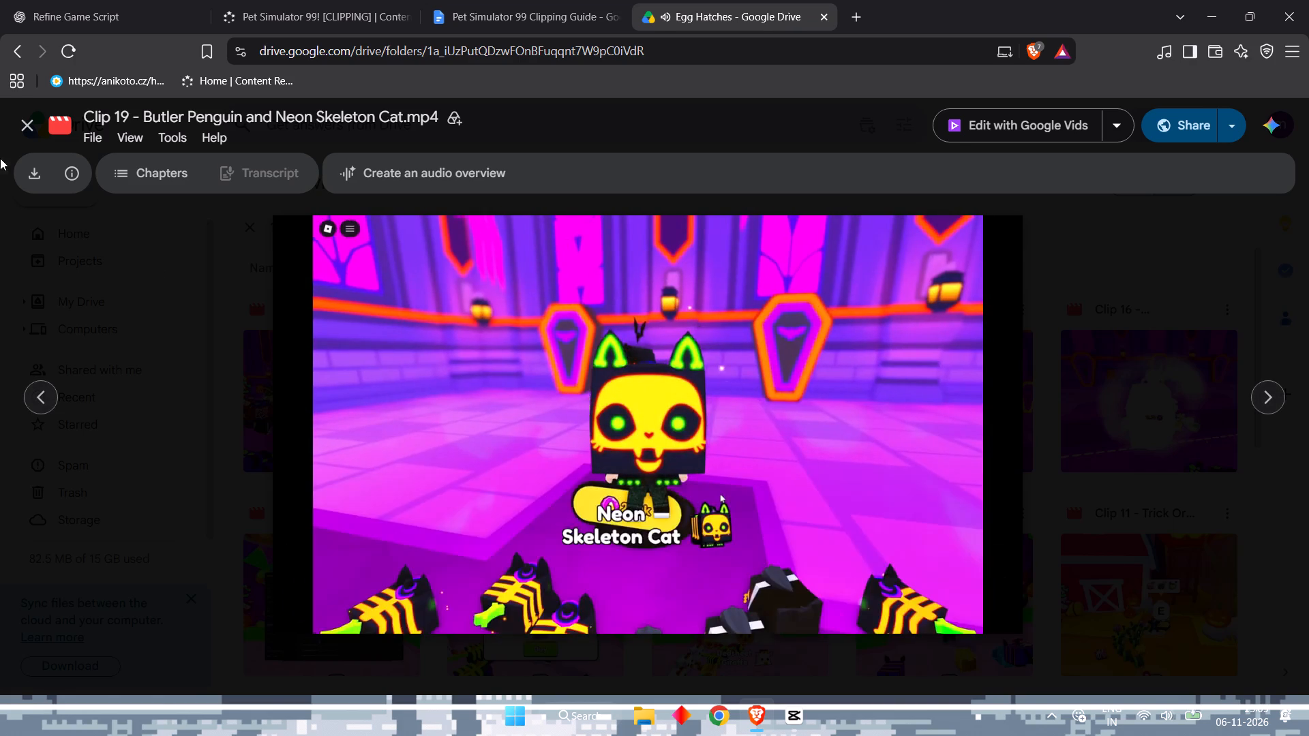
left_click(42, 170)
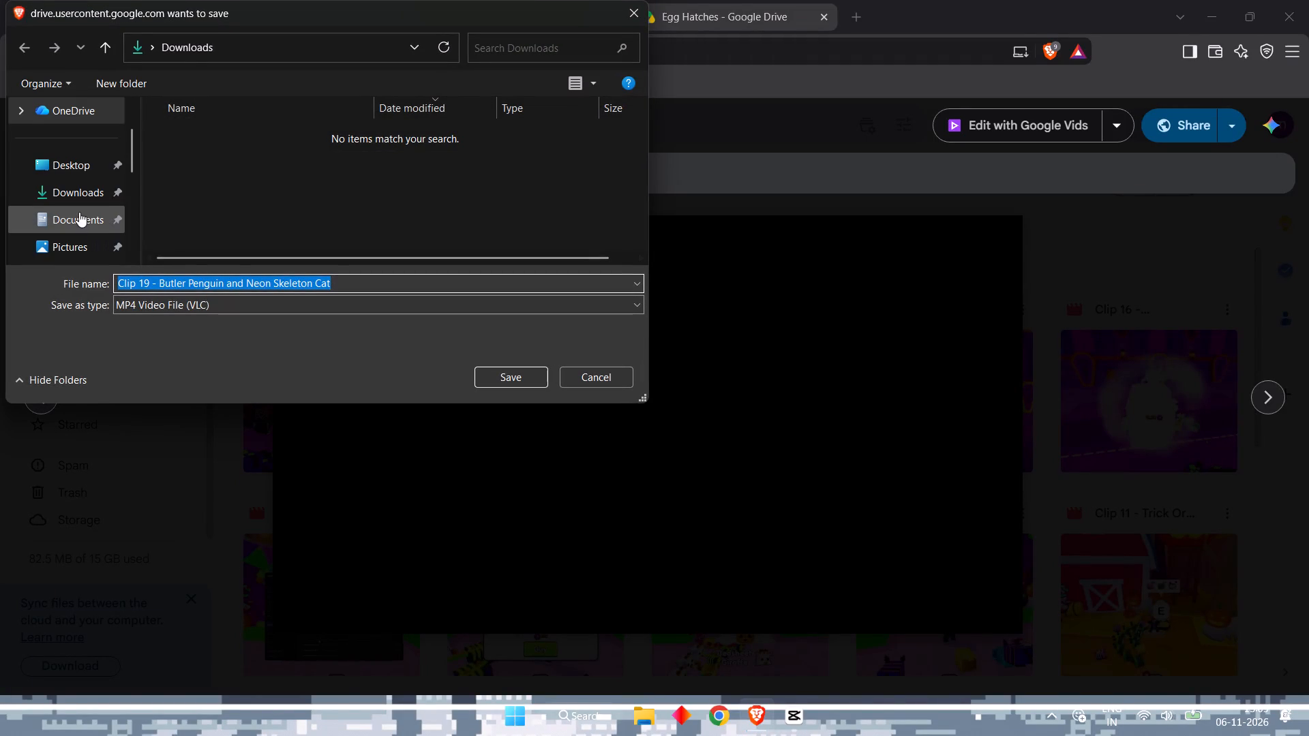
left_click(79, 212)
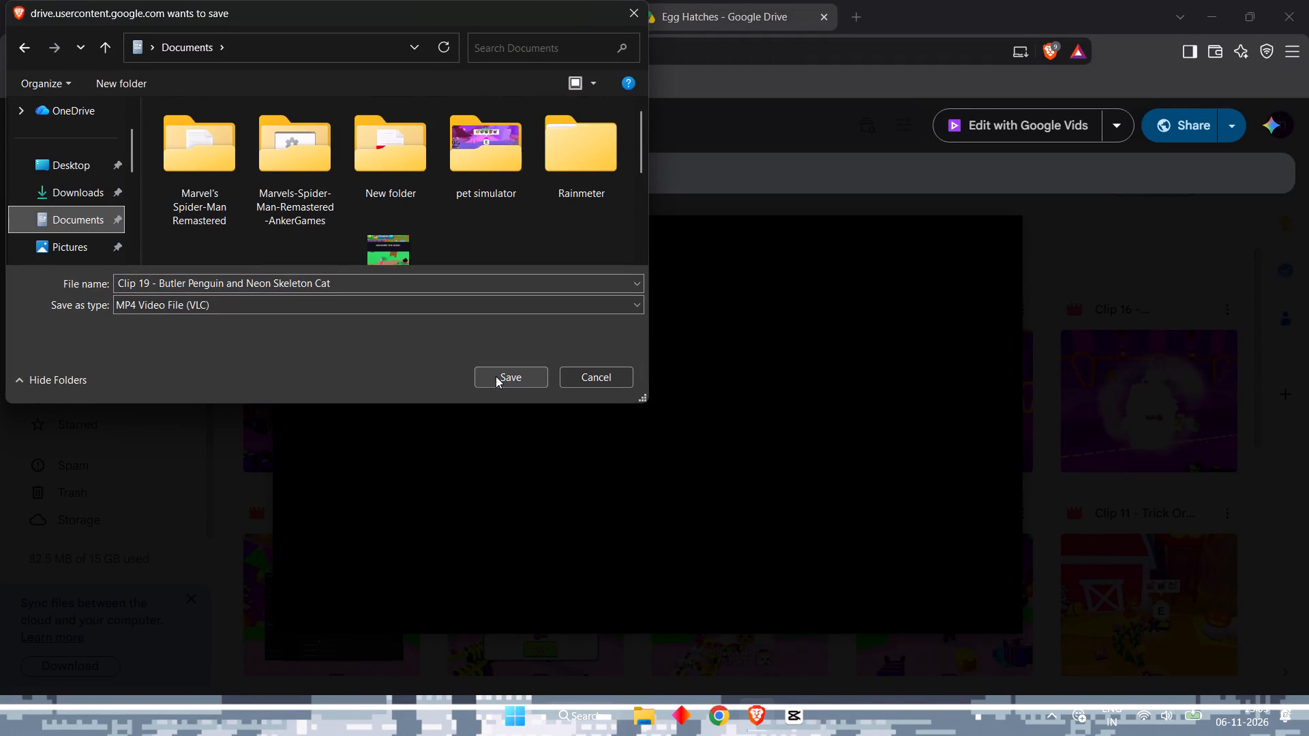
left_click(384, 279)
key("BackSpace")
type("eggs")
left_click(530, 375)
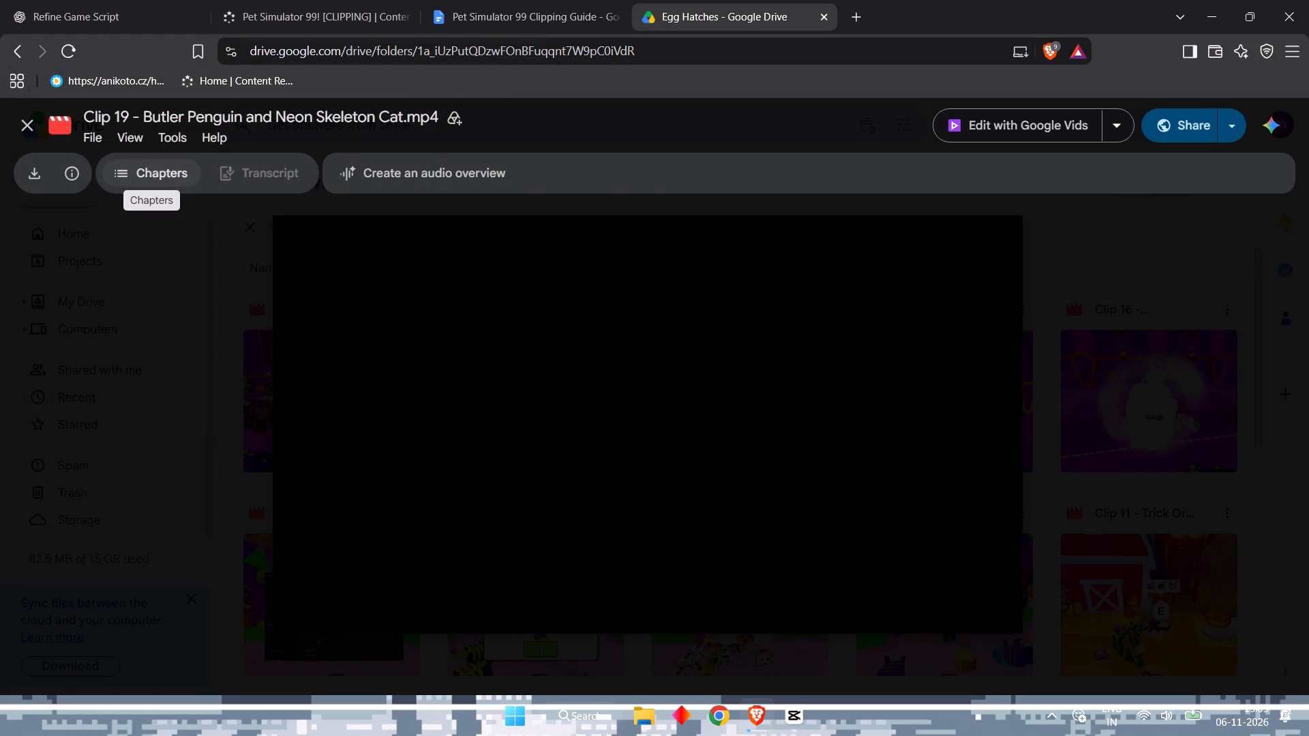
key("Escape")
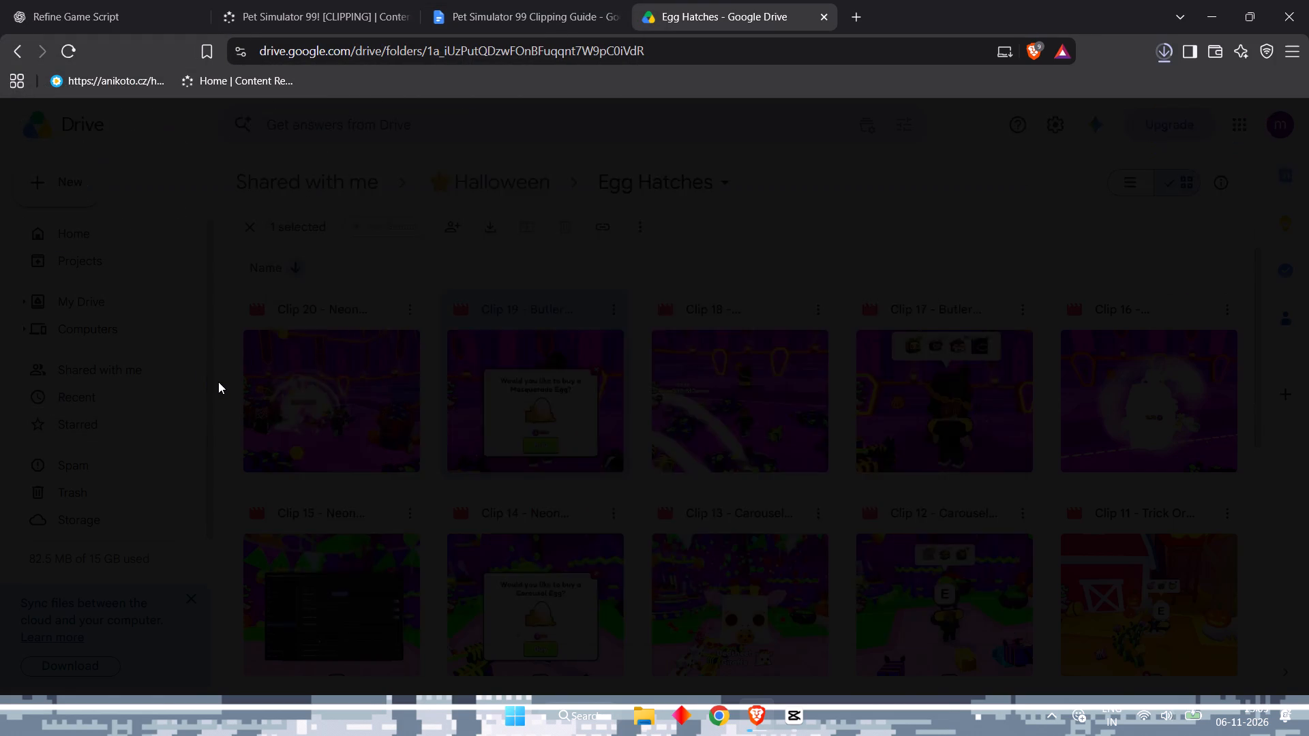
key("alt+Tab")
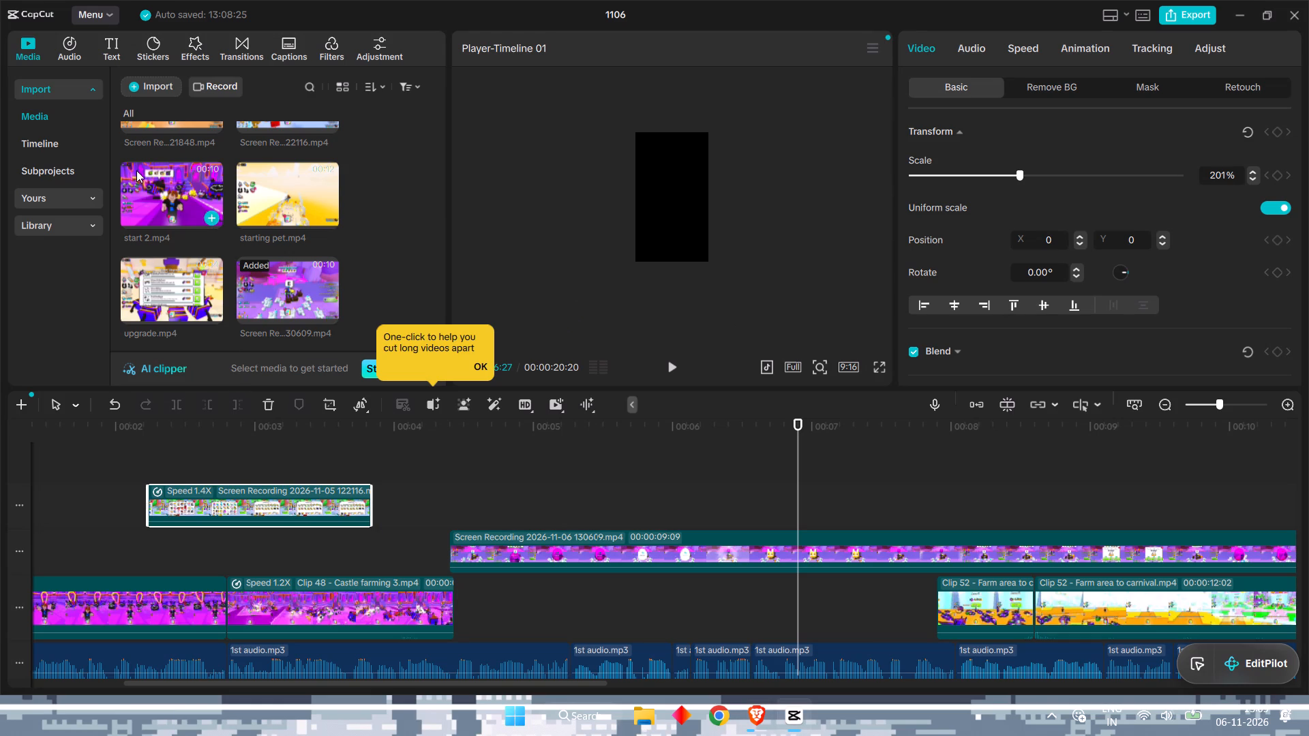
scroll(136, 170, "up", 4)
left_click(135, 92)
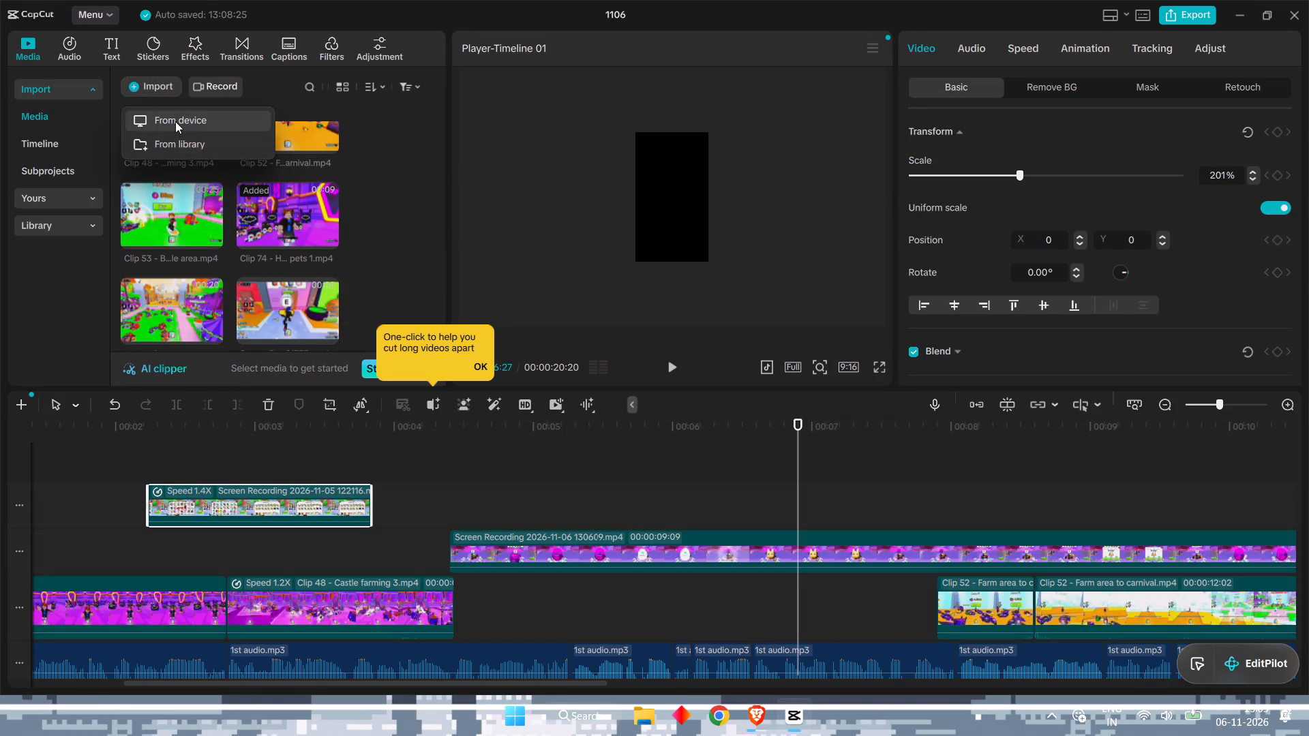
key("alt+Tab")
key("alt+Tab")
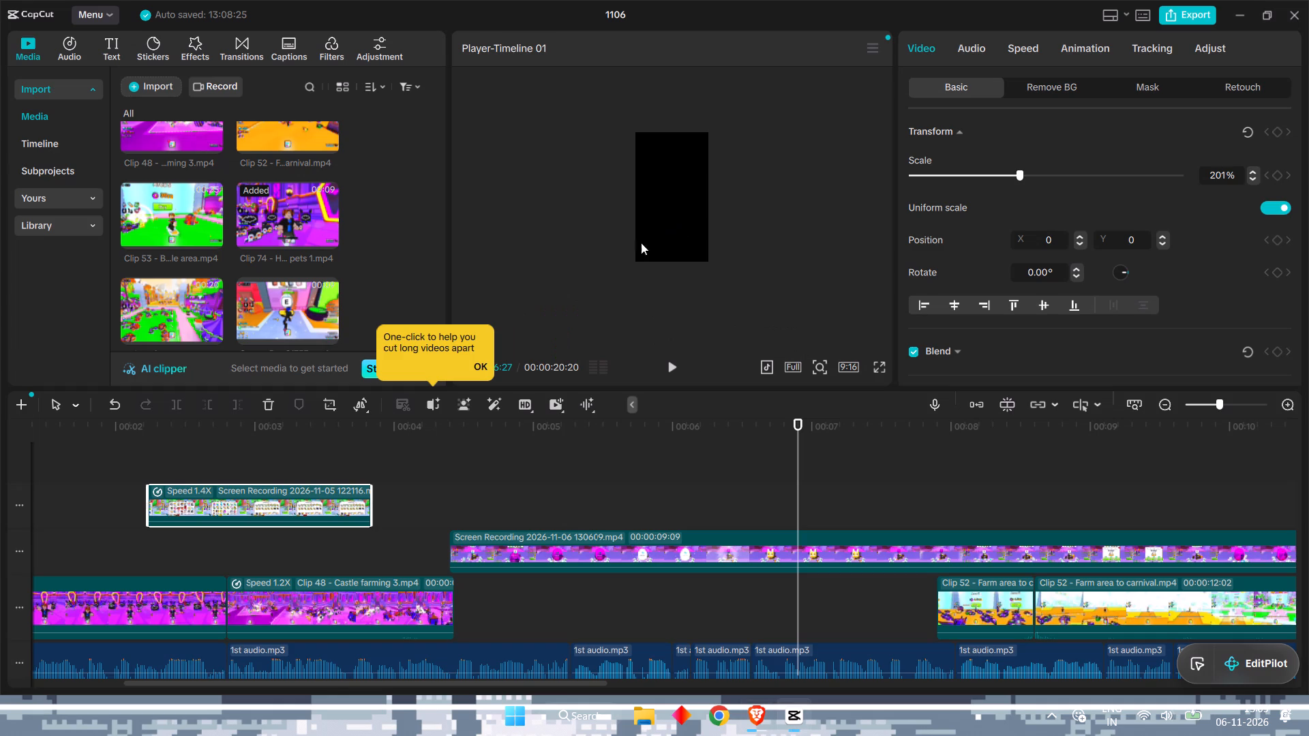
right_click(759, 532)
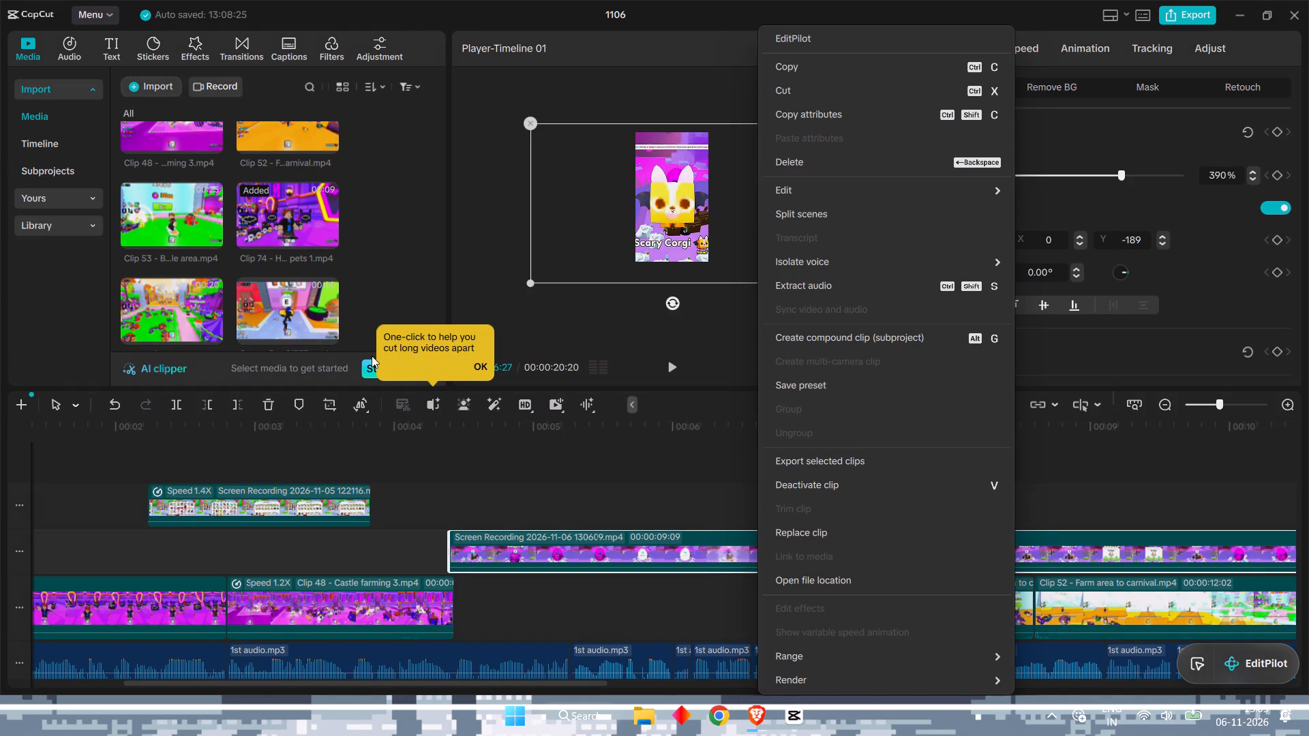
left_click(817, 176)
left_click(807, 165)
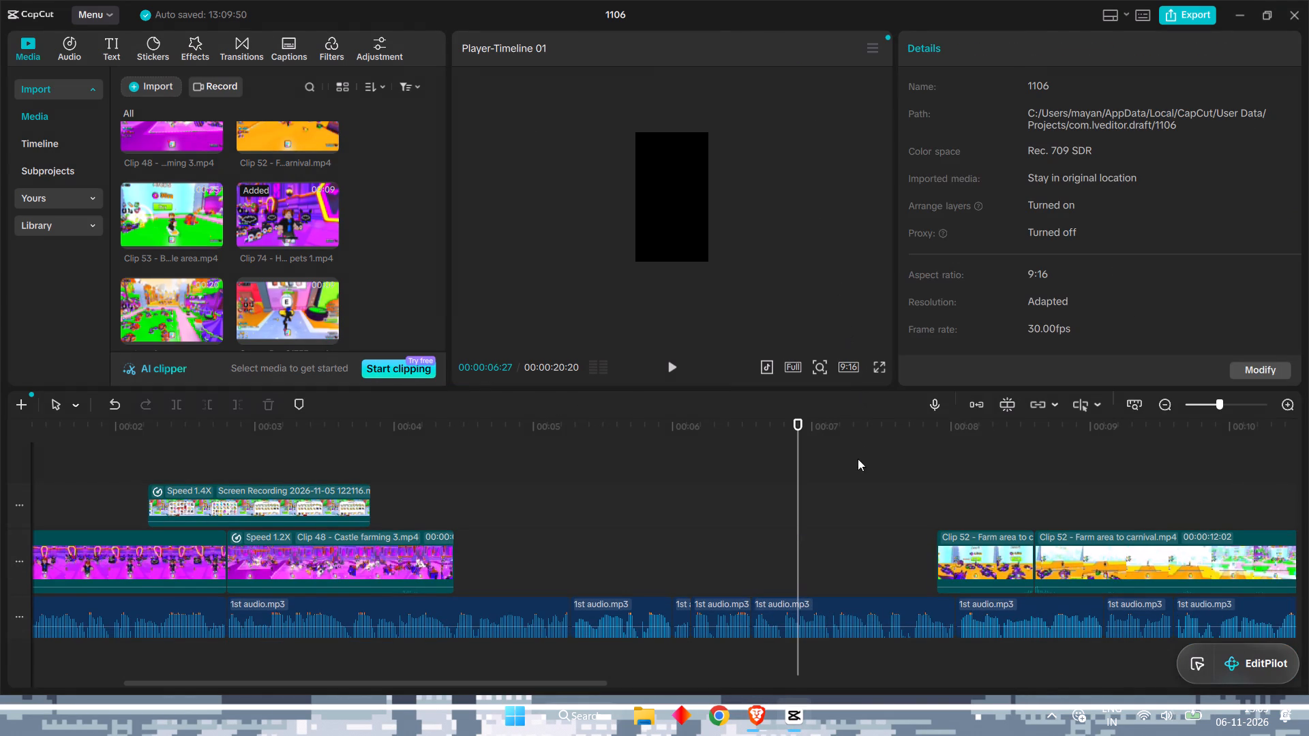
left_click_drag(328, 489, 851, 534)
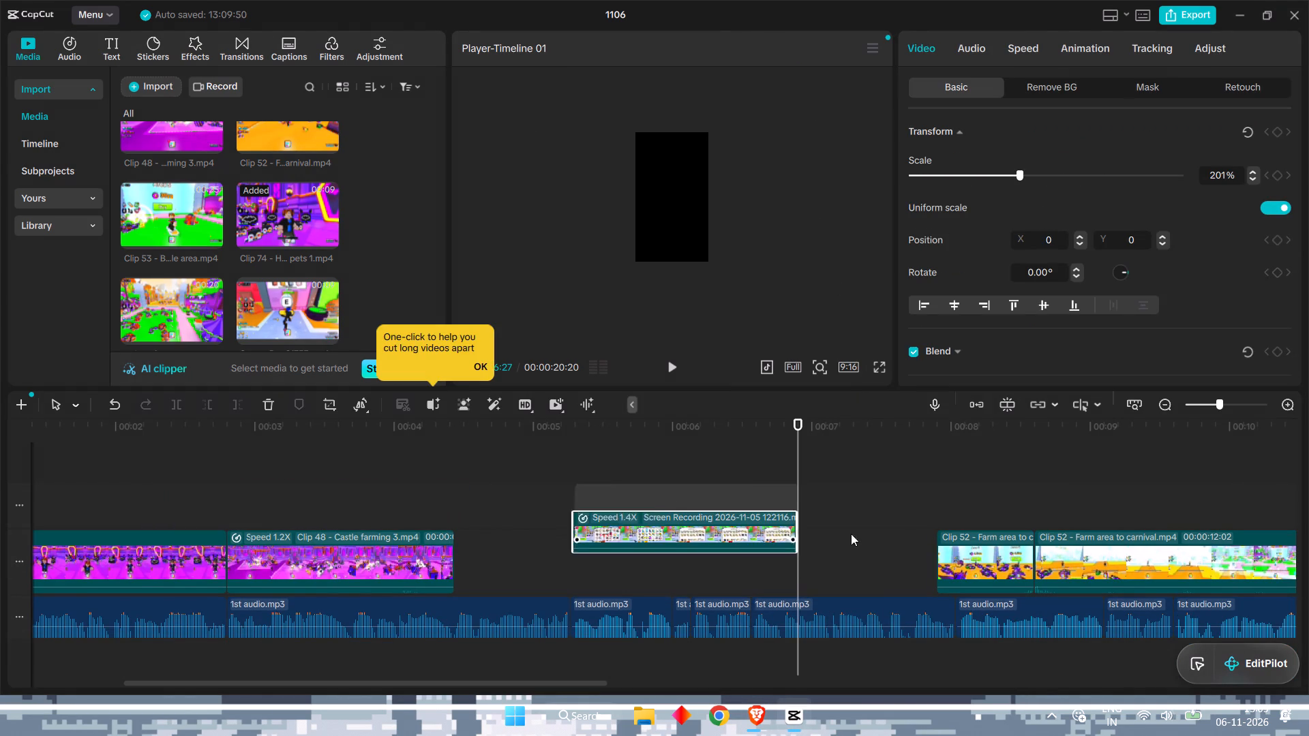
left_click_drag(851, 534, 889, 542)
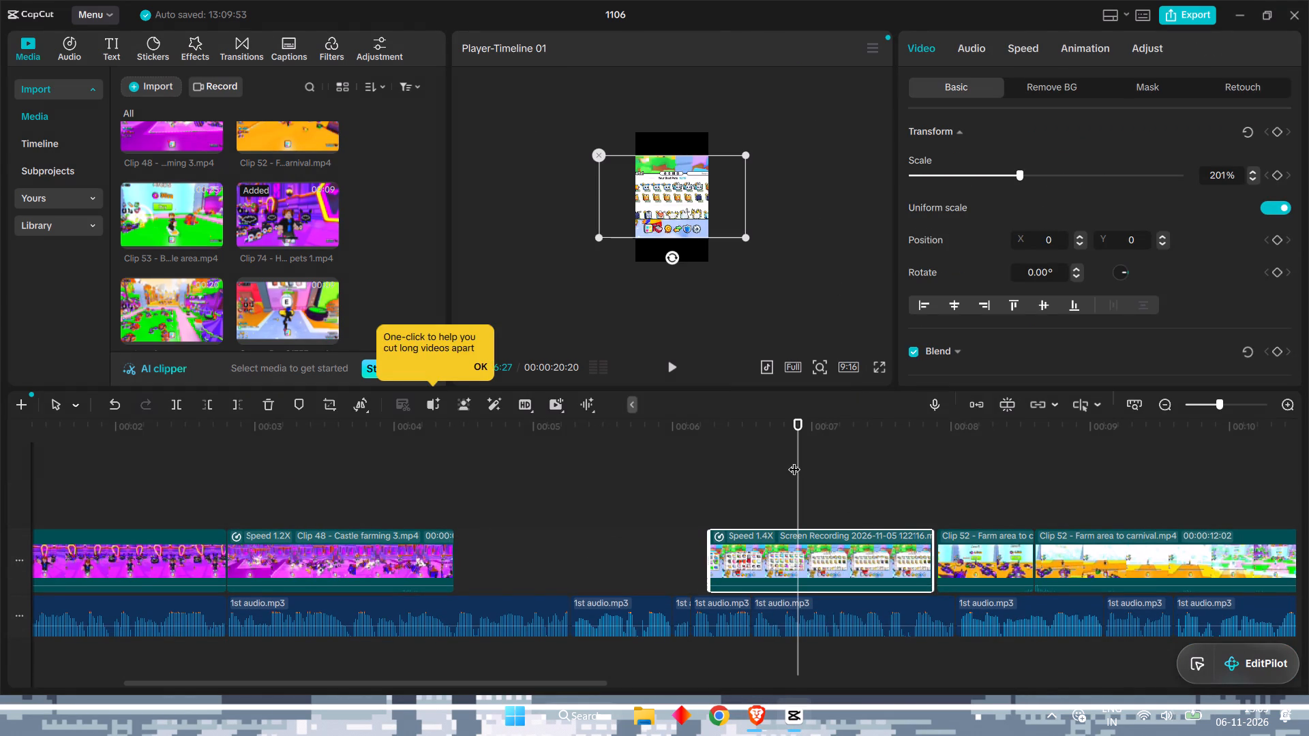
left_click_drag(795, 461, 433, 476)
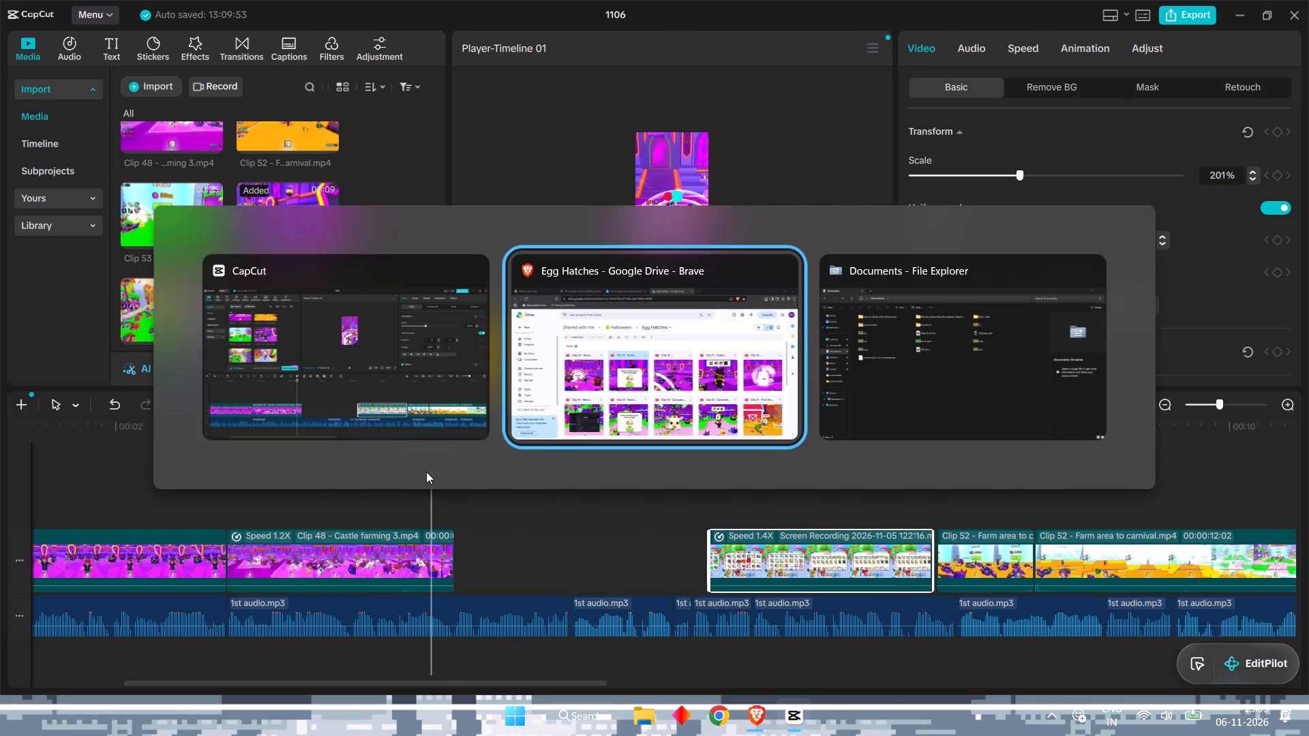
Switch to Brave, open the Halloween folder's Exploring & Pets subfolder and start downloading Clip 72.
left_click(455, 189)
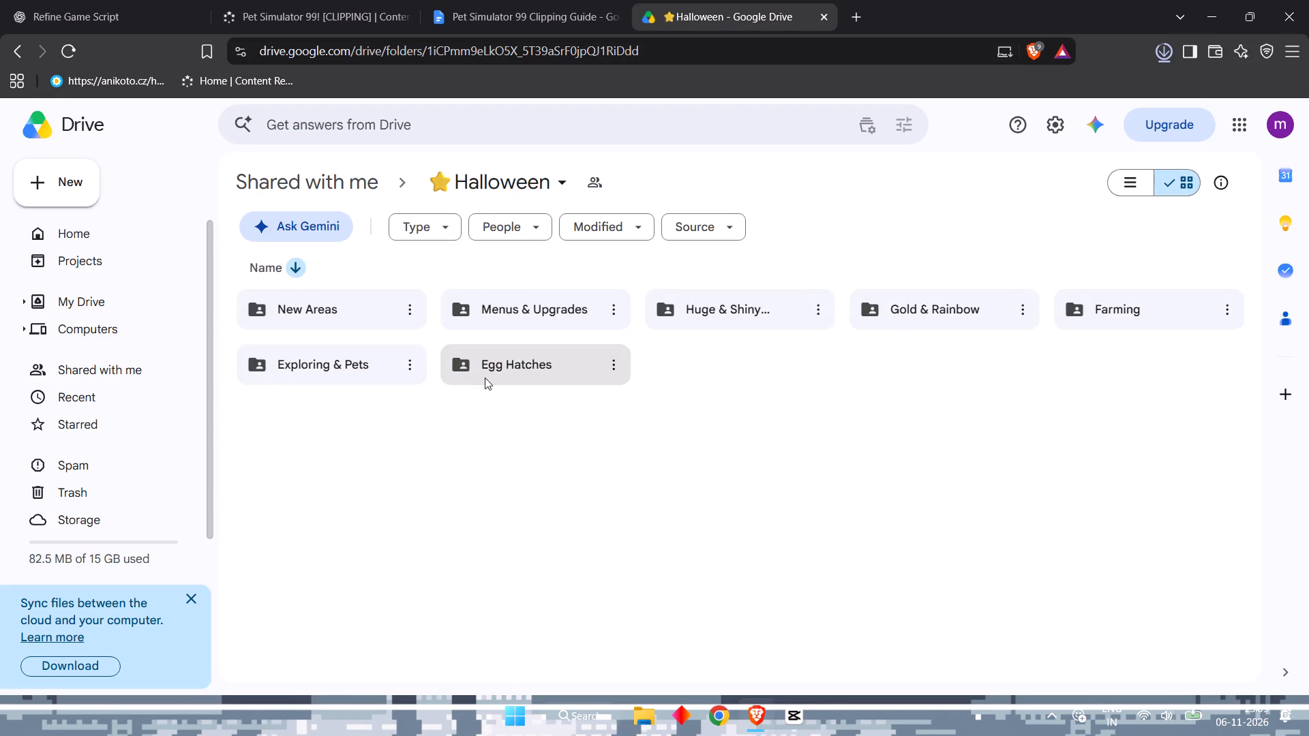
double_click(331, 363)
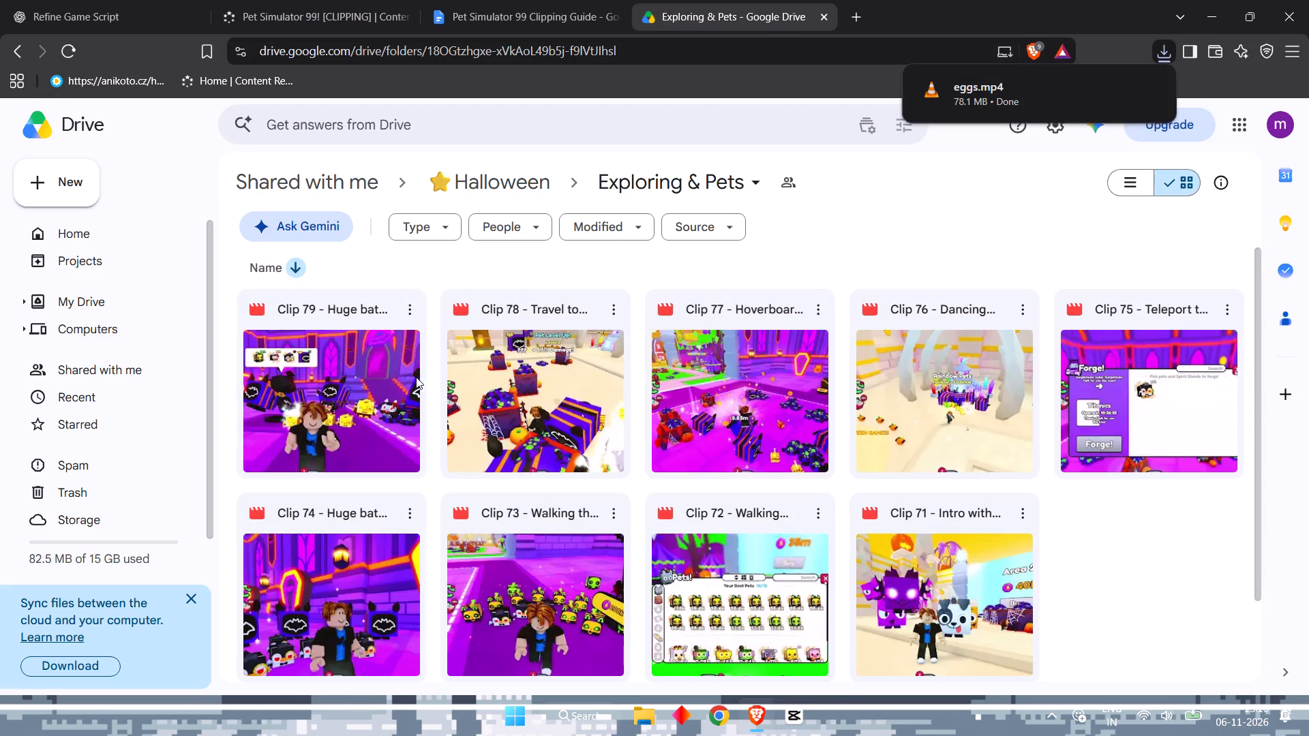
left_click(410, 377)
left_click(727, 372)
left_click(699, 589)
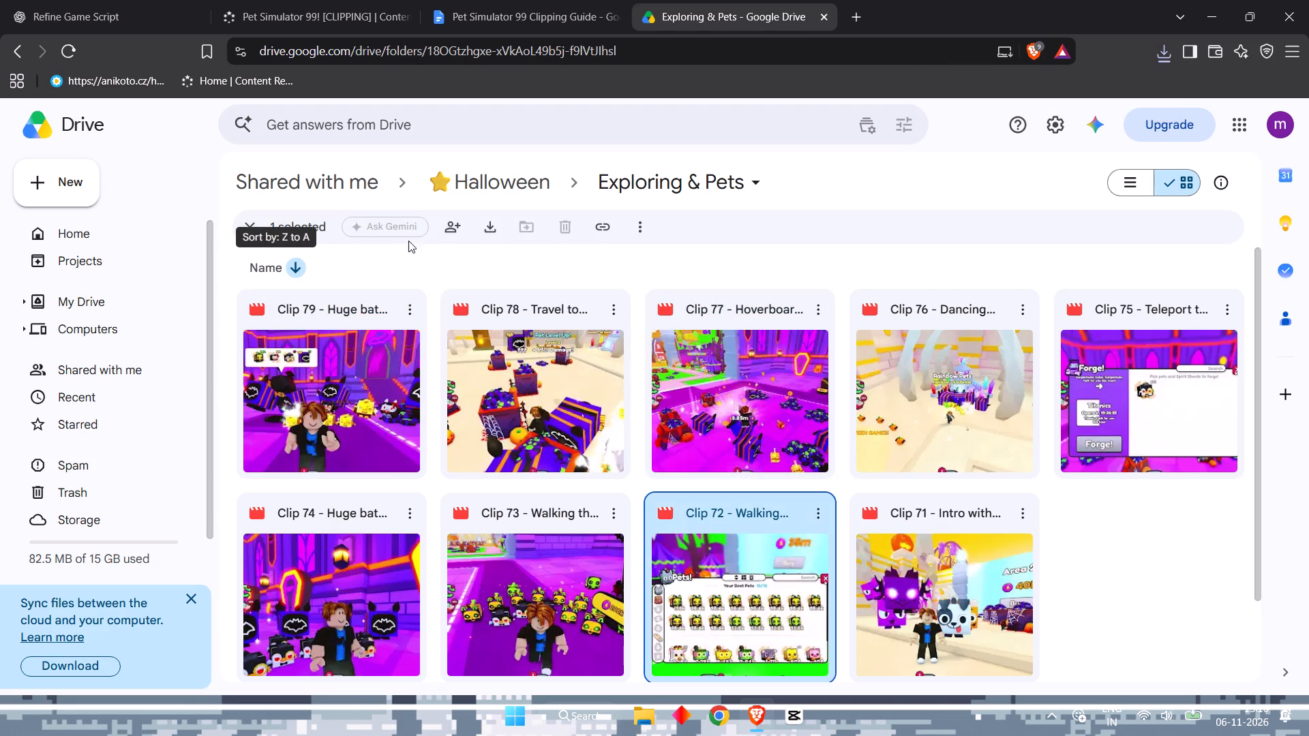
left_click(484, 230)
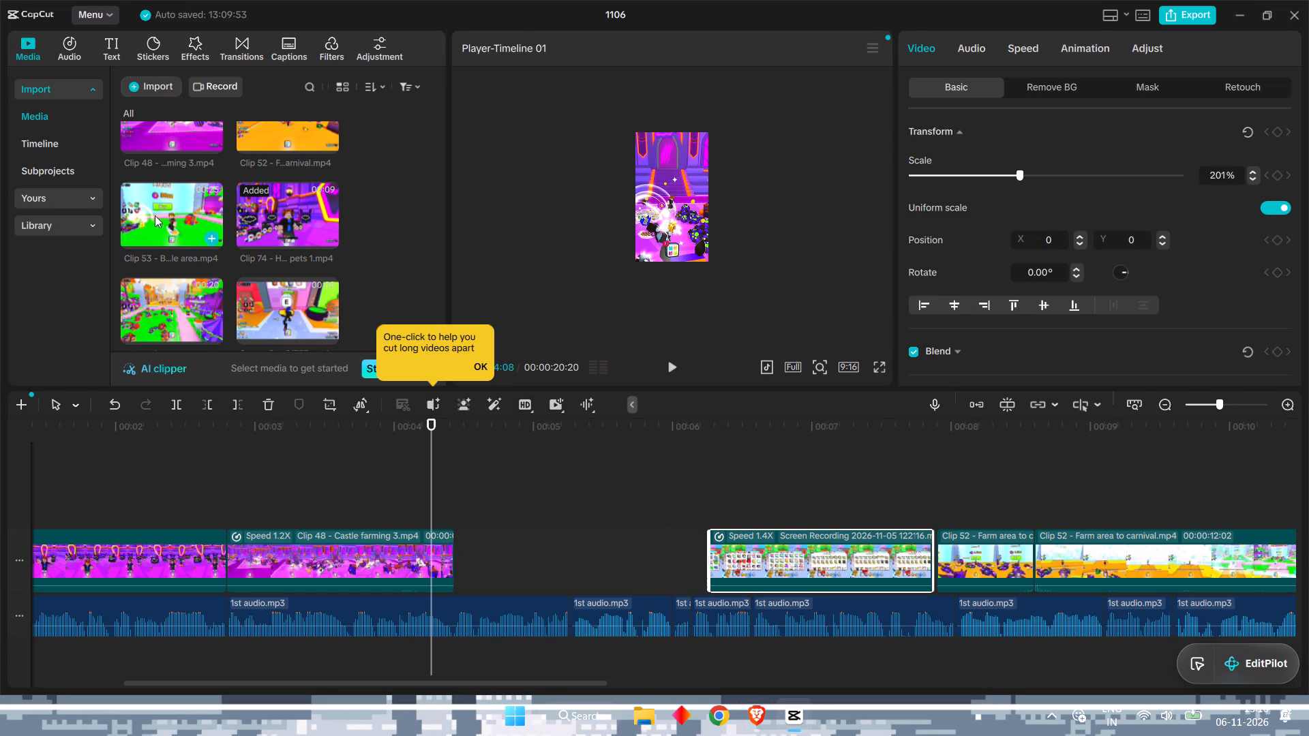
Switch to CapCut and import the eggs video from the Documents folder into the project media.
left_click(165, 93)
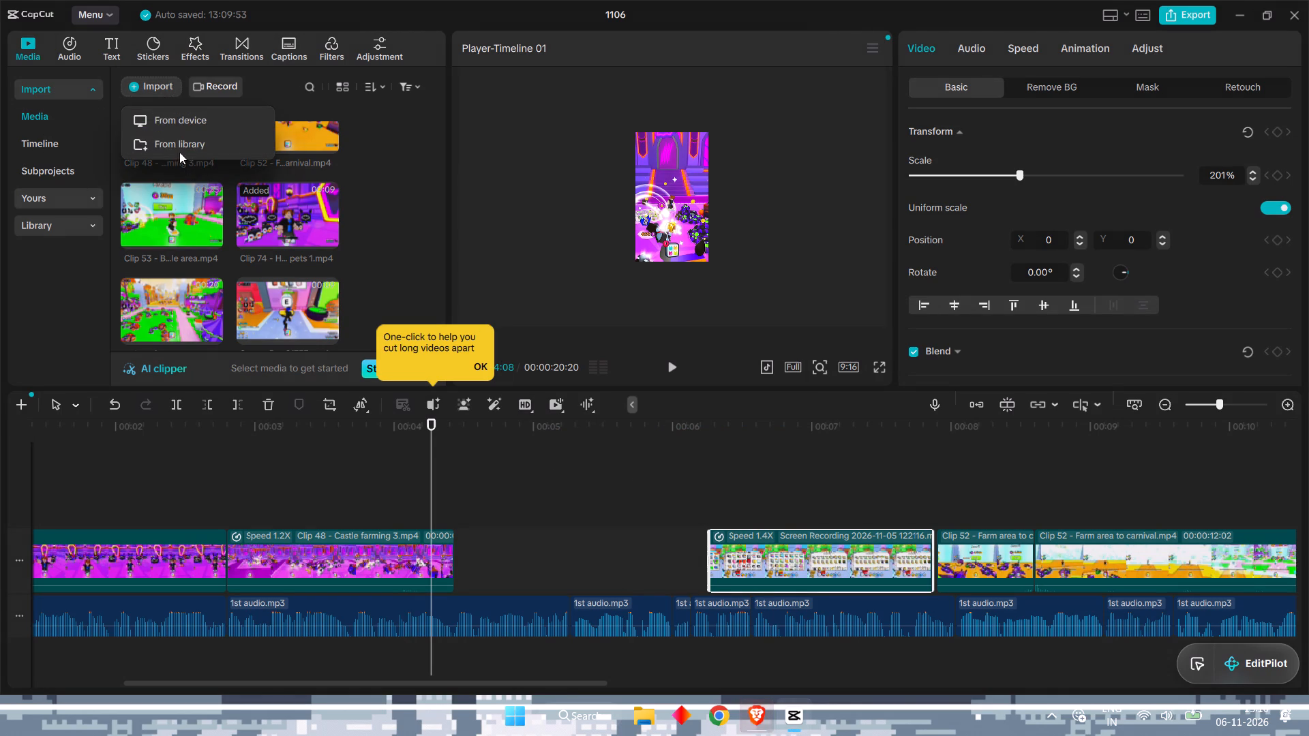
left_click(175, 117)
scroll(320, 226, "down", 8)
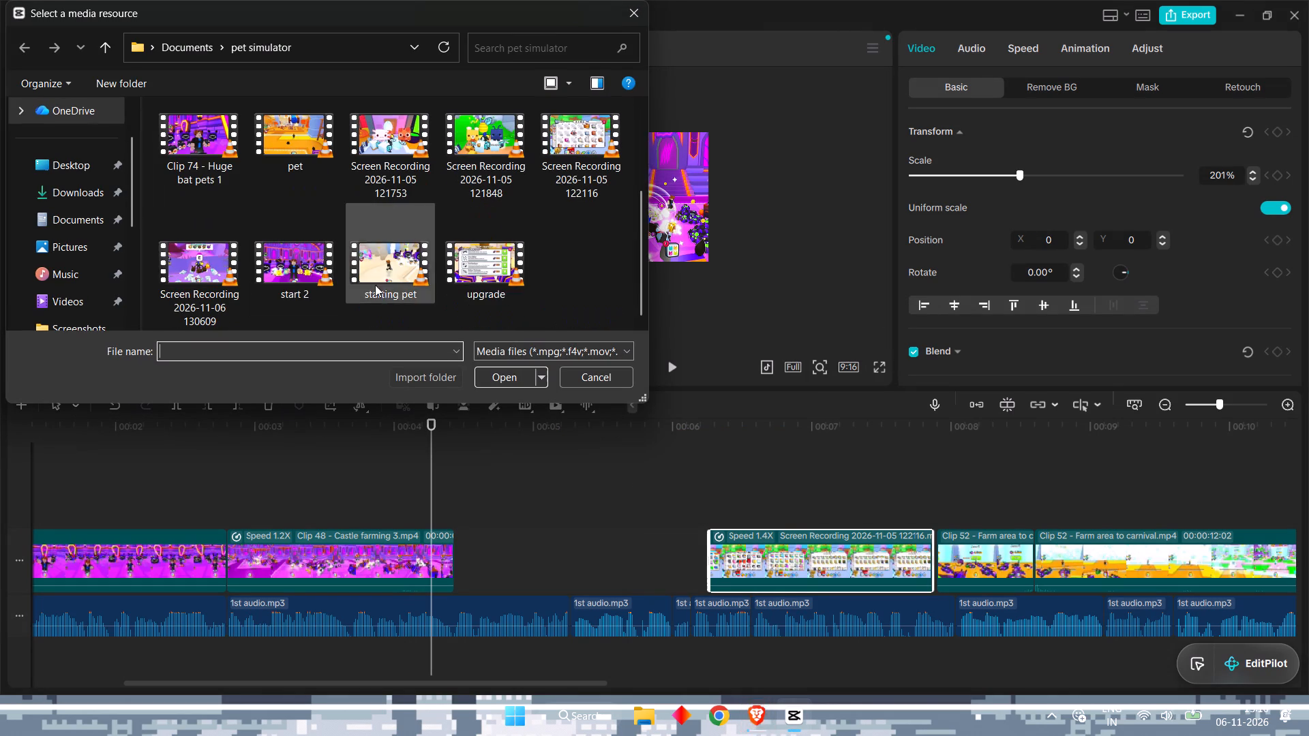
scroll(209, 221, "up", 7)
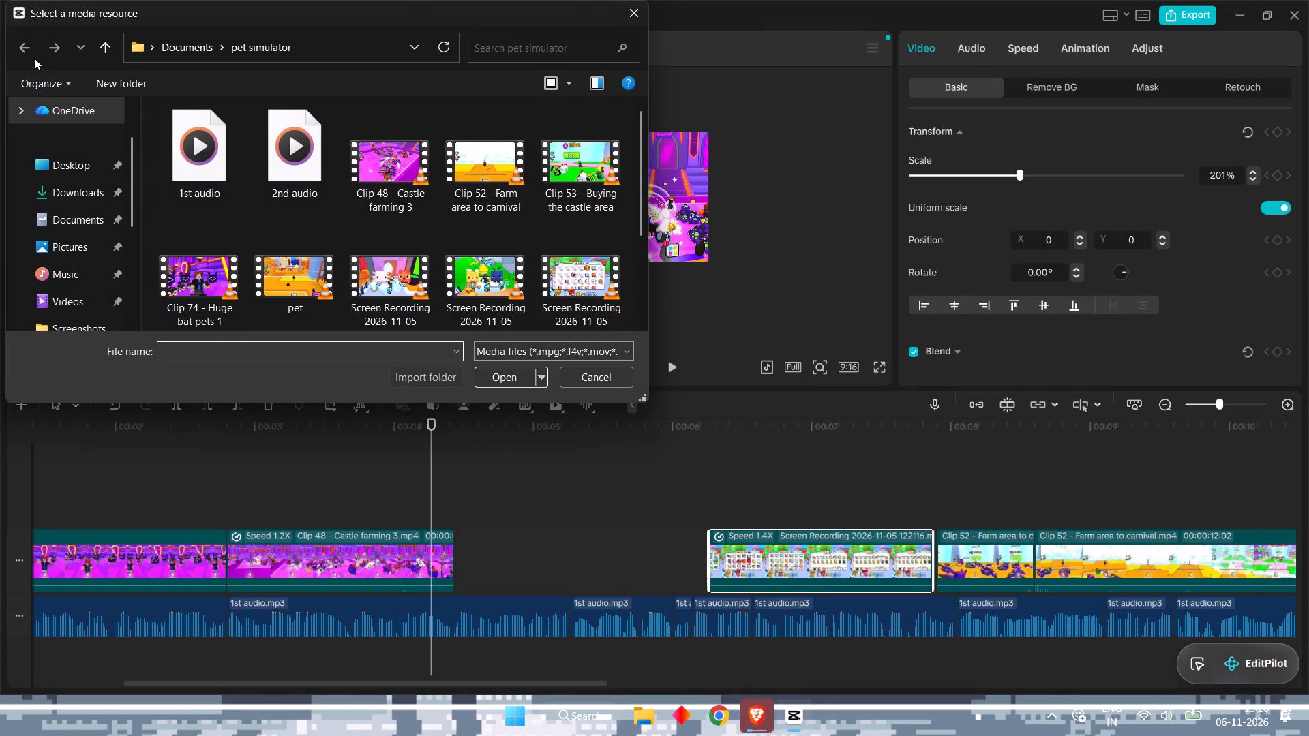
scroll(296, 167, "down", 1)
scroll(296, 168, "up", 2)
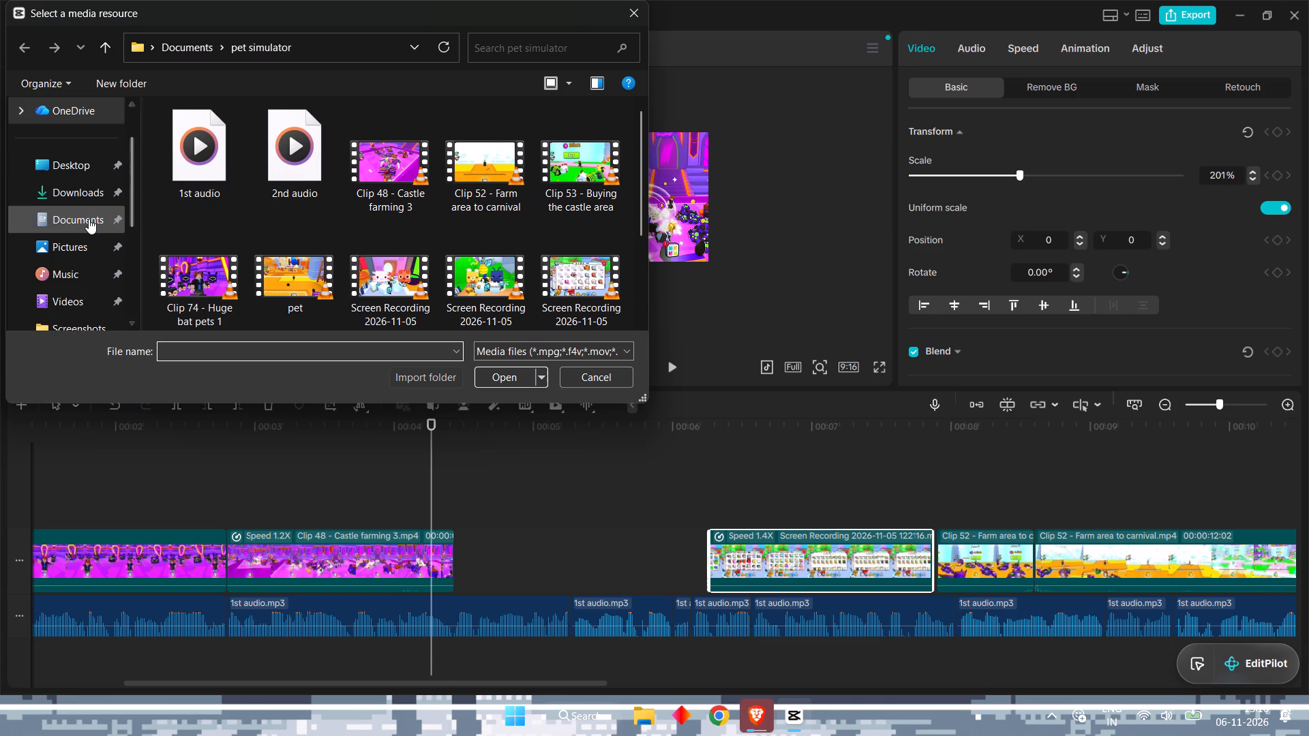
left_click(87, 219)
scroll(309, 211, "down", 6)
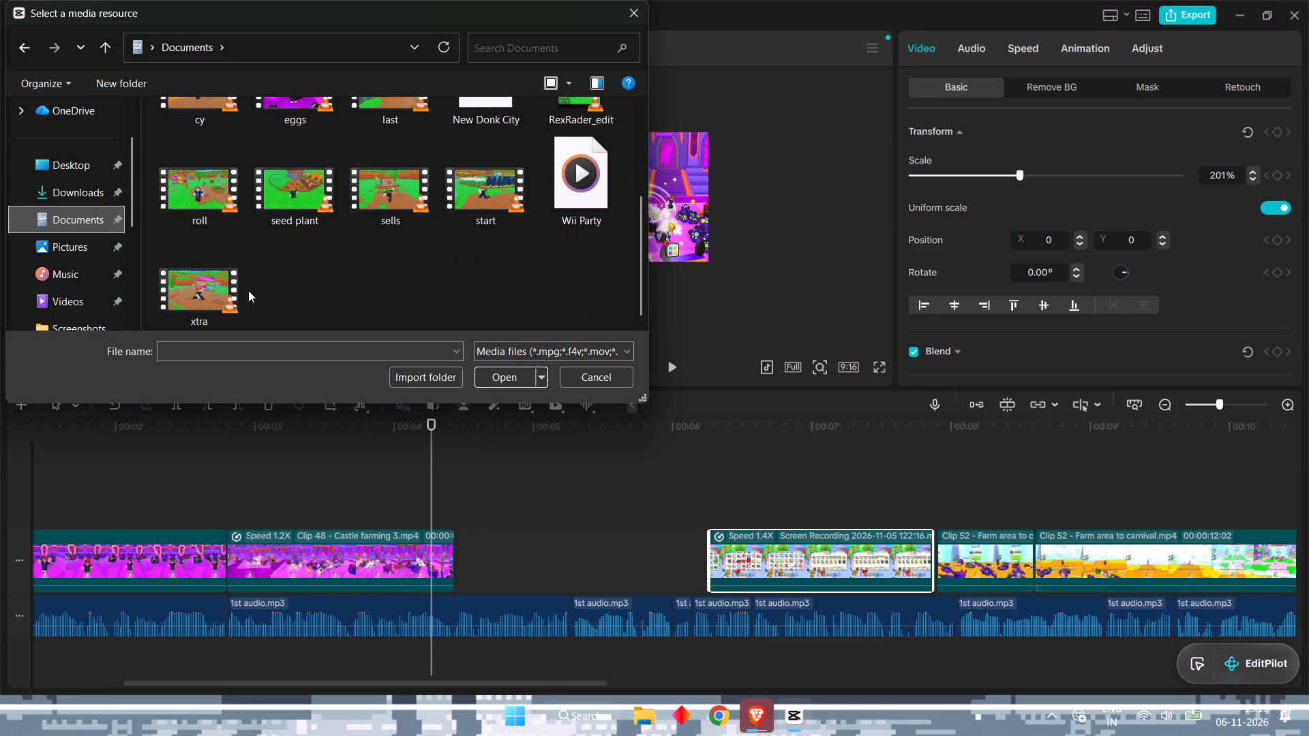
scroll(374, 247, "up", 2)
left_click(311, 293)
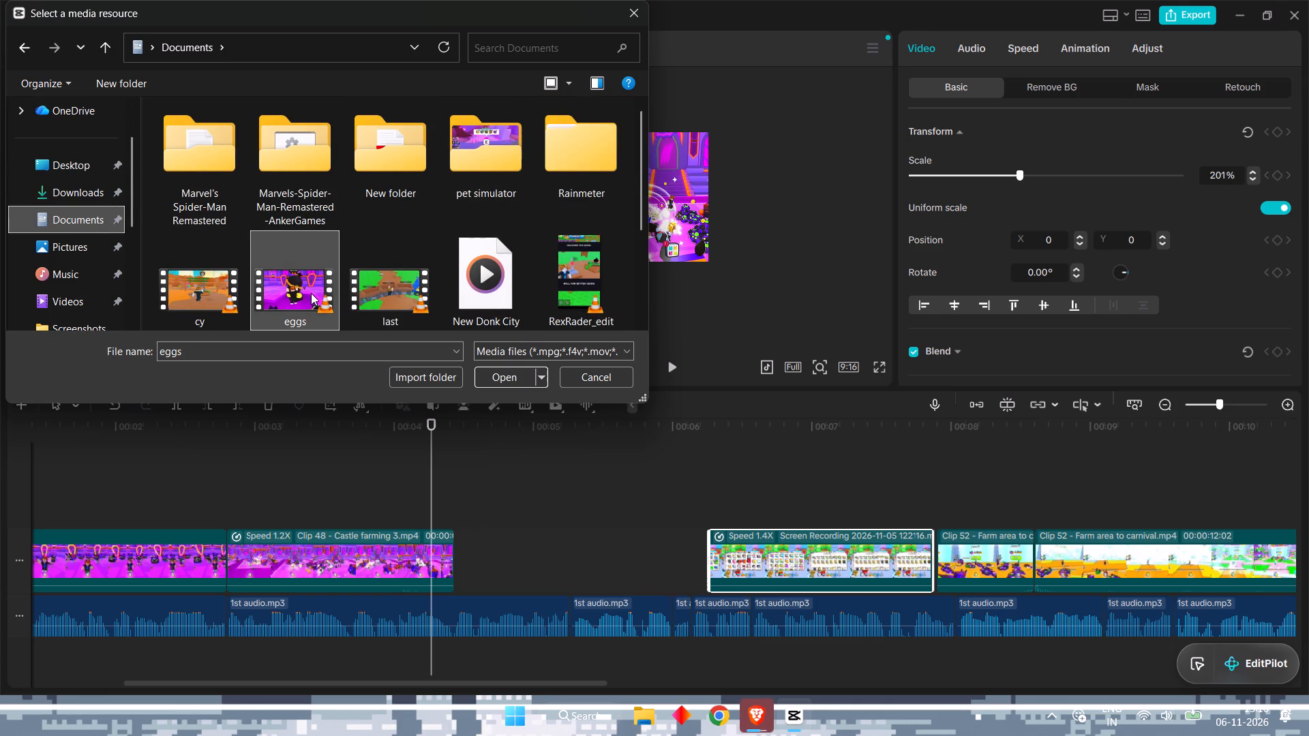
left_click_drag(311, 293, 416, 425)
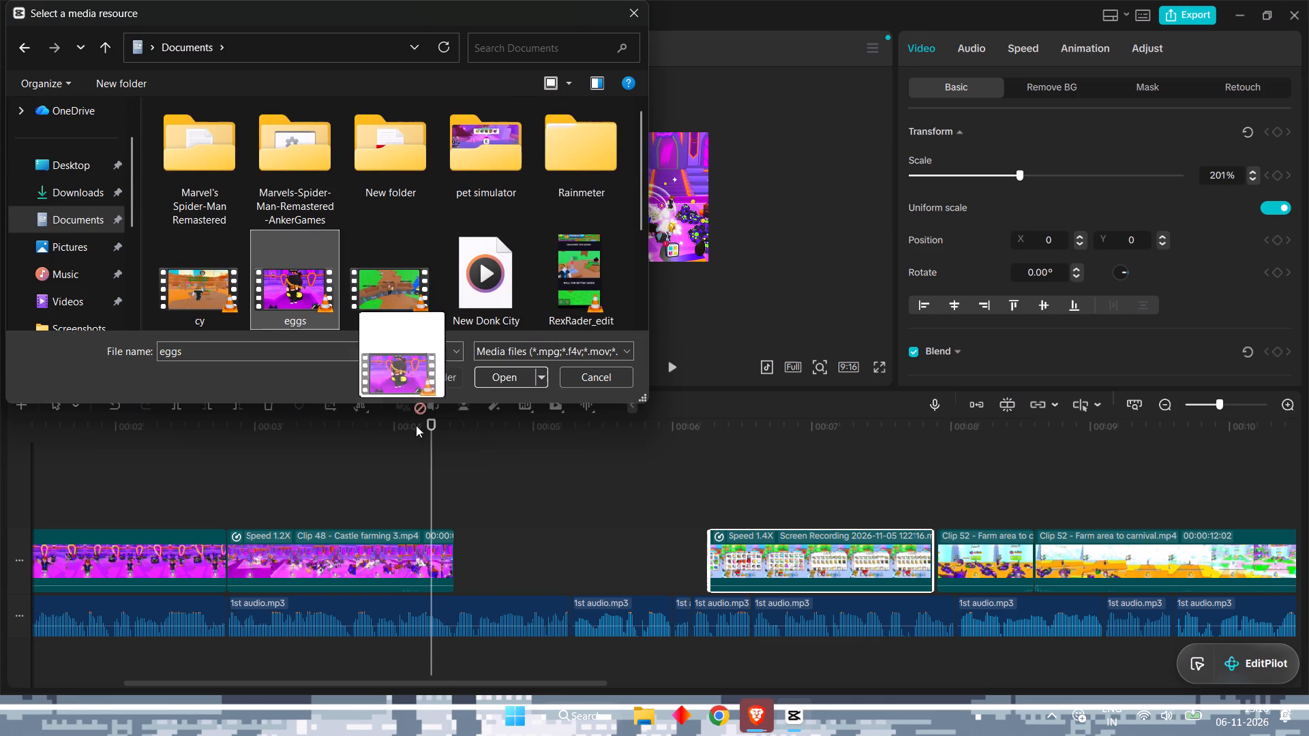
left_click_drag(416, 425, 303, 301)
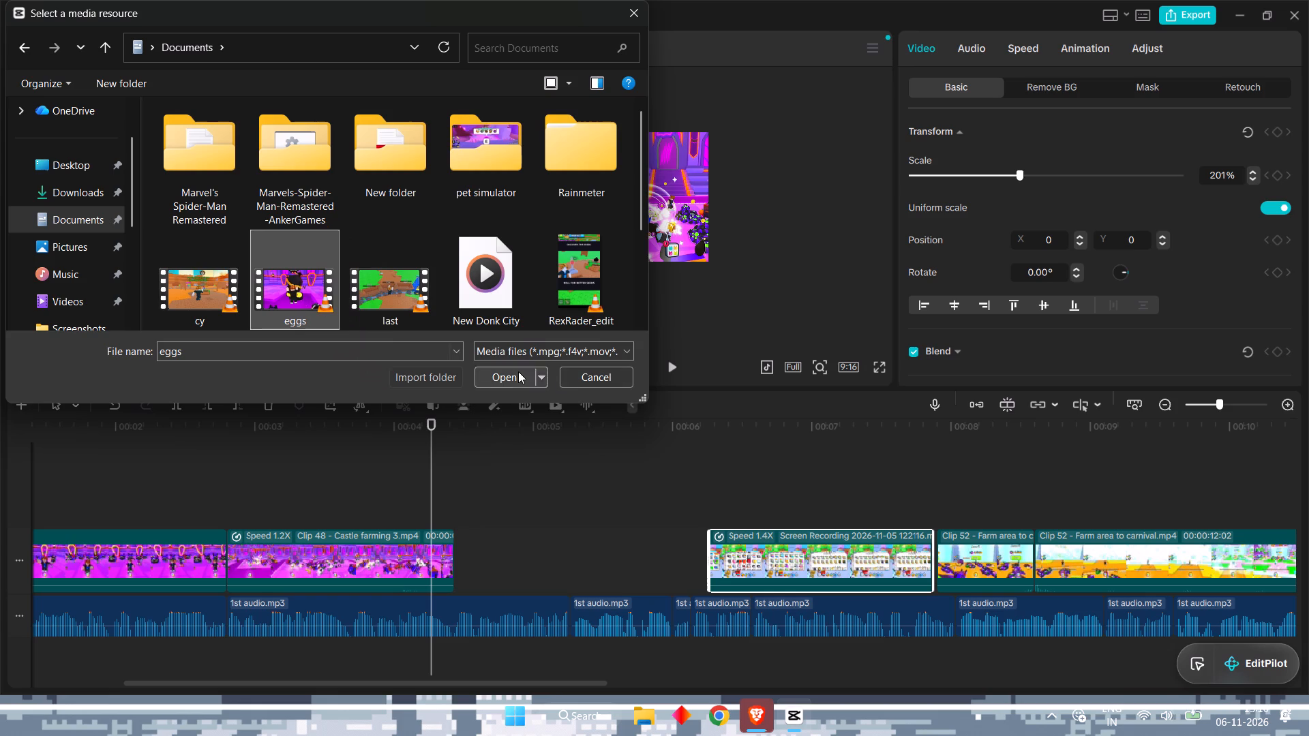
left_click(518, 371)
Place eggs.mp4 on an overlay track above the main track, starting about 4.5 seconds in, just after the Castle farming 3 clip.
left_click_drag(171, 275, 464, 496)
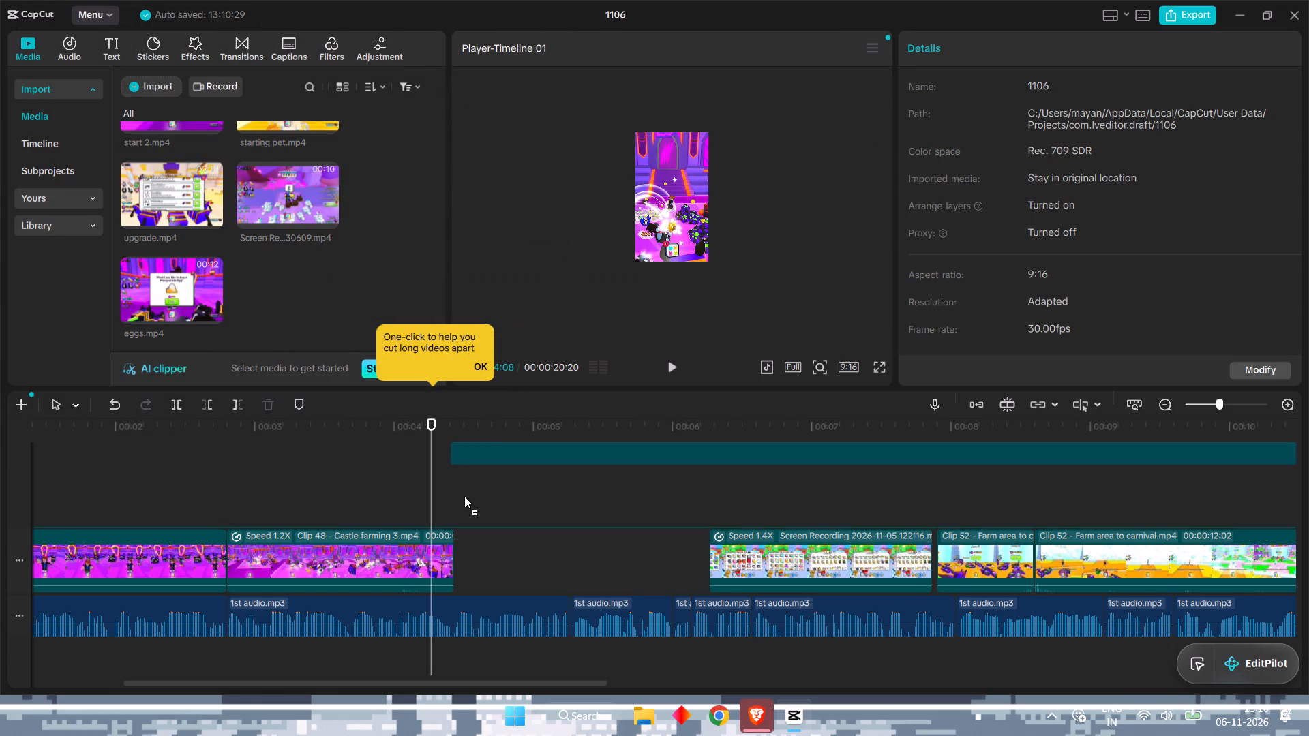
left_click_drag(464, 496, 433, 497)
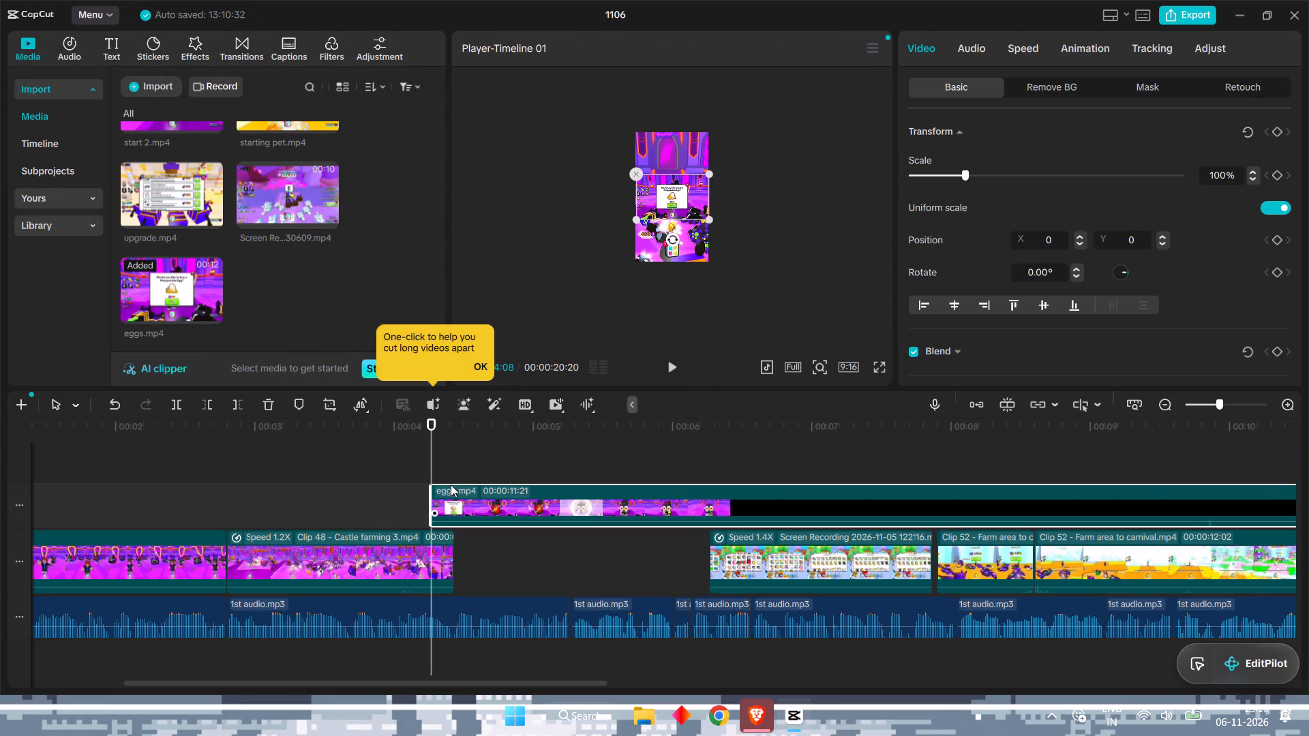
left_click_drag(451, 485, 481, 493)
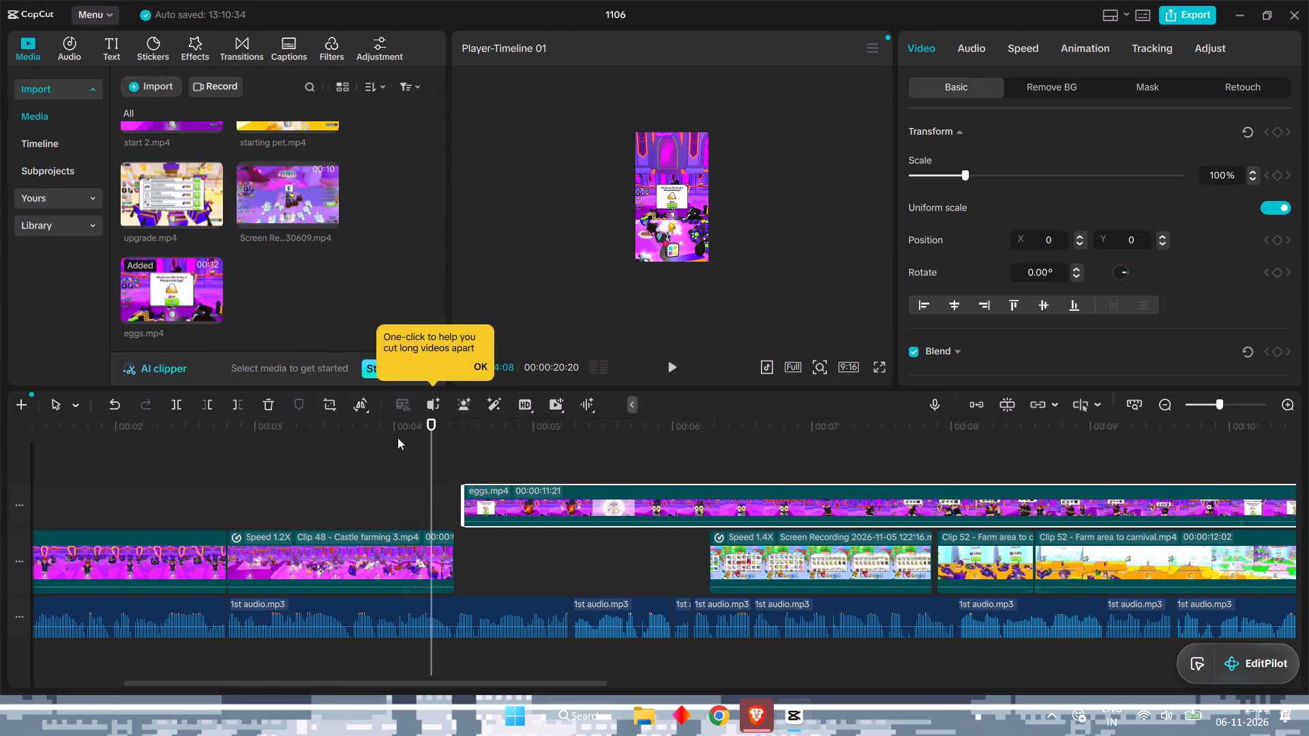
Enlarge the eggs.mp4 overlay uniformly to 284% scale so it fills the vertical frame.
left_click_drag(429, 449, 449, 457)
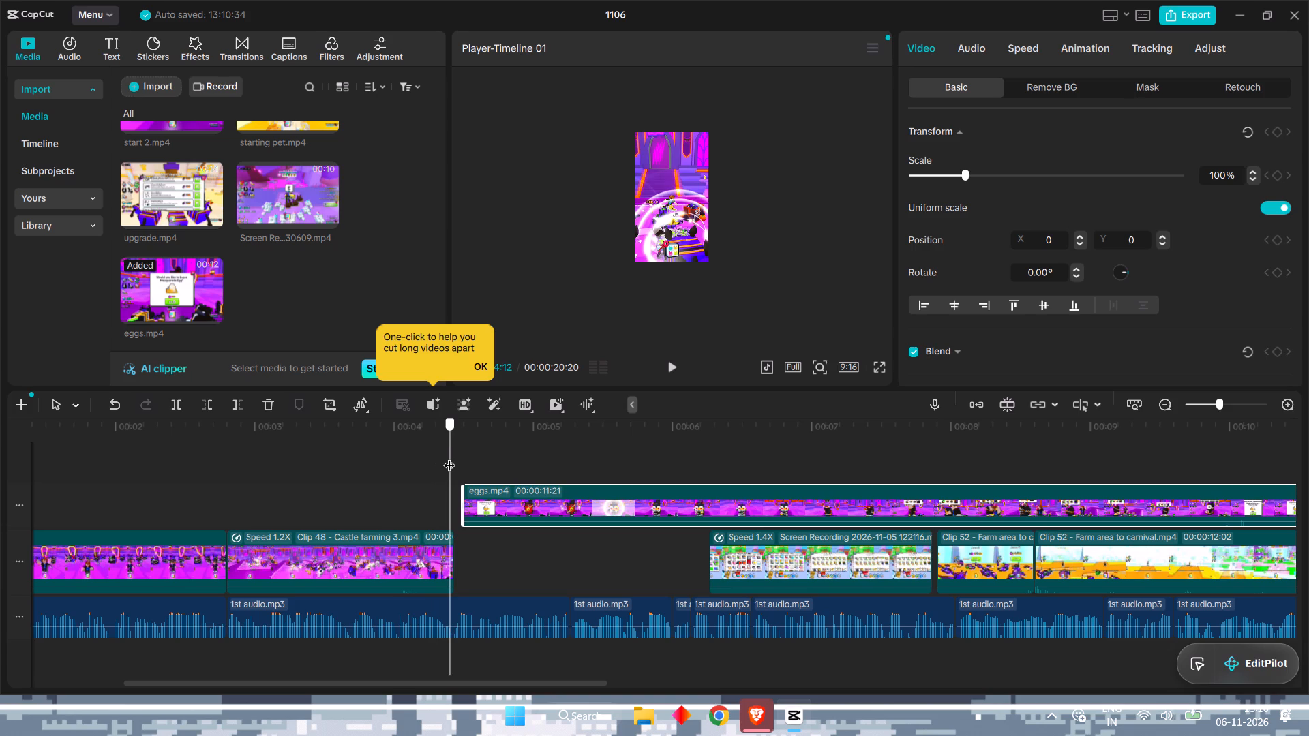
left_click_drag(449, 457, 453, 459)
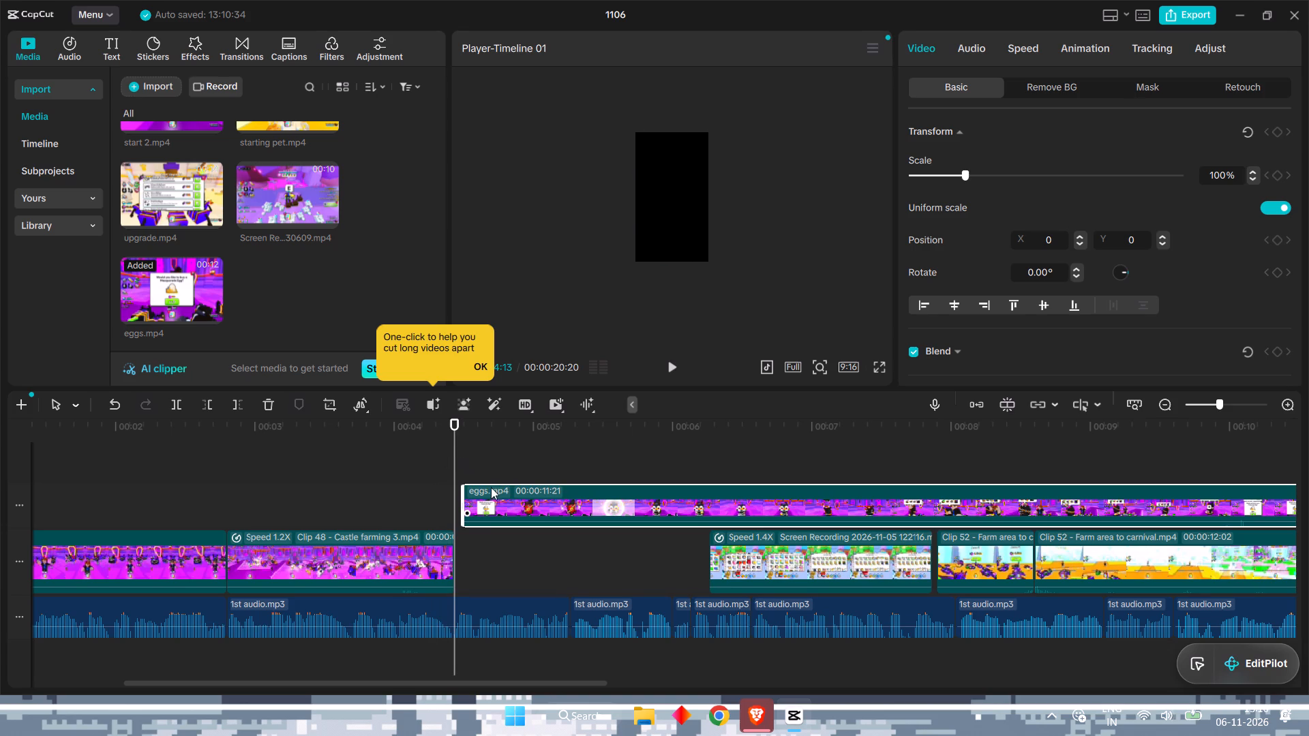
left_click_drag(452, 461, 486, 461)
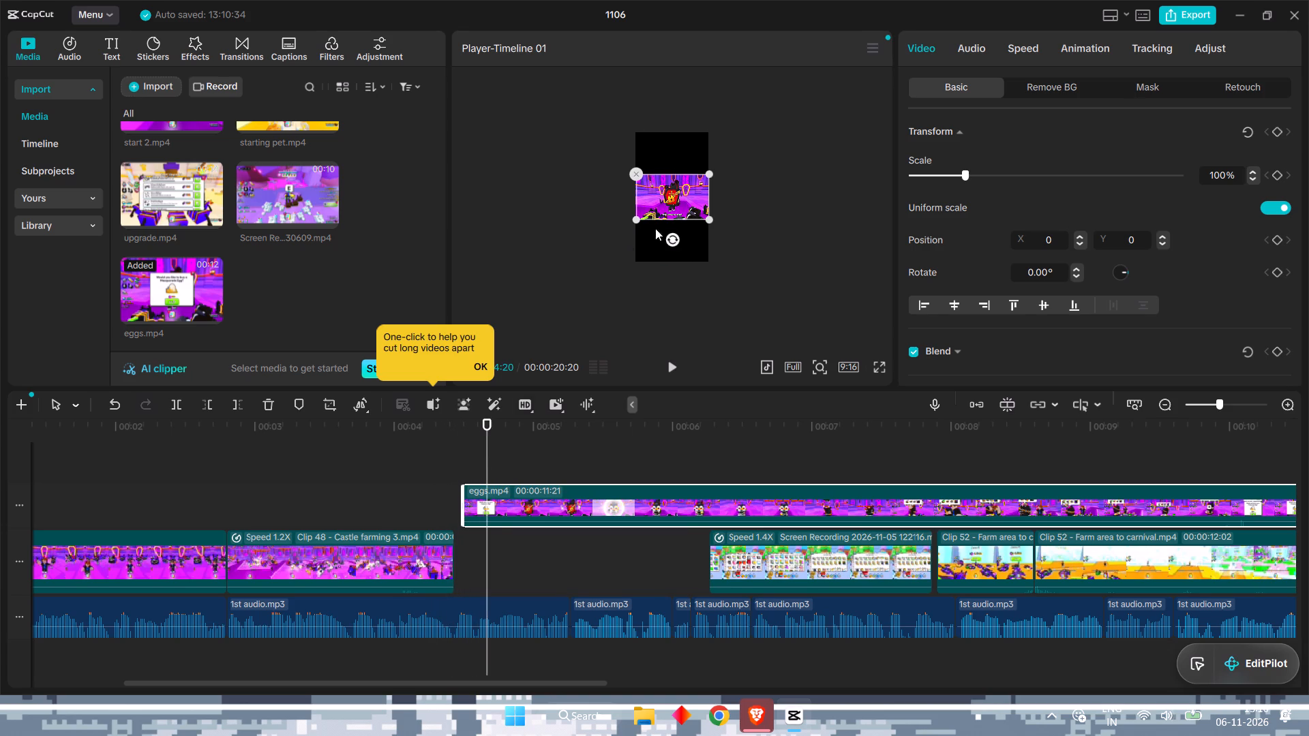
left_click_drag(706, 217, 764, 423)
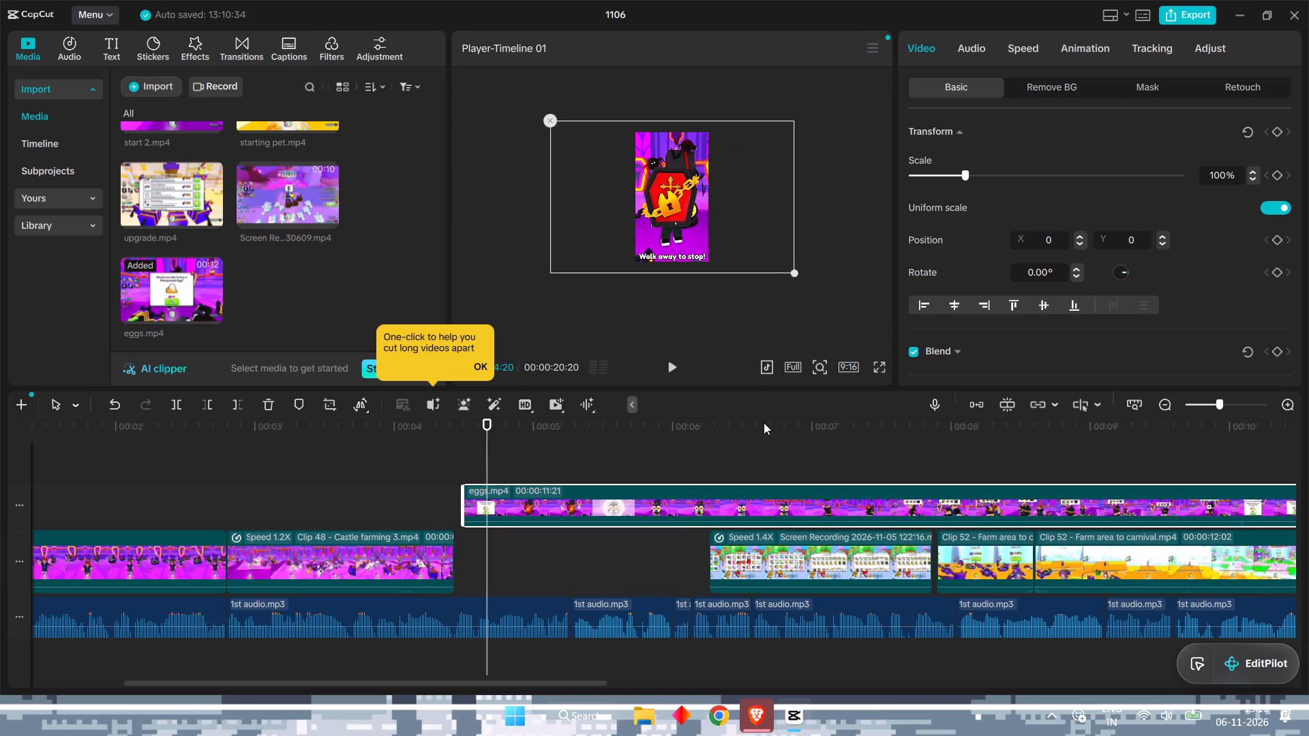
left_click_drag(764, 423, 727, 474)
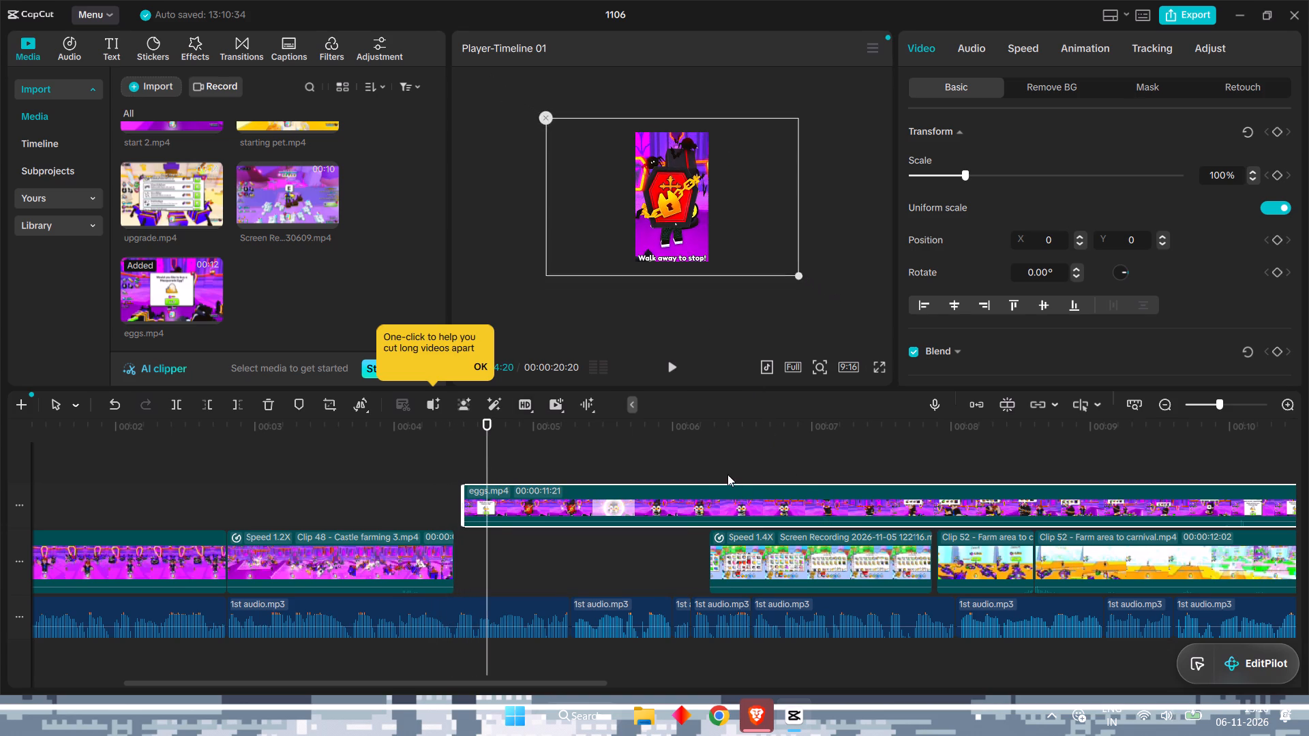
left_click_drag(727, 474, 687, 455)
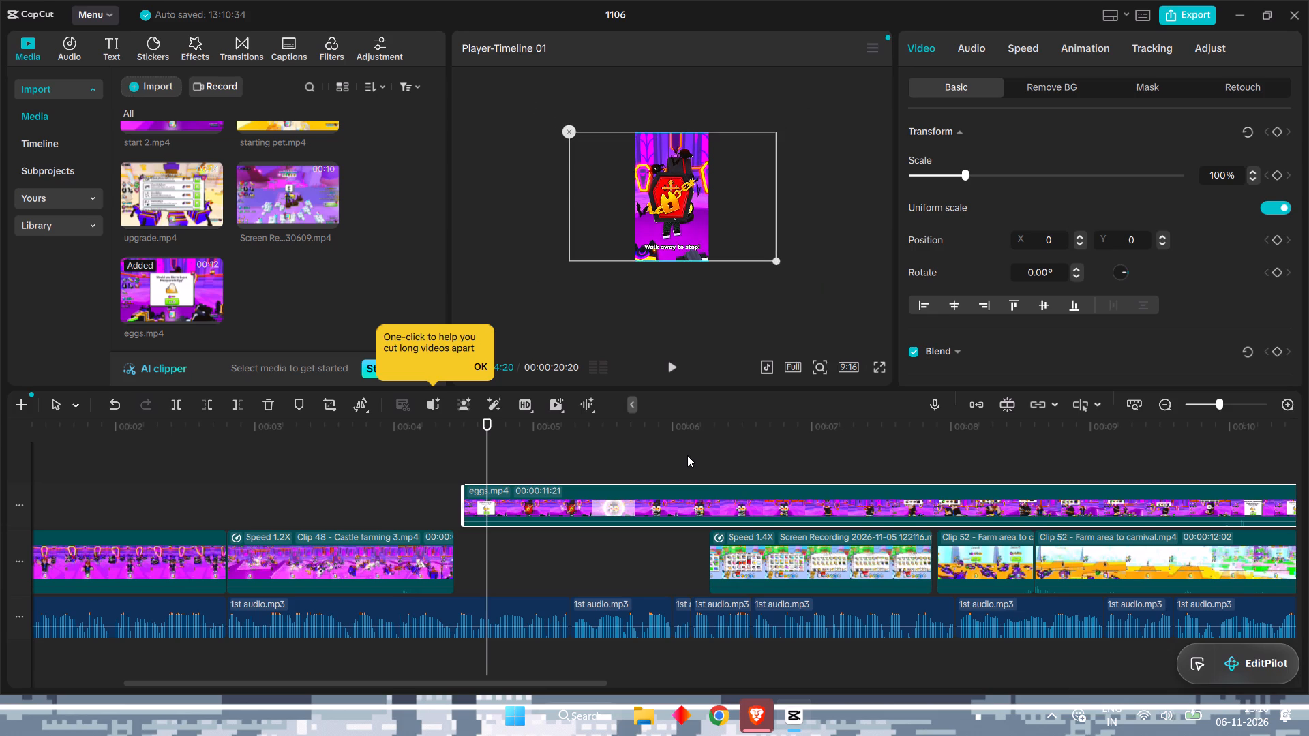
left_click_drag(687, 455, 687, 455)
left_click_drag(687, 455, 684, 450)
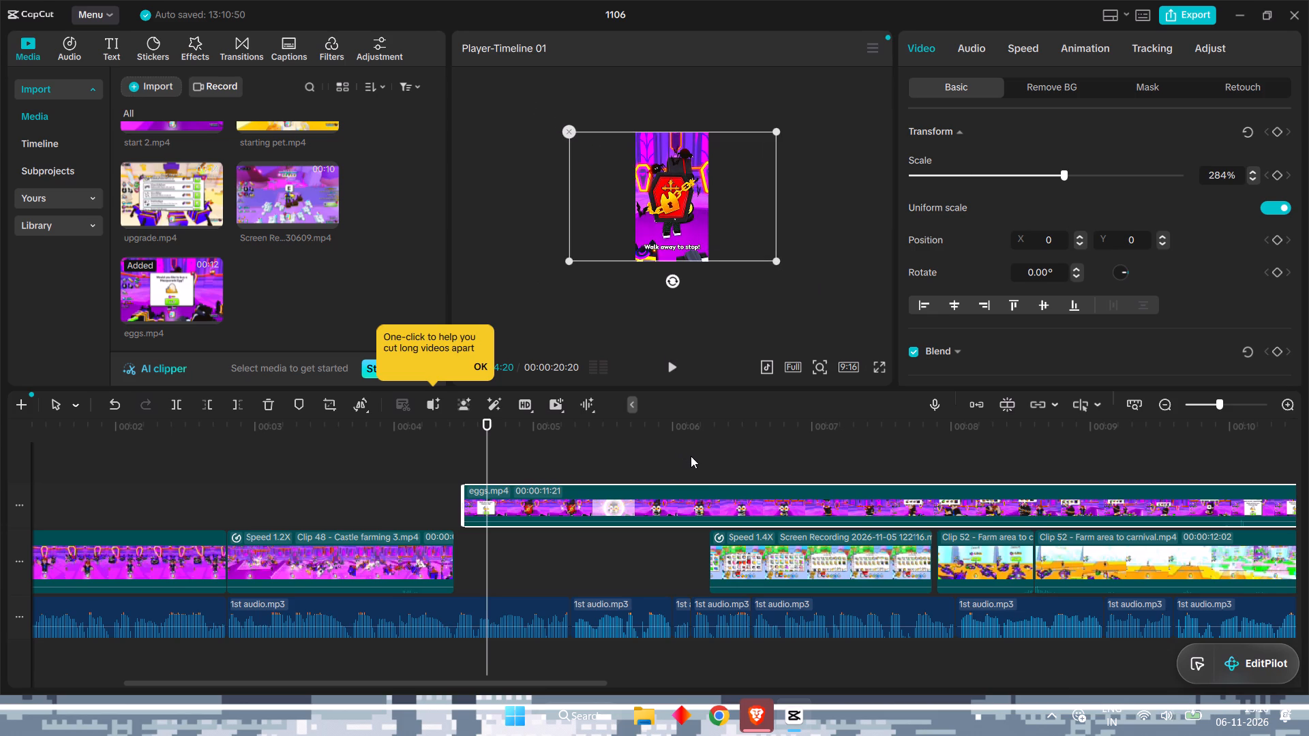
Trim off the part of eggs.mp4 before 6:05 and move the rest back to start at the end of Castle farming 3.
left_click_drag(485, 438, 453, 434)
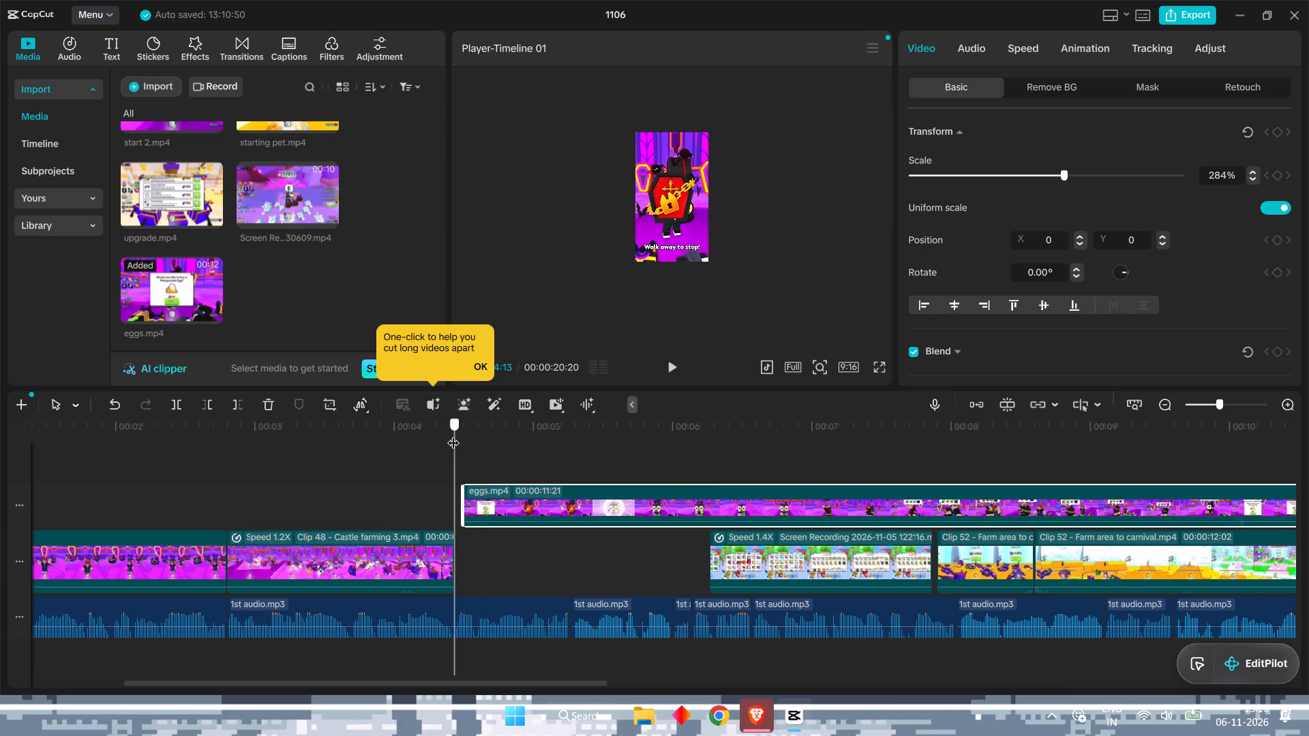
left_click_drag(453, 434, 491, 433)
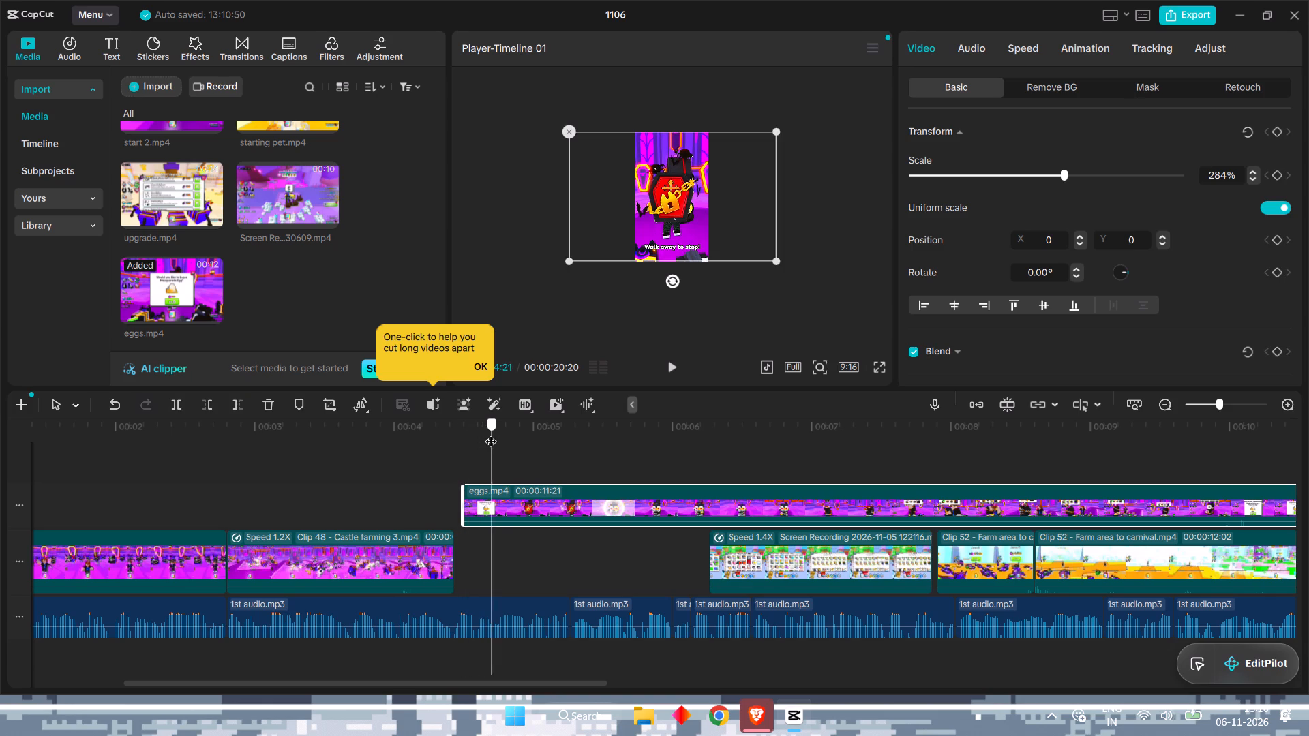
left_click_drag(491, 433, 610, 430)
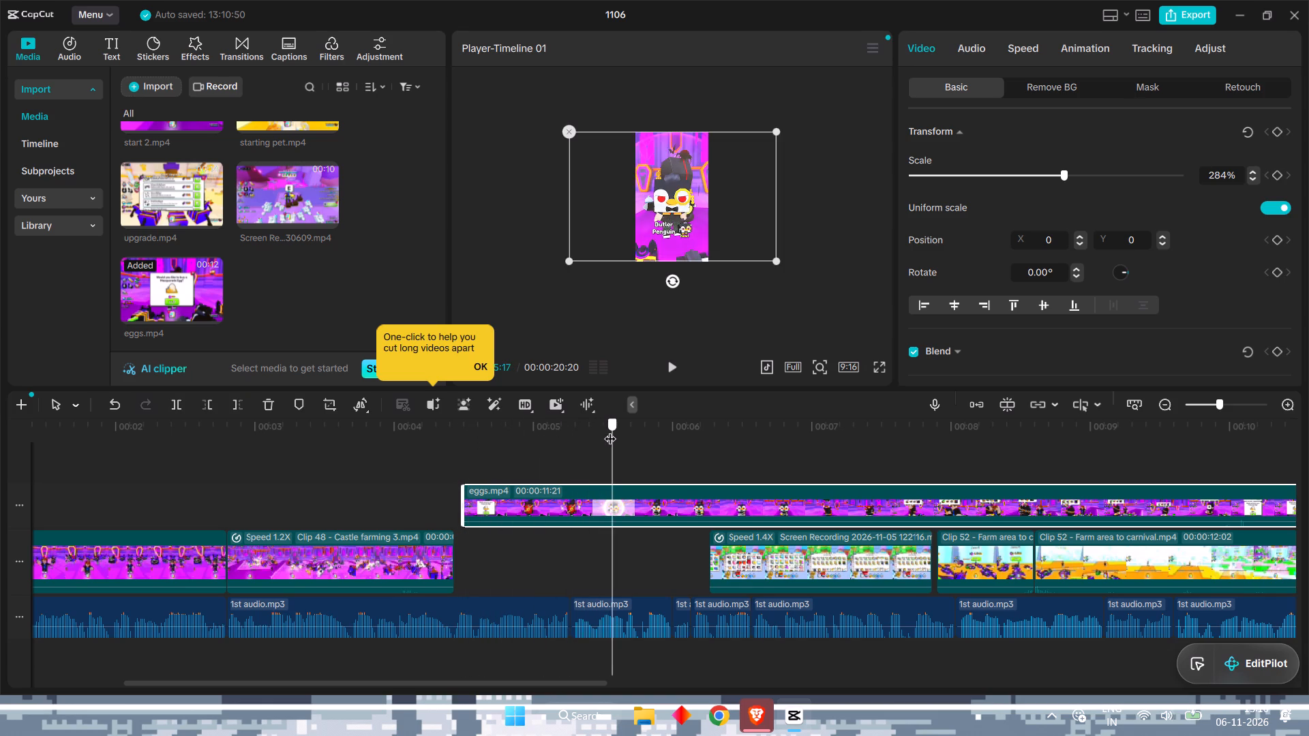
left_click_drag(610, 430, 695, 433)
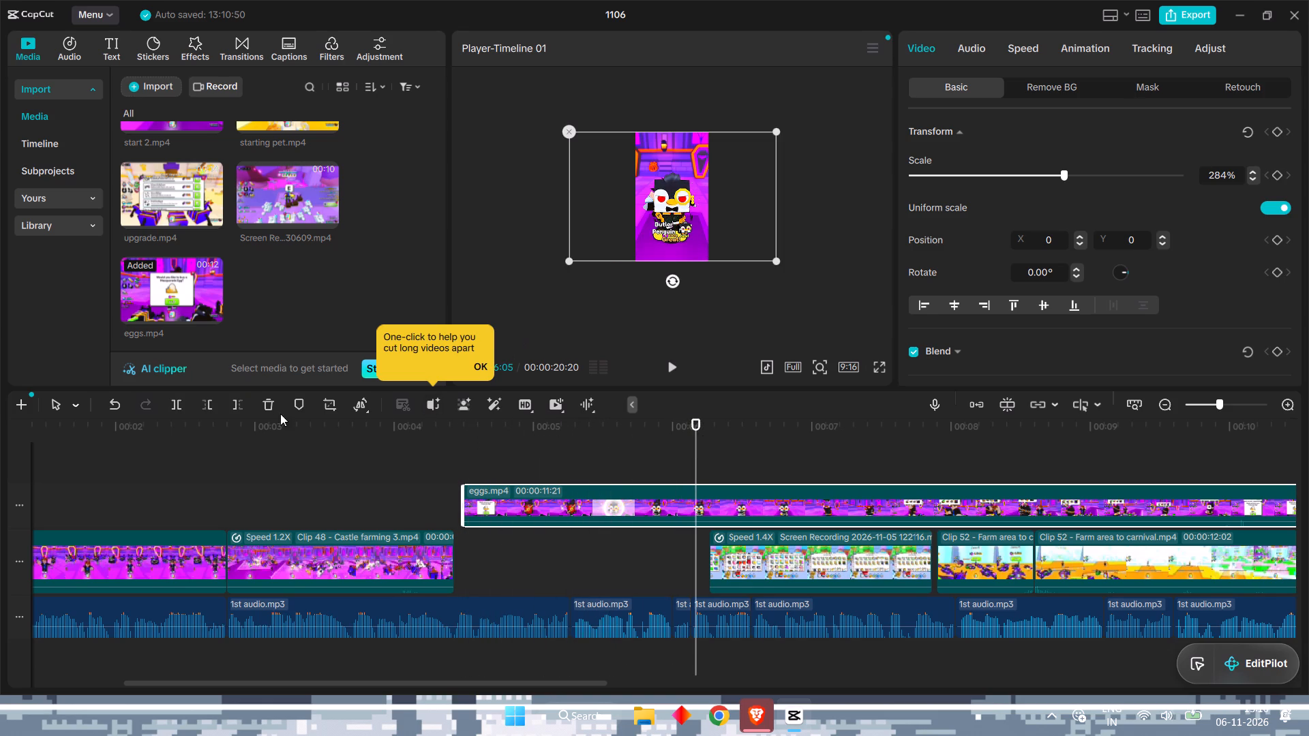
left_click(207, 399)
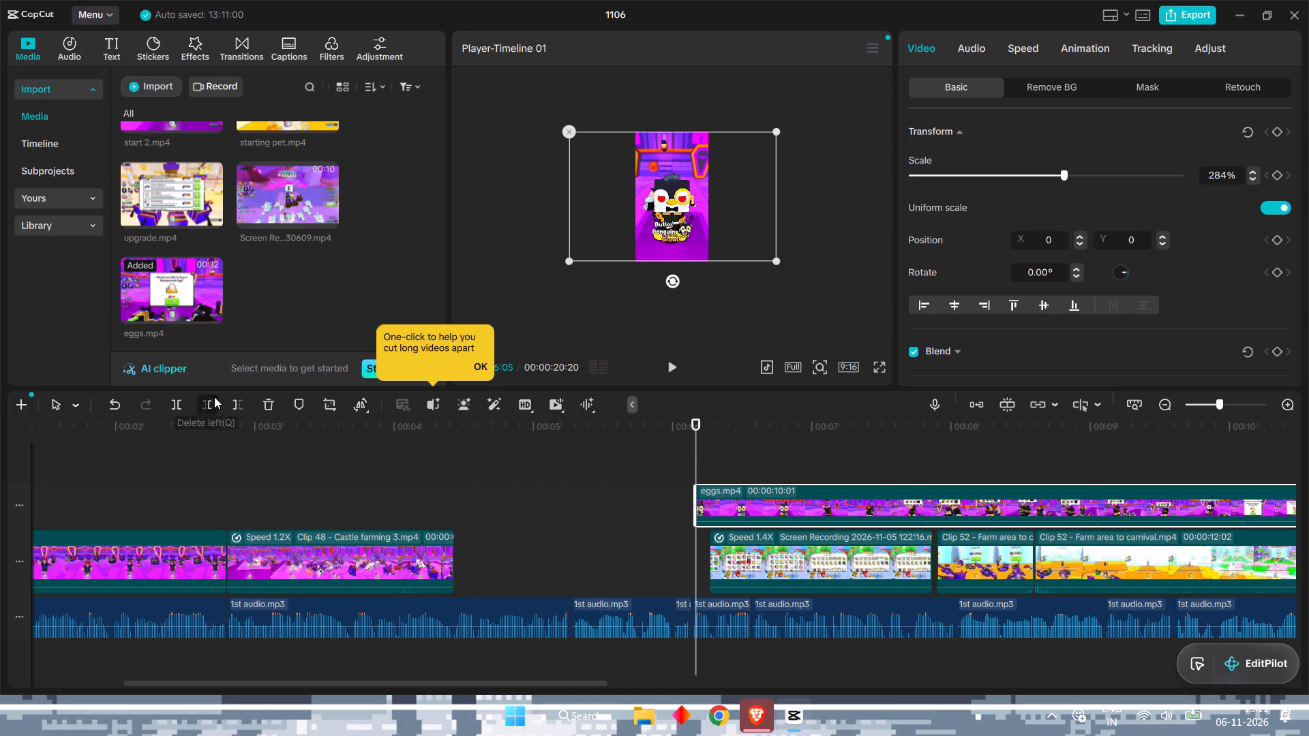
left_click_drag(725, 487, 481, 493)
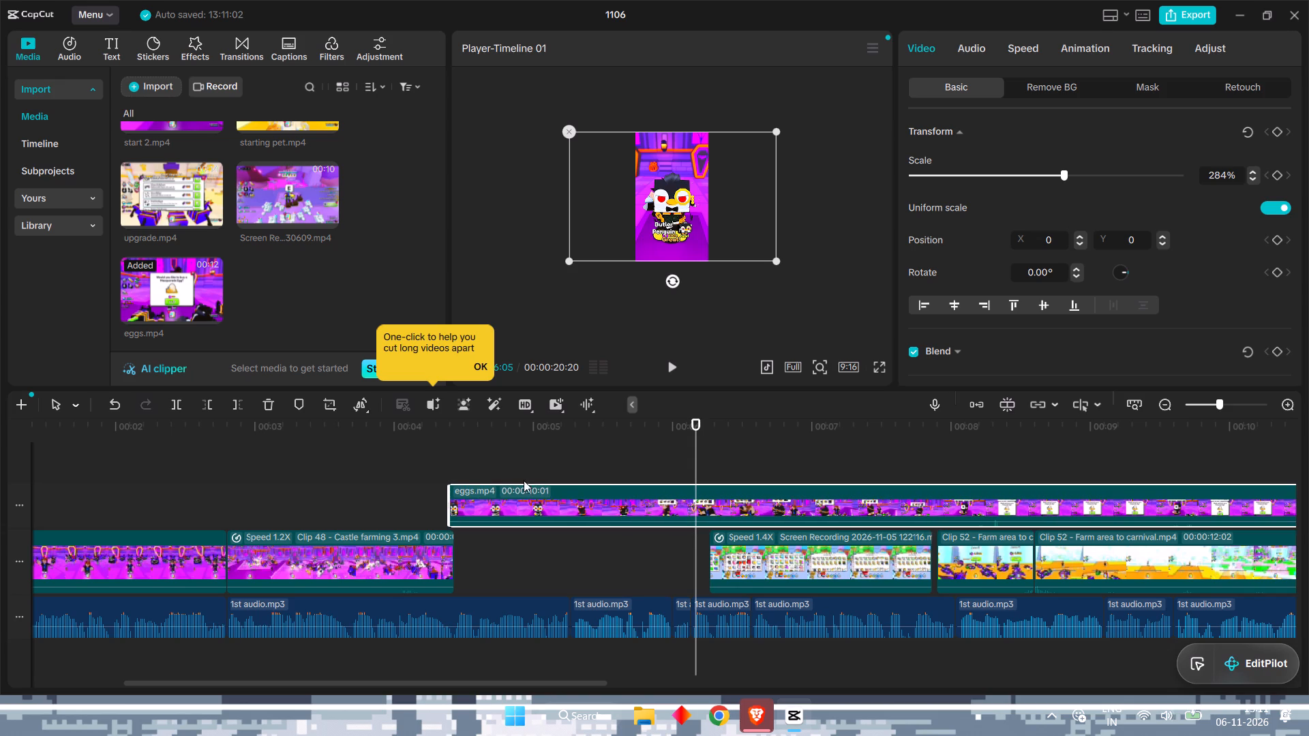
Trim off the part of eggs.mp4 before 7:22 and move the rest back to start at the end of Castle farming 3.
left_click_drag(701, 454, 451, 455)
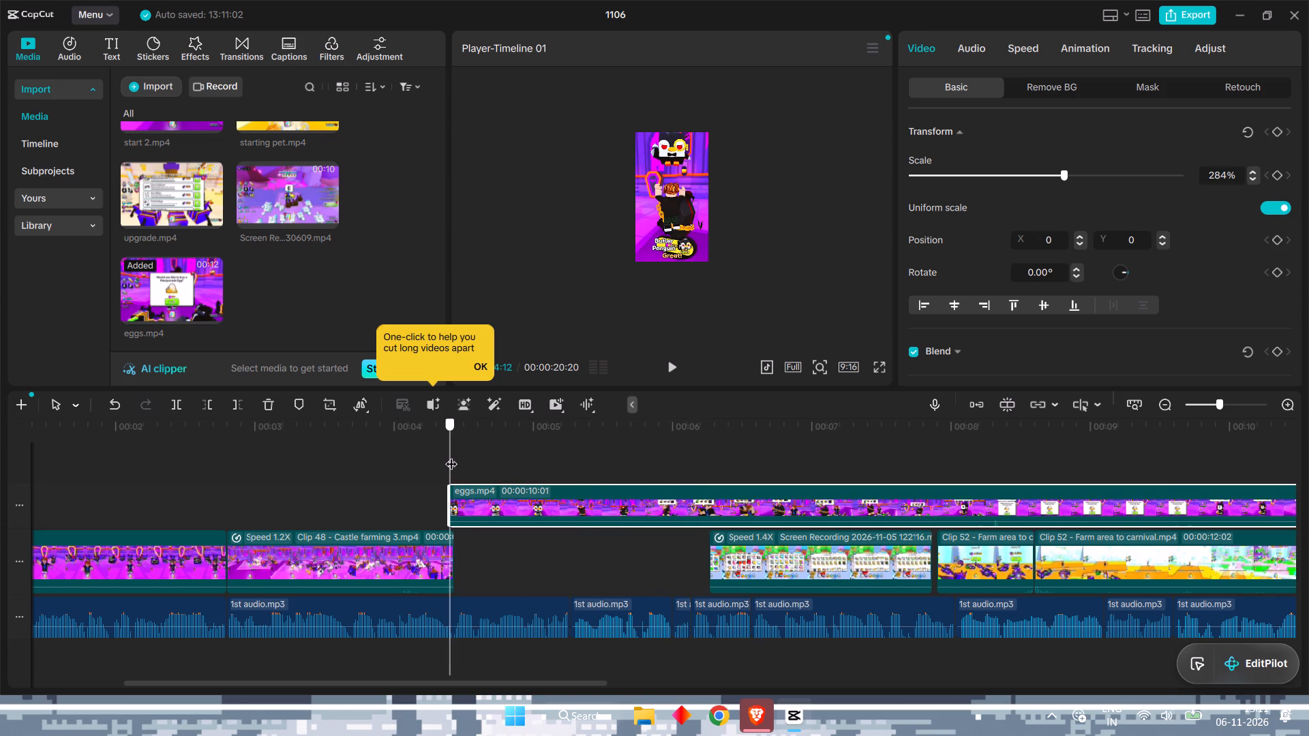
left_click_drag(451, 455, 553, 451)
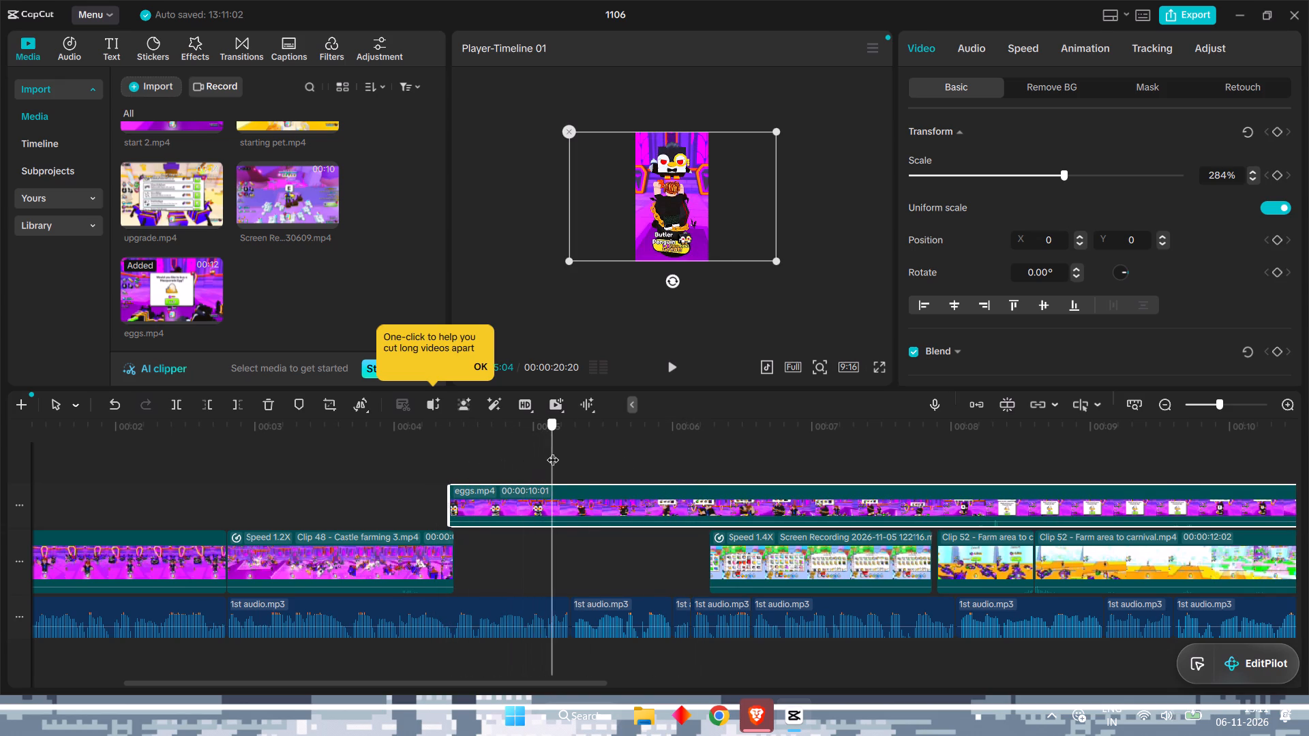
left_click_drag(553, 451, 650, 448)
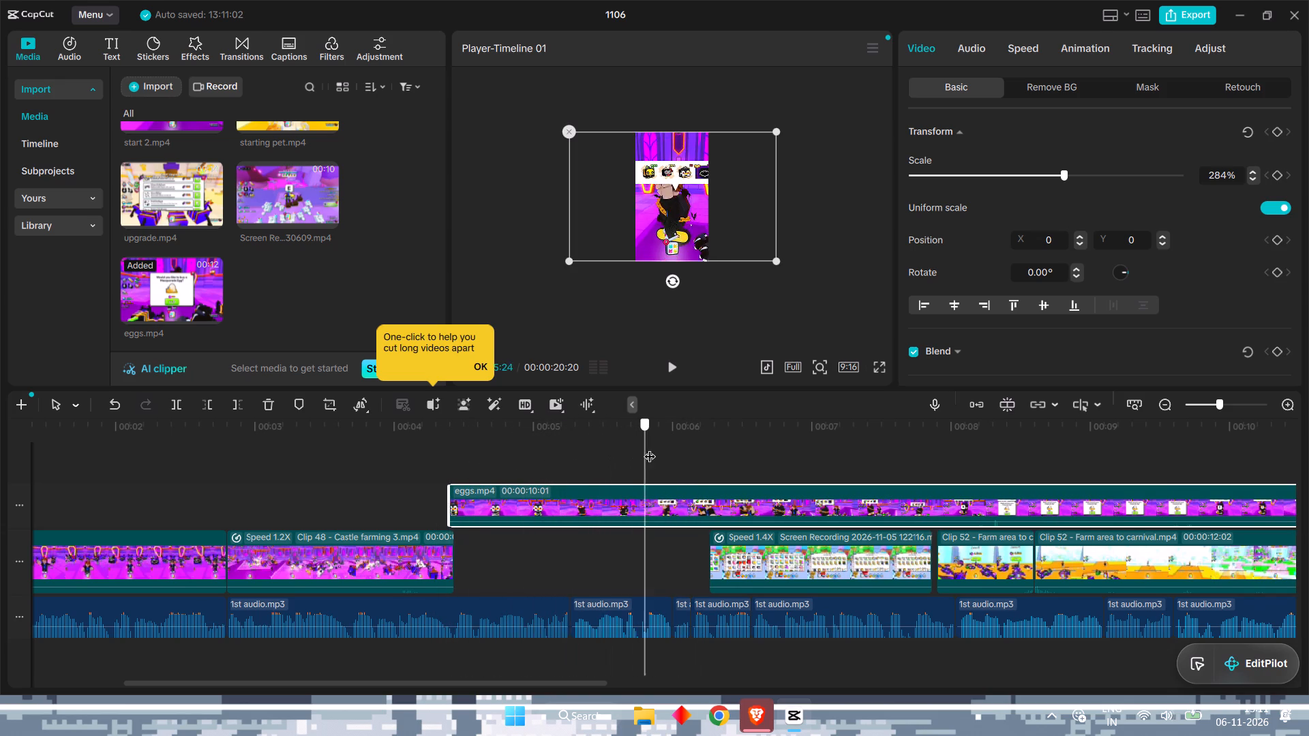
left_click_drag(650, 448, 732, 440)
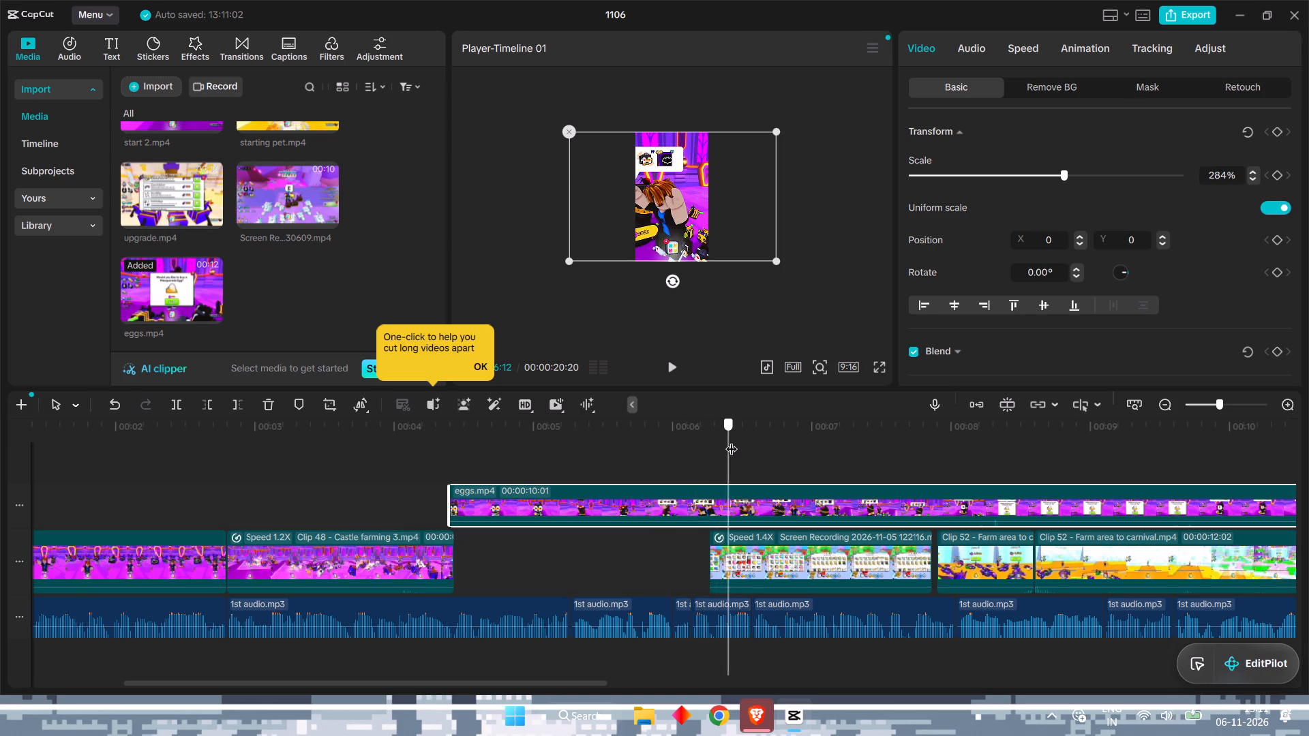
left_click_drag(732, 440, 824, 444)
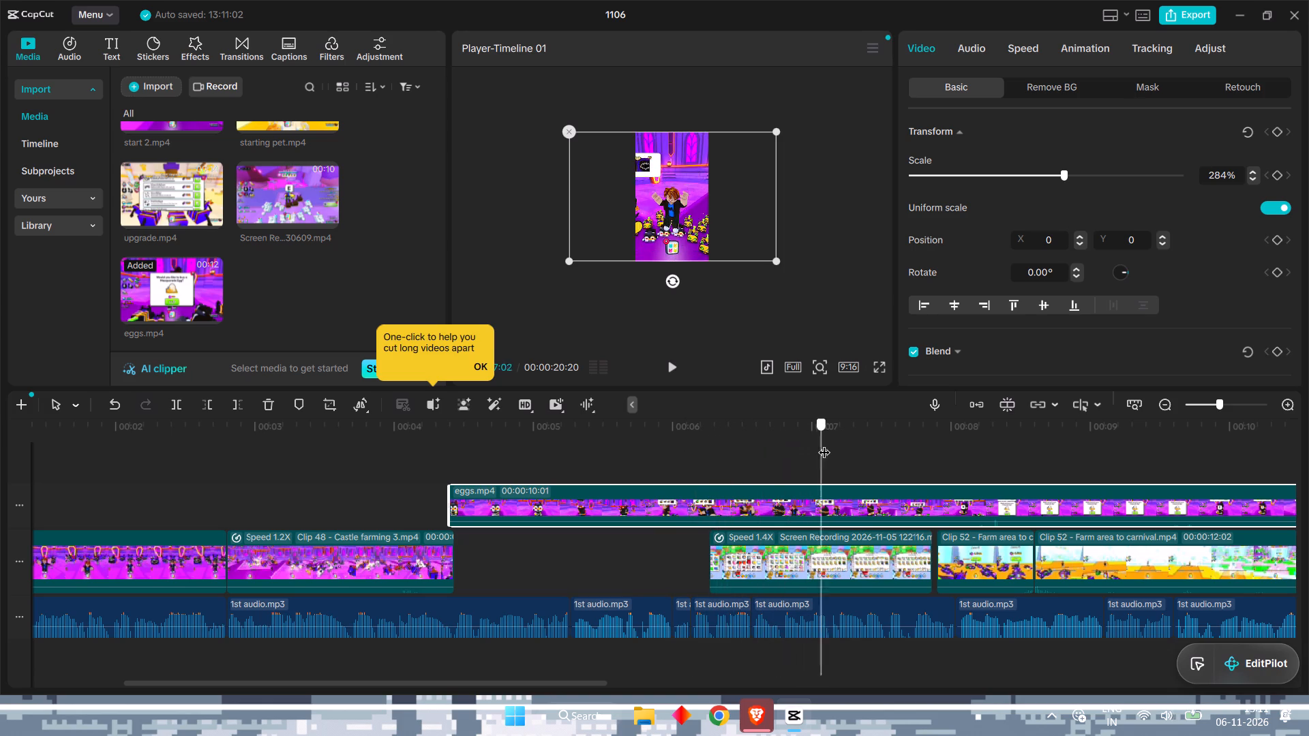
left_click_drag(824, 444, 972, 454)
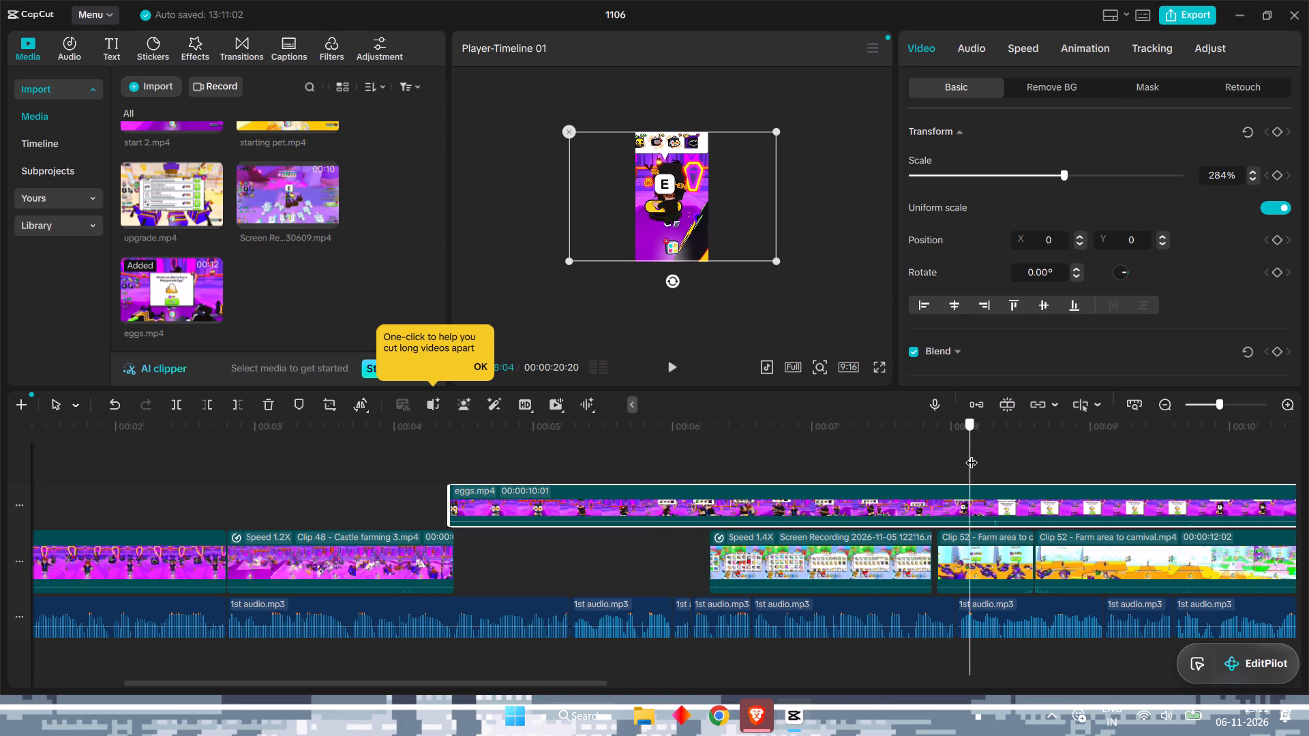
left_click_drag(972, 454, 916, 455)
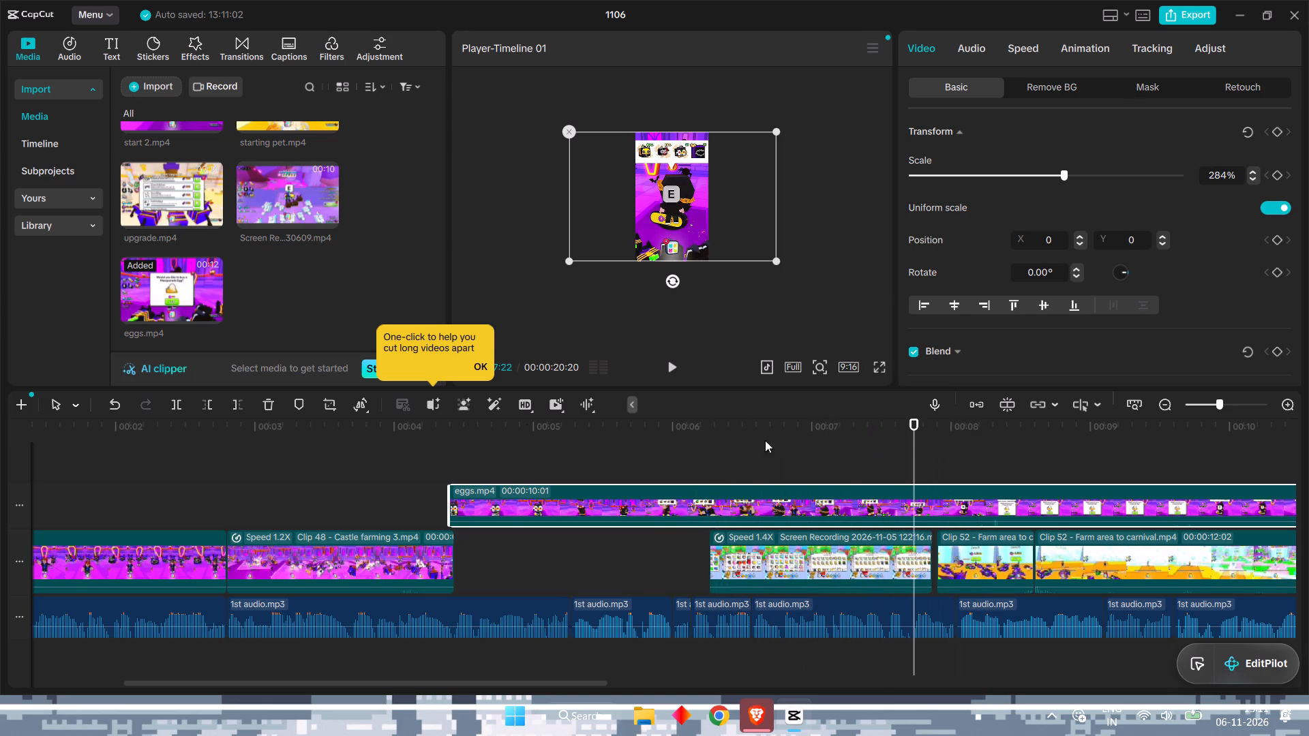
left_click(210, 406)
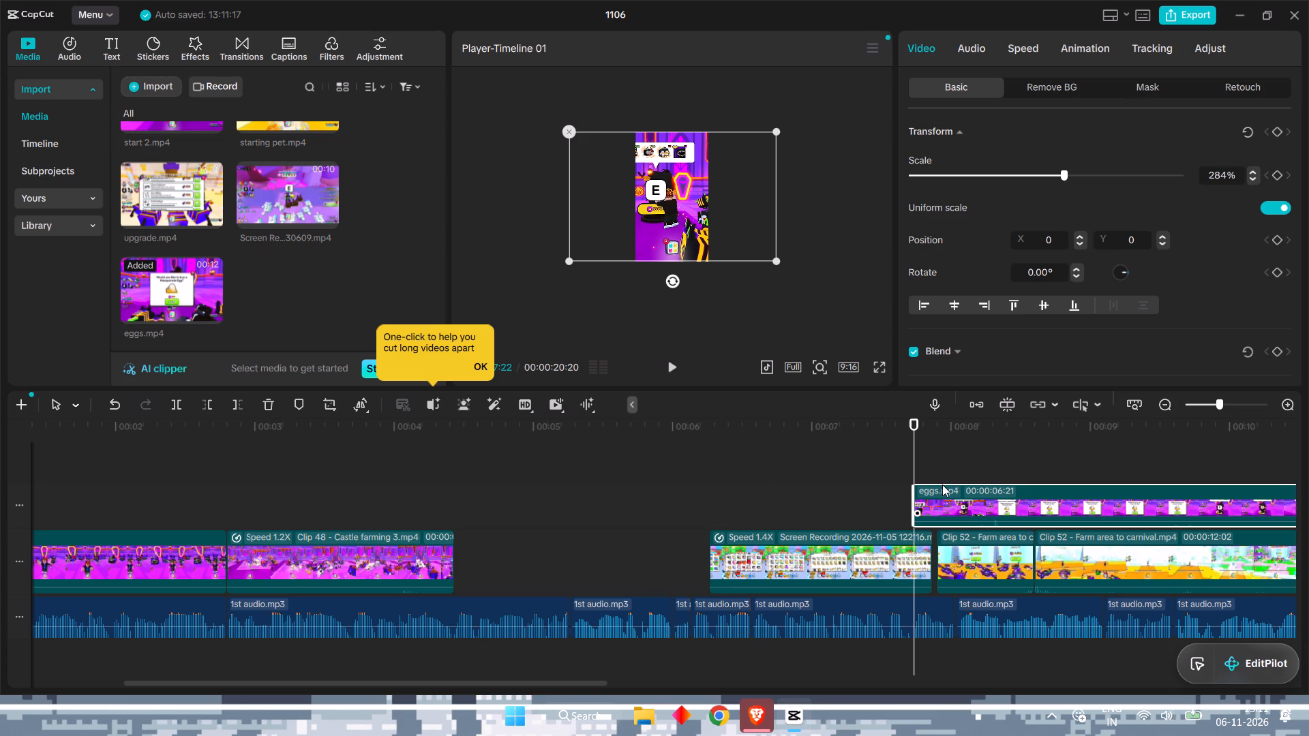
left_click_drag(942, 486, 460, 491)
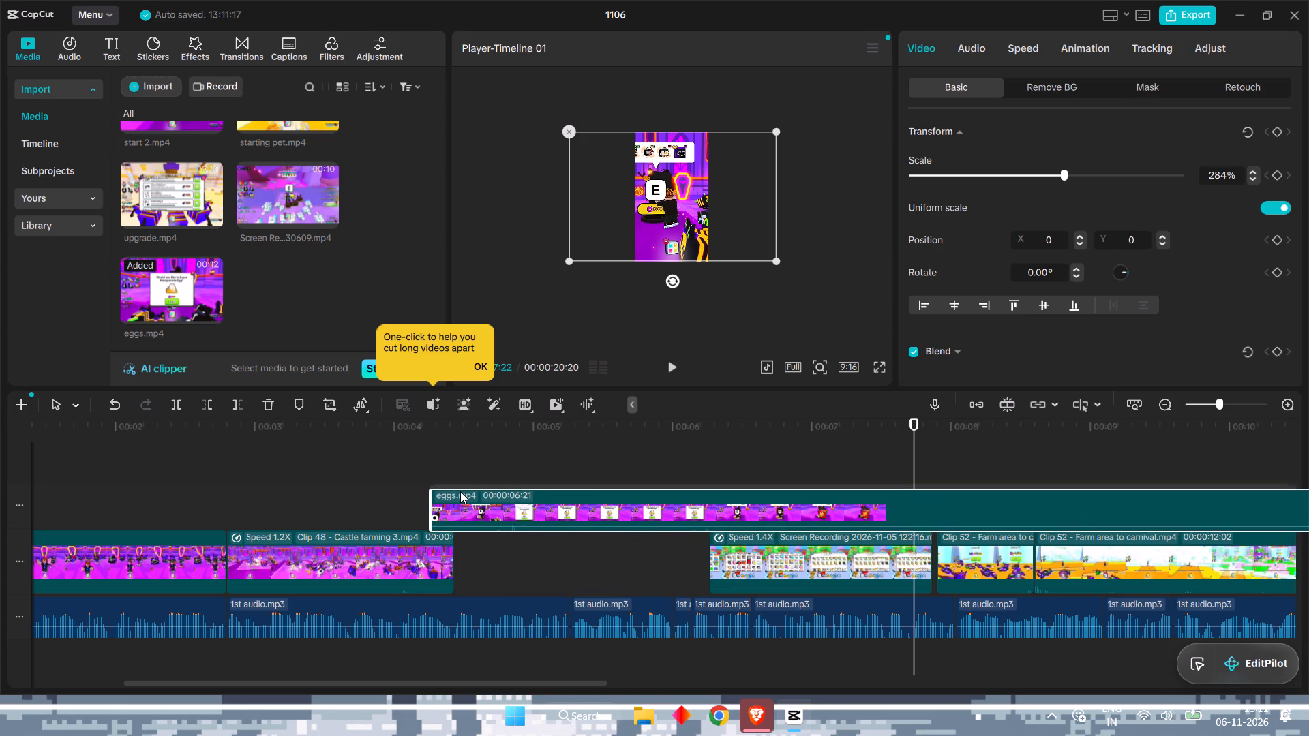
left_click_drag(460, 491, 477, 491)
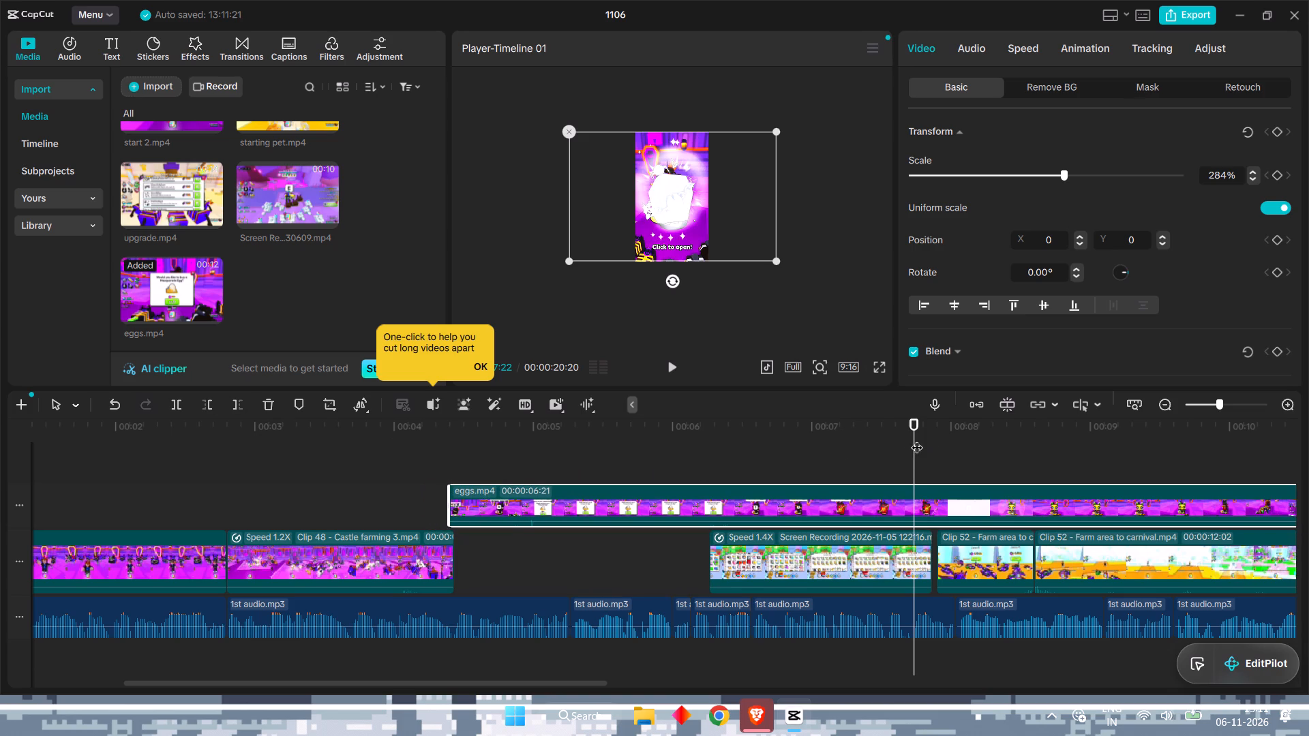
Review the egg-buying section of eggs.mp4 and set the clip's speed to 1.30x.
left_click(907, 439)
left_click_drag(912, 438, 449, 470)
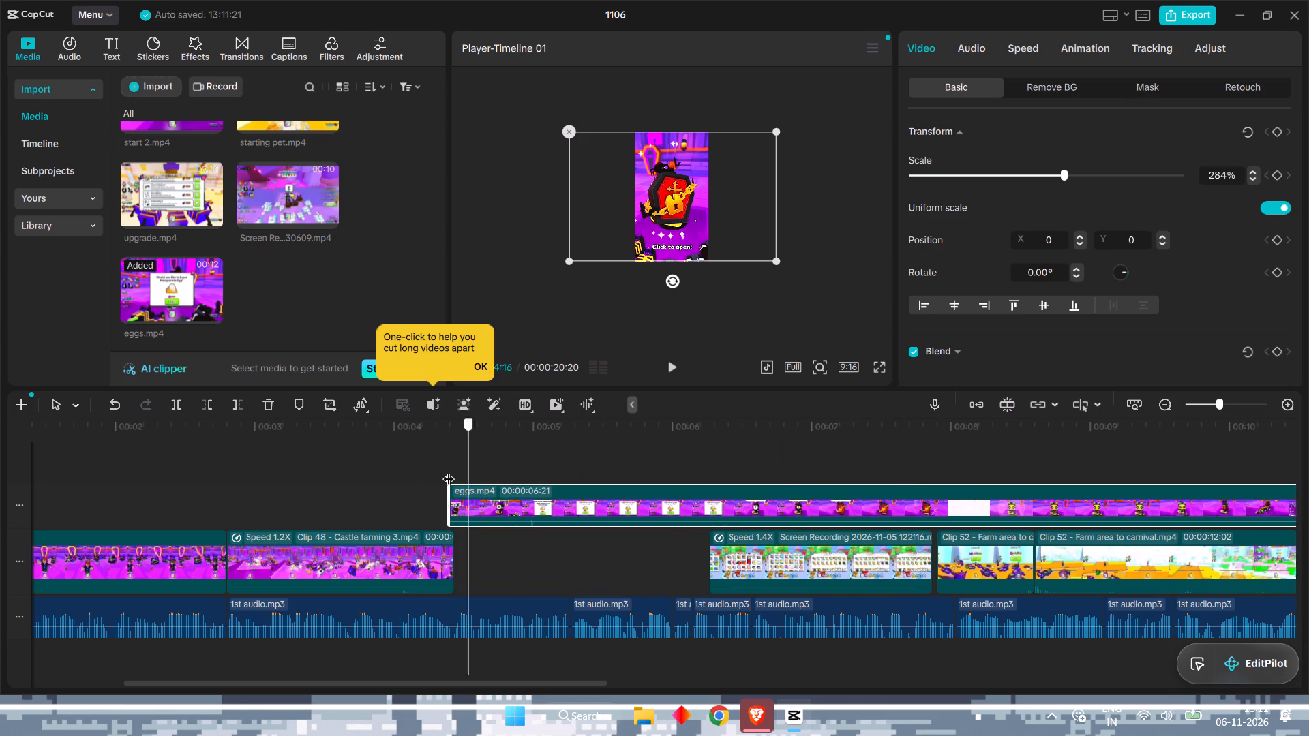
left_click_drag(449, 470, 457, 462)
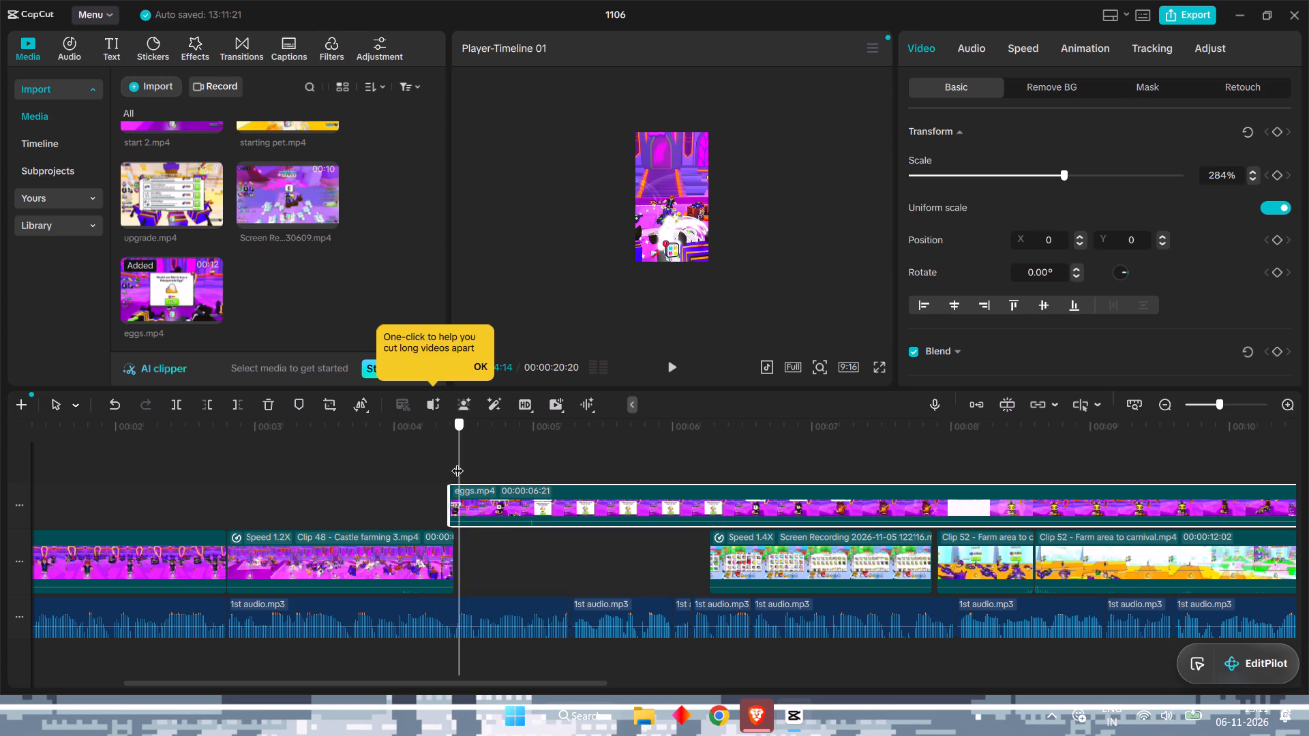
left_click_drag(457, 462, 536, 464)
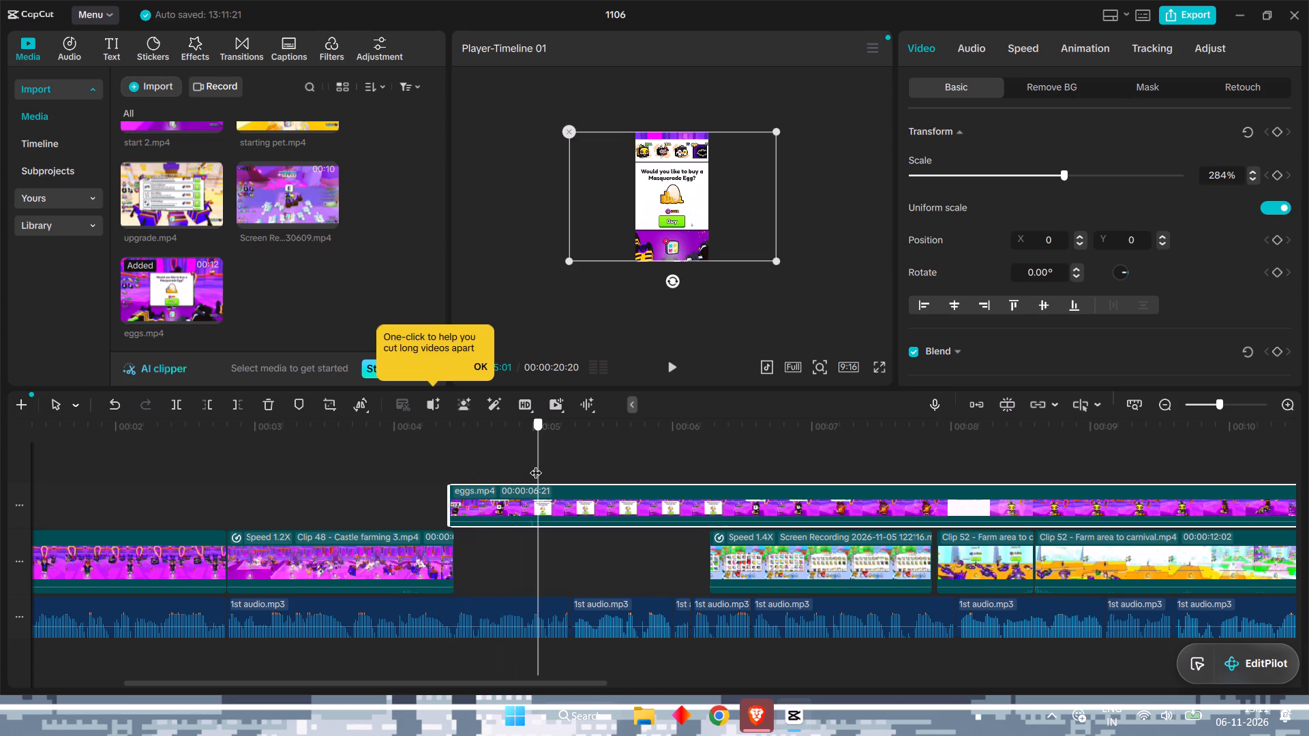
left_click_drag(536, 464, 597, 472)
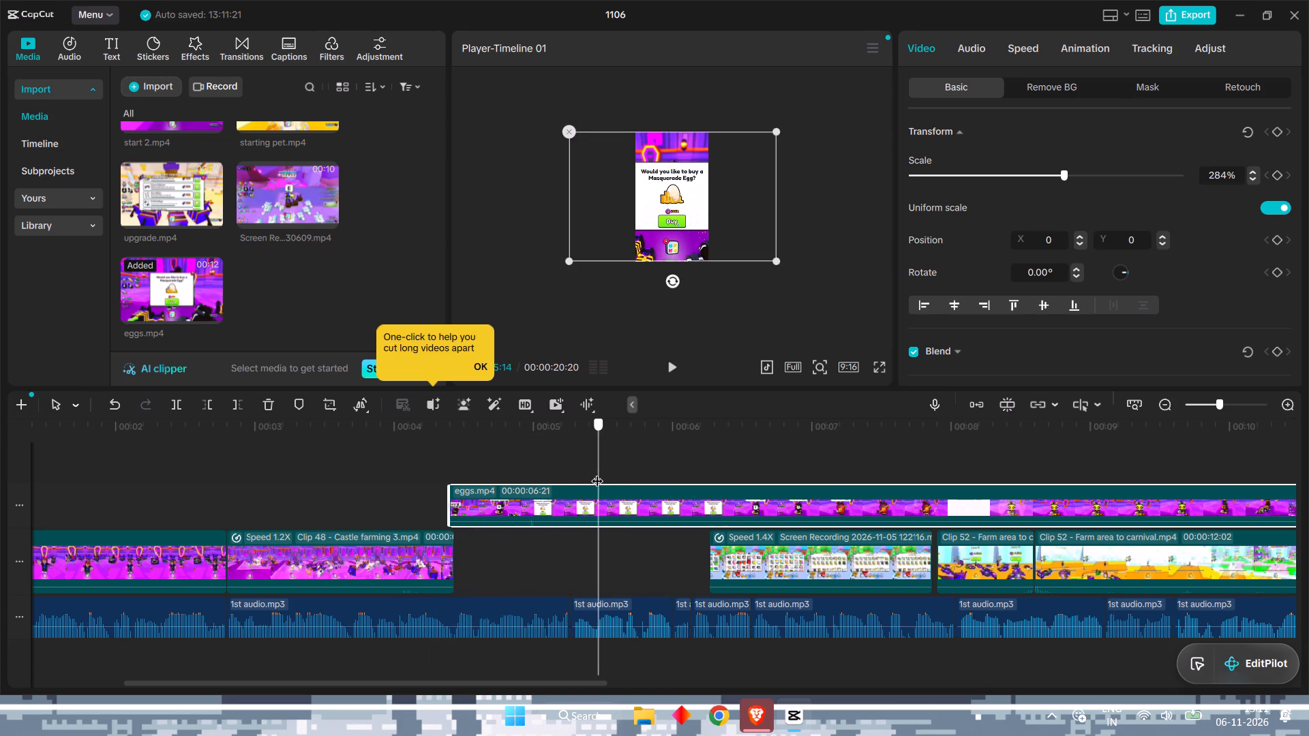
left_click_drag(597, 472, 631, 476)
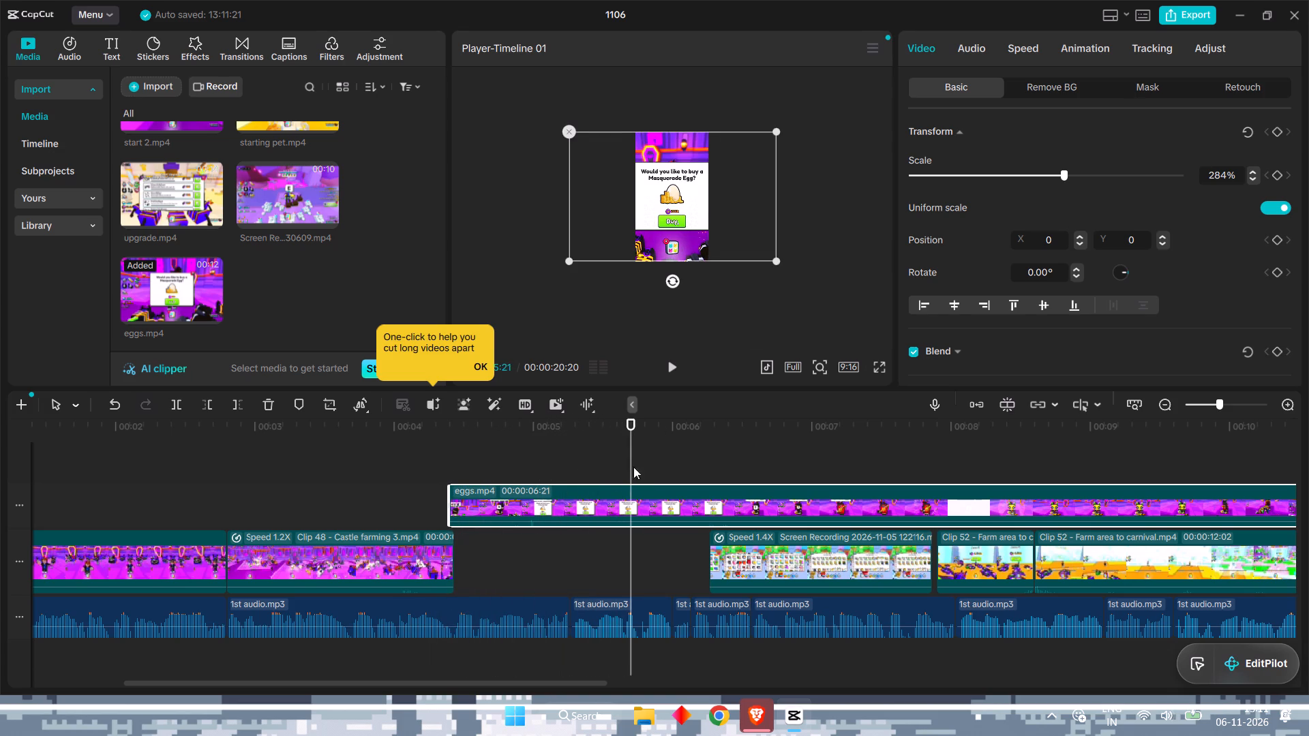
left_click(1029, 46)
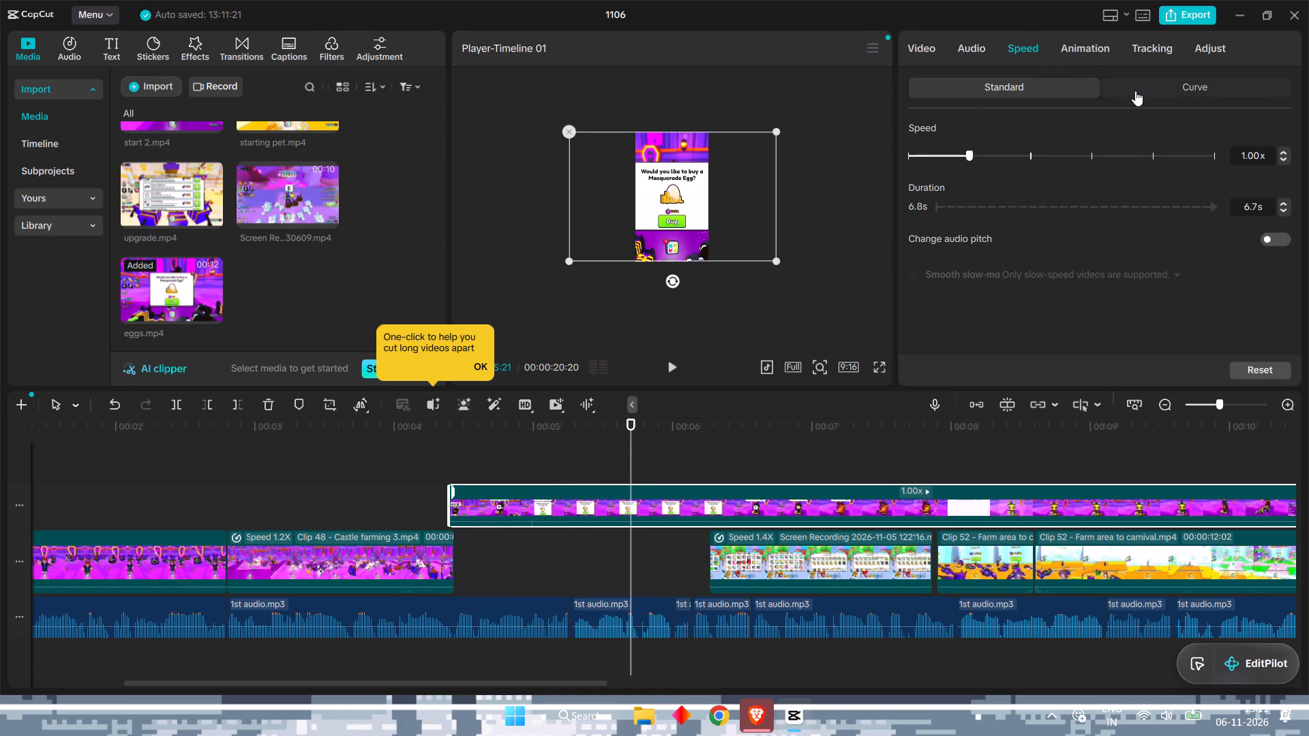
left_click(1285, 147)
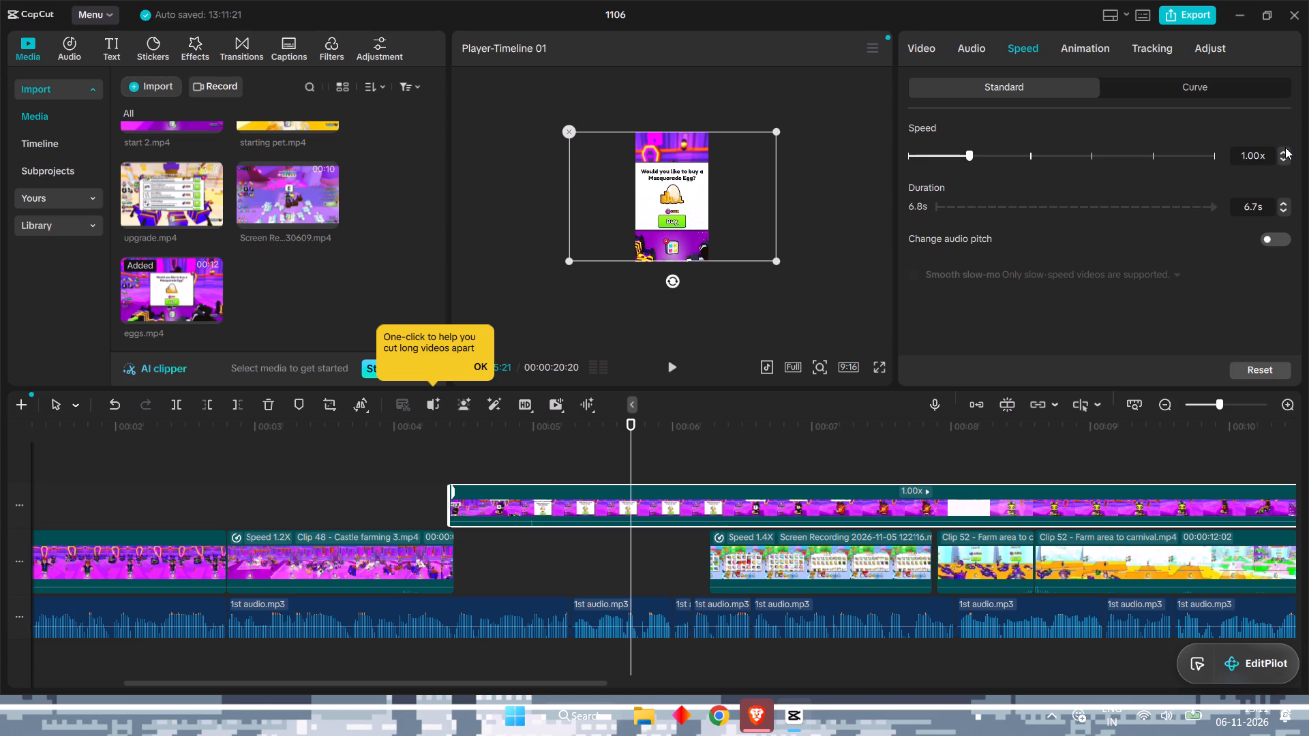
triple_click(1282, 149)
left_click(1282, 149)
left_click(1279, 149)
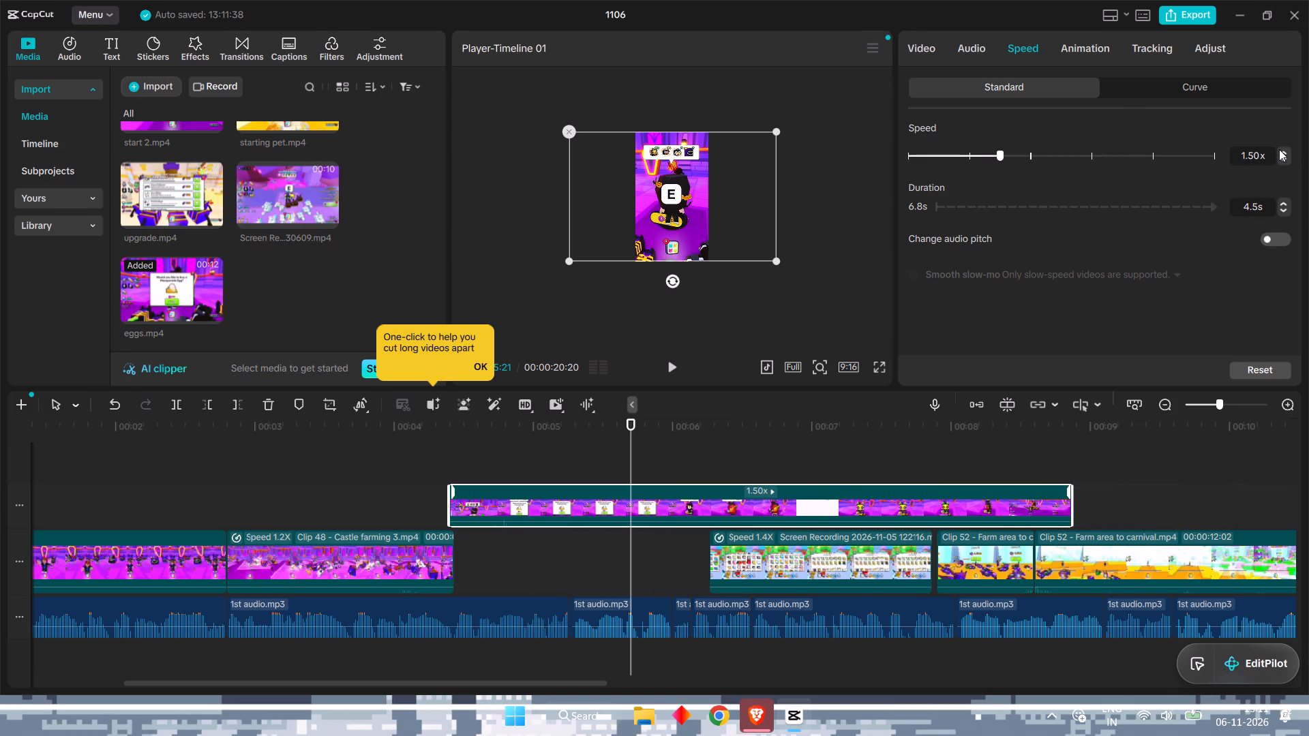
double_click(1281, 159)
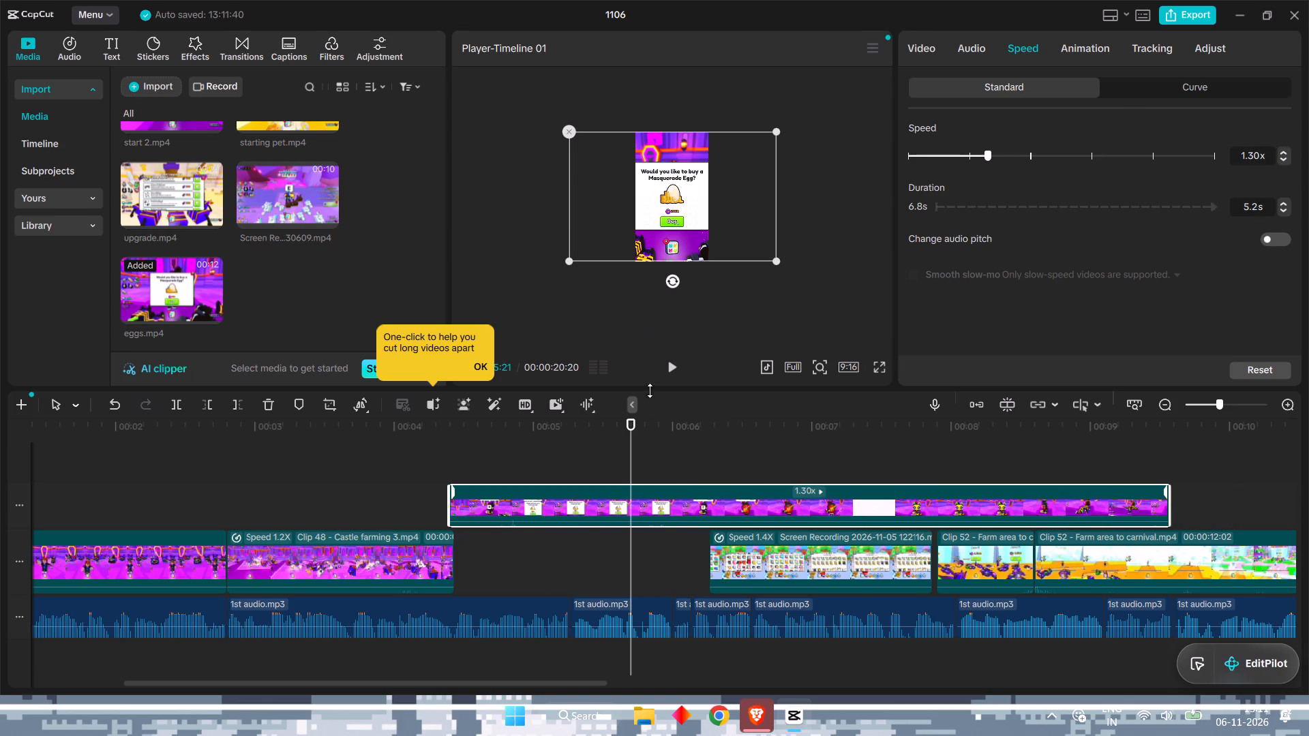
Trim off the part of eggs.mp4 before 5:28 and move the rest back to start at the end of Castle farming 3.
left_click_drag(635, 438, 455, 448)
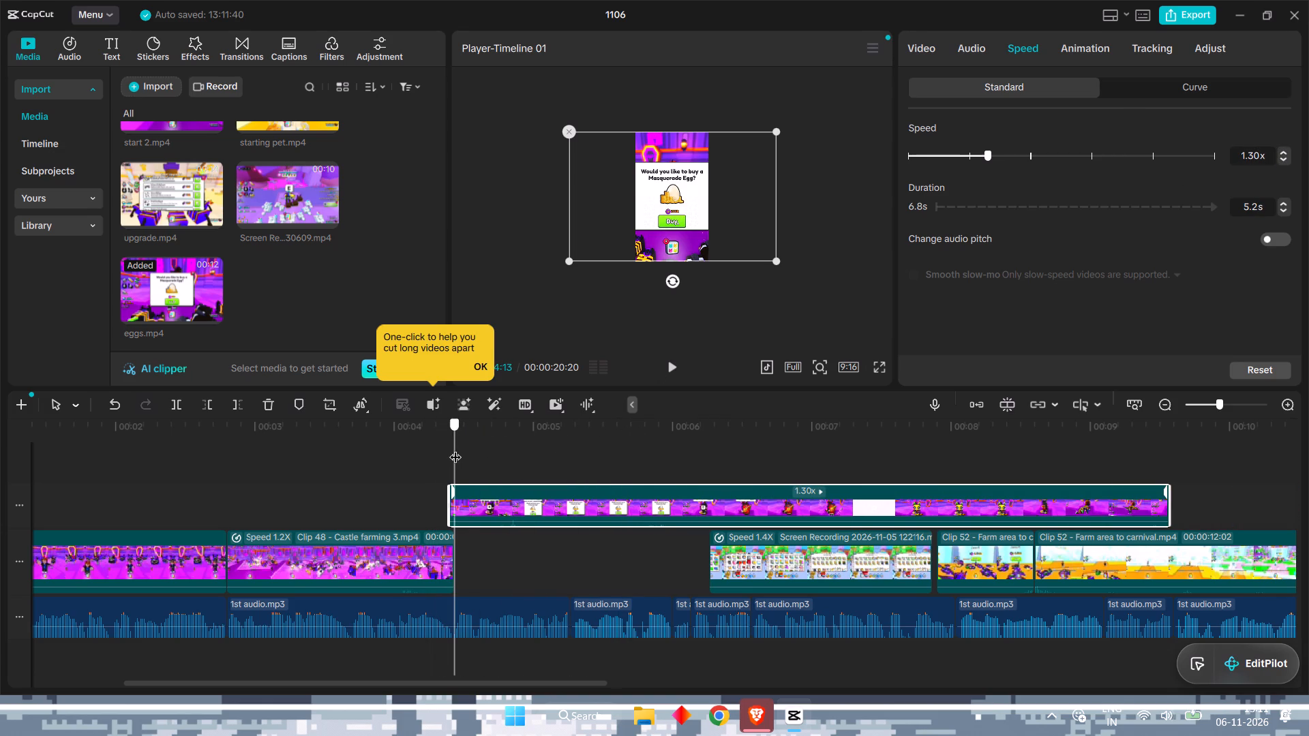
left_click_drag(455, 448, 600, 444)
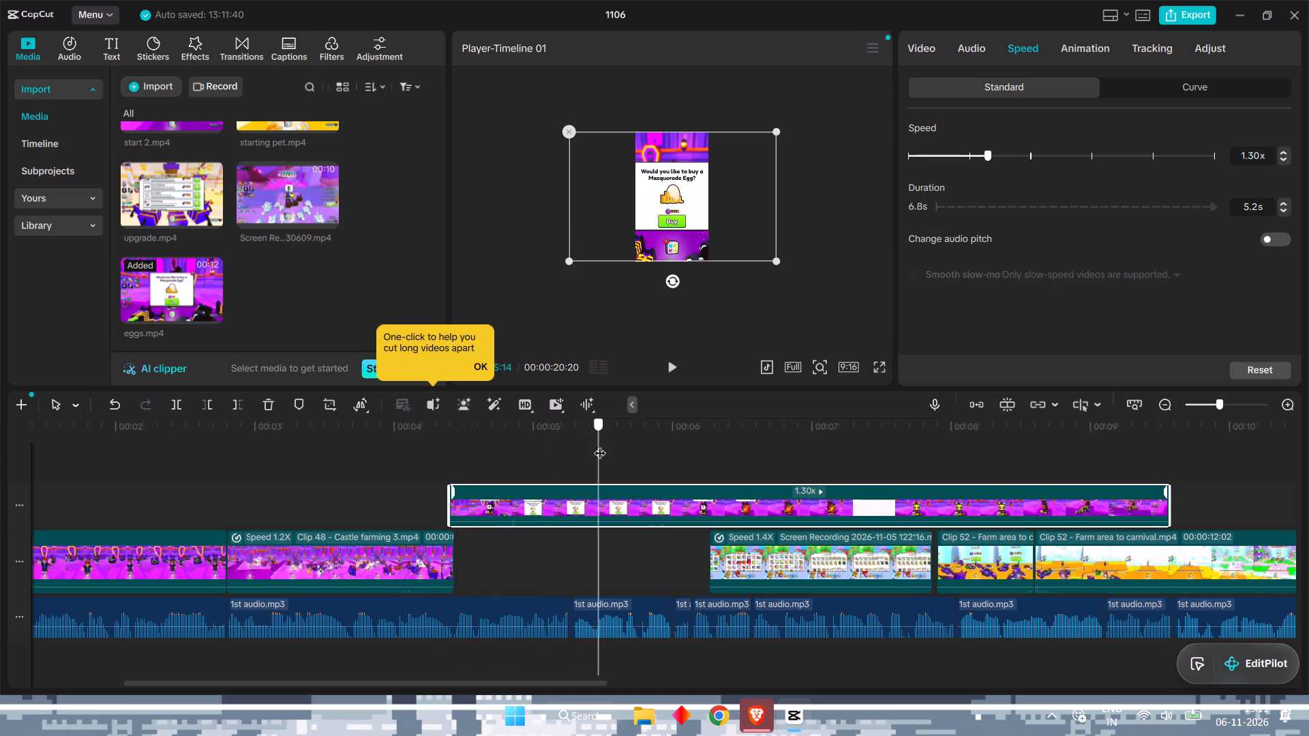
left_click_drag(600, 444, 702, 440)
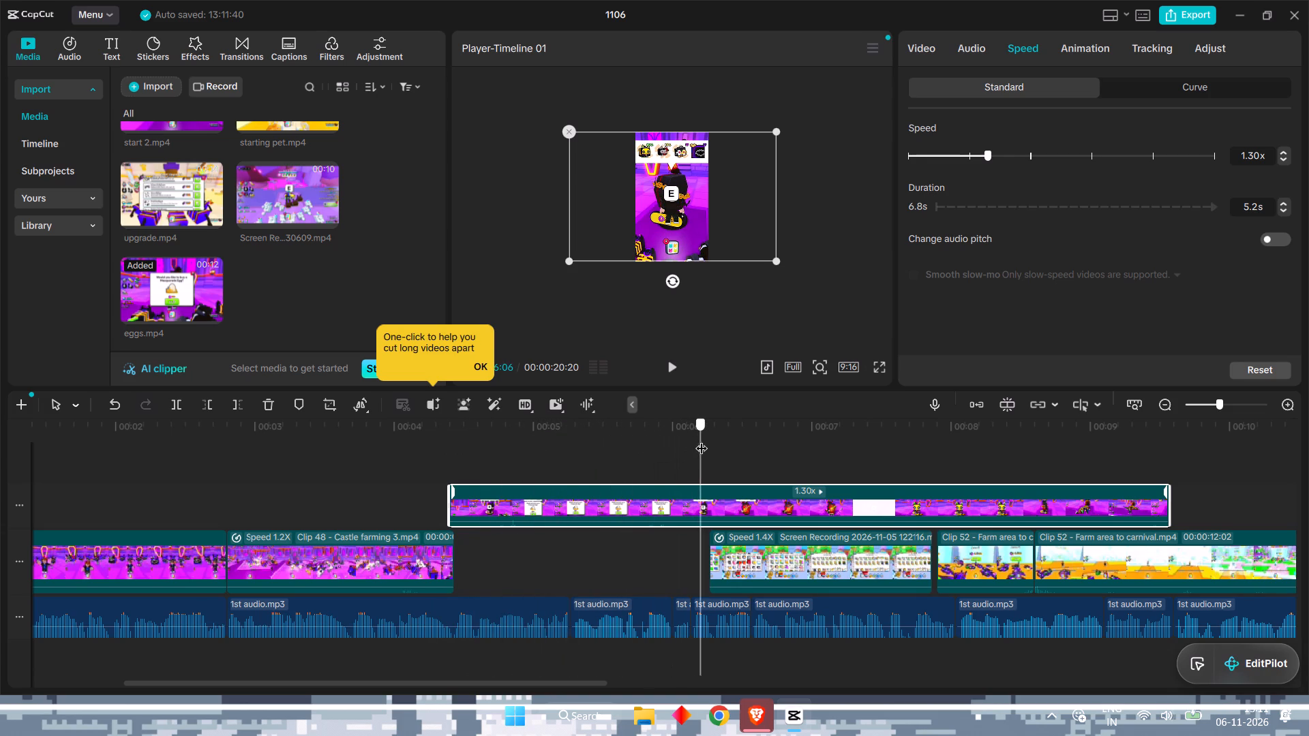
left_click_drag(702, 440, 682, 439)
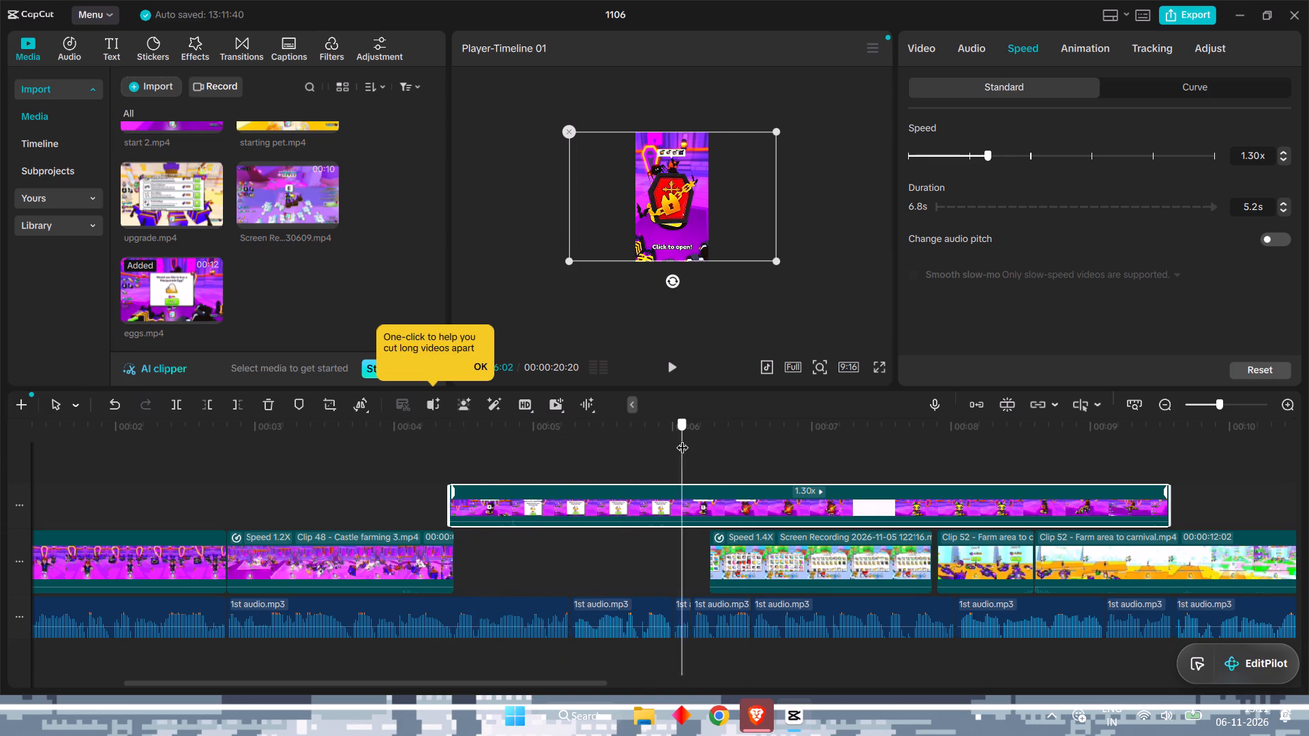
left_click_drag(682, 439, 665, 440)
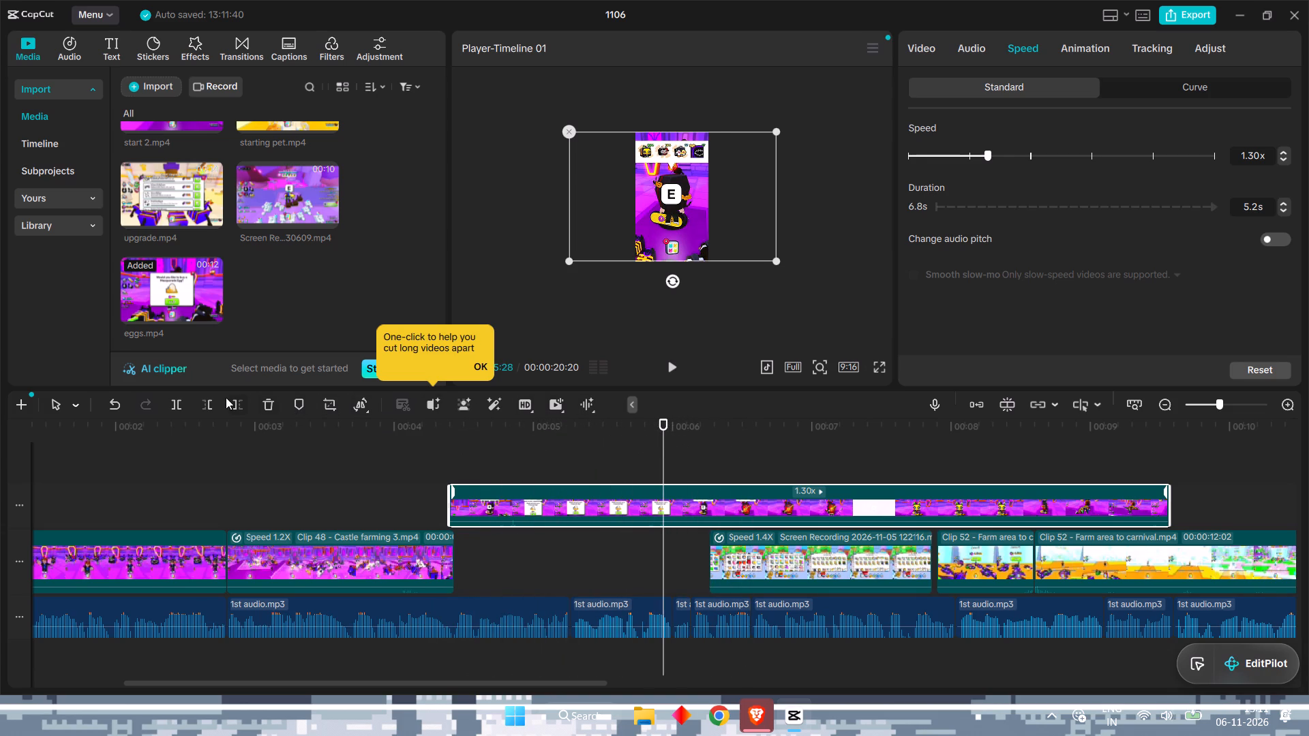
left_click(231, 399)
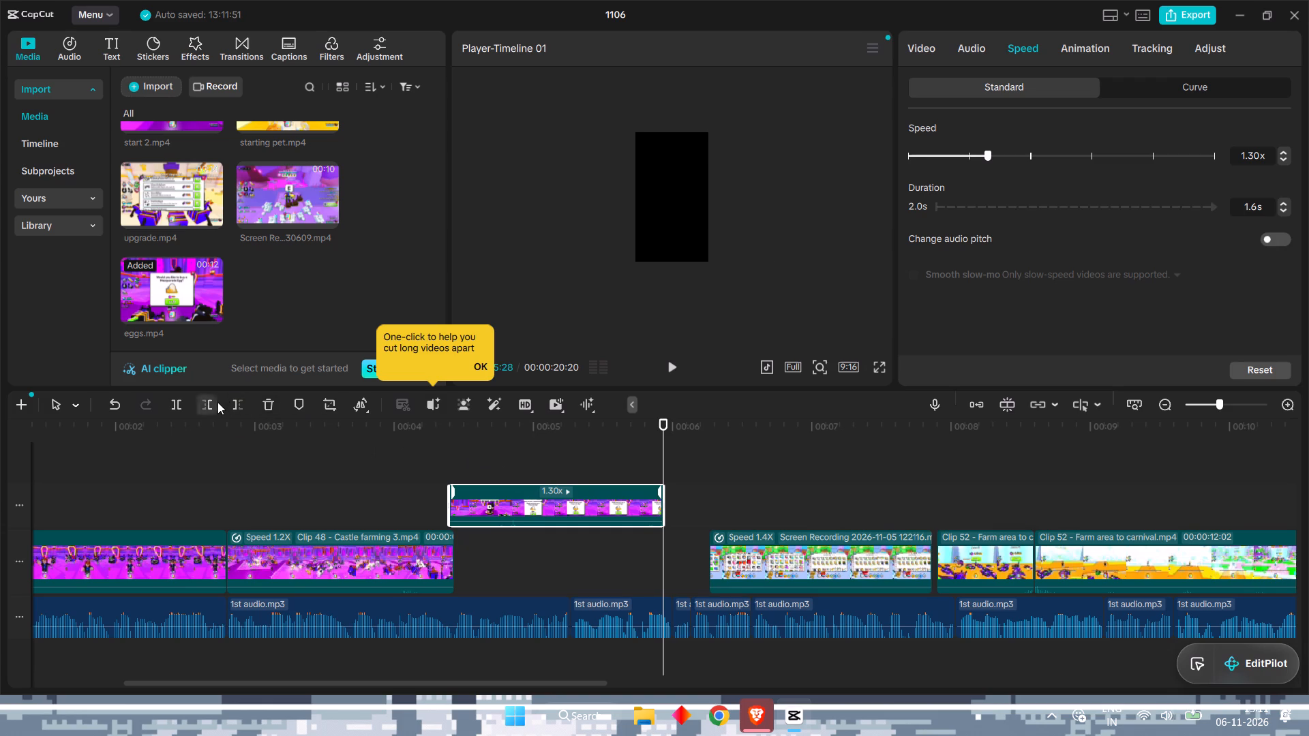
key("ctrl+z")
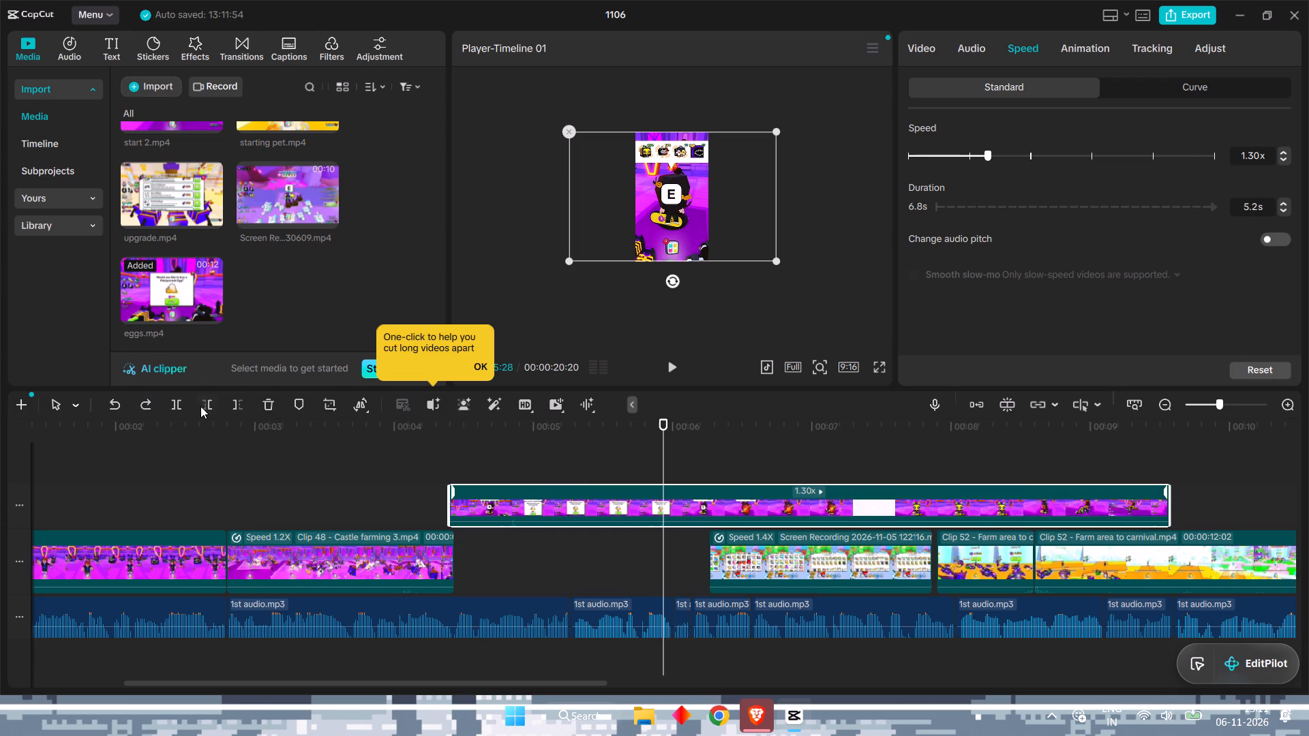
left_click(201, 406)
left_click_drag(689, 488, 479, 493)
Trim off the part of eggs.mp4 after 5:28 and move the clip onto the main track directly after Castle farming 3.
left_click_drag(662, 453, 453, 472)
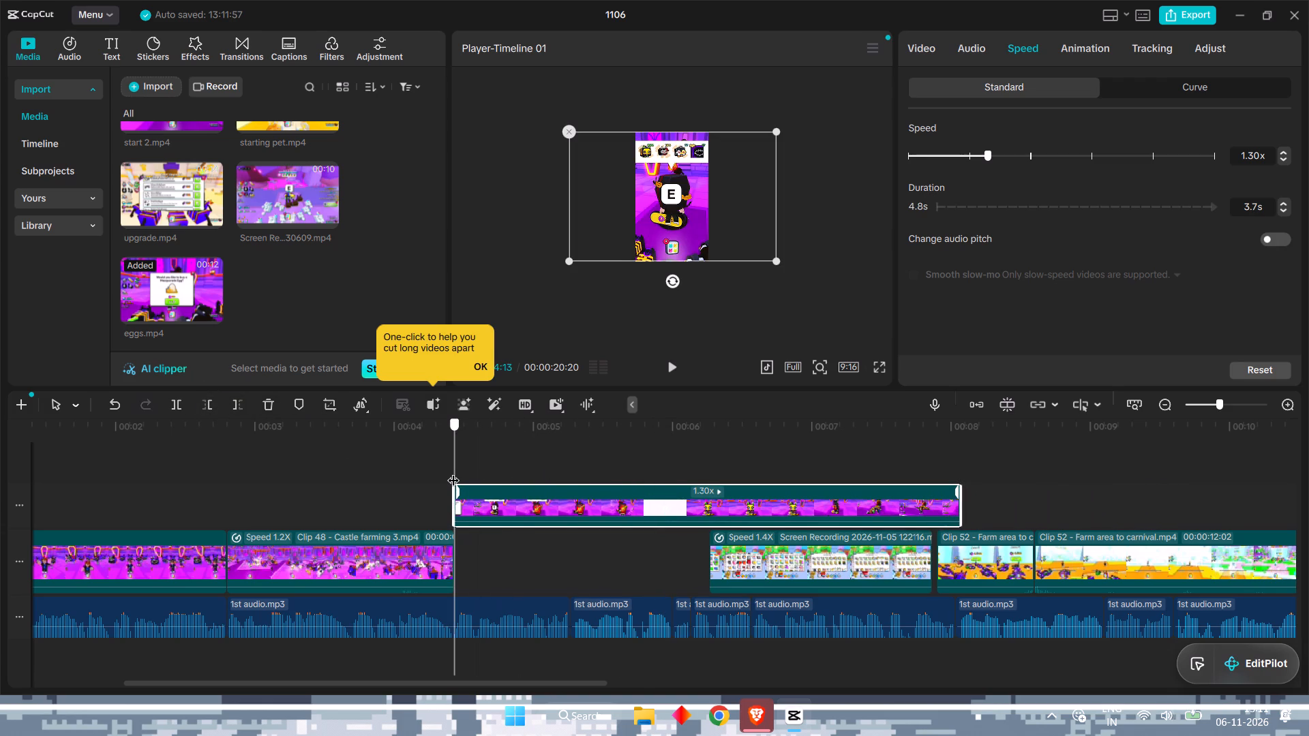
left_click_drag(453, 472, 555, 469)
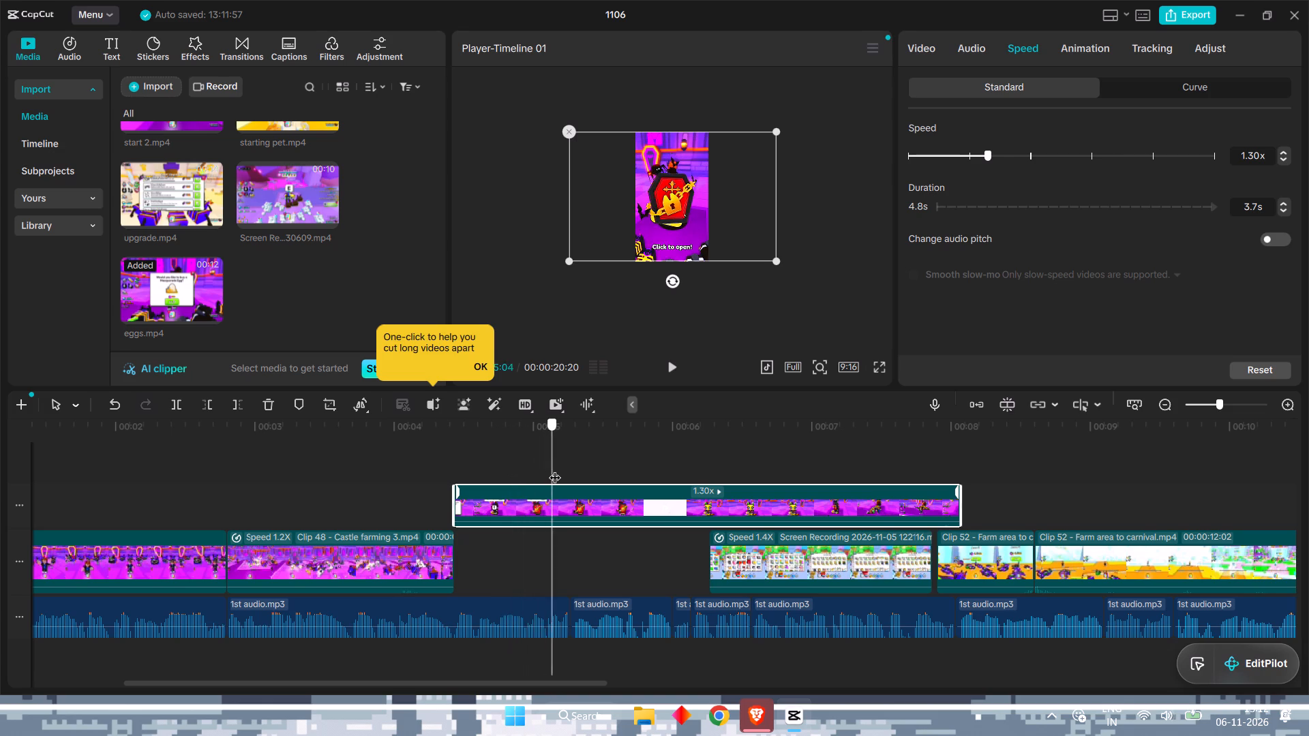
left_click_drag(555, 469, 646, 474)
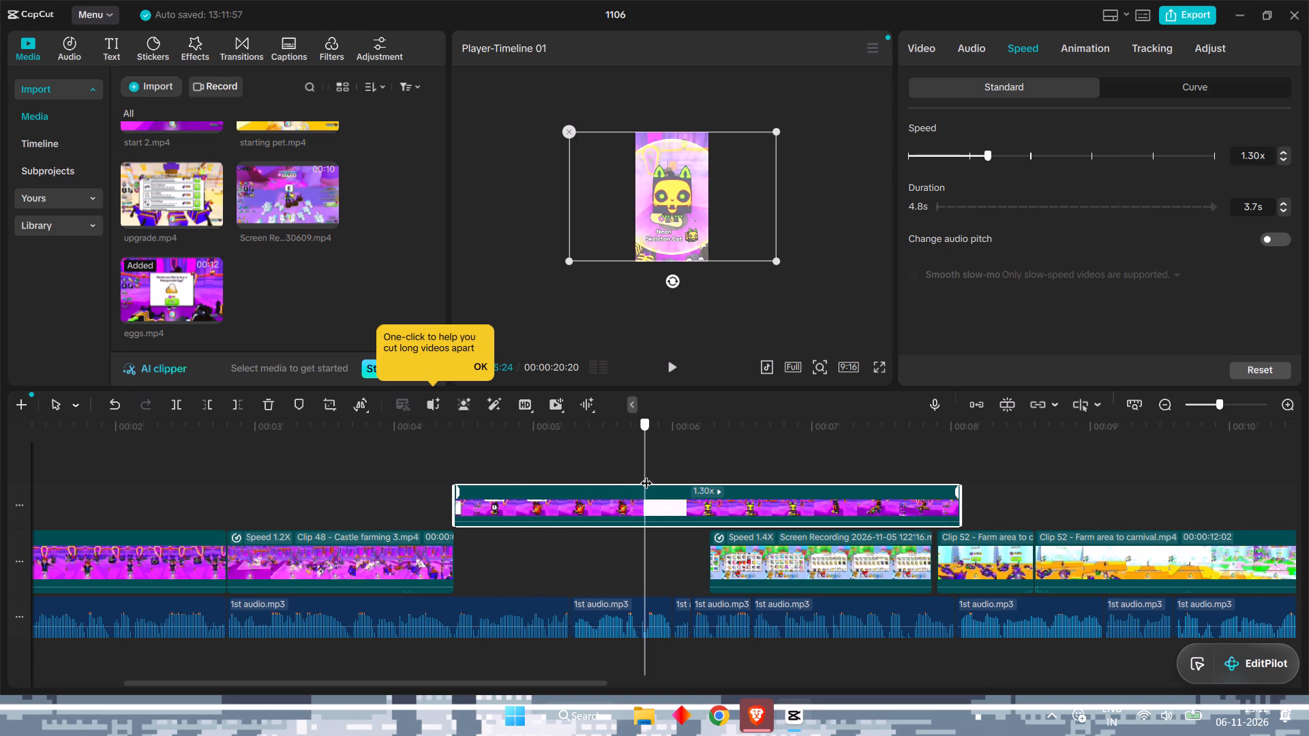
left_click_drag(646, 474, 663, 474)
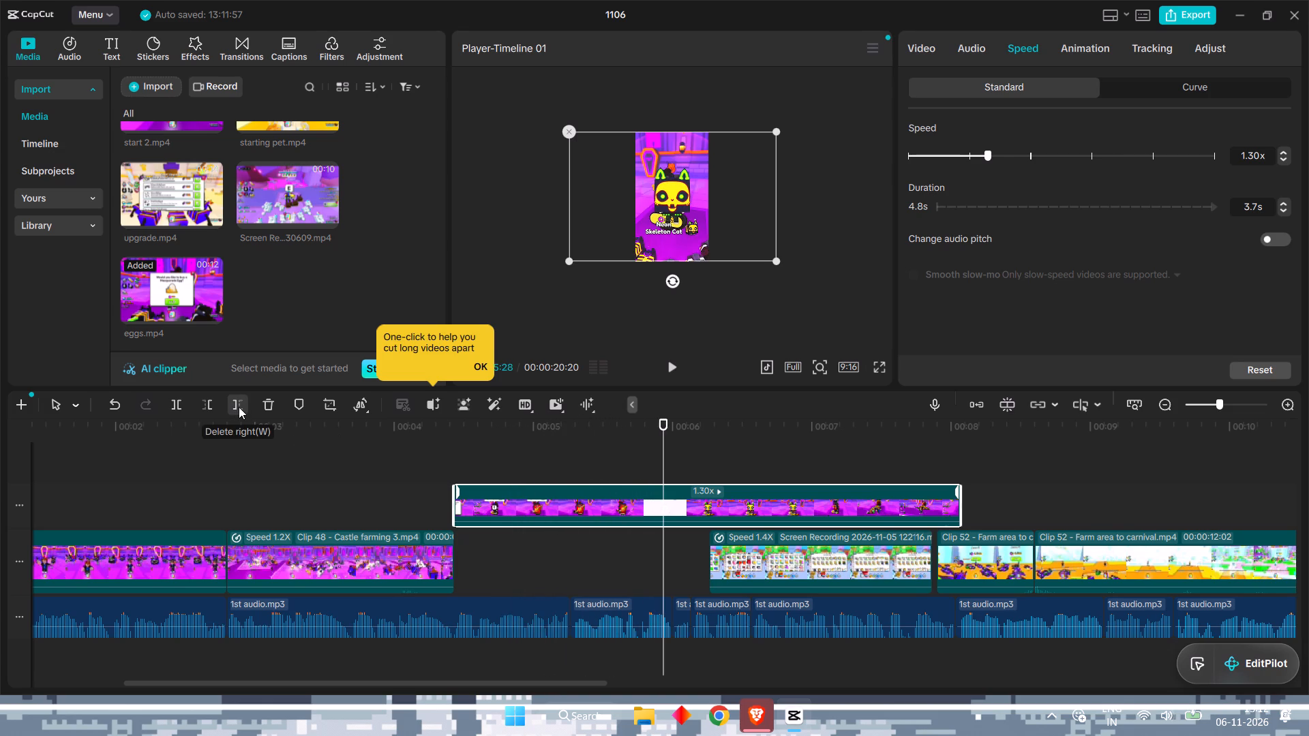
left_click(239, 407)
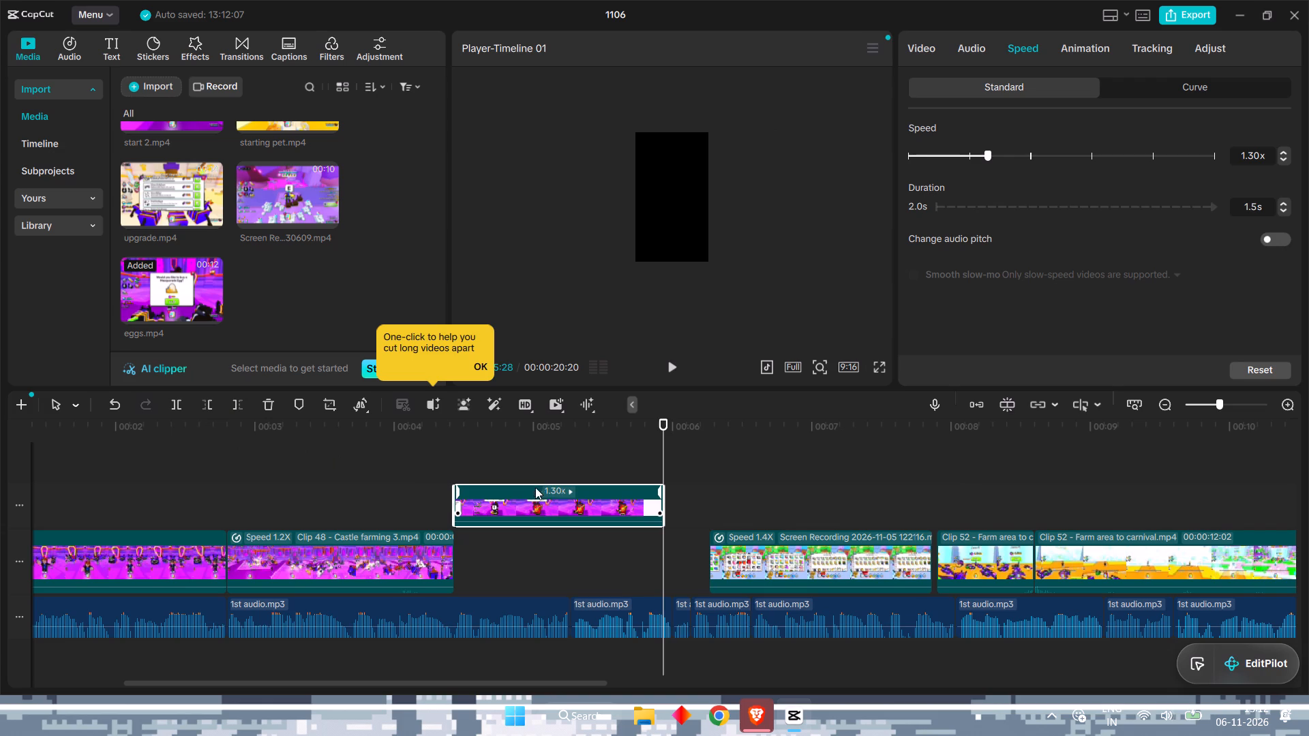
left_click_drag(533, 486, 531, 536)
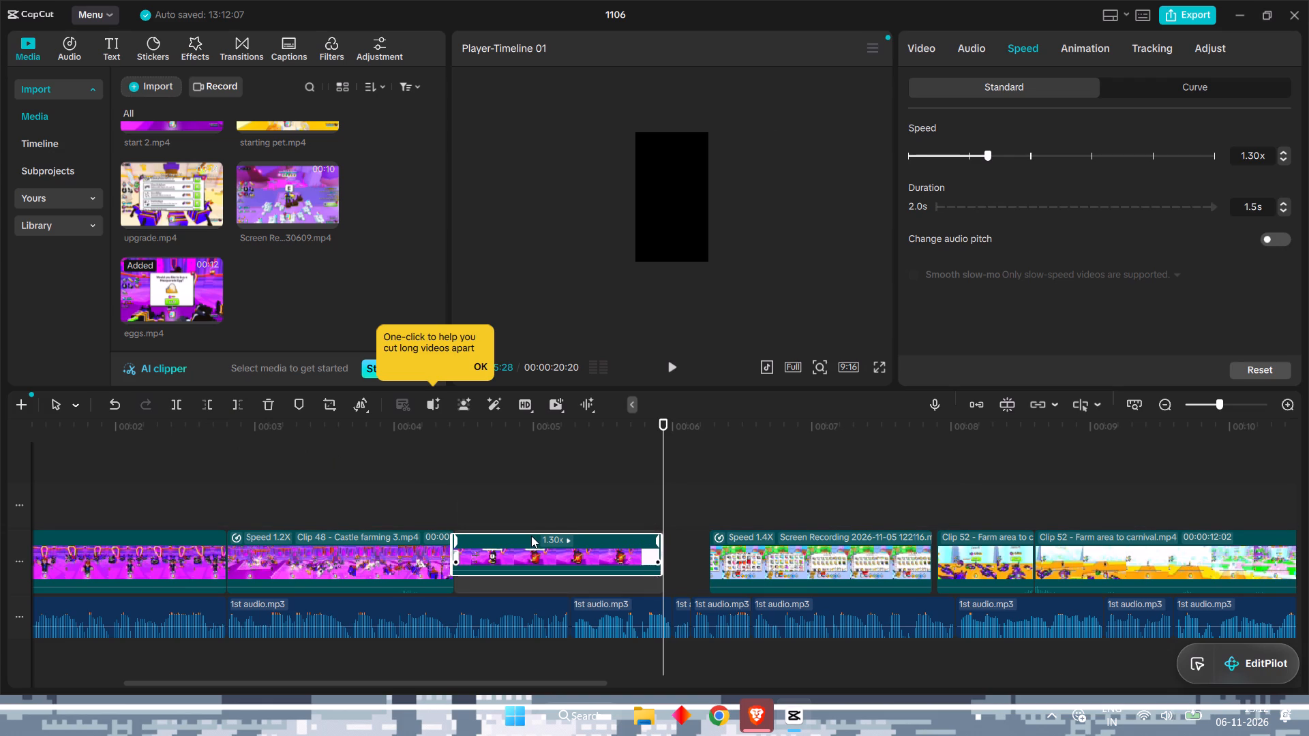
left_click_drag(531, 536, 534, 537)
Play the short from near its beginning in full screen to check the egg-hatching section against the narration.
left_click_drag(662, 458, 244, 459)
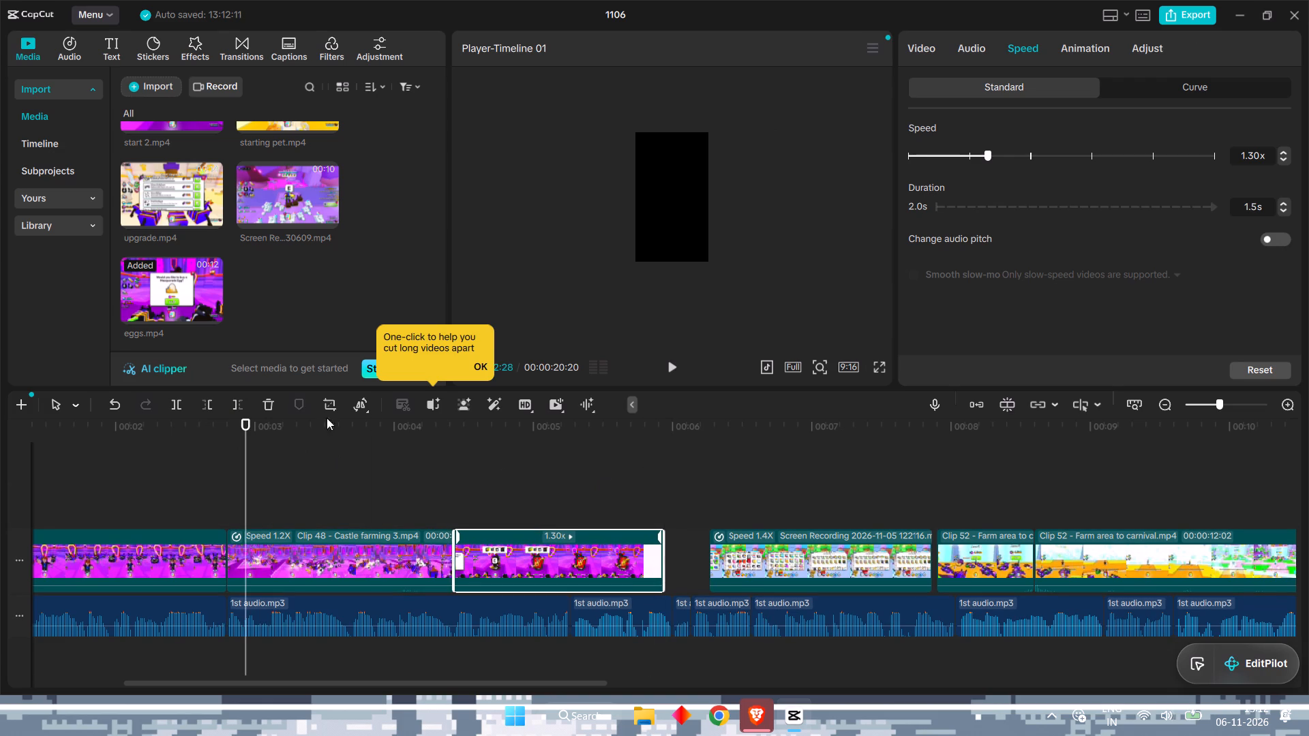
left_click(670, 361)
left_click(670, 362)
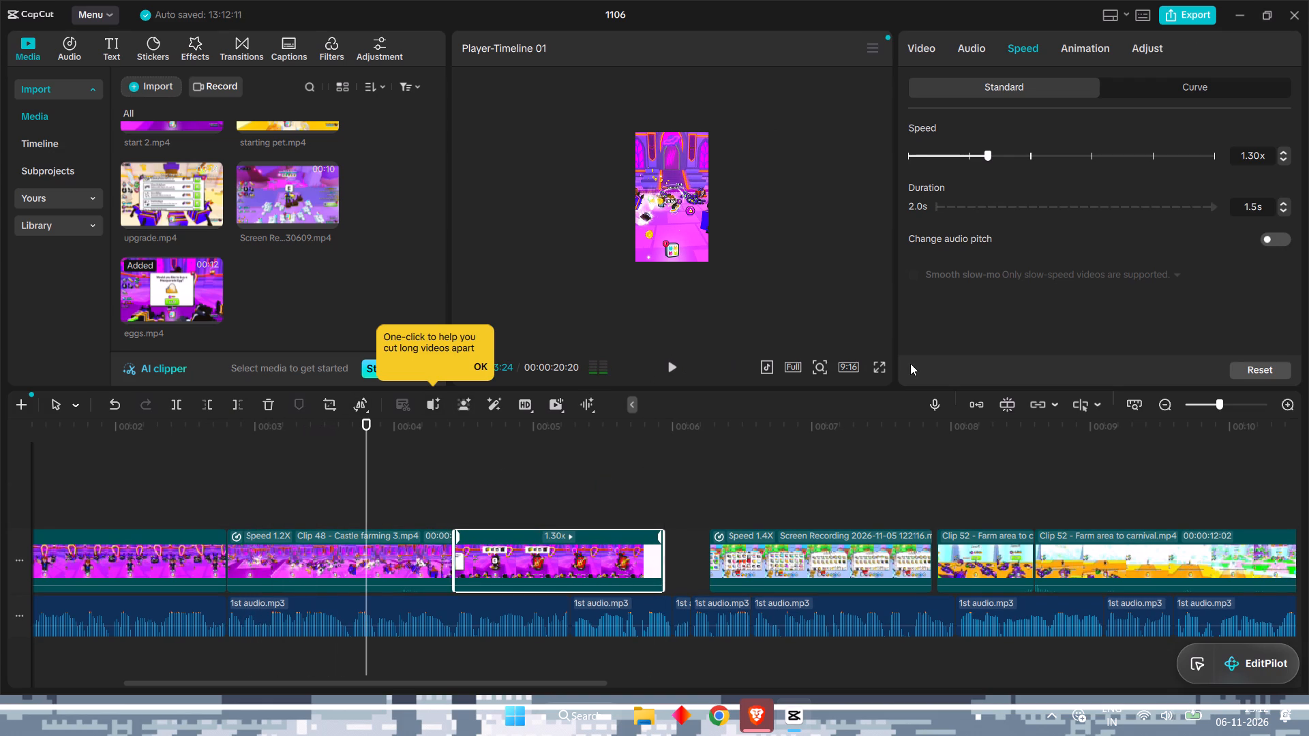
left_click(887, 367)
left_click(880, 367)
left_click_drag(628, 654, 556, 651)
left_click(587, 658)
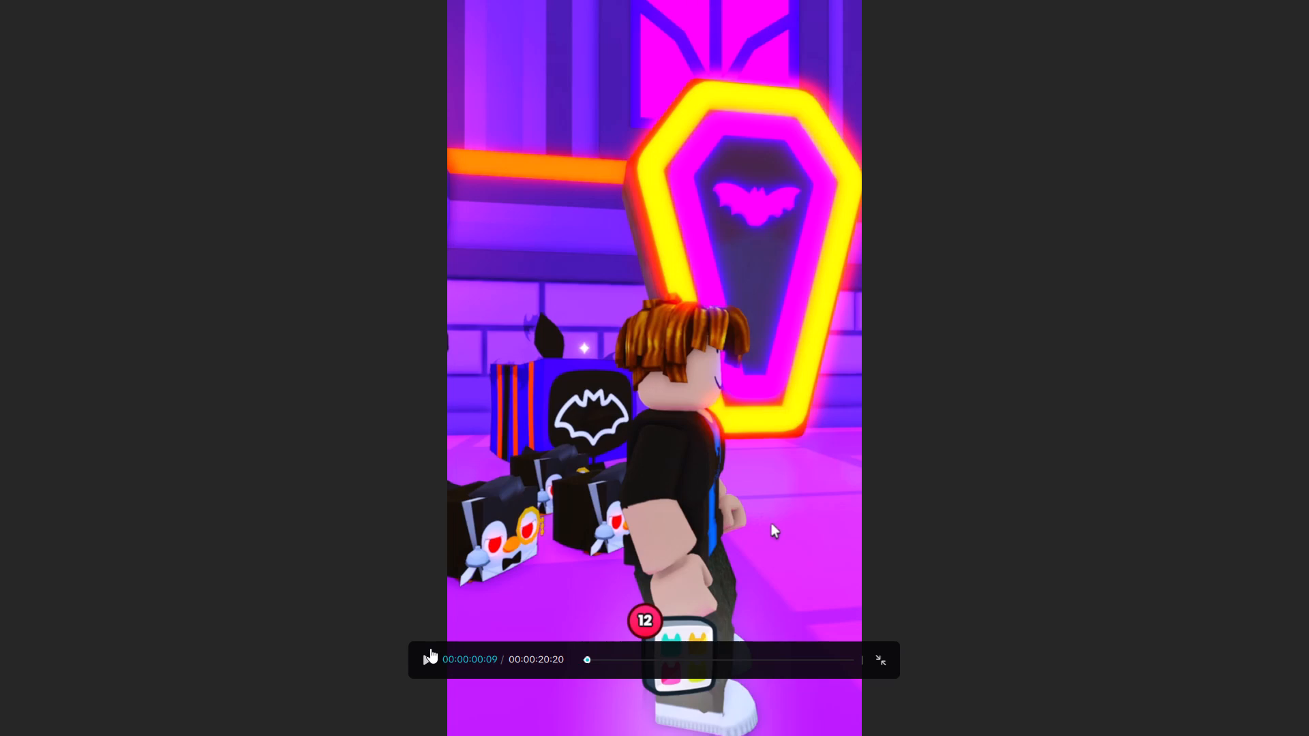
left_click(430, 648)
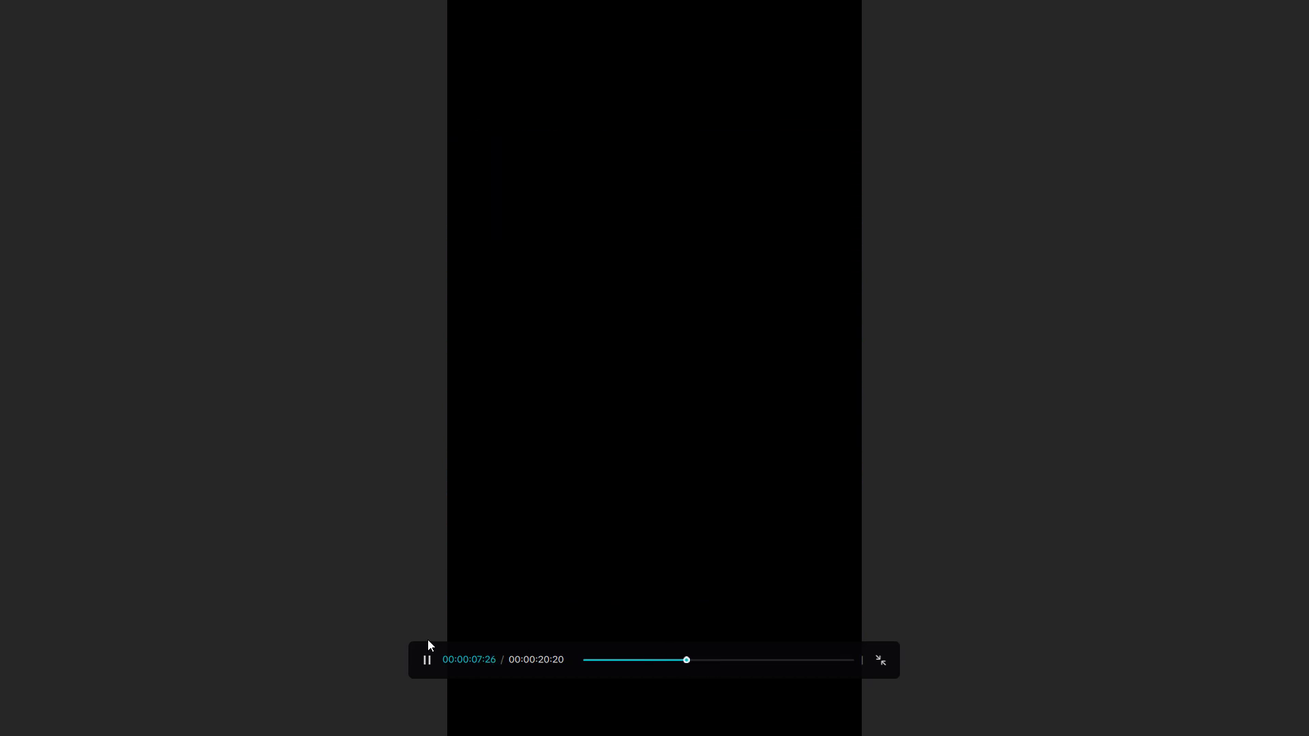
key("Escape")
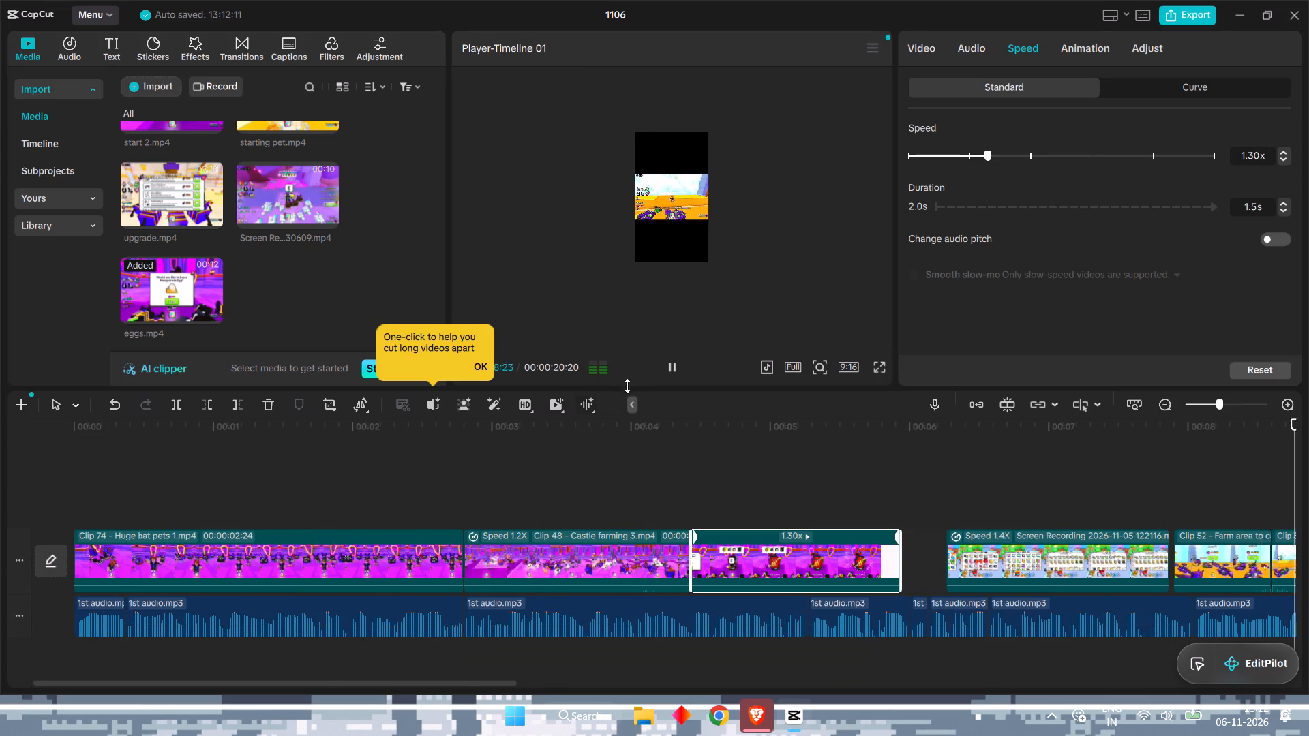
left_click(674, 364)
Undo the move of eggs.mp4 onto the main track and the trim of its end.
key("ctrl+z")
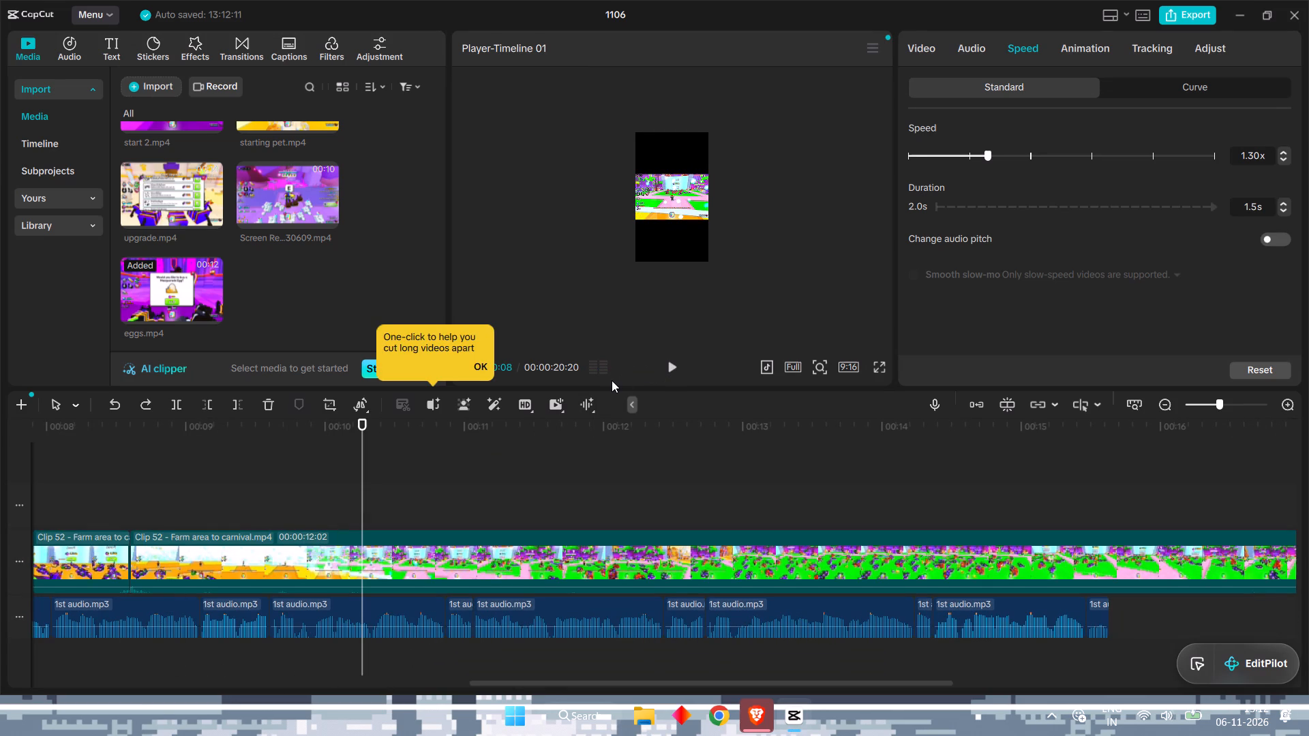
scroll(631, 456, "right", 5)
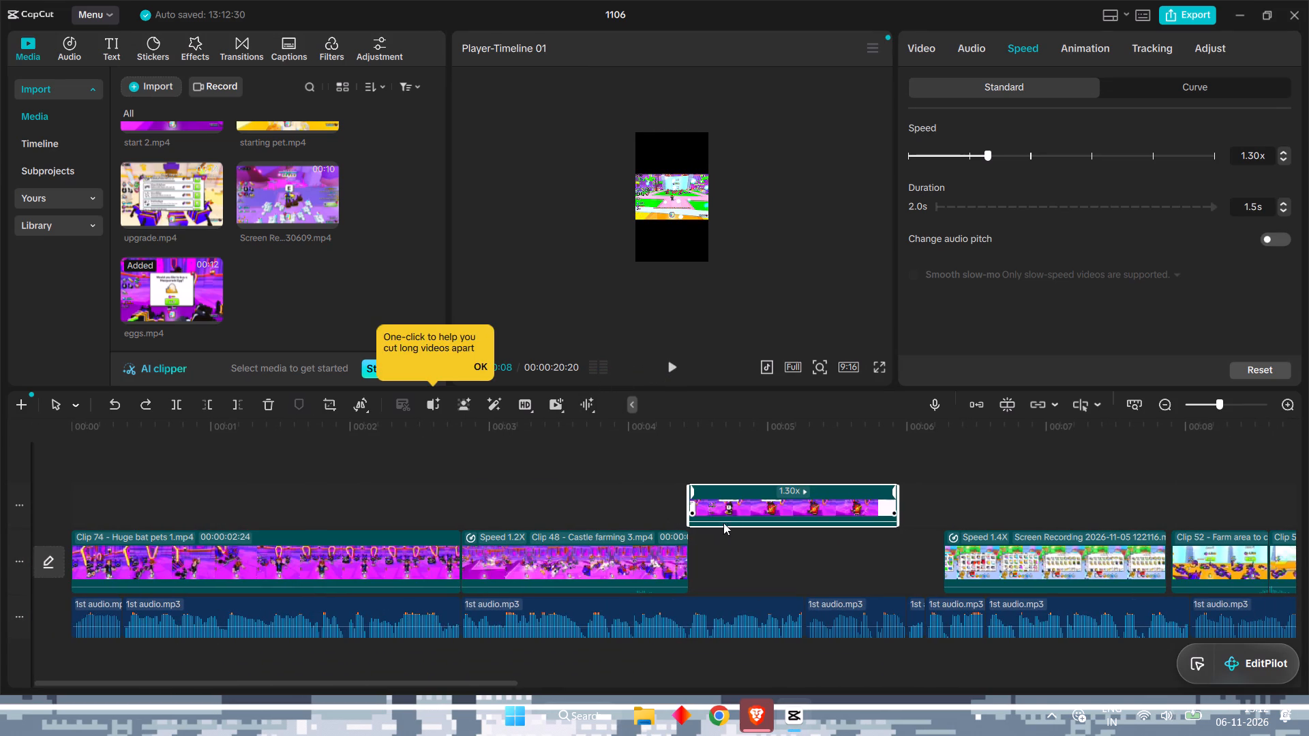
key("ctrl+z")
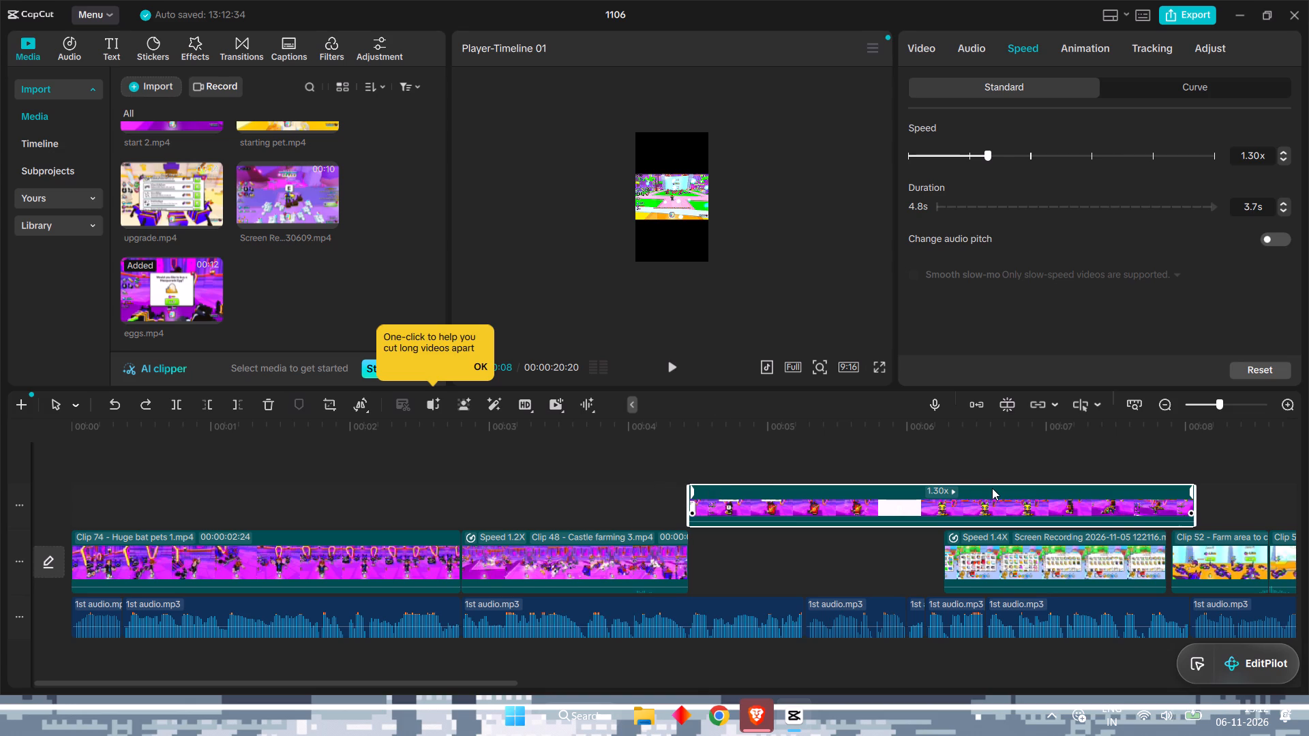
Play through the egg hatching from the end of Castle farming 3 and trim off the part of eggs.mp4 after 6:10.
scroll(992, 488, "left", 4)
scroll(653, 465, "right", 3)
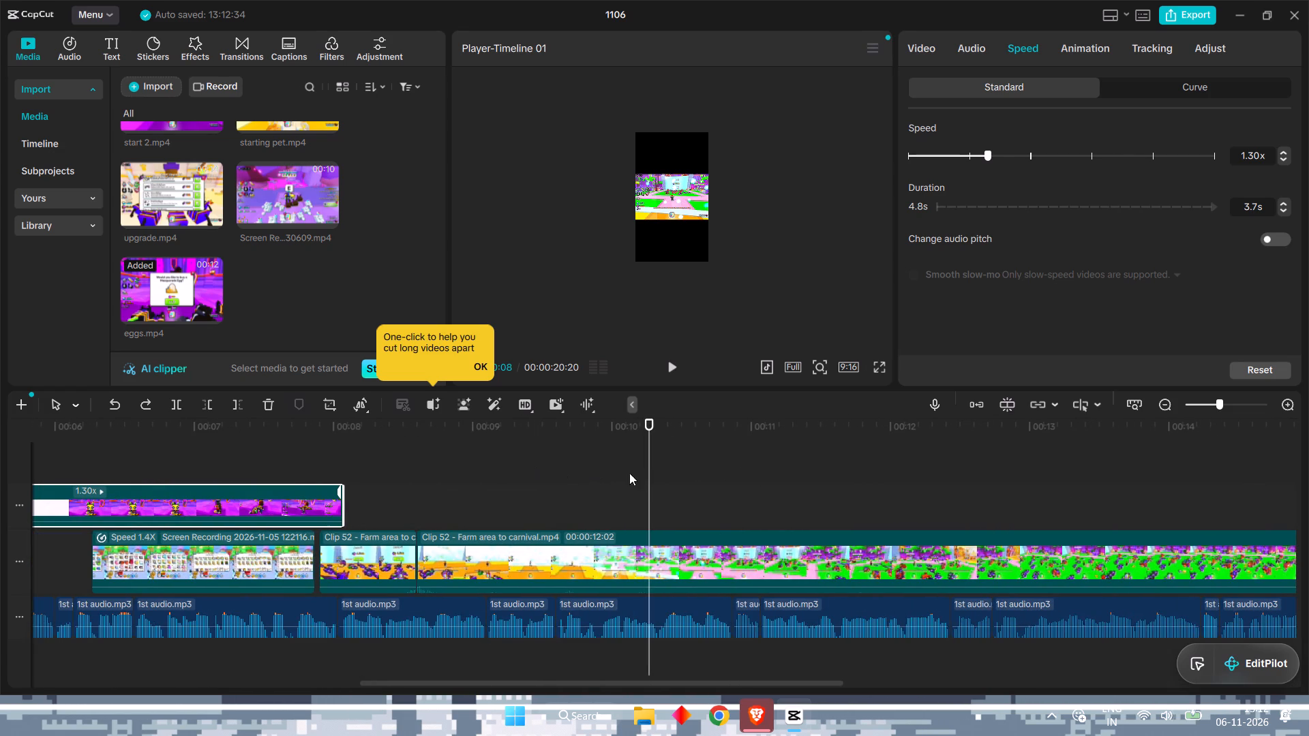
left_click_drag(648, 476, 588, 501)
scroll(476, 480, "right", 3)
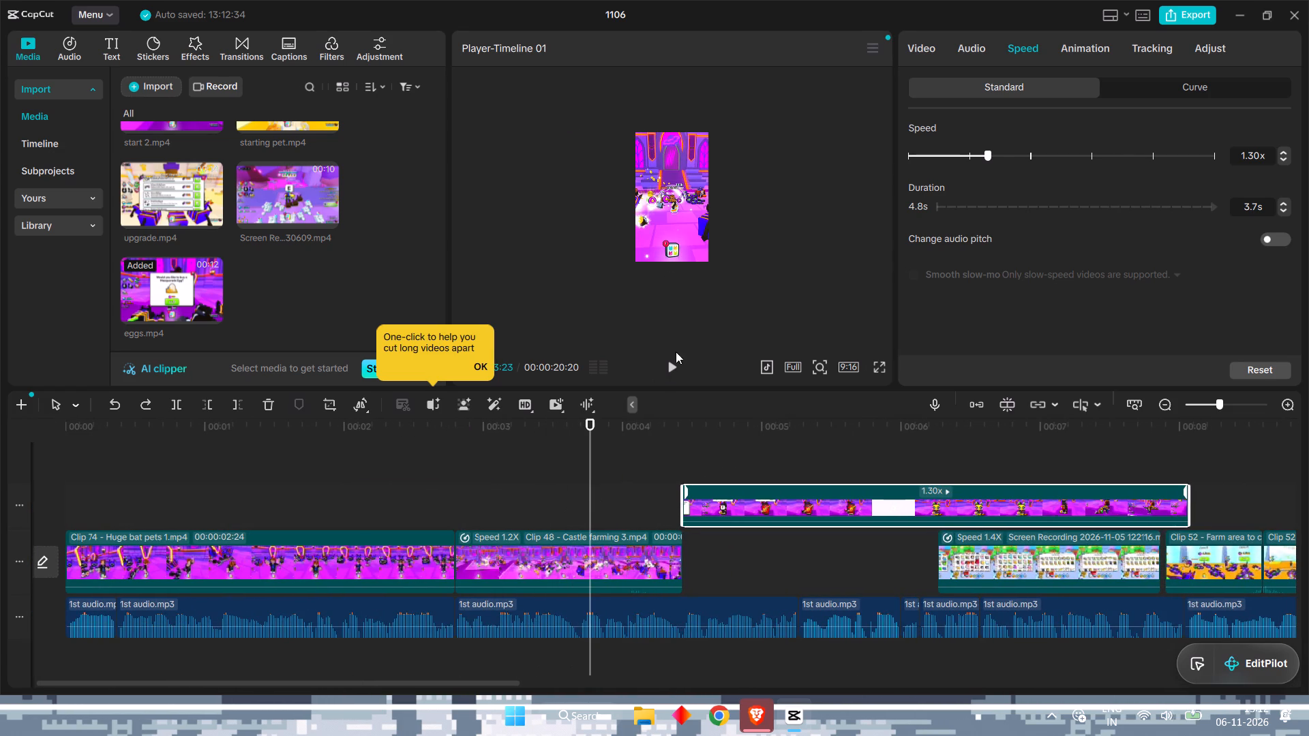
left_click(669, 367)
left_click(669, 367)
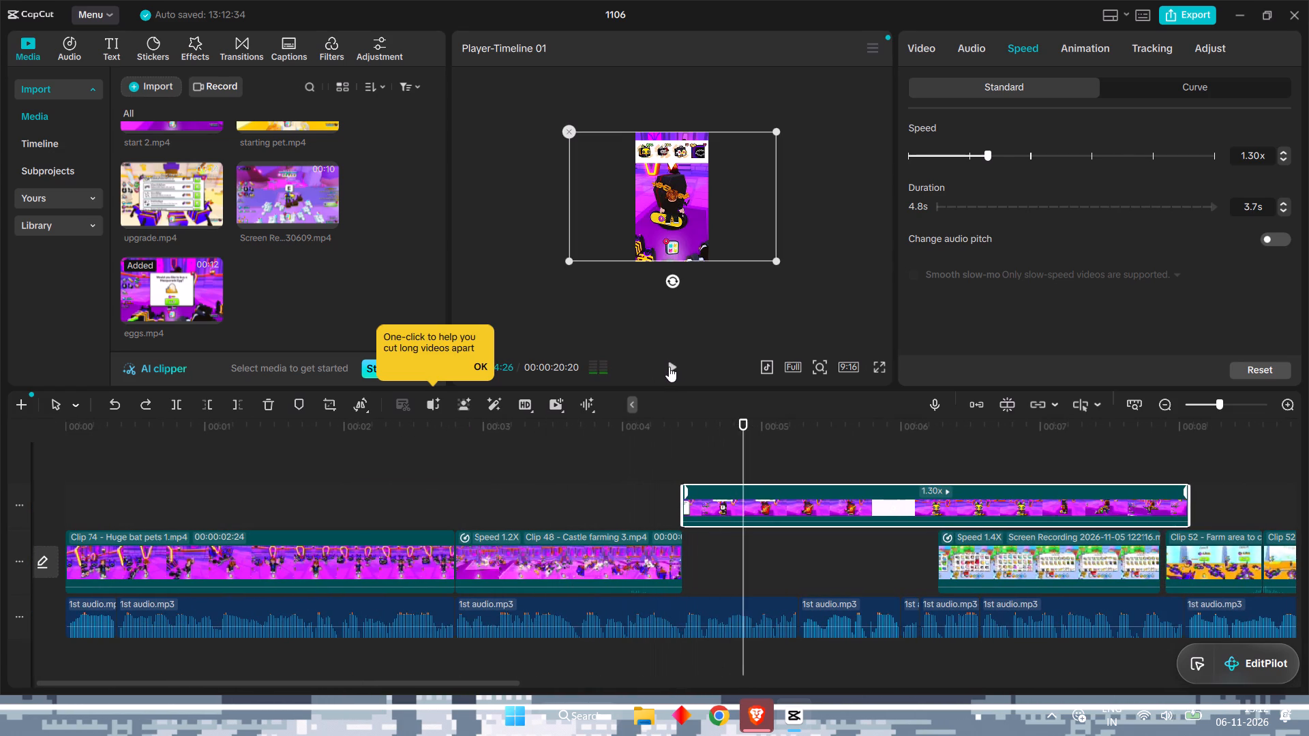
left_click(669, 367)
left_click(668, 367)
double_click(668, 367)
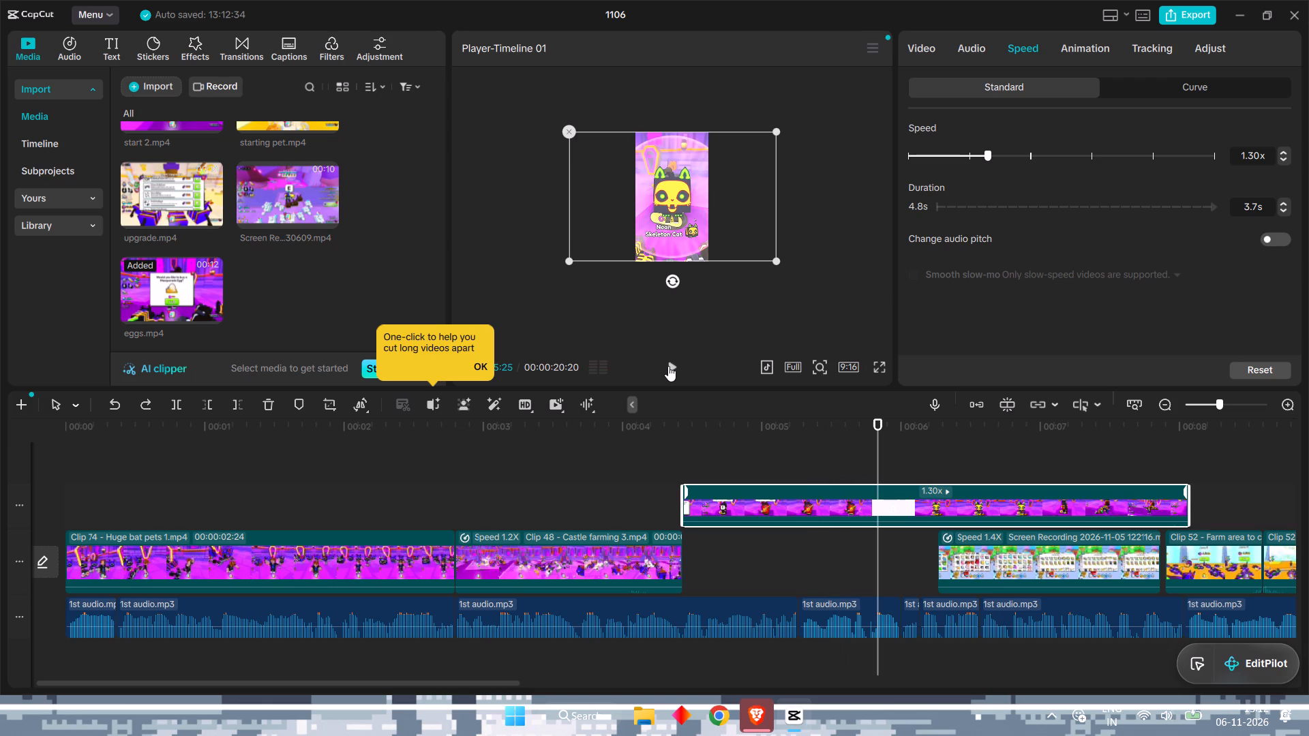
double_click(668, 366)
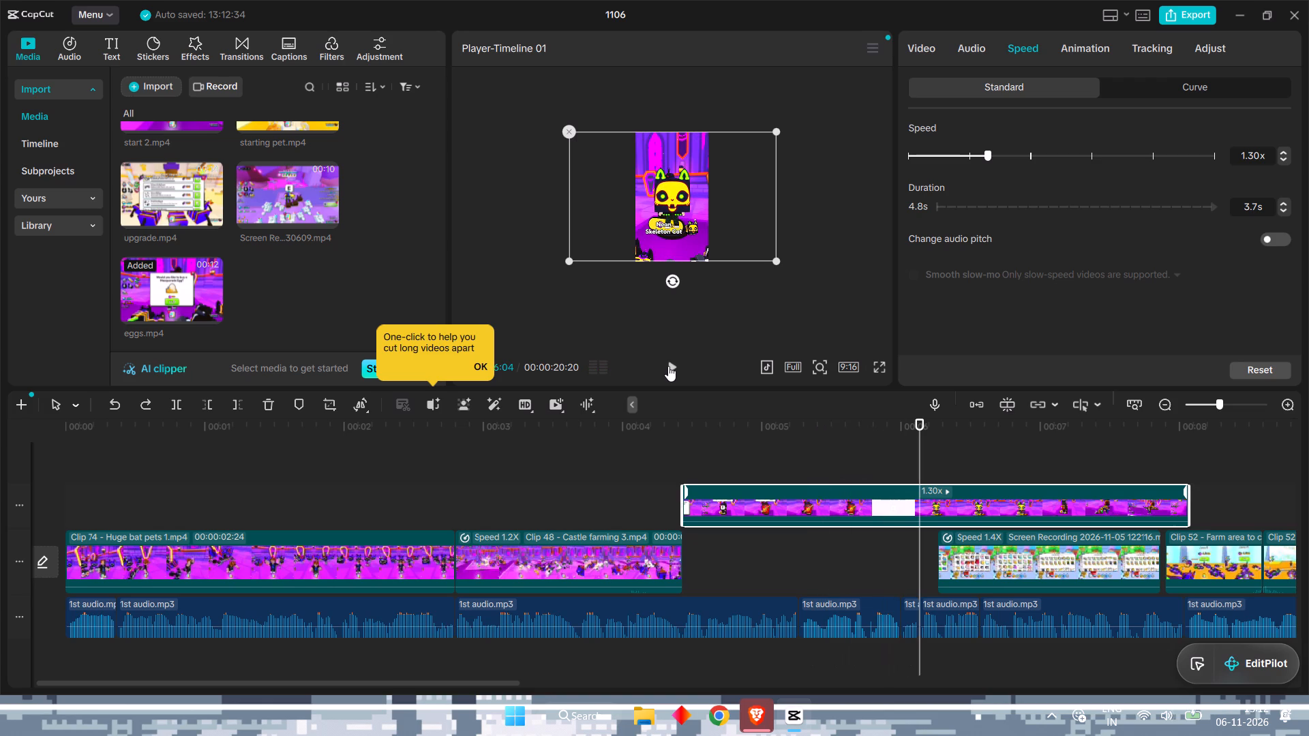
double_click(668, 366)
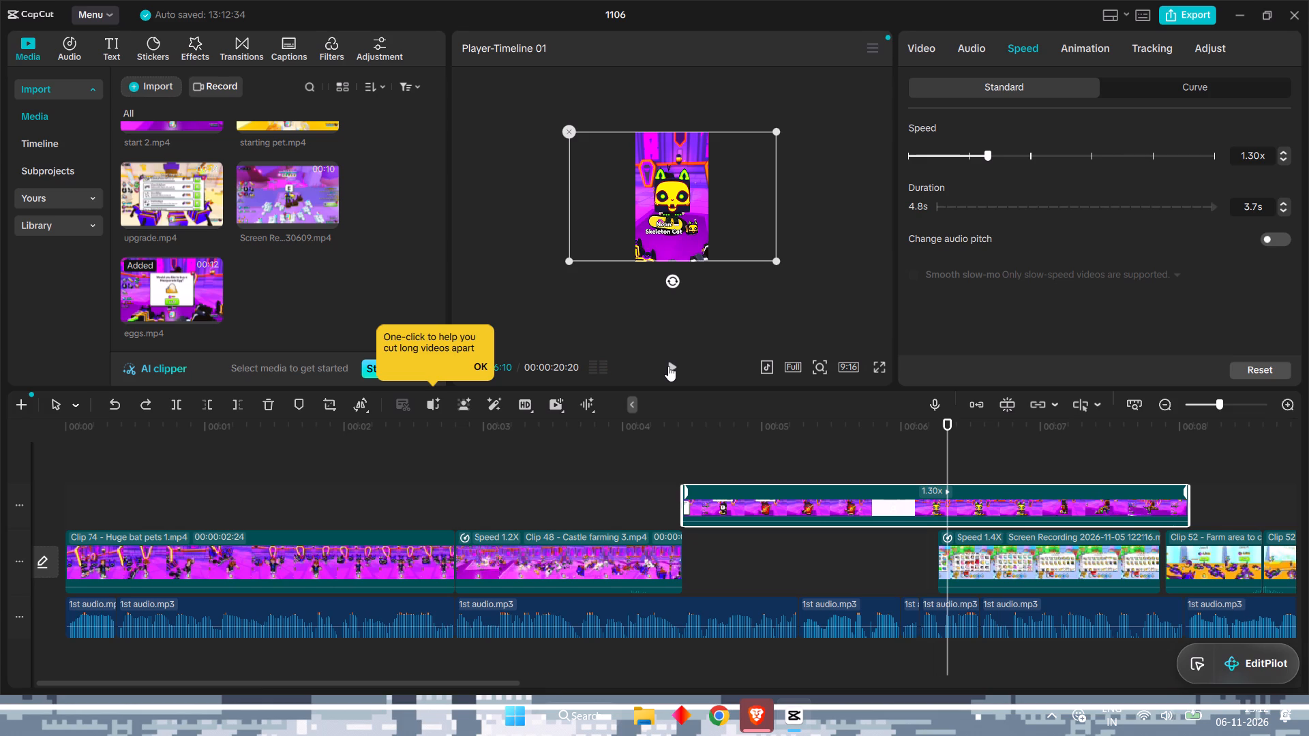
left_click(233, 403)
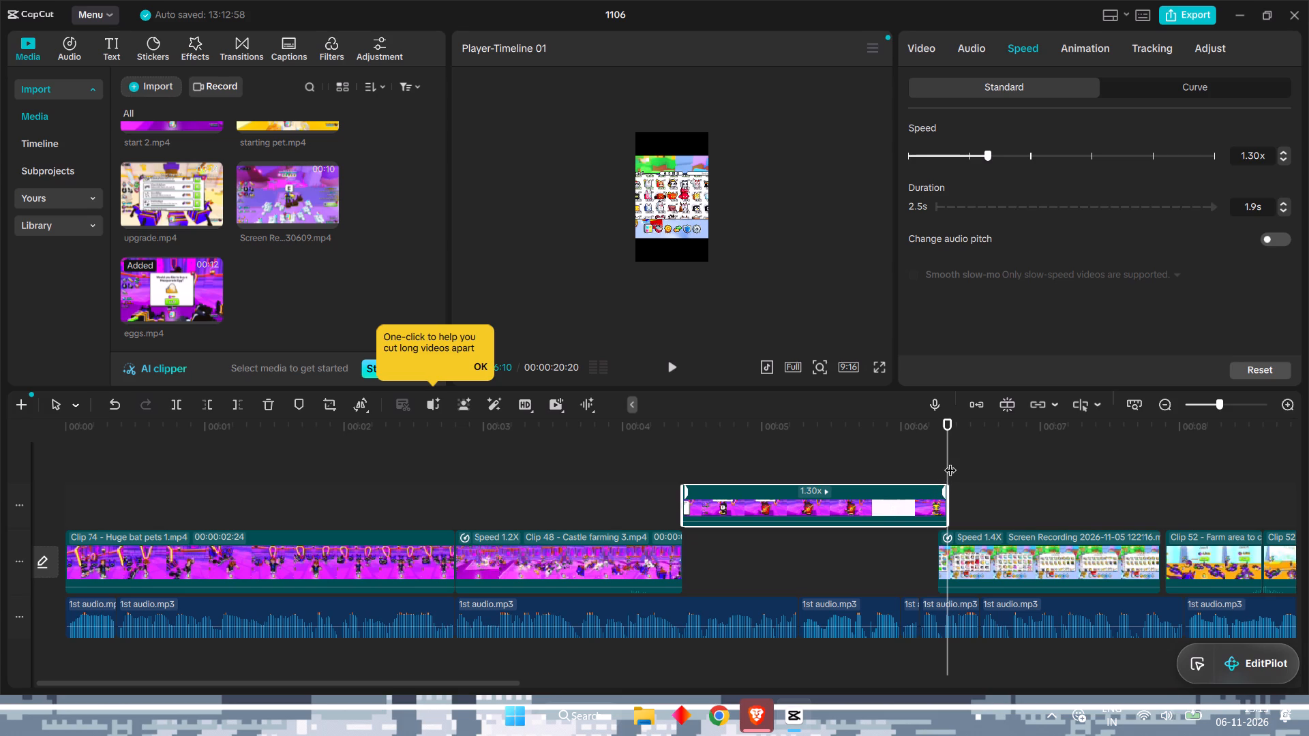
Shift the 1.4X Screen Recording clip on the main track slightly so it starts at 6:09.
left_click_drag(950, 461, 942, 458)
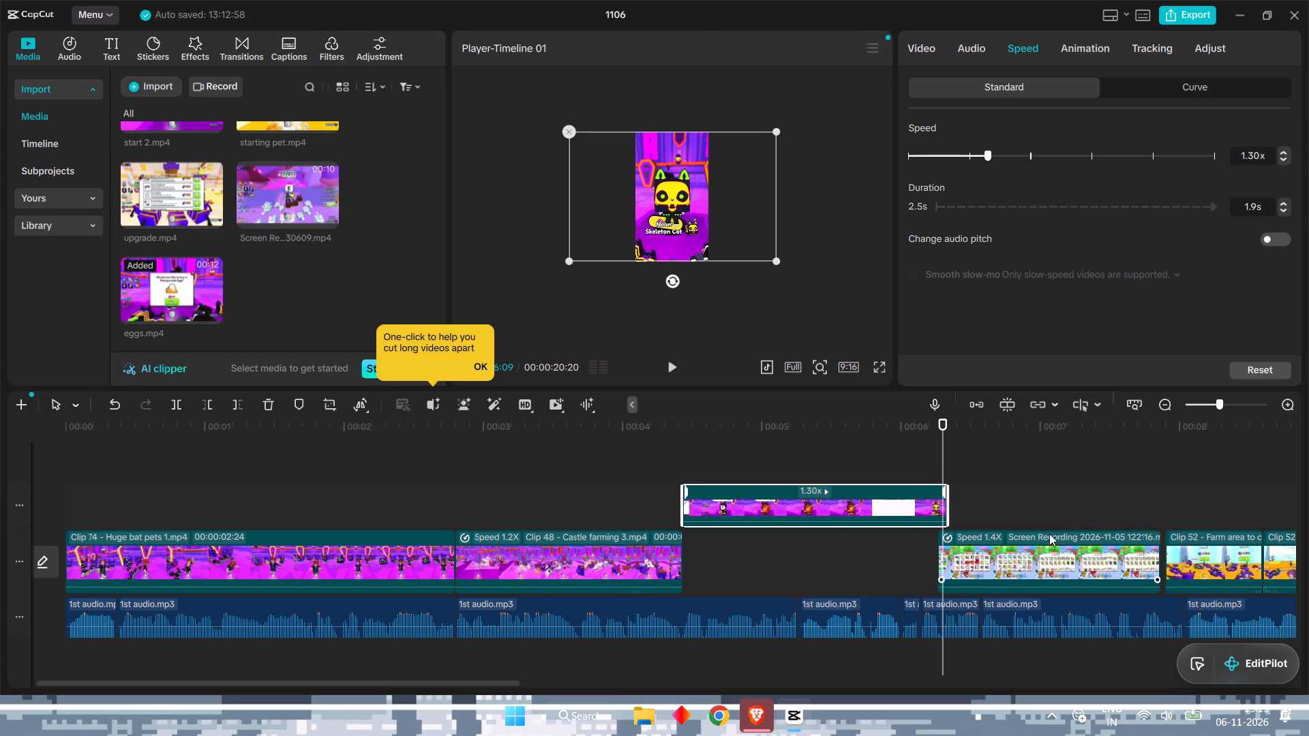
left_click(1051, 537)
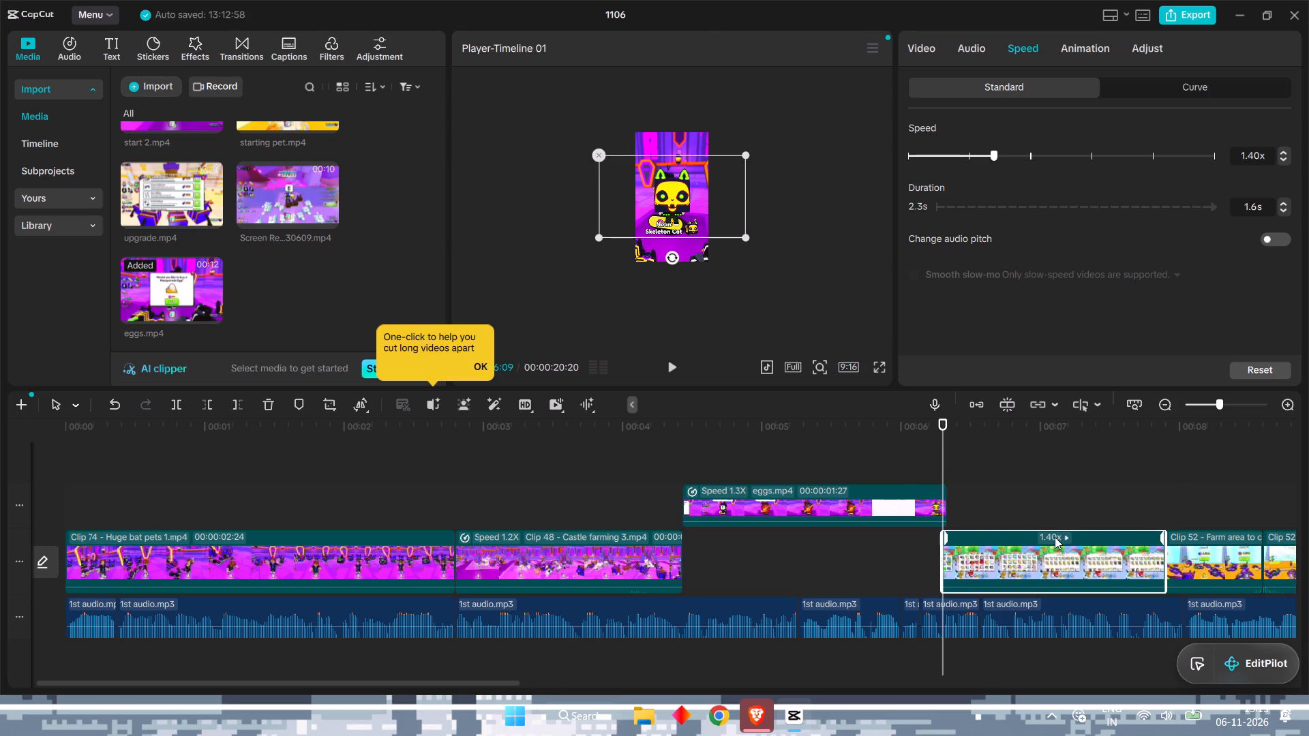
Shift the eggs.mp4 overlay slightly earlier so it ends where the Screen Recording clip starts.
left_click_drag(851, 489, 845, 545)
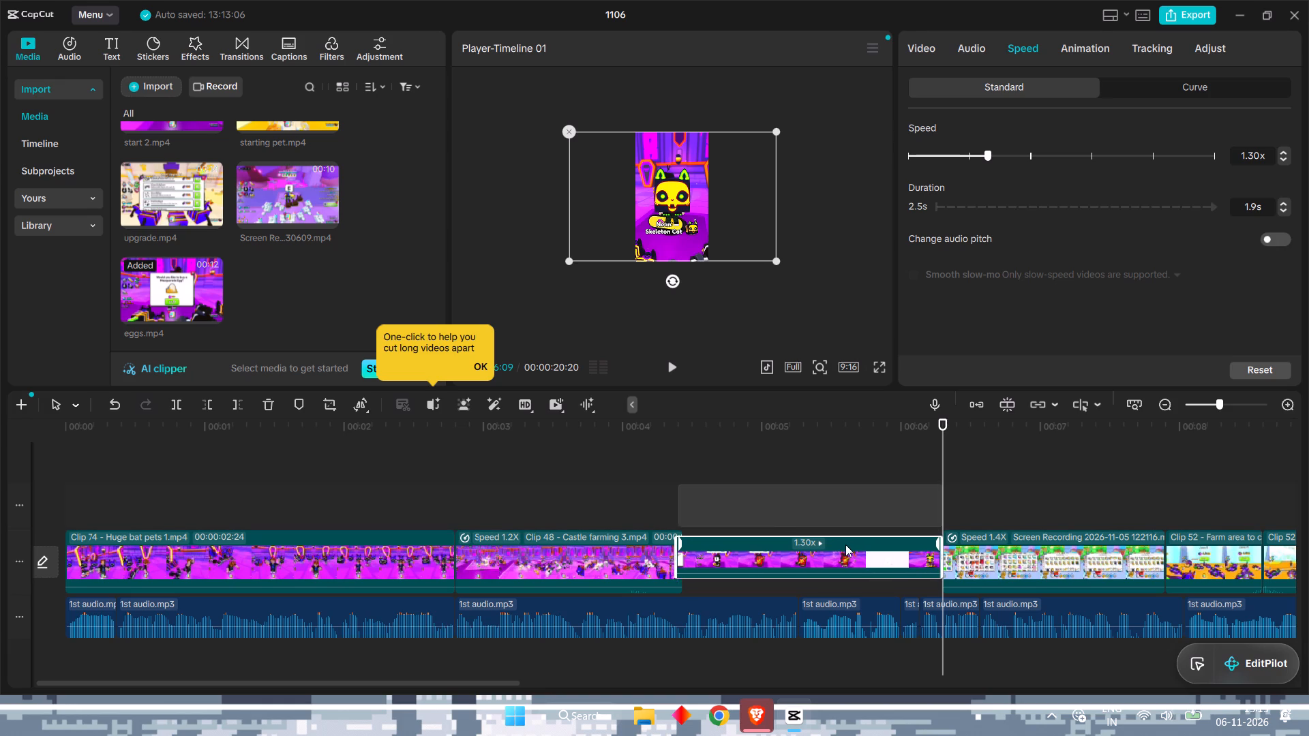
left_click_drag(845, 545, 845, 501)
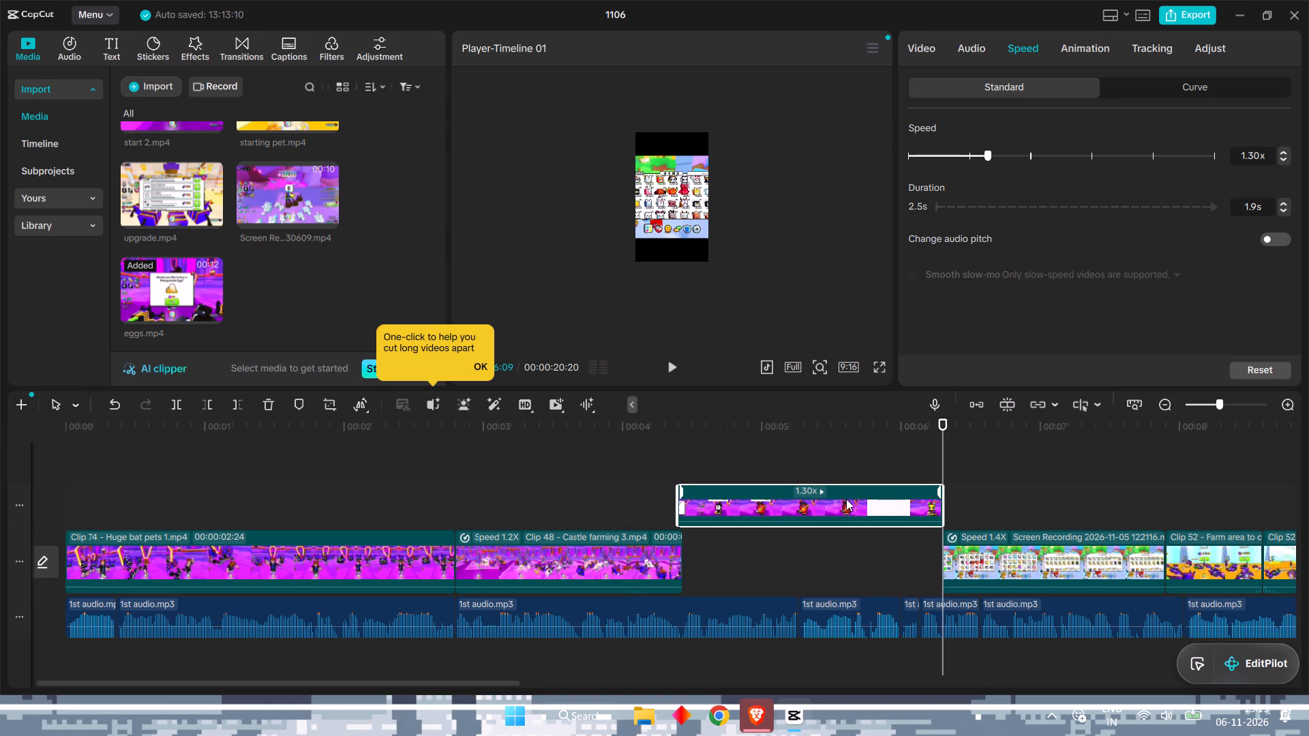
Play the edit full screen from 3:24, then recheck the Clip 52 farm-to-carnival section from about 9:02.
left_click_drag(942, 450, 593, 462)
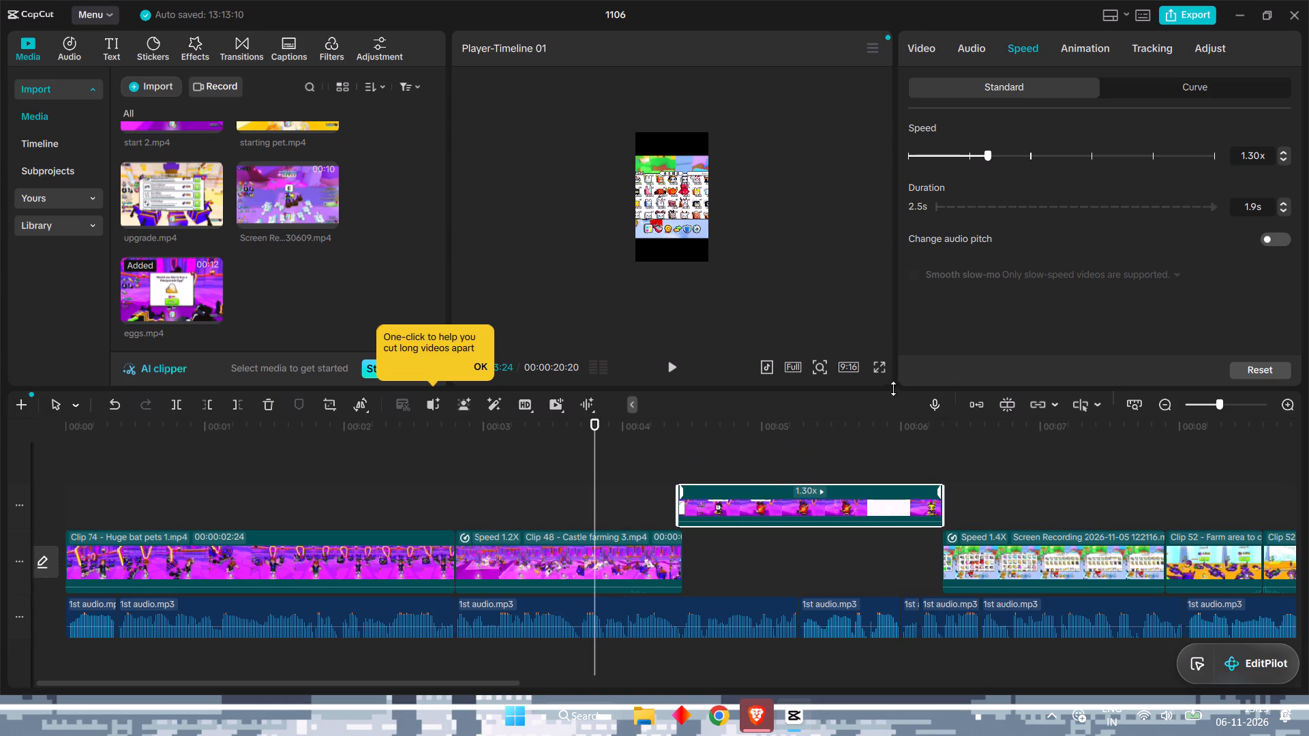
left_click(882, 371)
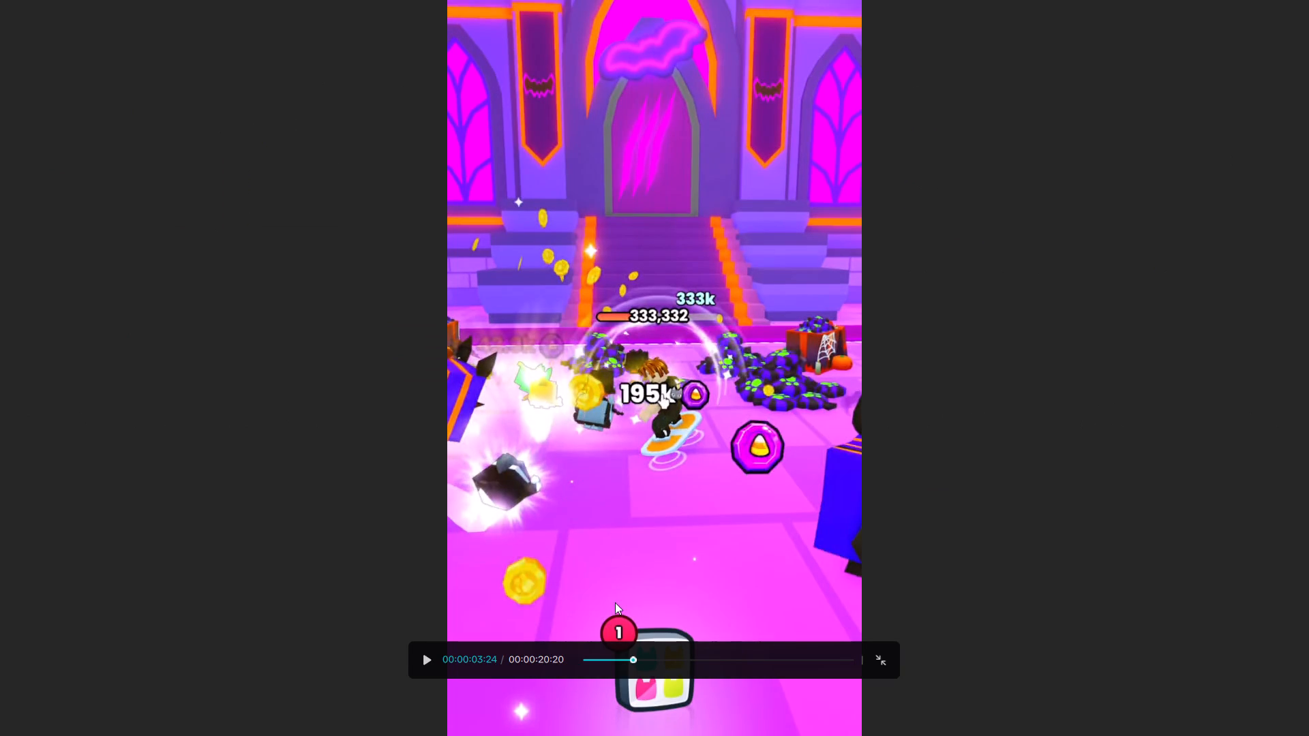
key("space")
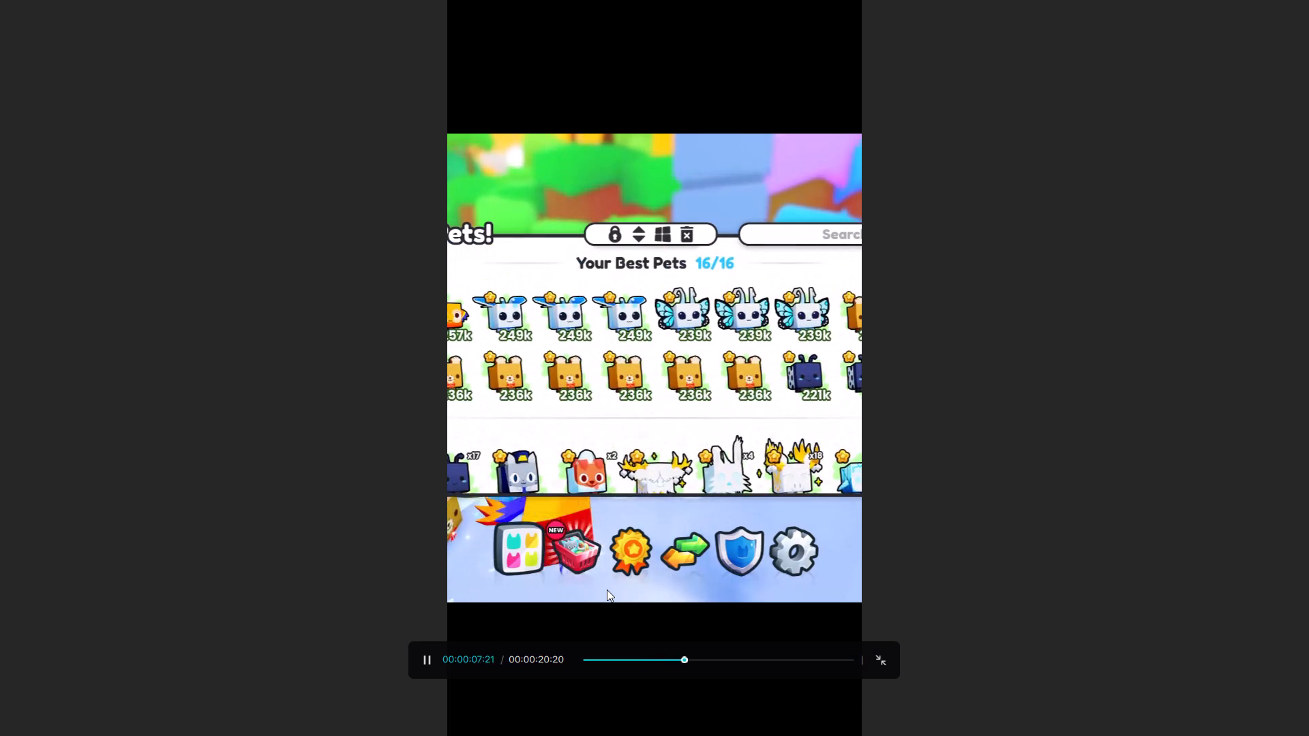
key("space")
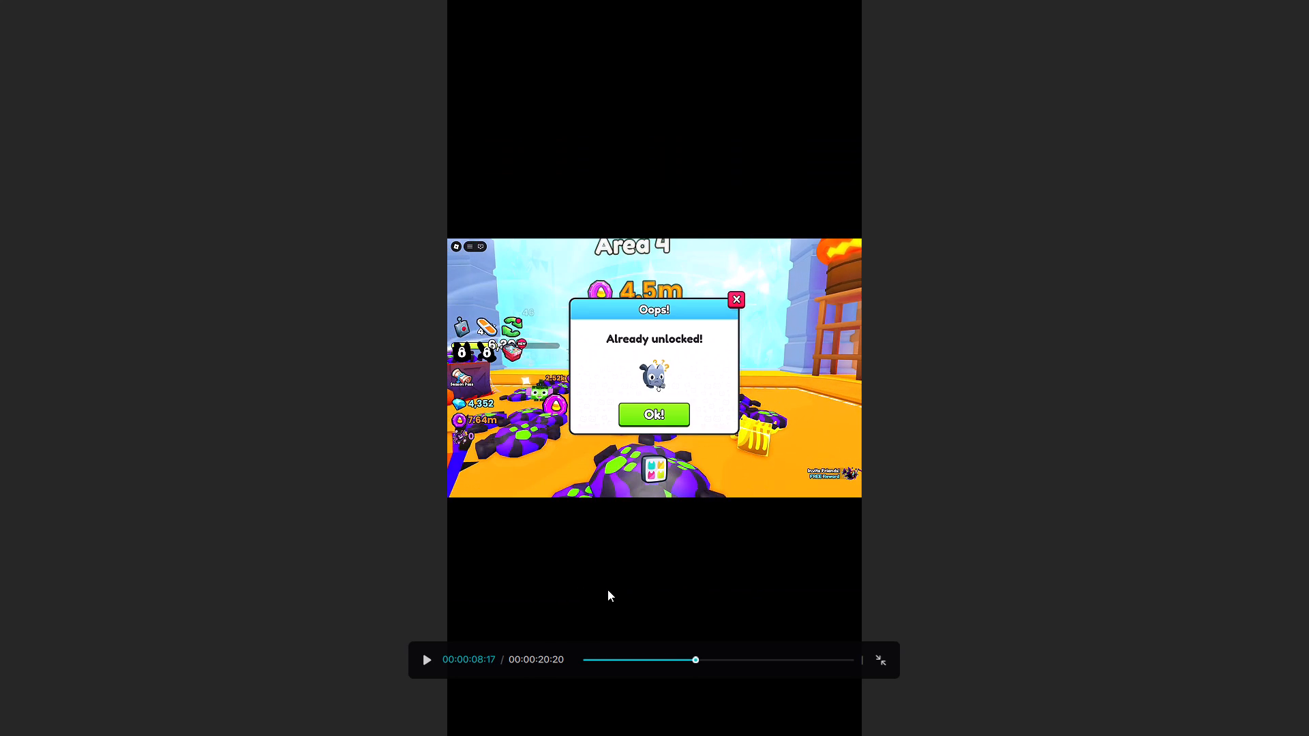
key("space")
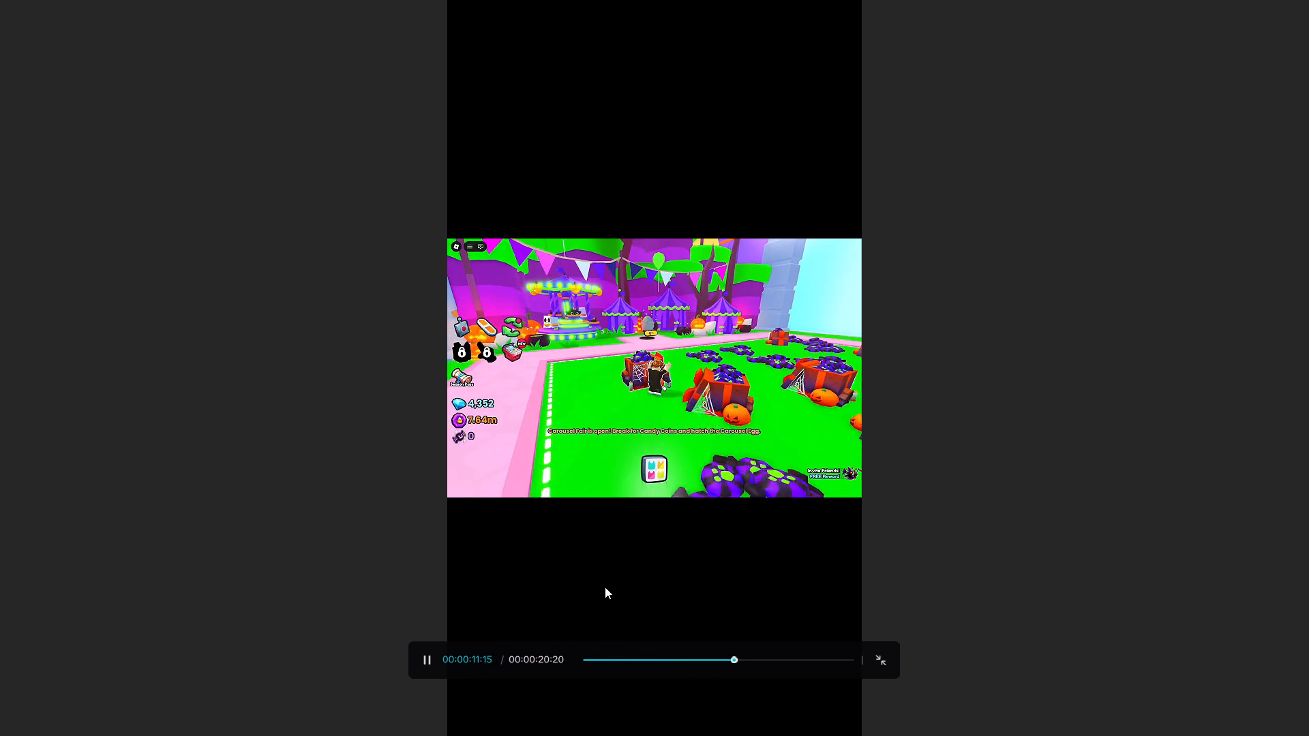
key("space")
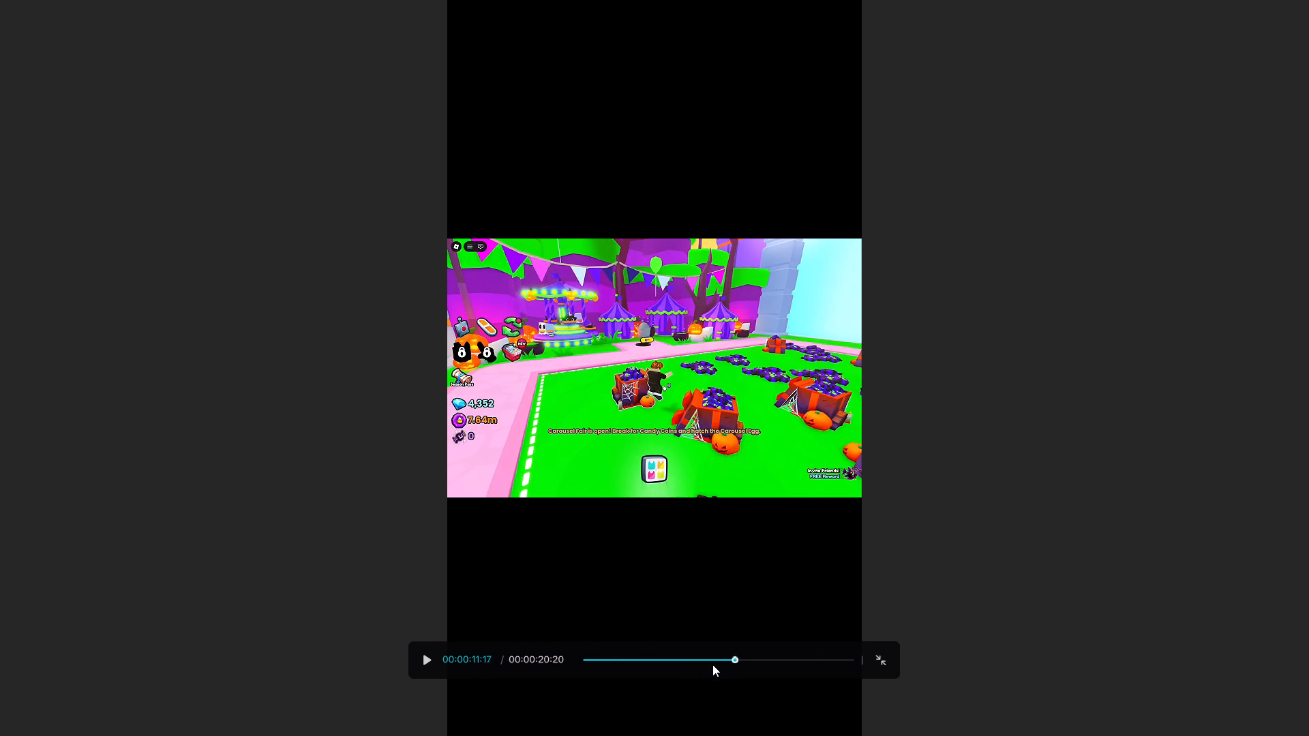
left_click(714, 658)
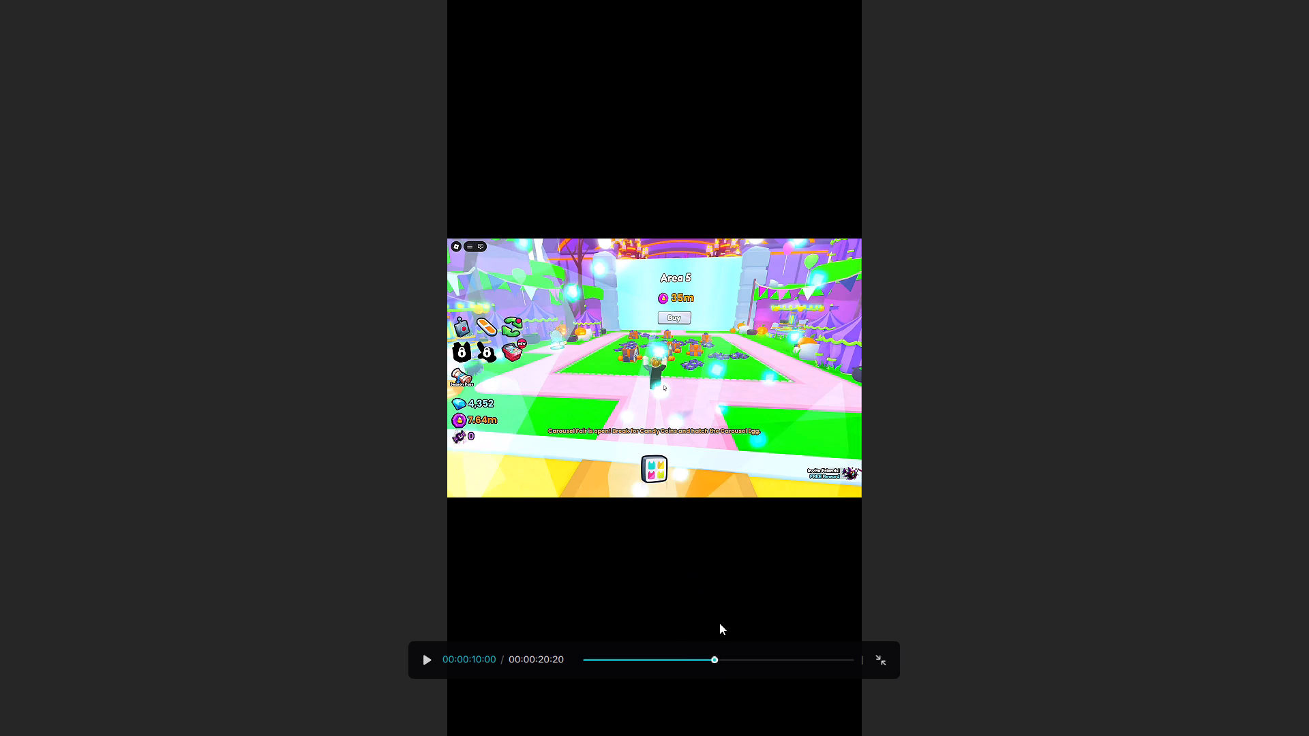
left_click(699, 654)
left_click(697, 655)
left_click(702, 660)
key("space")
key("space")
key("Escape")
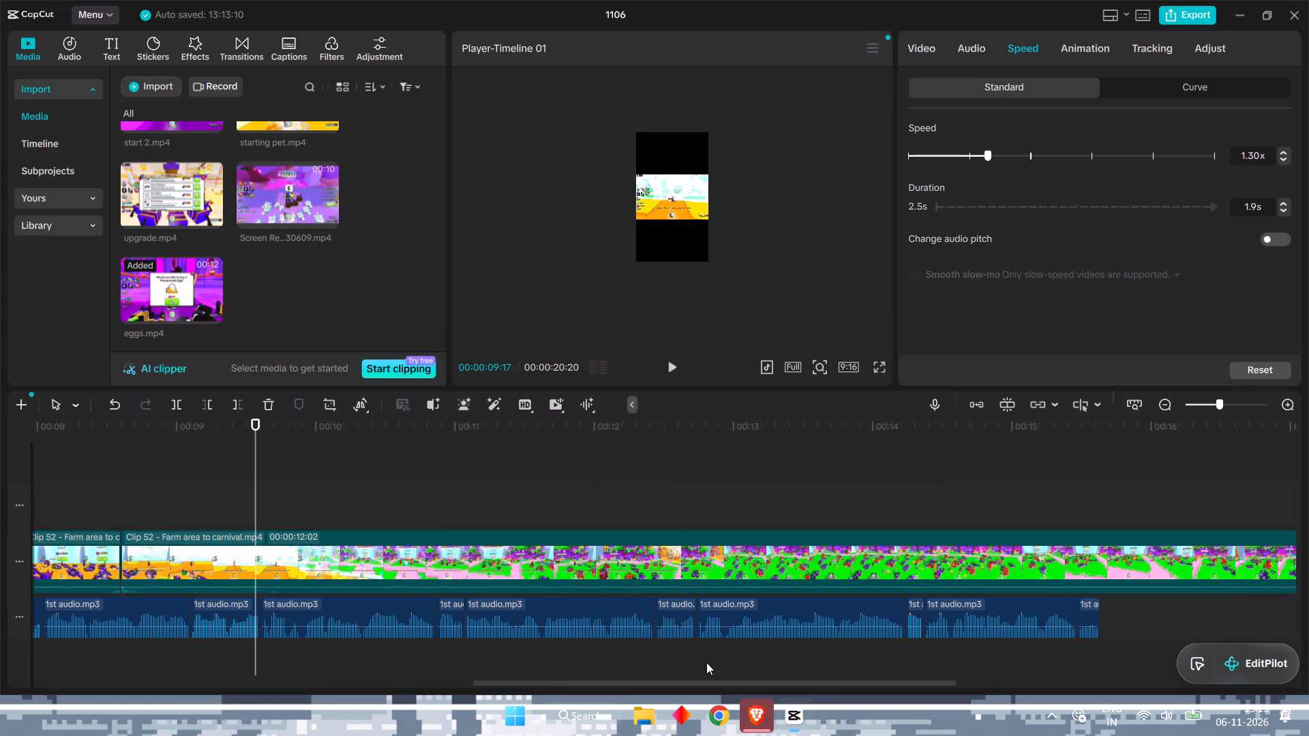
Go back to 9:11 in the carnival clip and enlarge the picture in the player preview.
left_click_drag(258, 443, 241, 446)
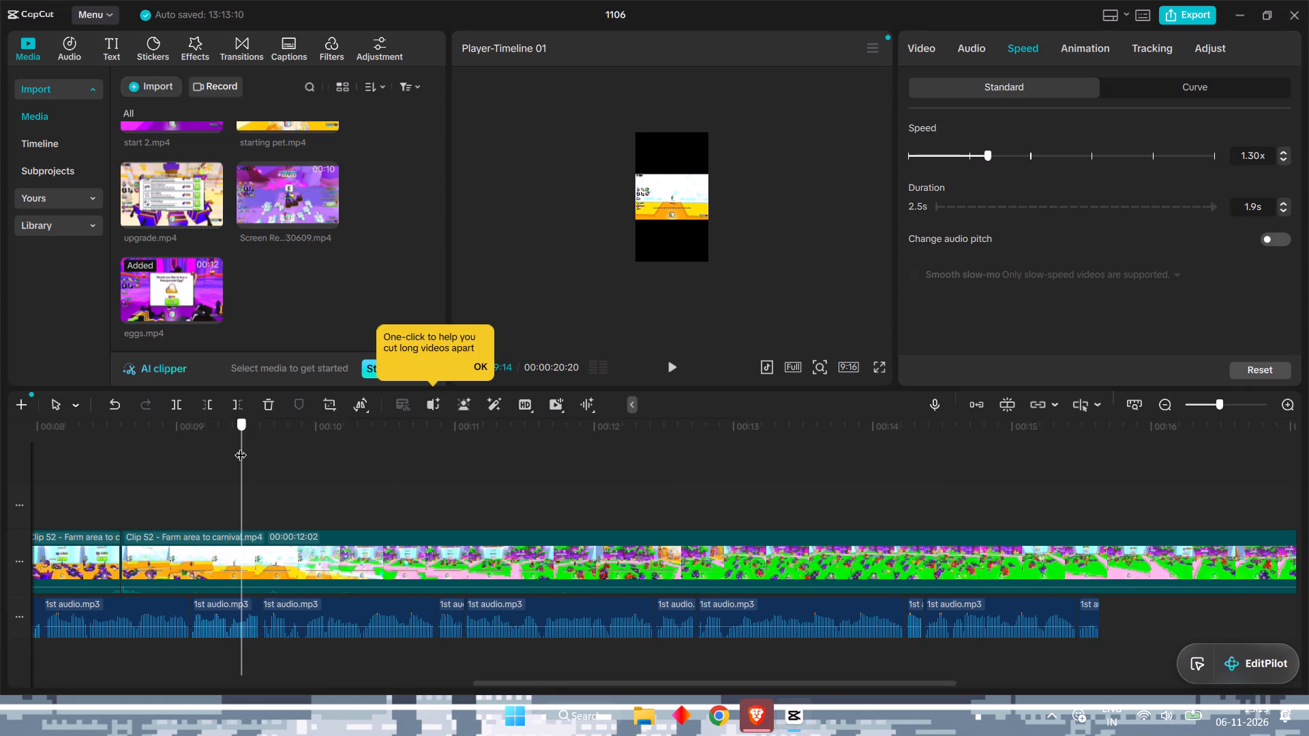
left_click_drag(241, 446, 226, 453)
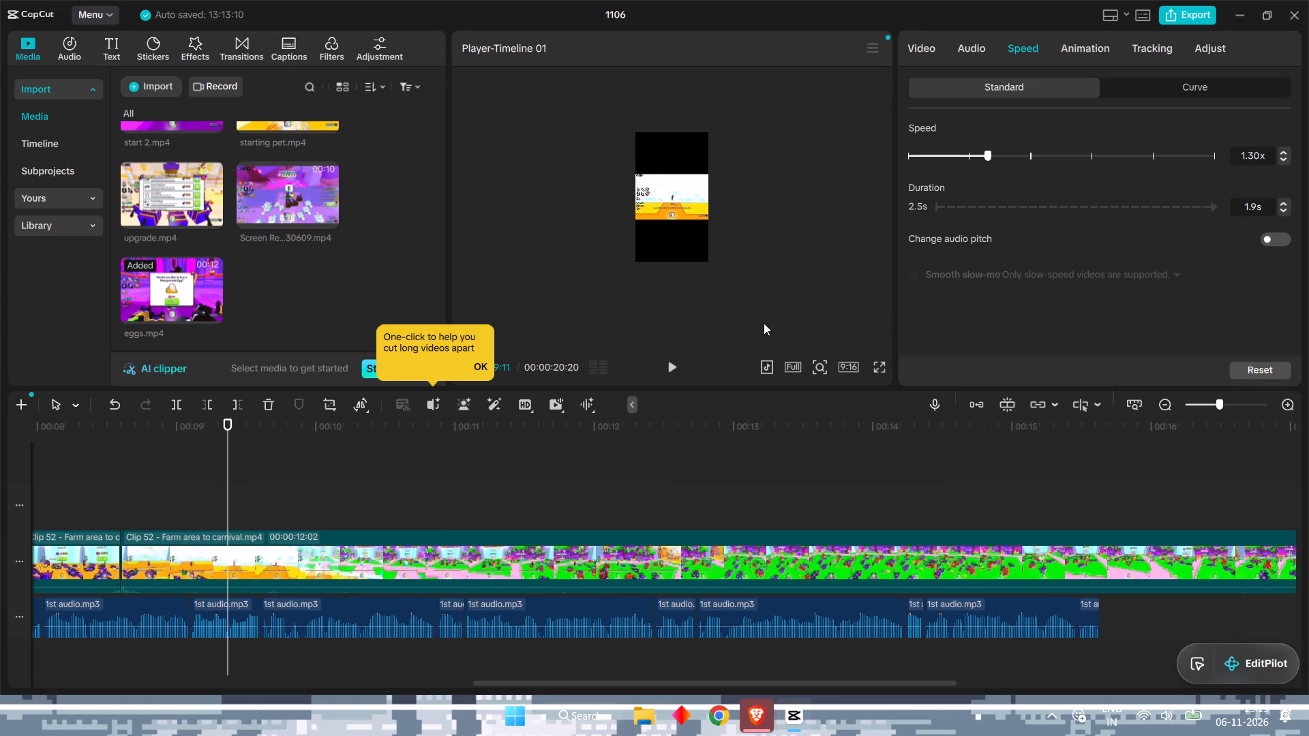
left_click(789, 367)
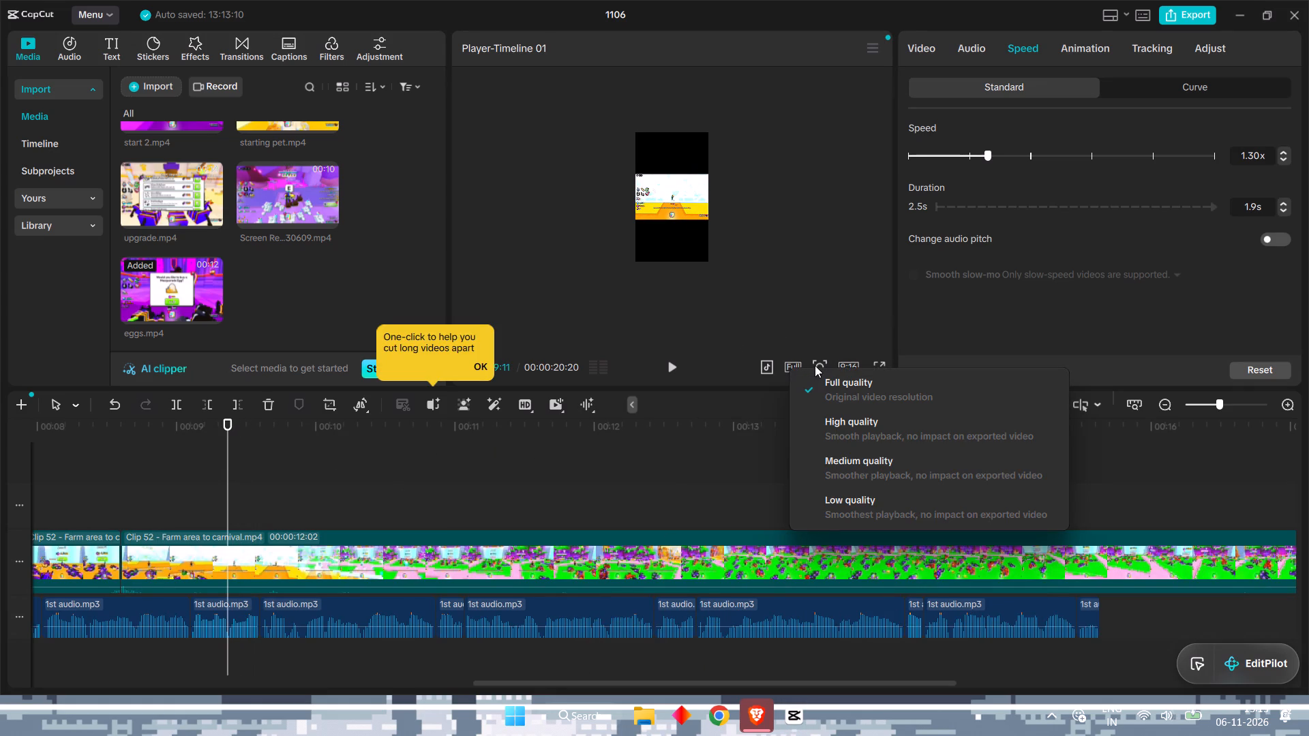
double_click(817, 365)
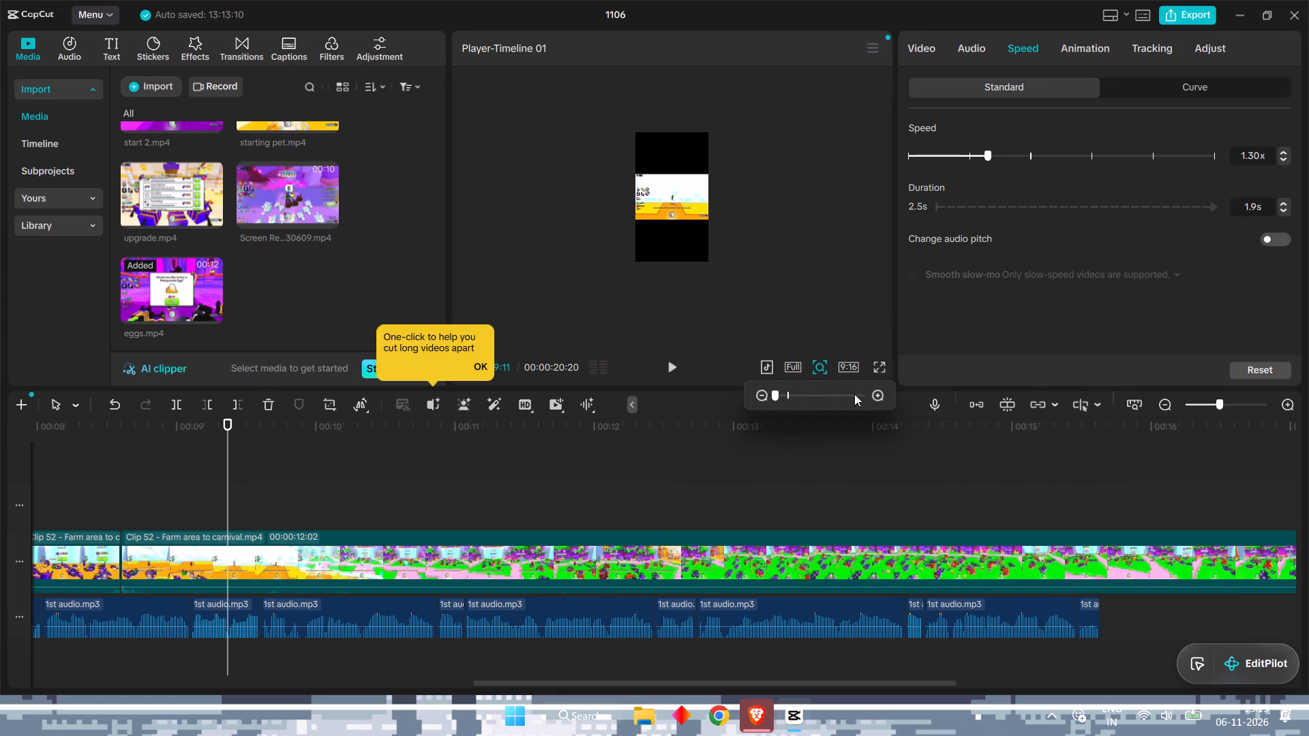
triple_click(882, 393)
triple_click(882, 393)
triple_click(882, 393)
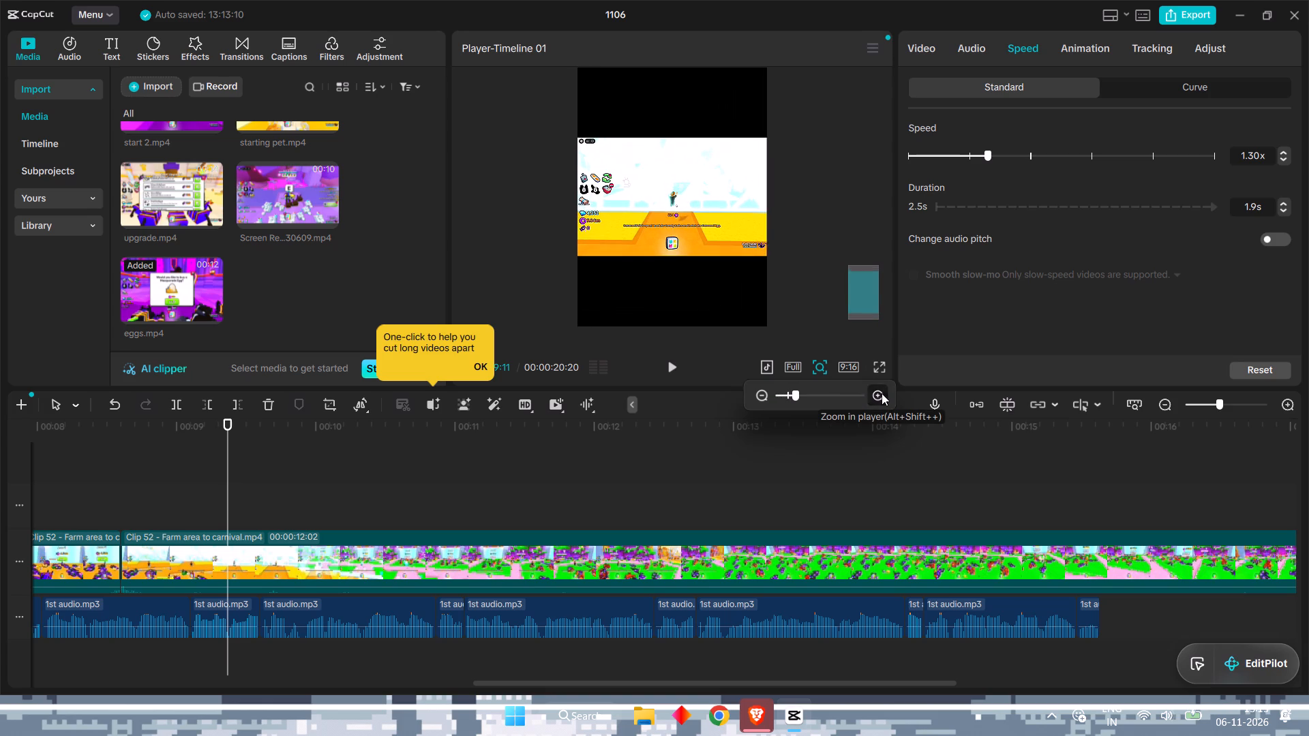
Find the frame just before the "Already unlocked!" popup in the short Clip 52 piece and trim off the rest from 8:09.
left_click(607, 474)
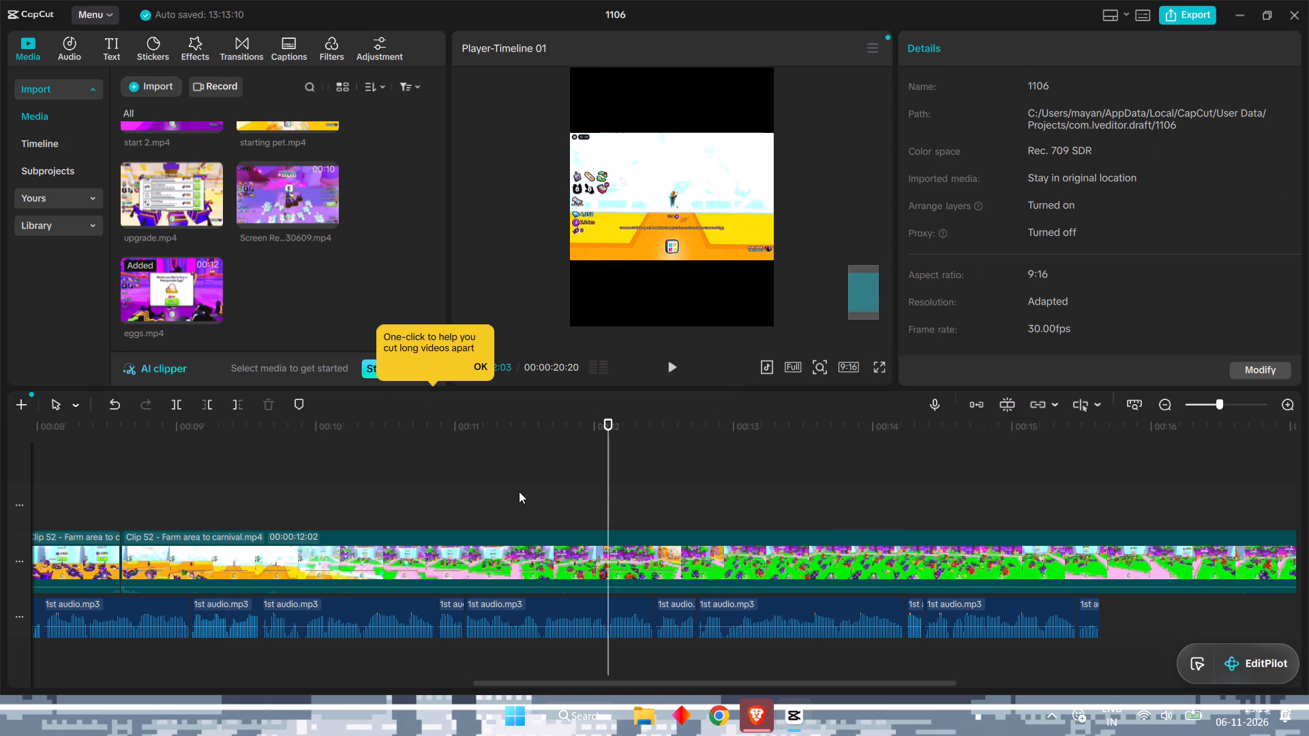
left_click_drag(607, 489, 134, 535)
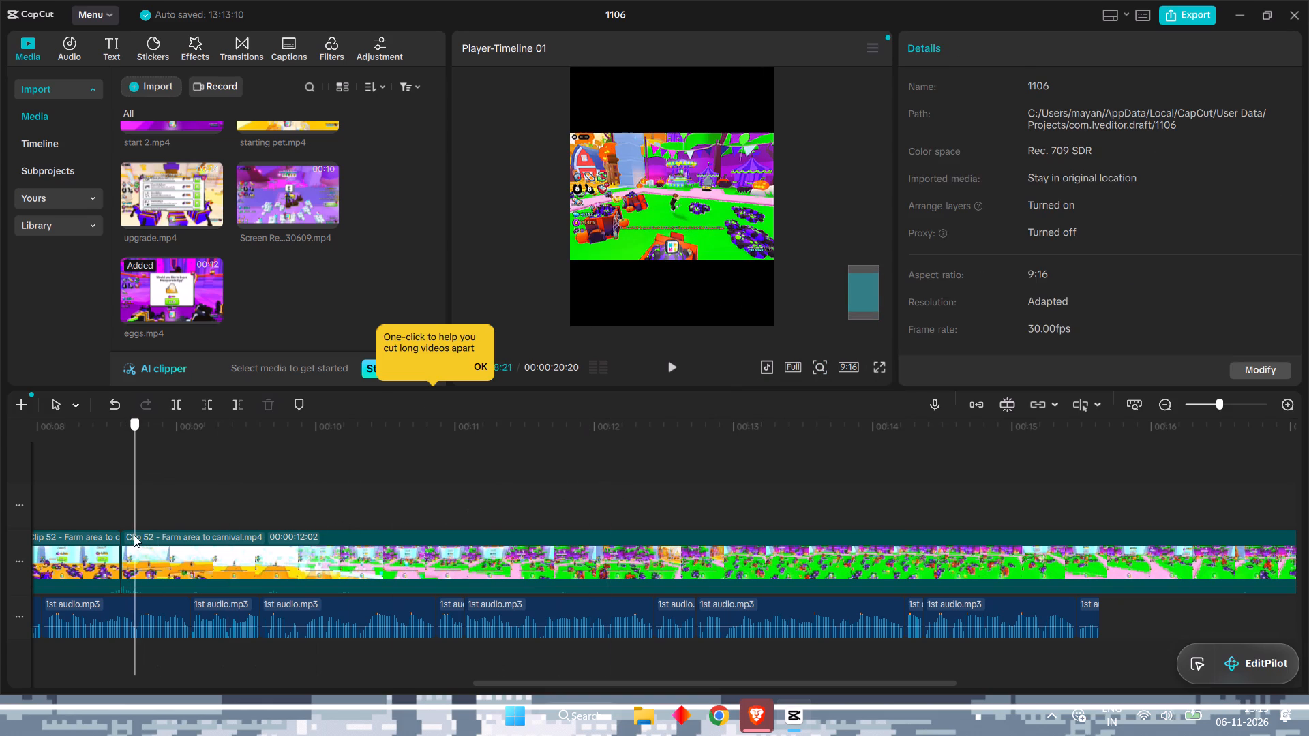
left_click_drag(134, 535, 130, 544)
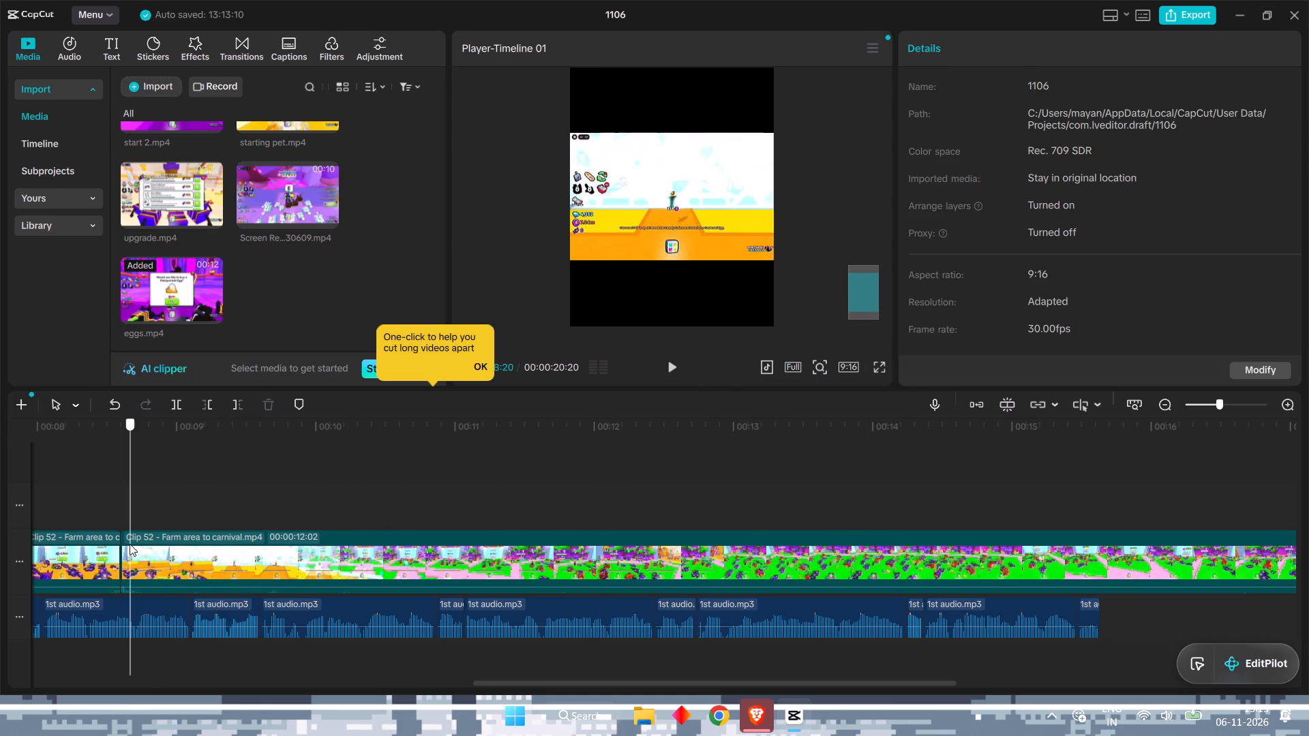
left_click_drag(130, 544, 91, 533)
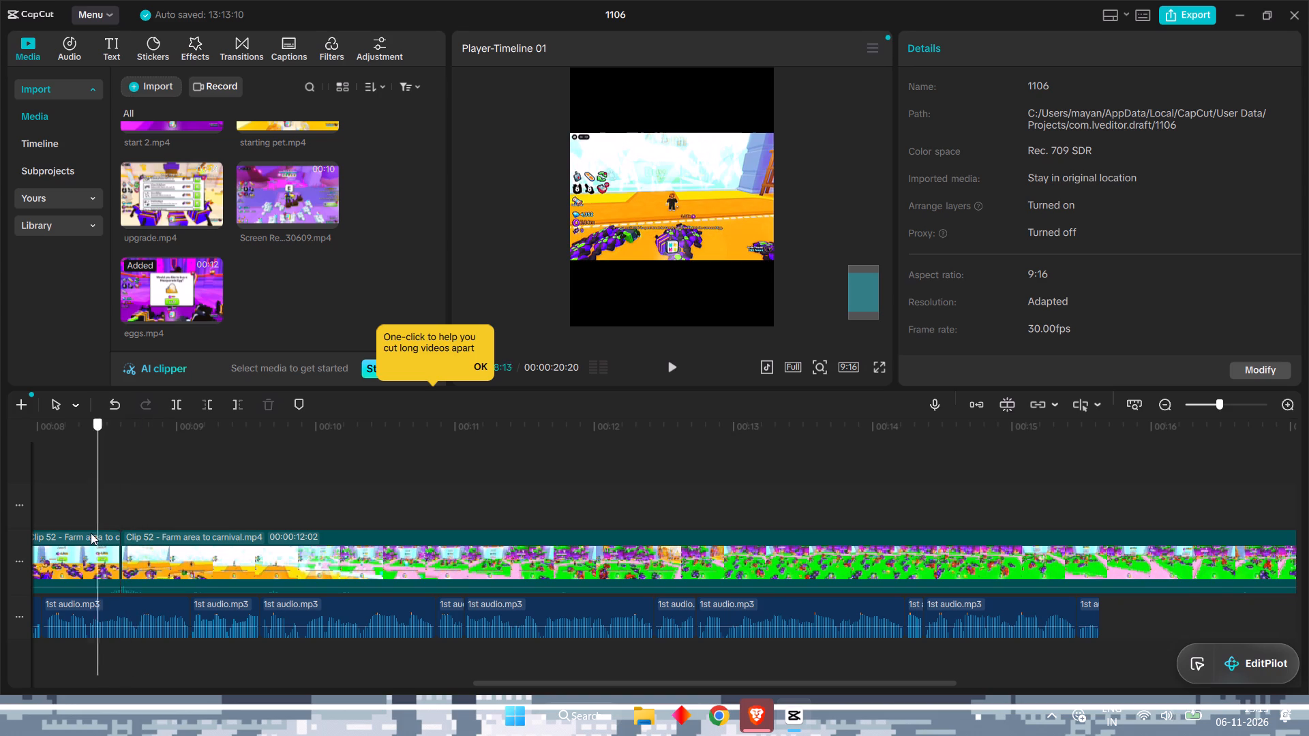
left_click_drag(91, 533, 252, 544)
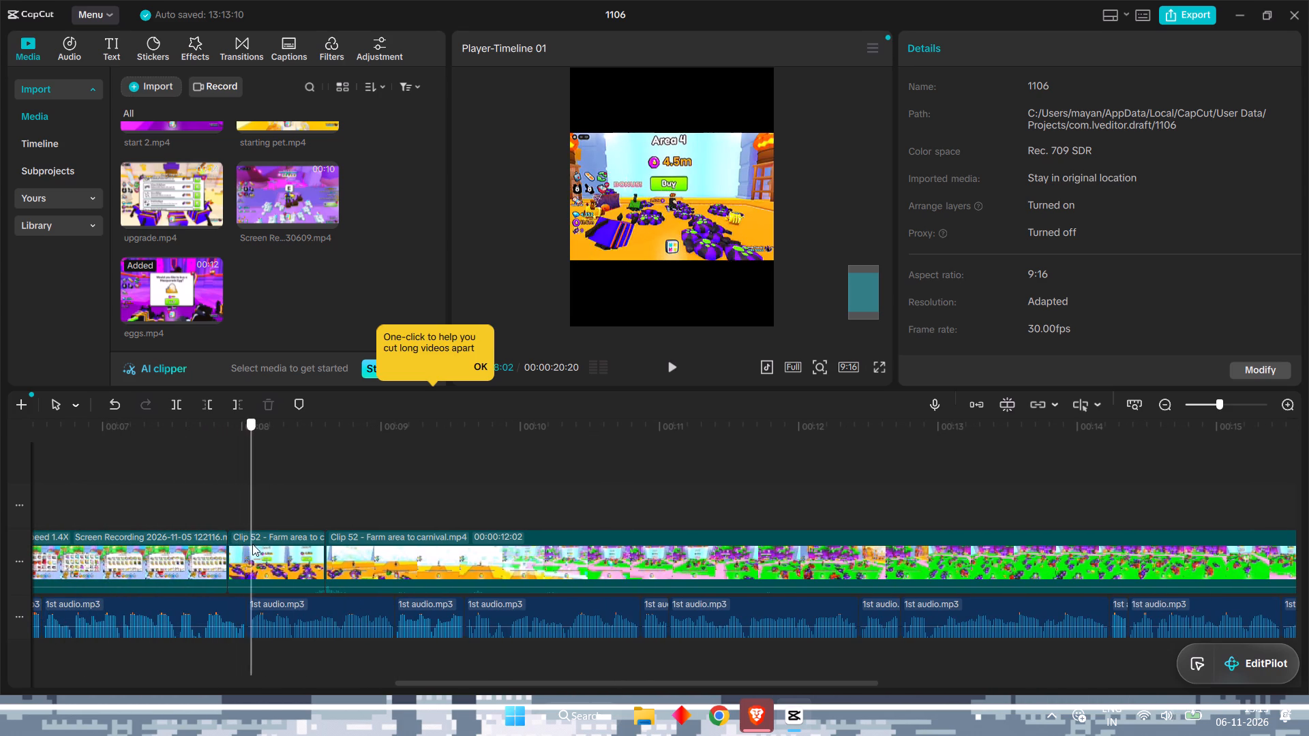
left_click_drag(252, 544, 301, 542)
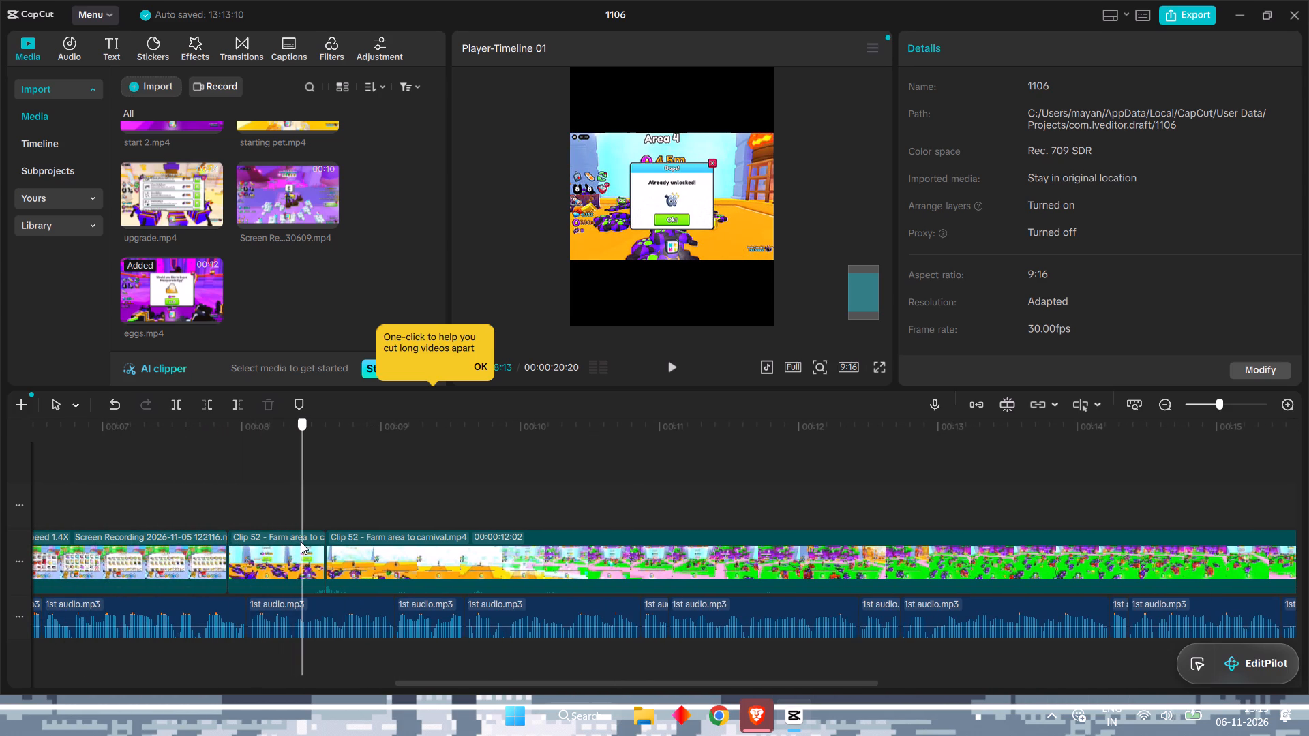
left_click_drag(301, 542, 288, 542)
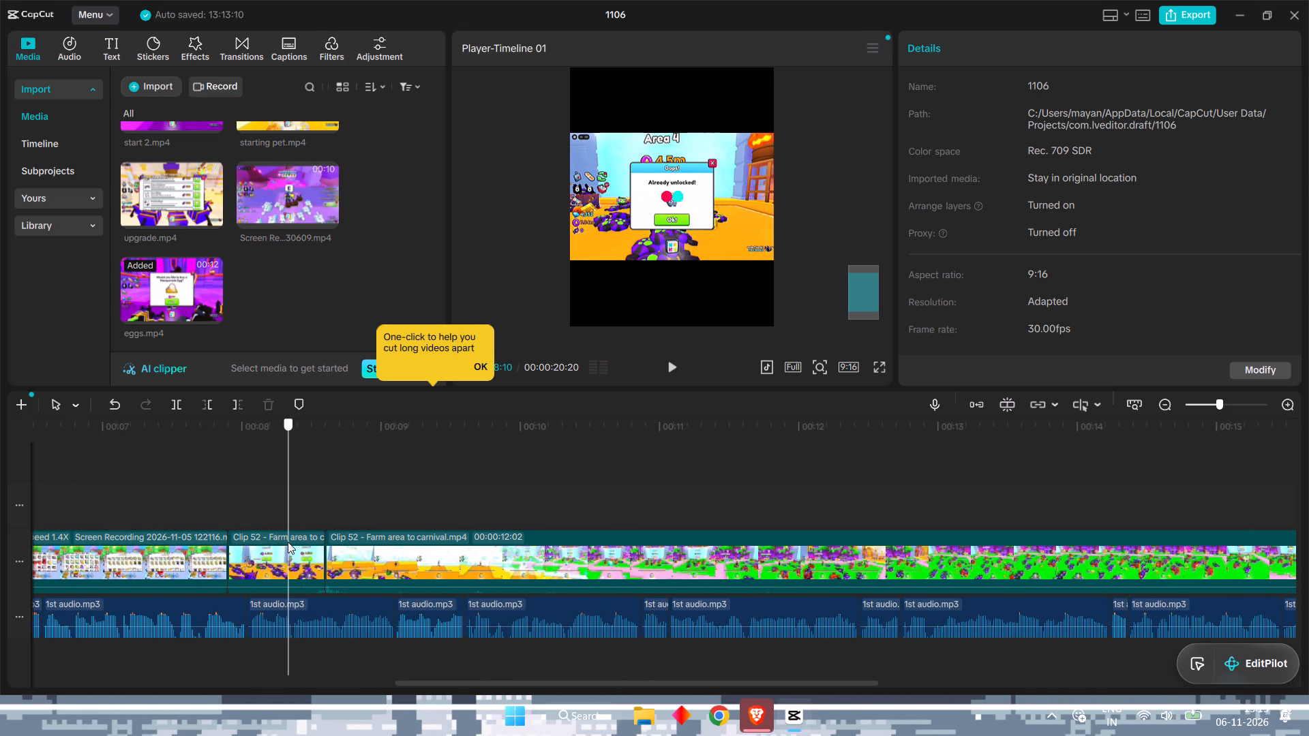
left_click_drag(288, 542, 265, 542)
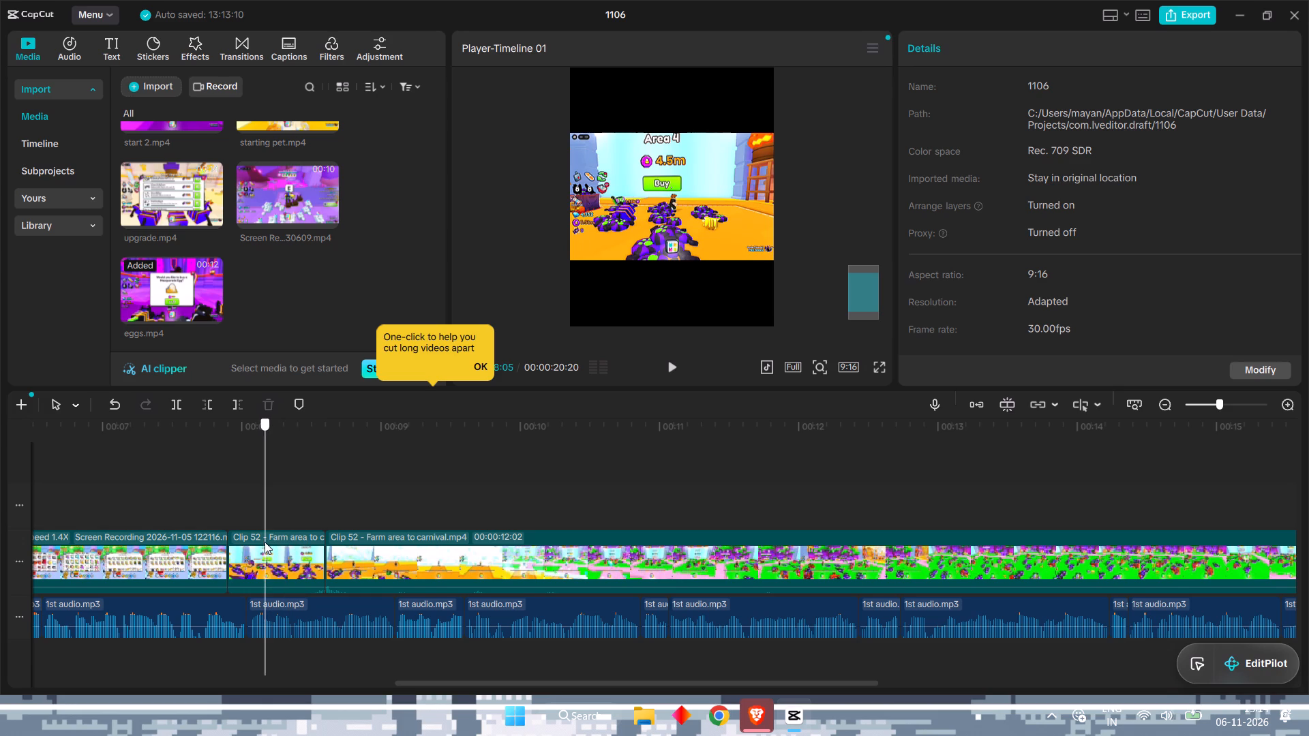
left_click_drag(265, 542, 266, 542)
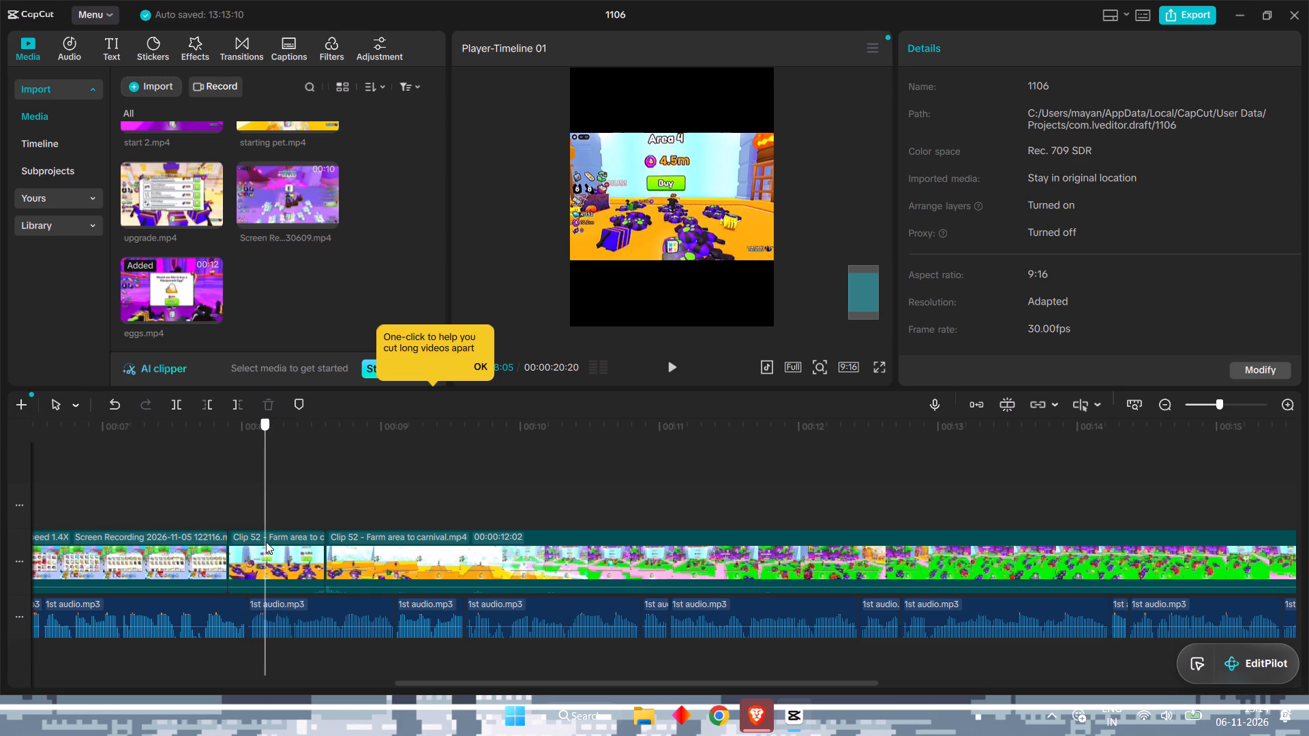
left_click_drag(266, 542, 285, 542)
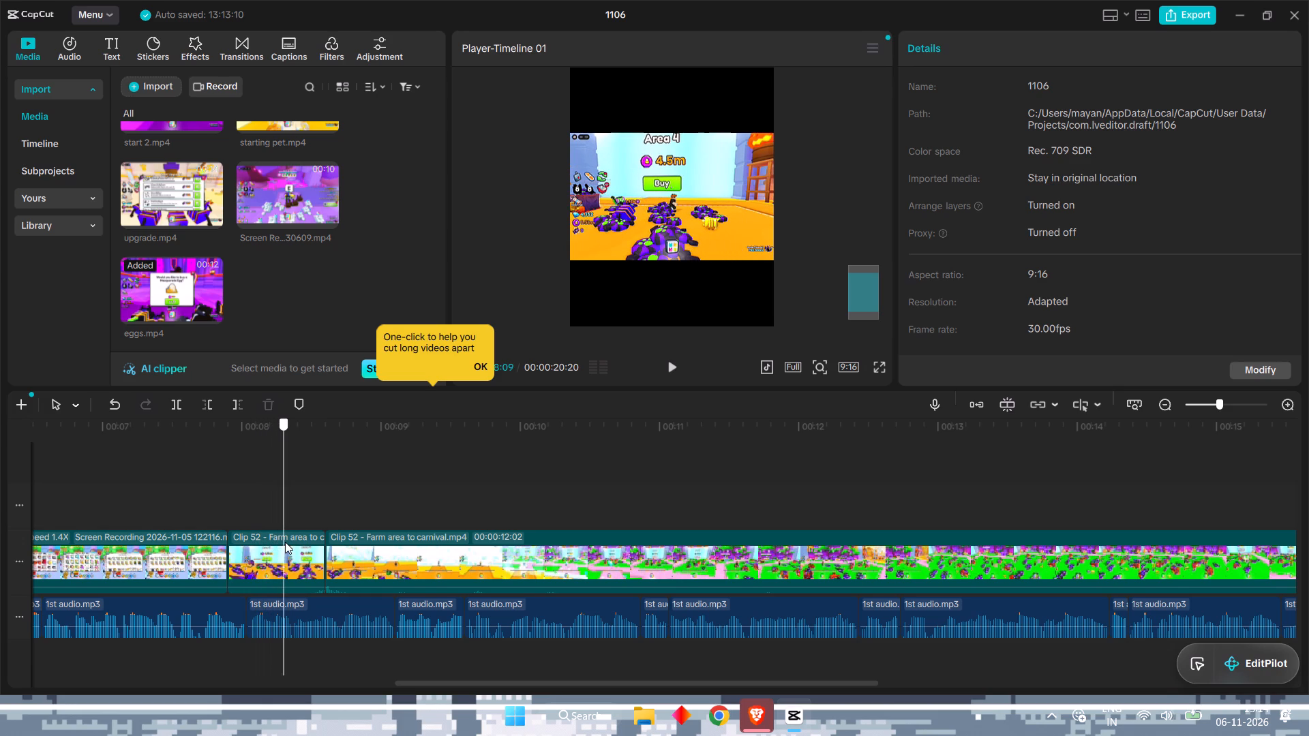
left_click_drag(285, 542, 288, 537)
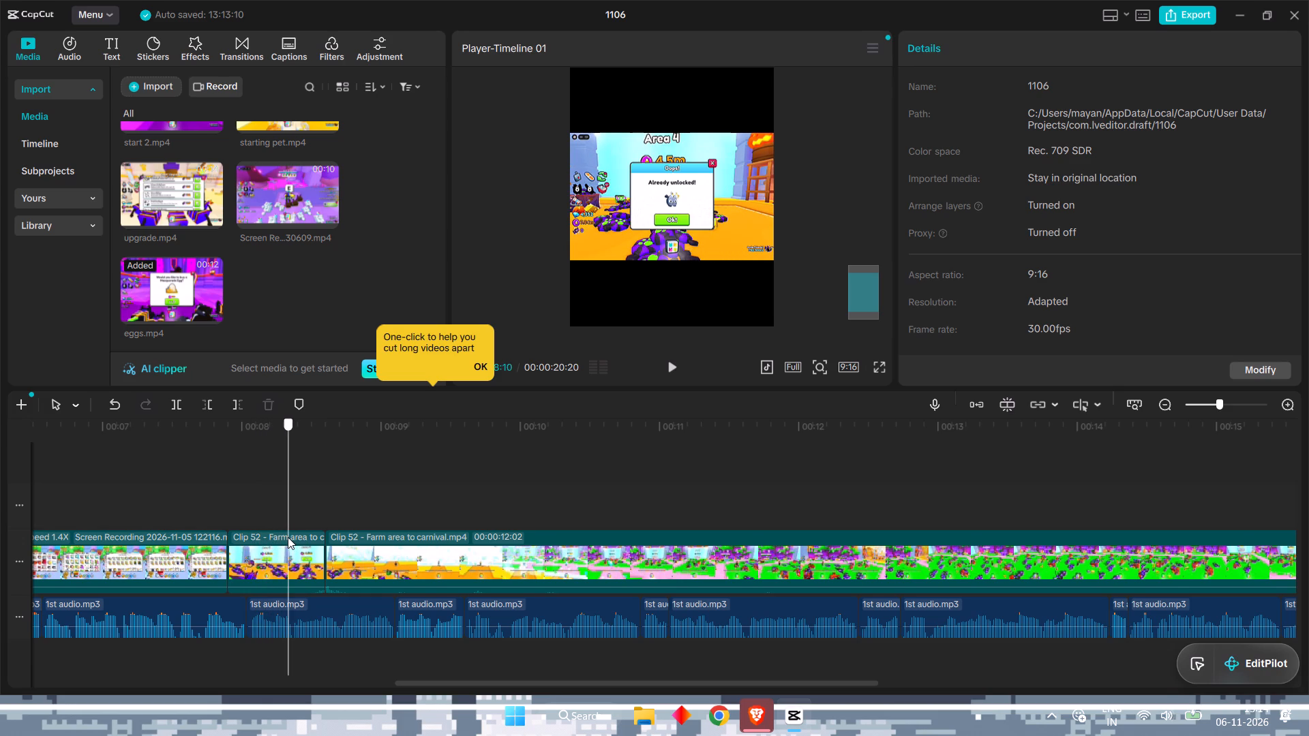
left_click_drag(288, 537, 285, 537)
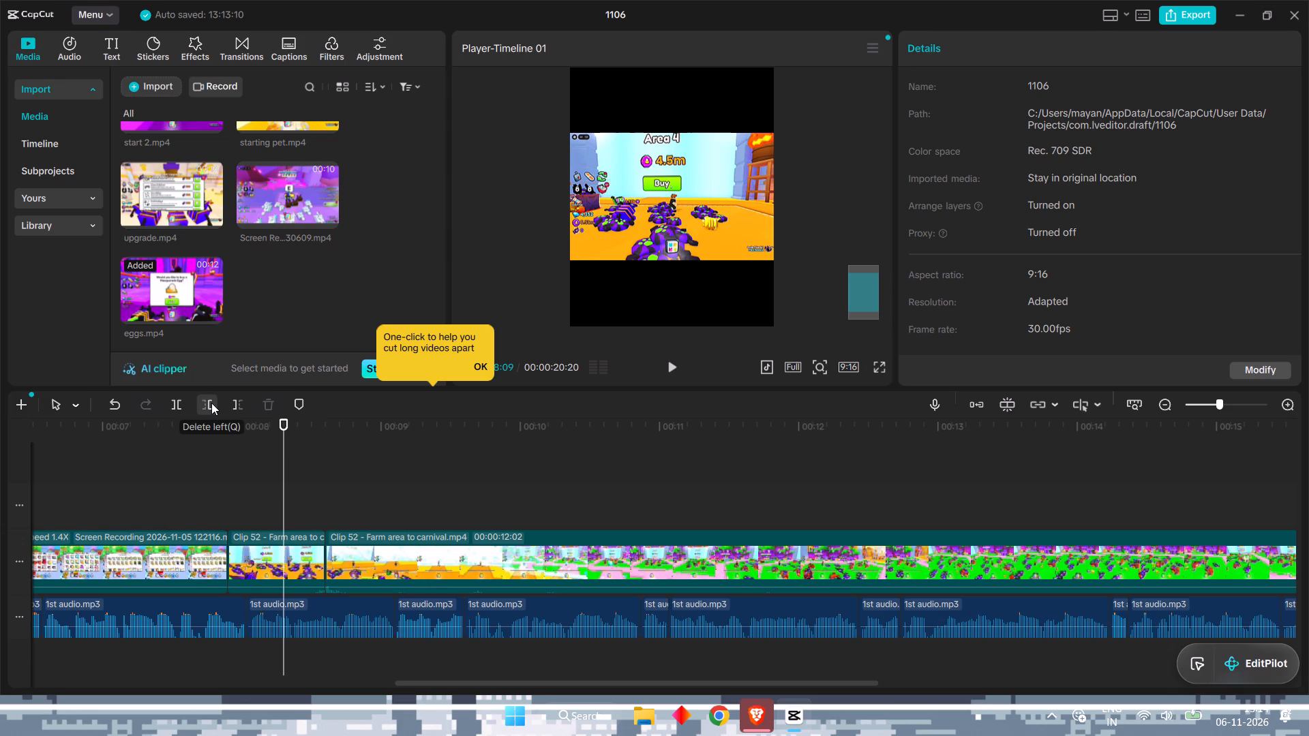
left_click(235, 408)
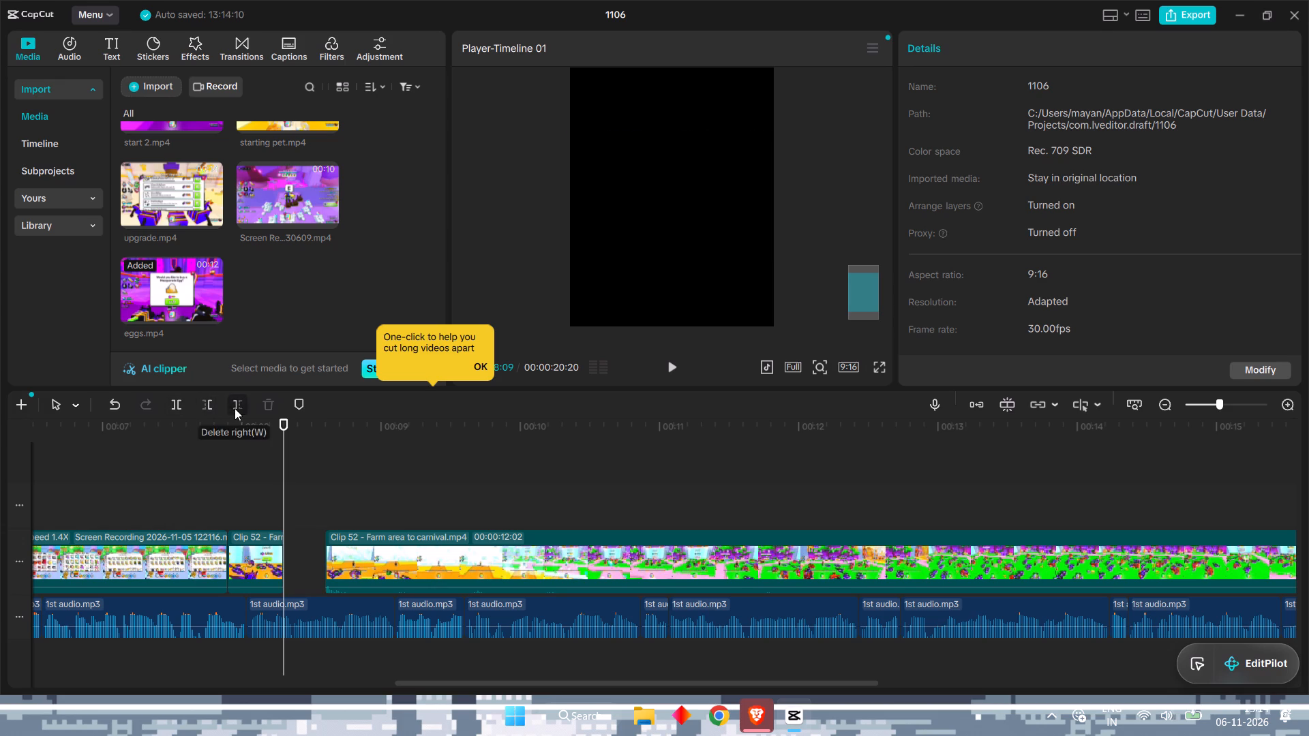
Move the long Clip 52 carnival clip earlier to close the gap at 8:09 and play across the join.
left_click_drag(359, 534, 317, 534)
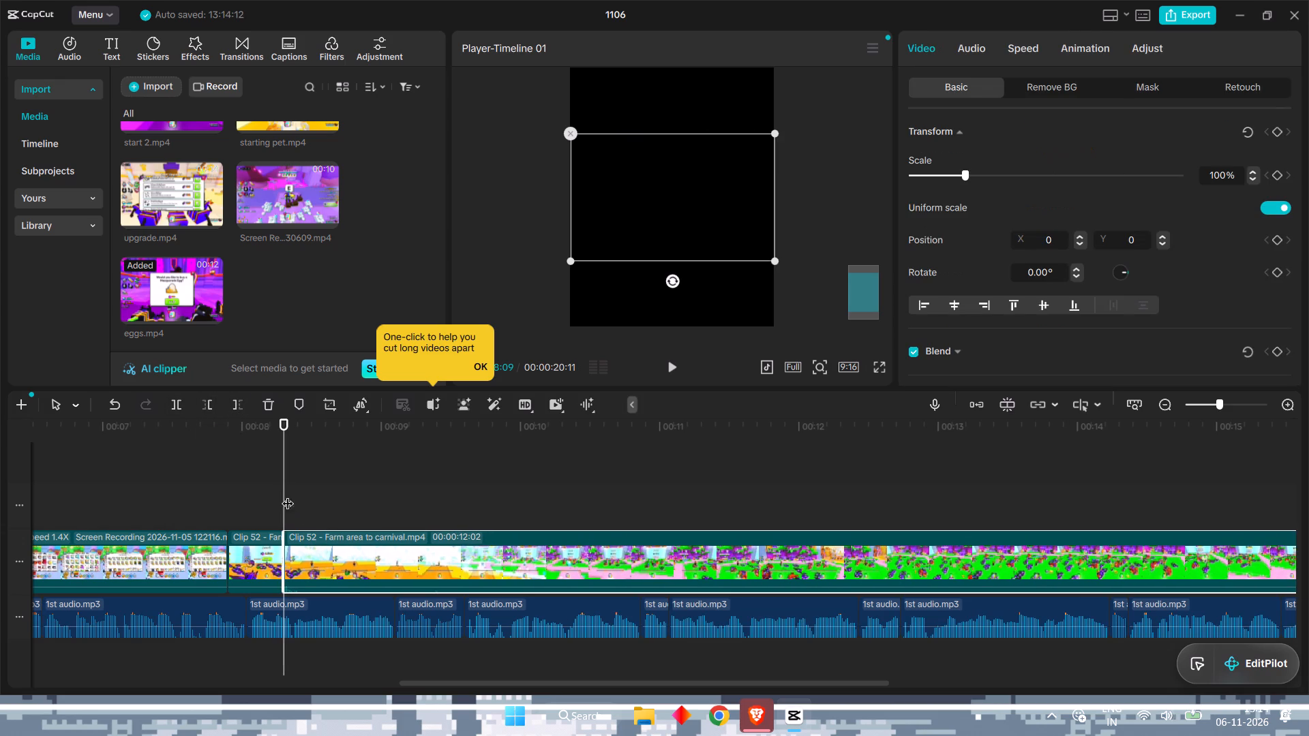
left_click_drag(280, 485, 217, 494)
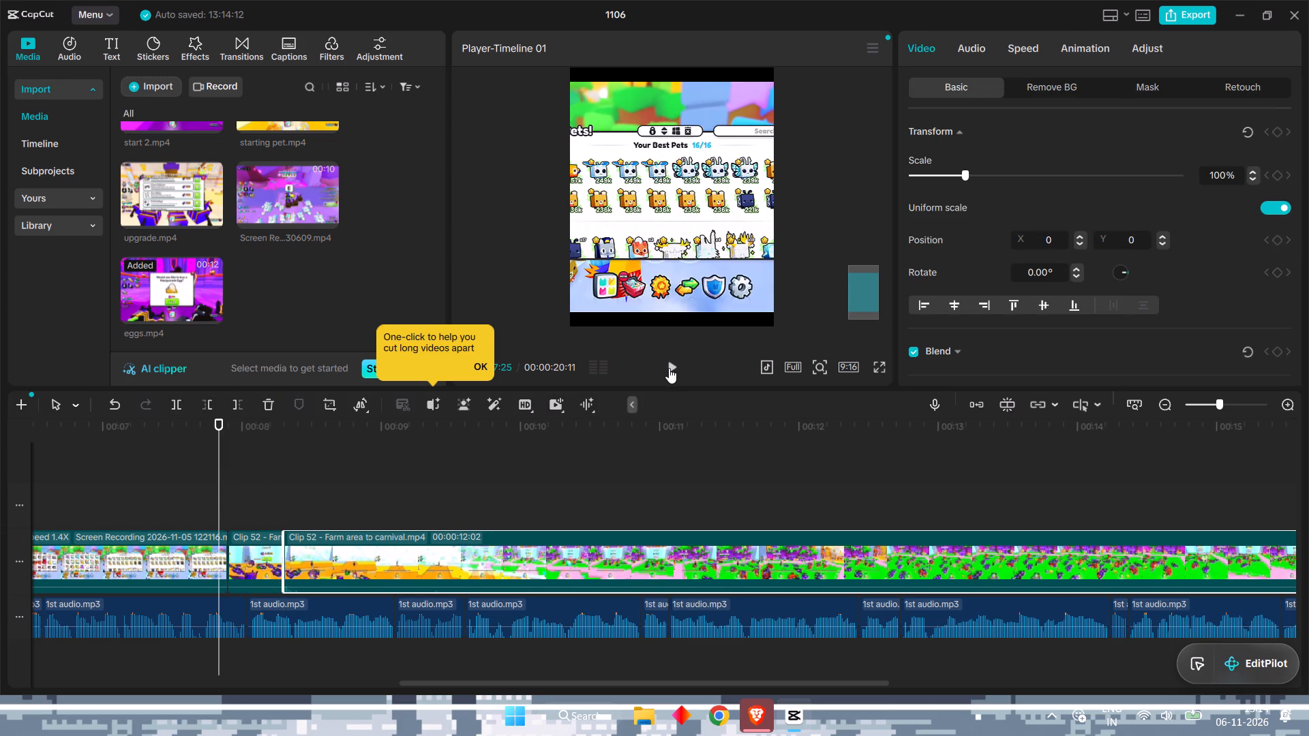
left_click(669, 369)
left_click(669, 369)
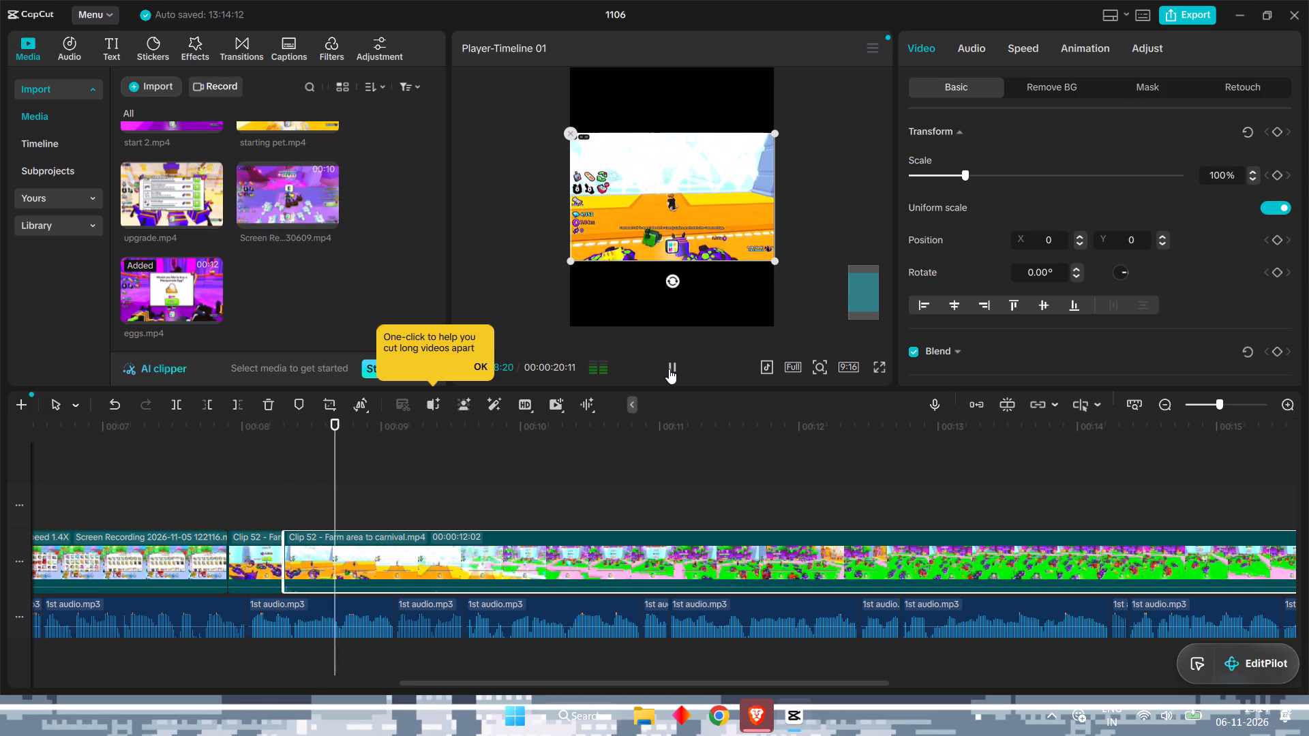
Set the speed of the short Clip 52 piece after the Screen Recording to 1.20x.
scroll(380, 494, "right", 1)
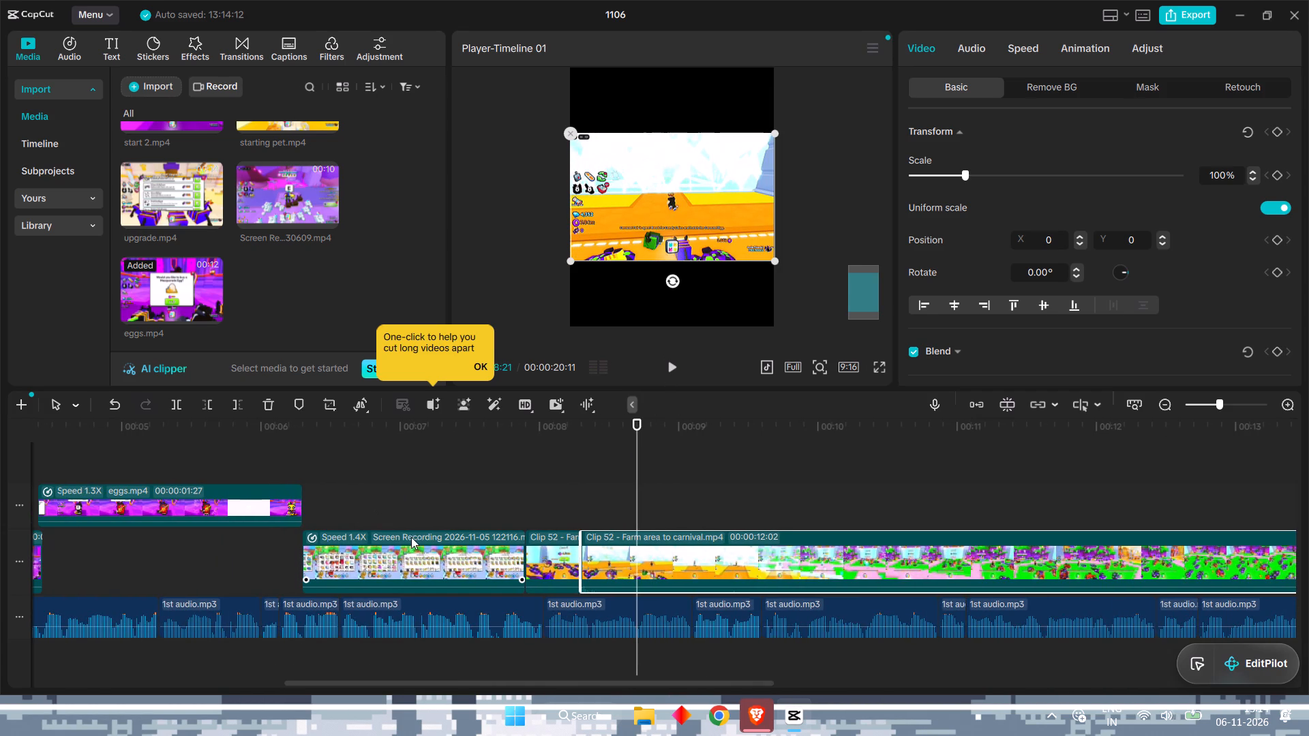
left_click(553, 535)
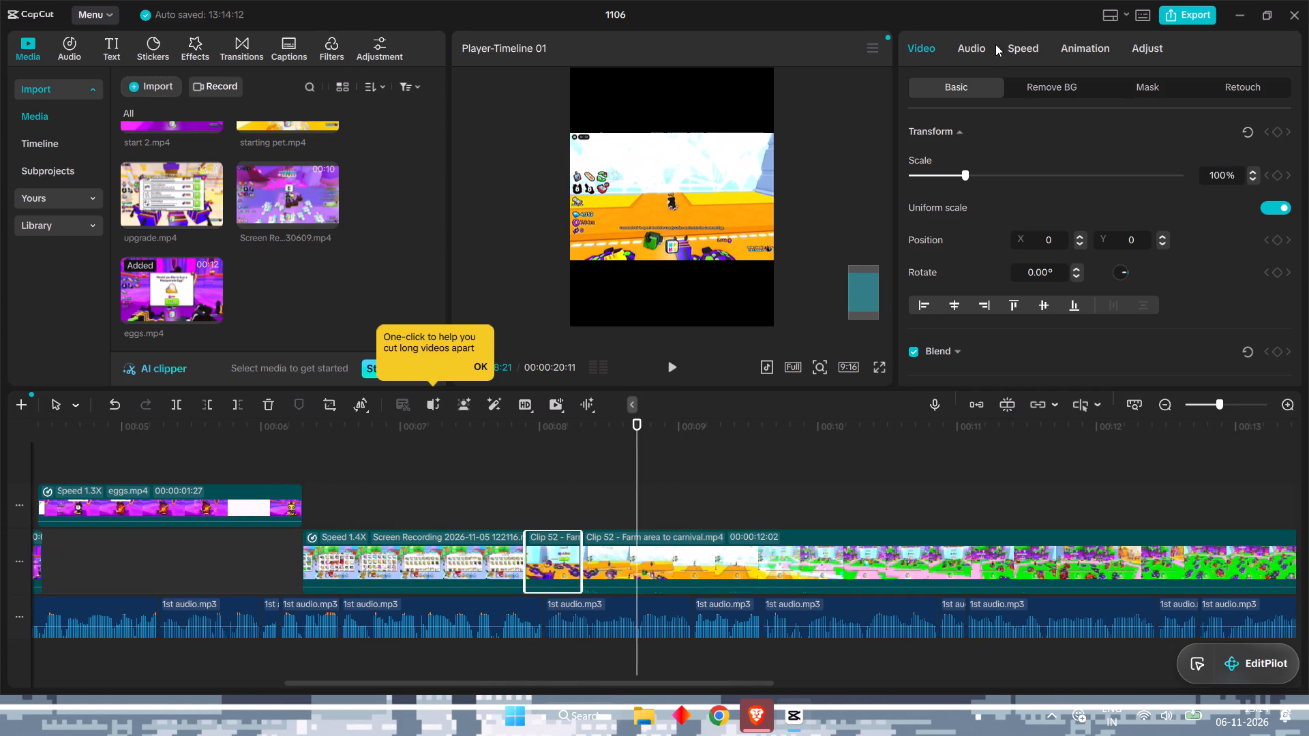
left_click(1020, 52)
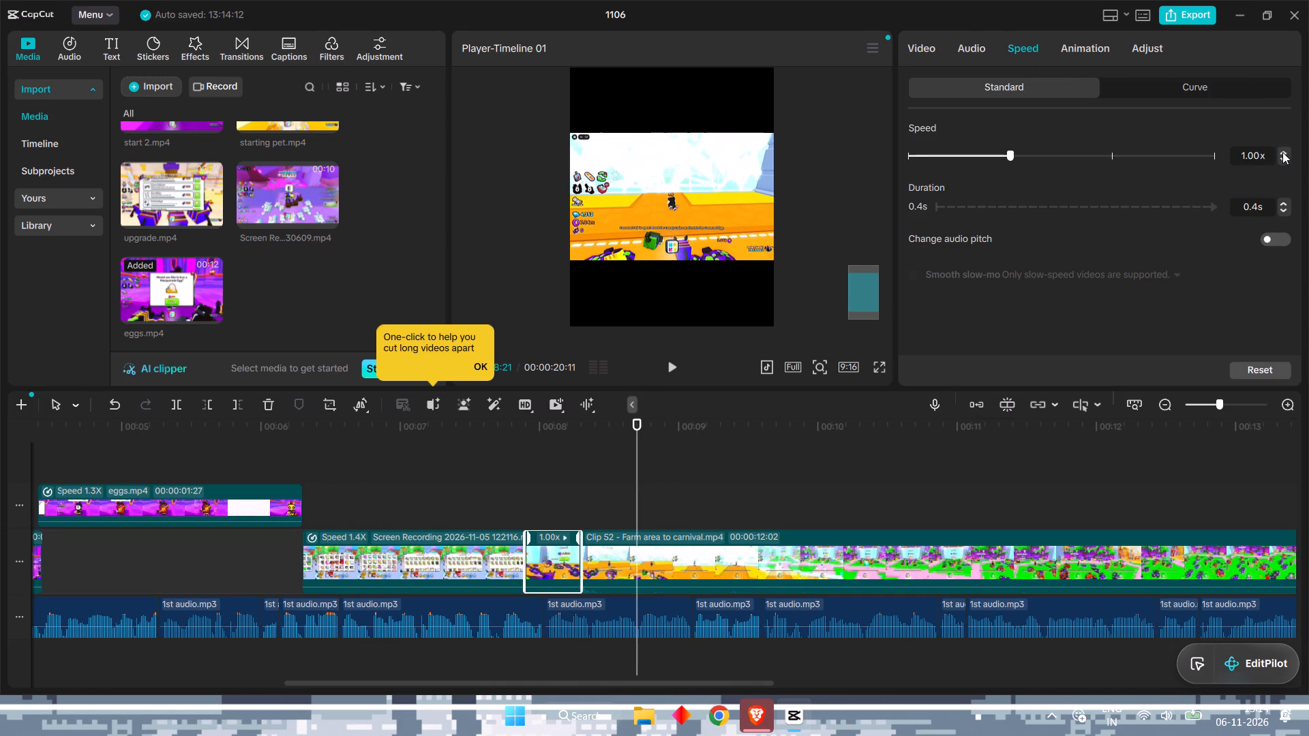
double_click(1285, 151)
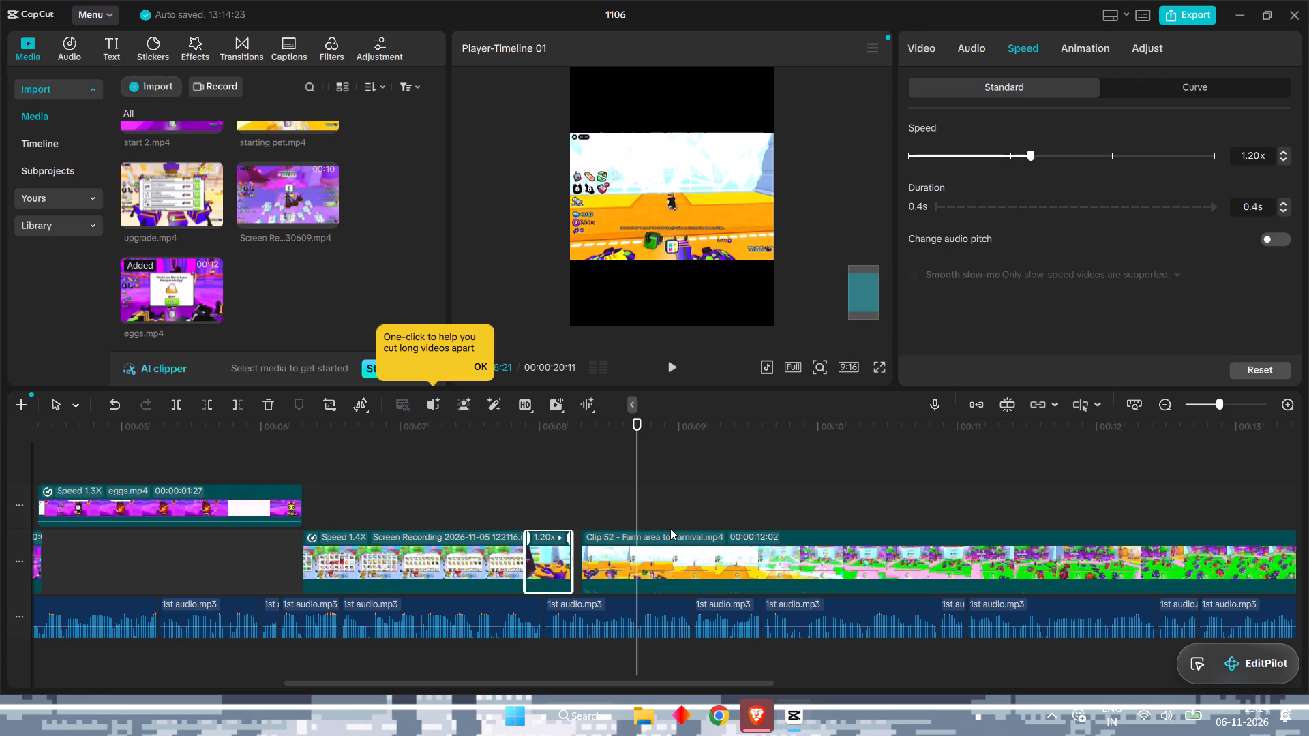
Set the long Clip 52 carnival clip's speed to 1.20x and move it earlier against the end of the short piece.
left_click(665, 532)
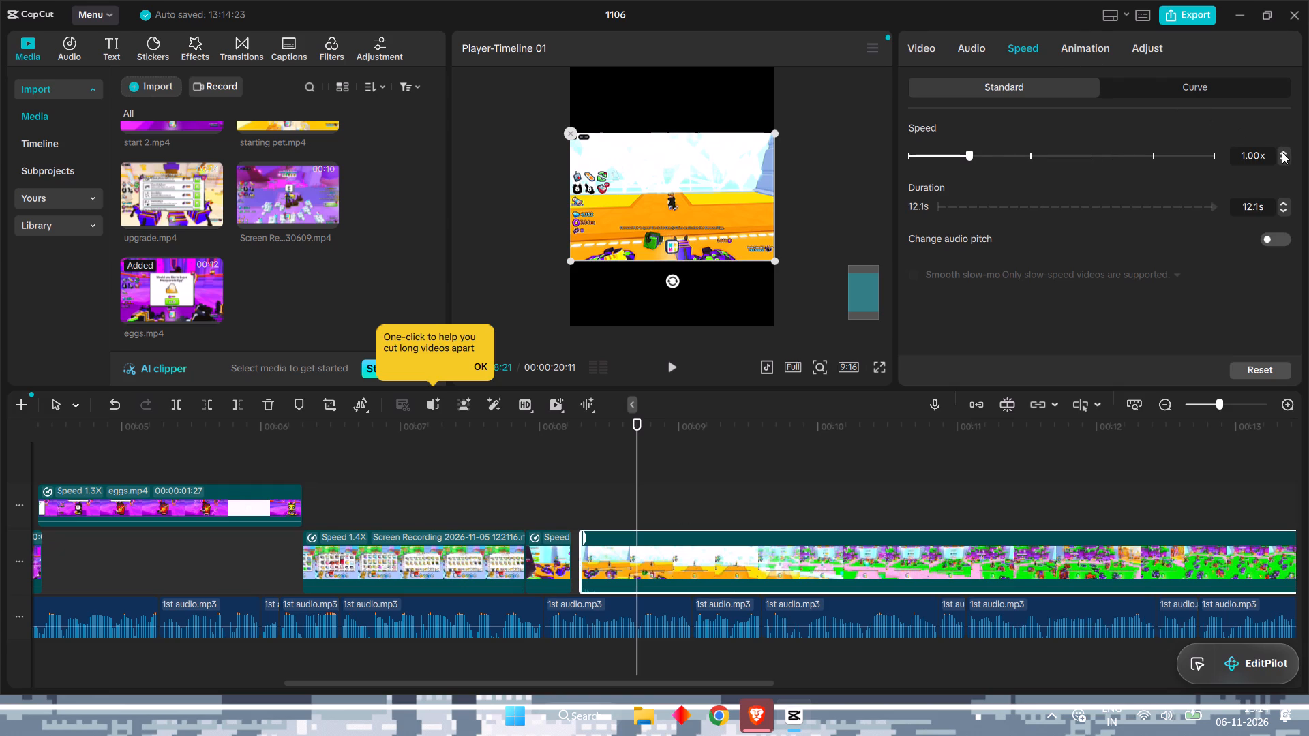
double_click(1282, 153)
left_click(615, 537)
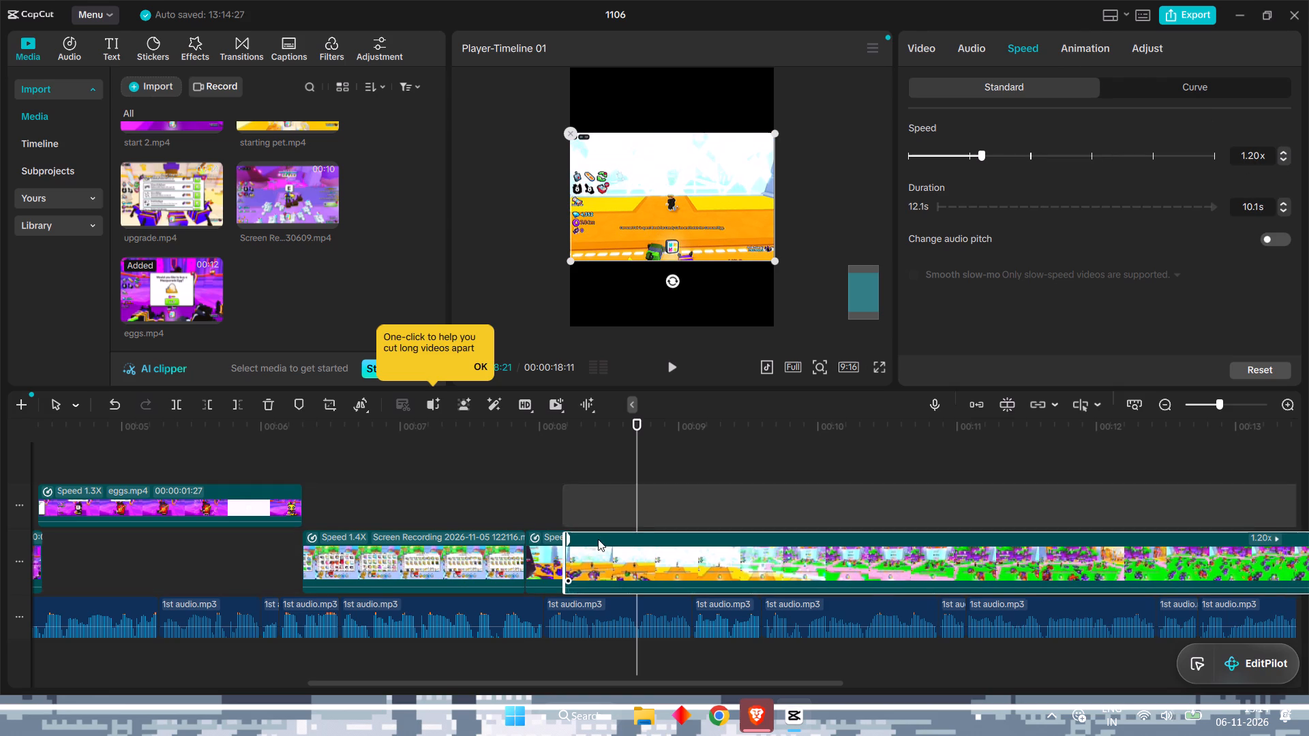